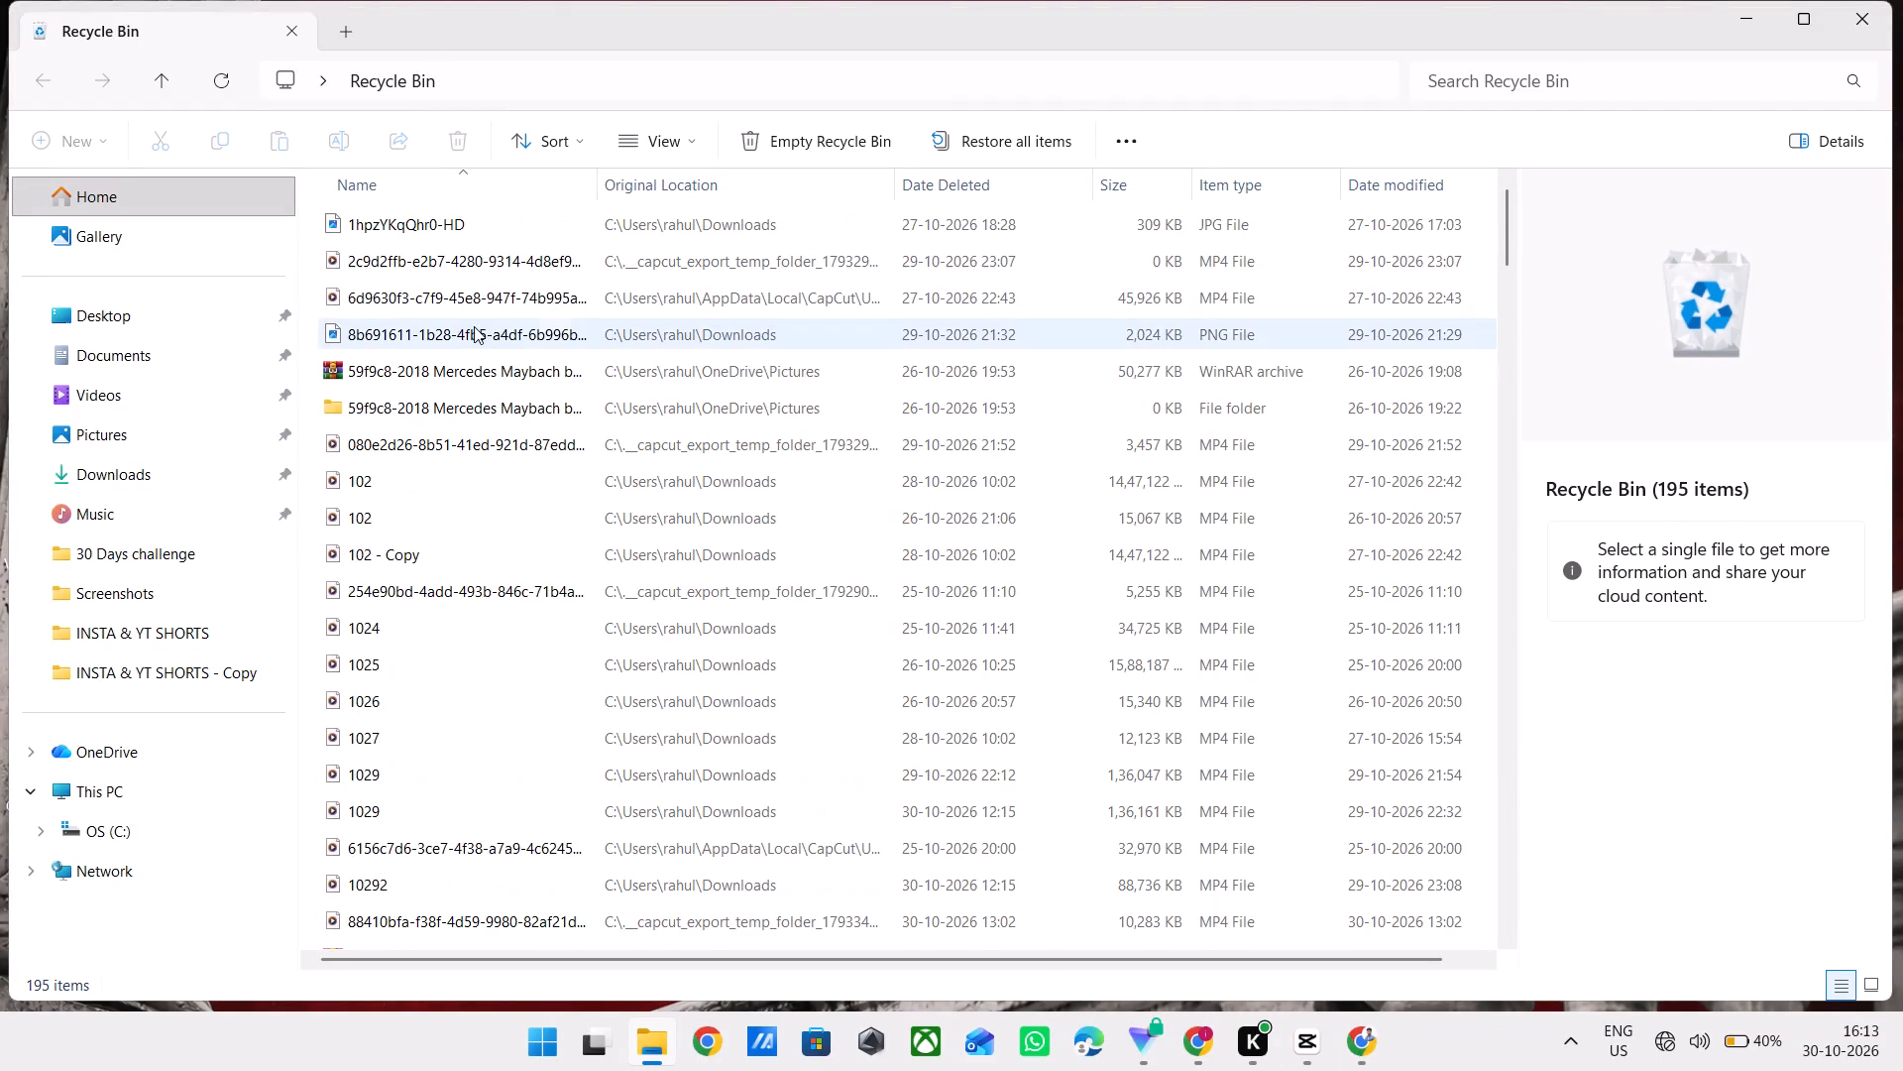
# Look through the list of deleted files in the Recycle Bin.
pyautogui.scroll(-1, 526, 496)
pyautogui.scroll(-8, 433, 581)
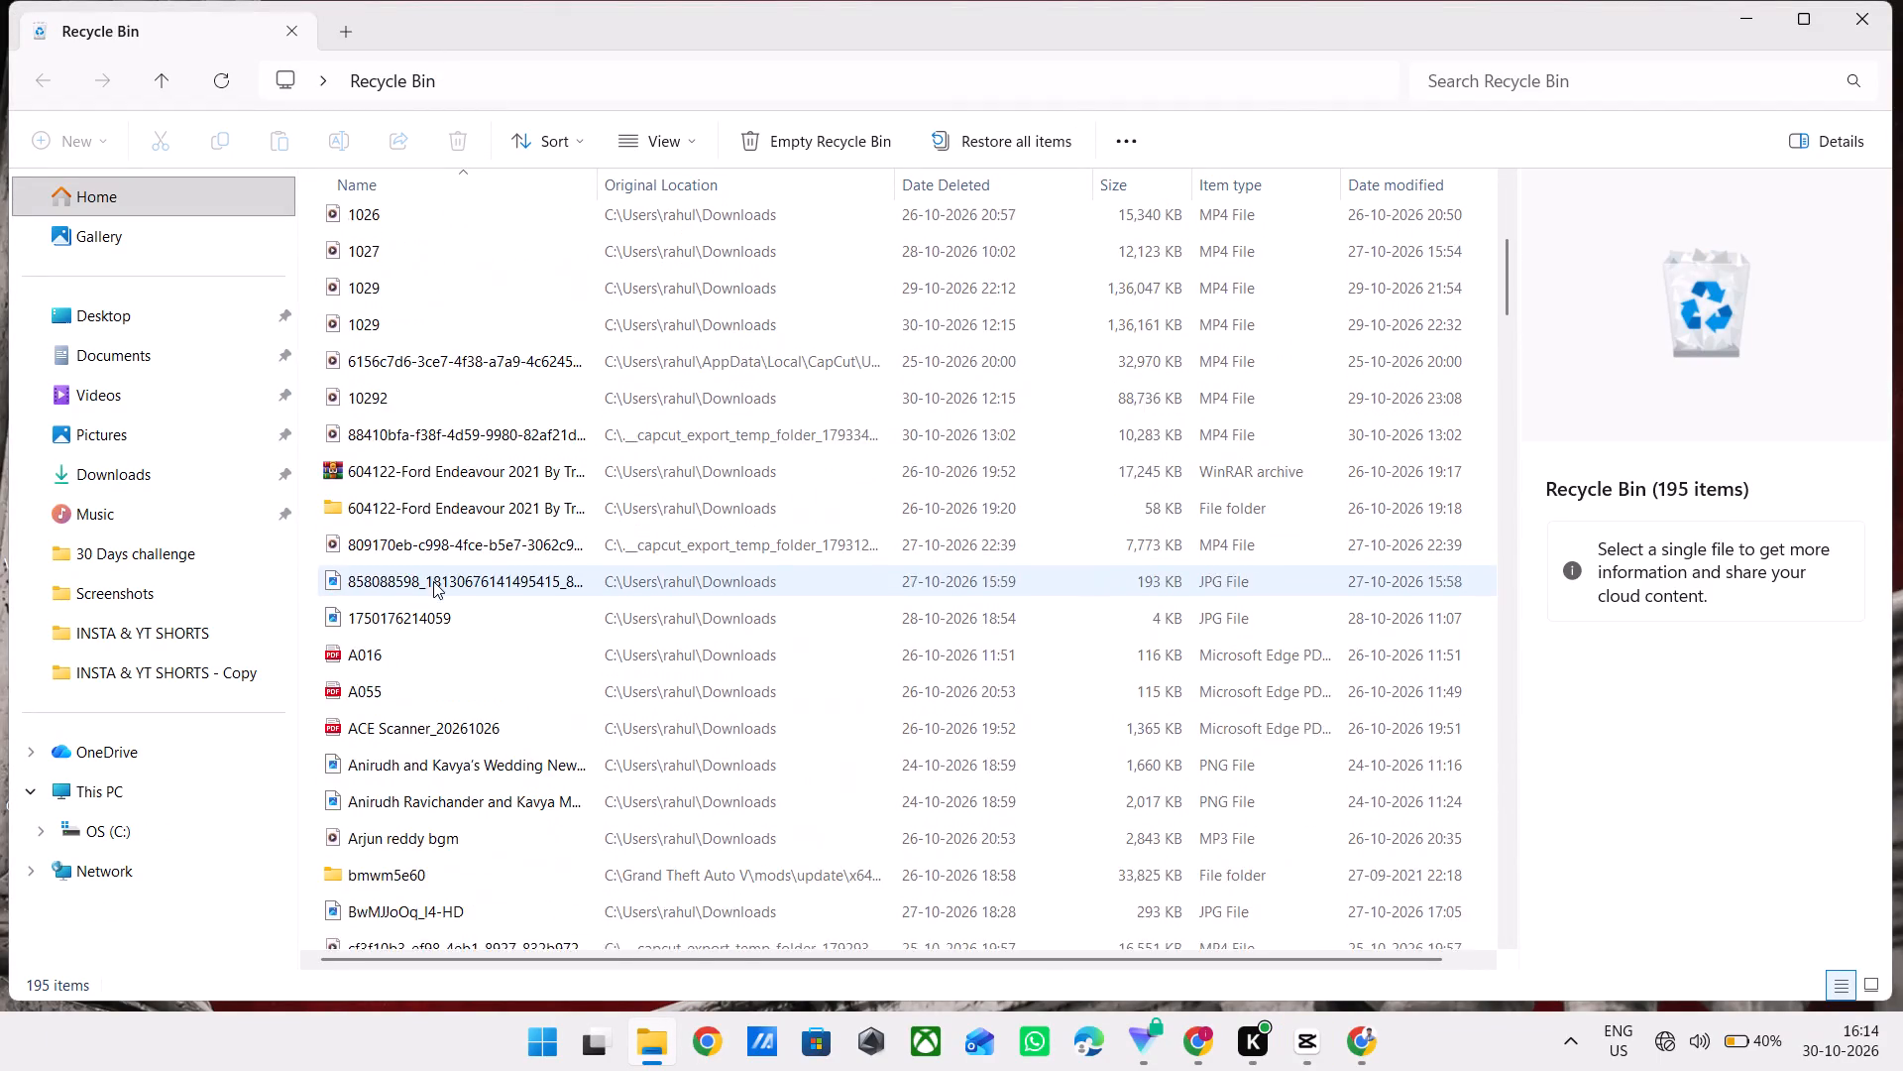
pyautogui.scroll(-13, 433, 581)
pyautogui.scroll(-8, 433, 581)
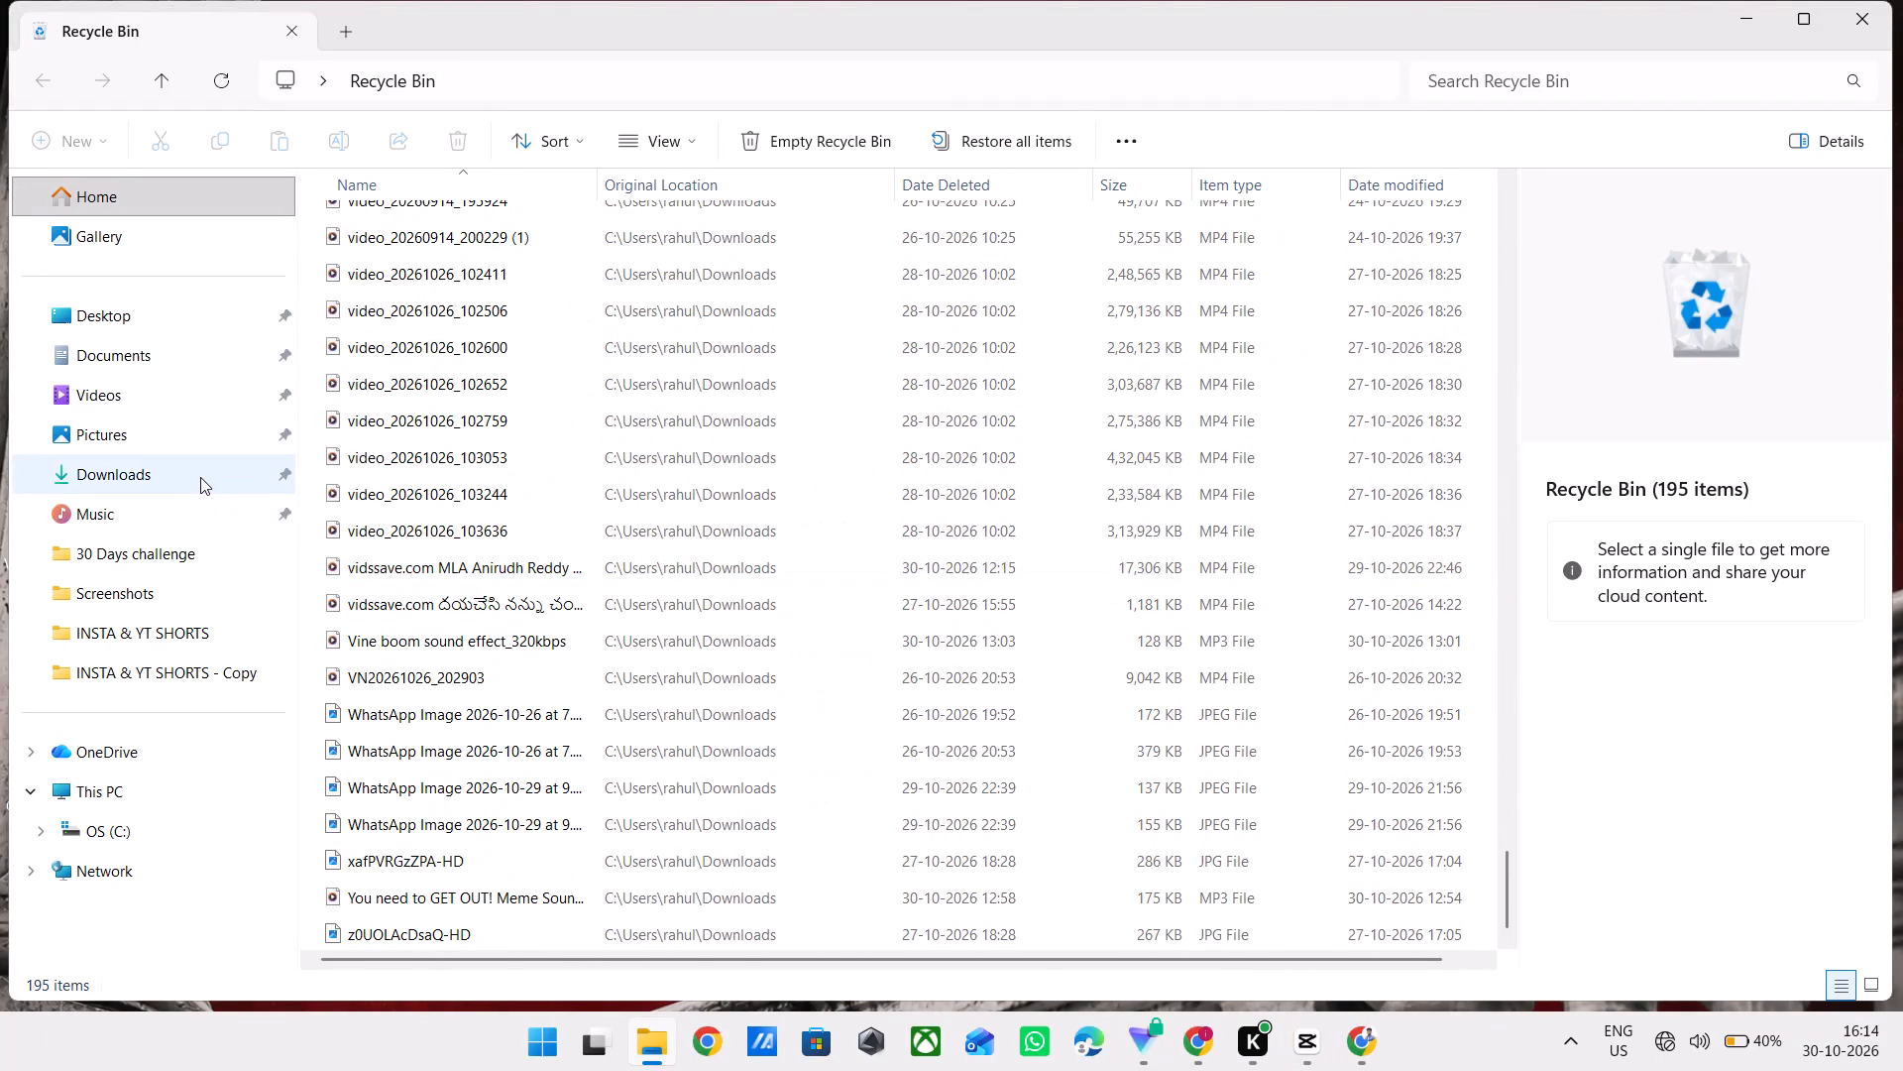
# In the Downloads folder, undo the recent file operations one after another to restore the deleted food images, sound effects and video clip.
pyautogui.click(200, 476)
pyautogui.hotkey('ctrl', 'z')
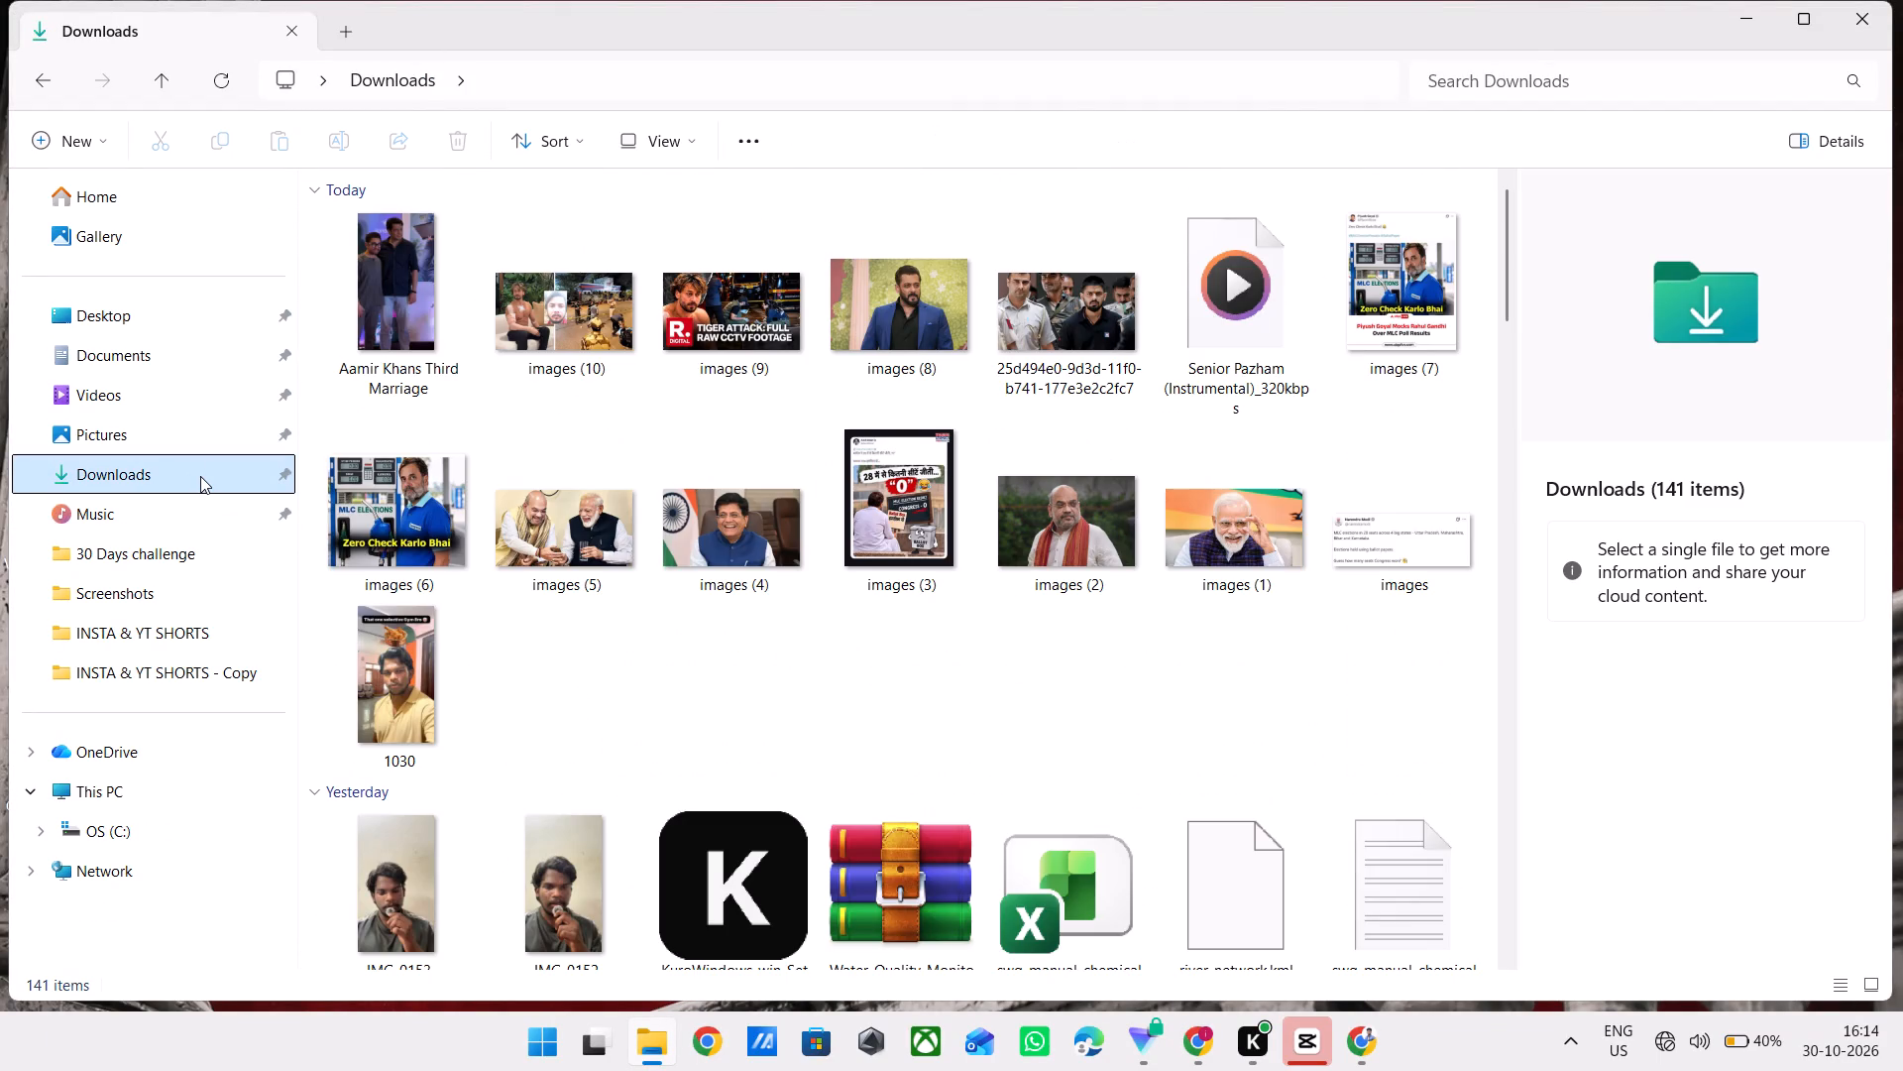
pyautogui.hotkey('ctrl', 'z')
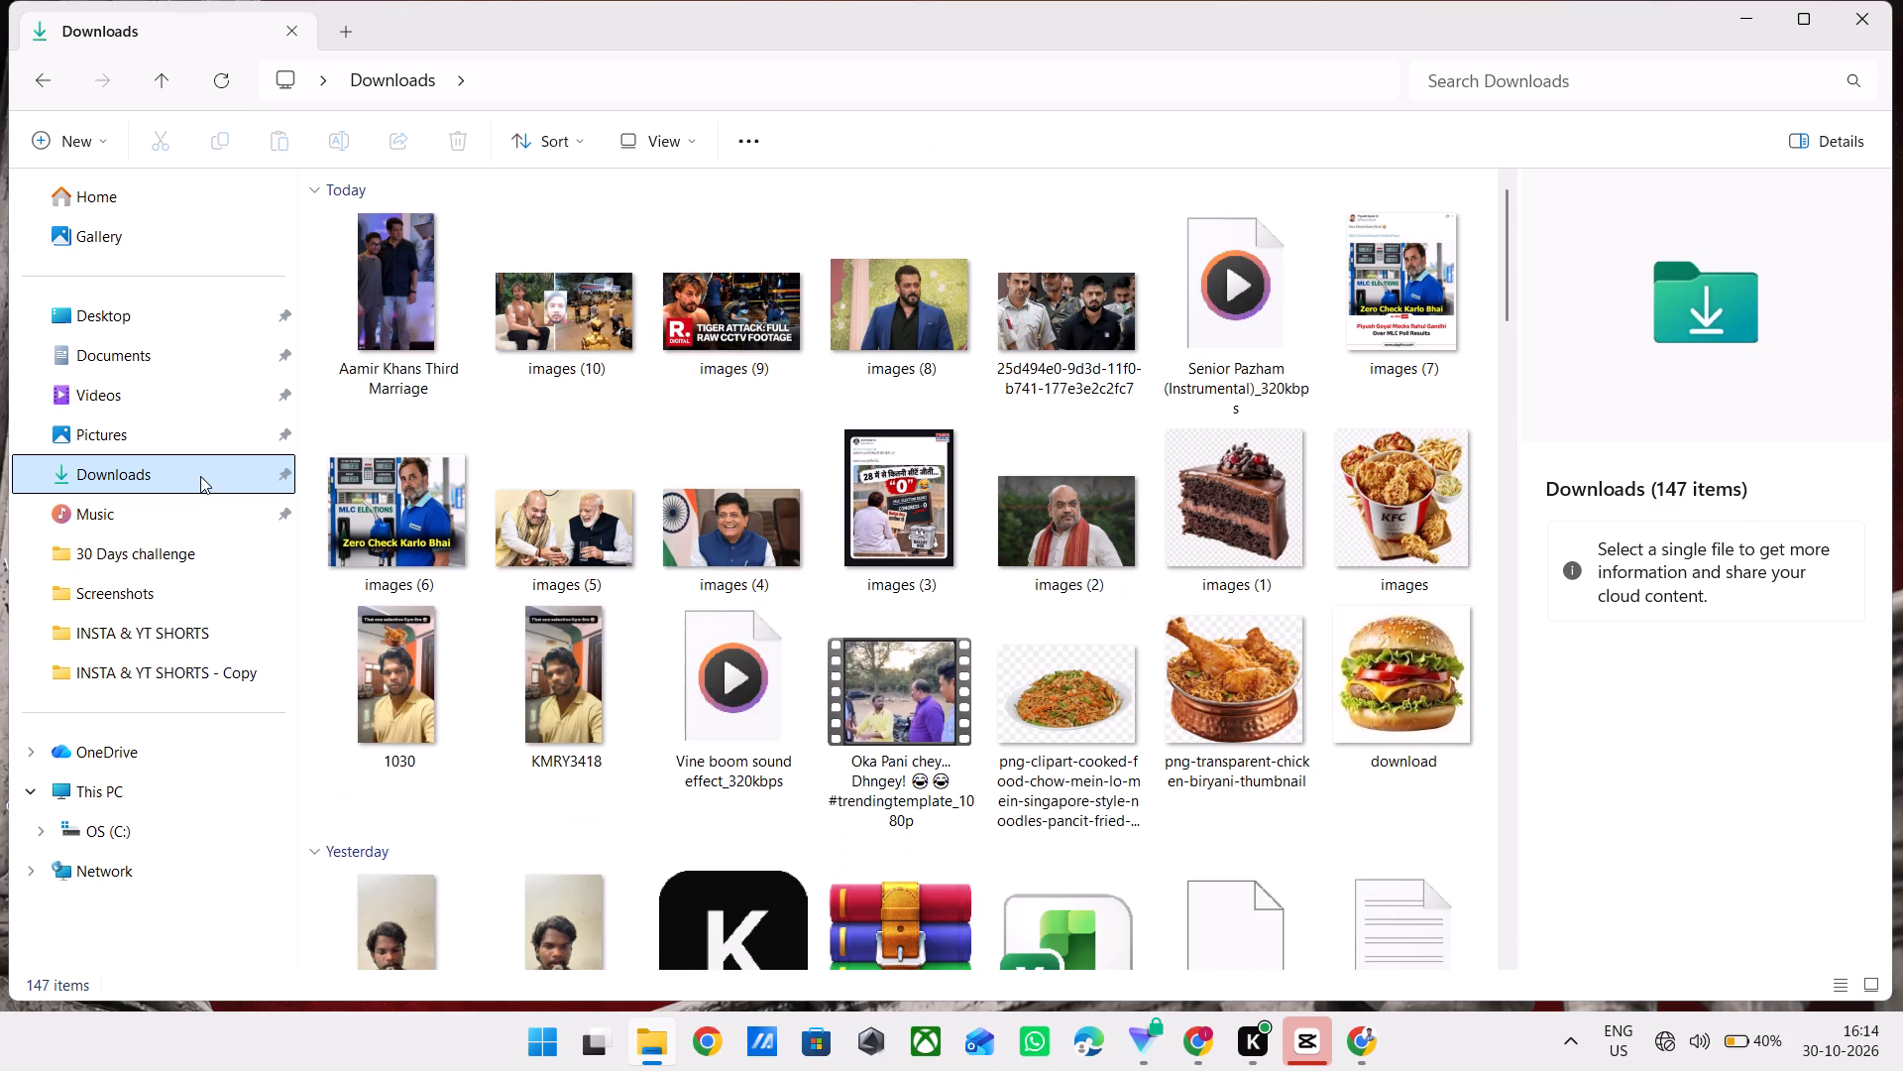
pyautogui.hotkey('ctrl', 'z')
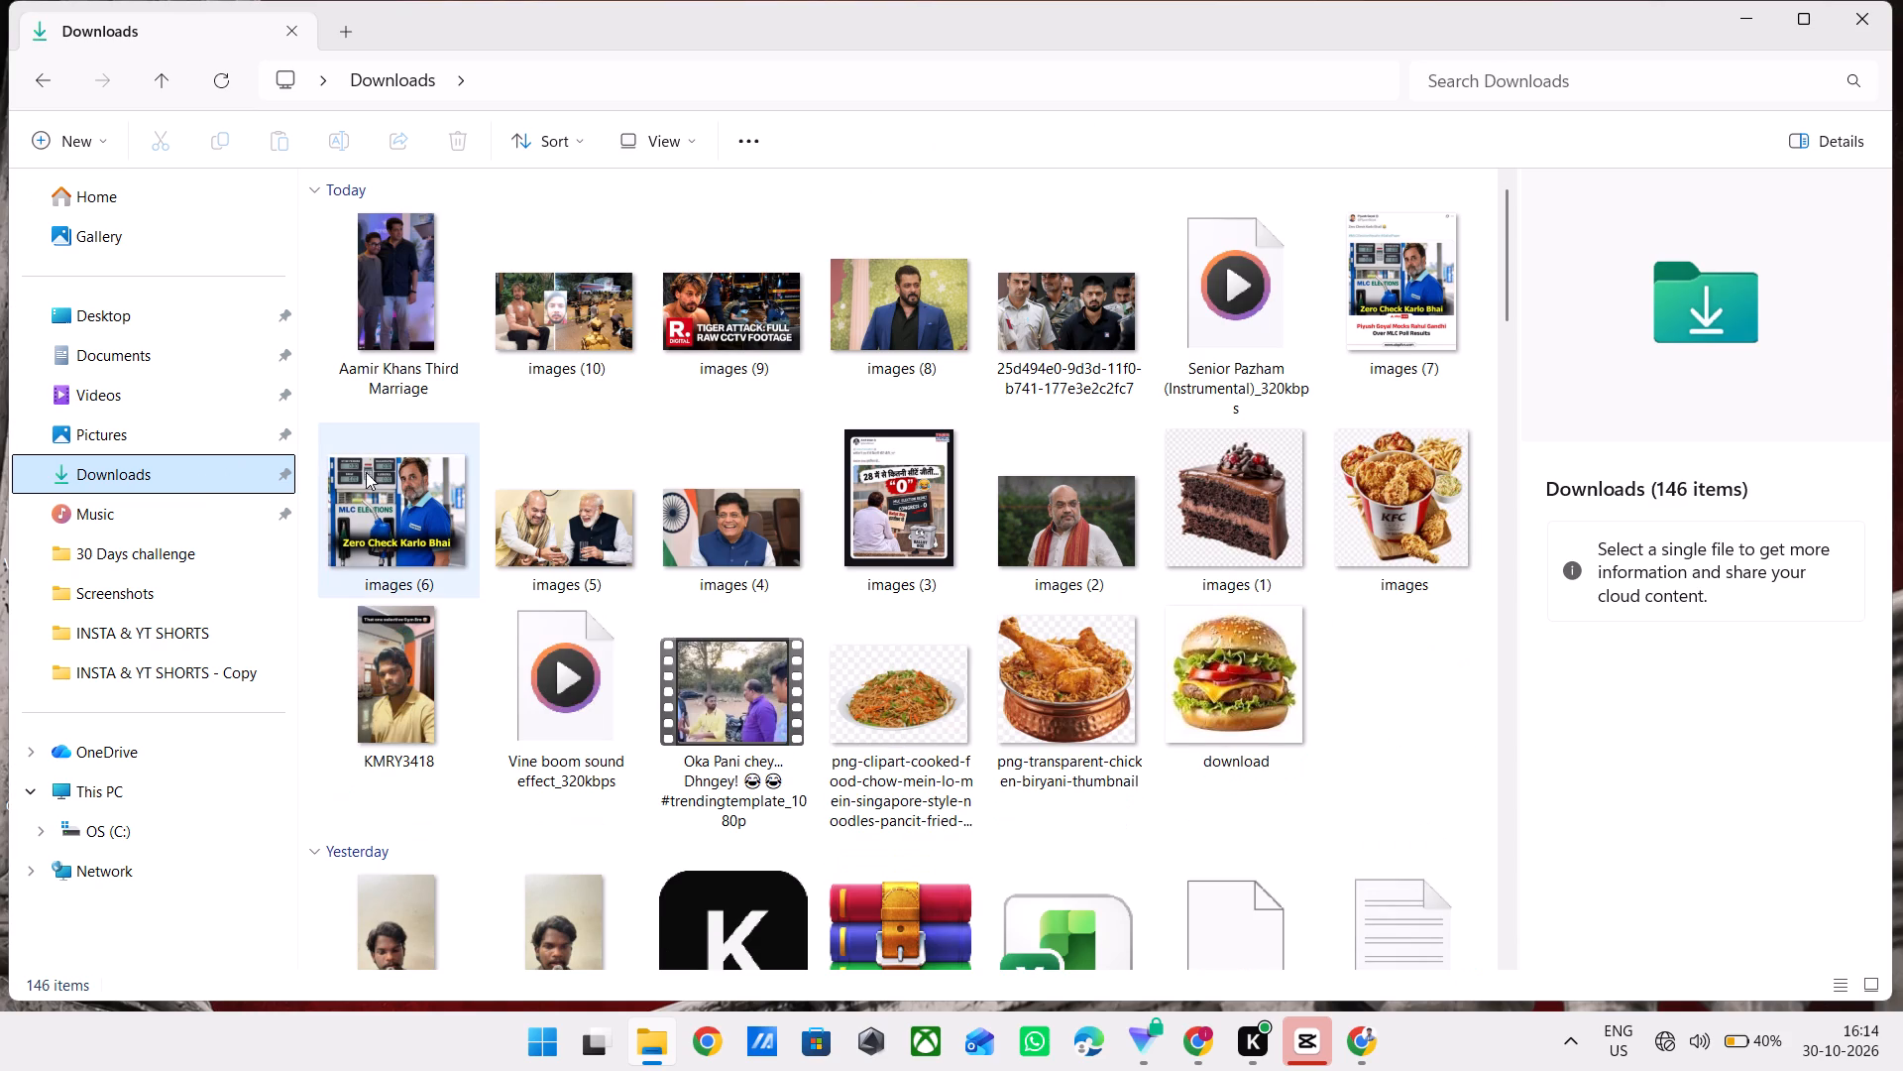
pyautogui.scroll(-1, 742, 671)
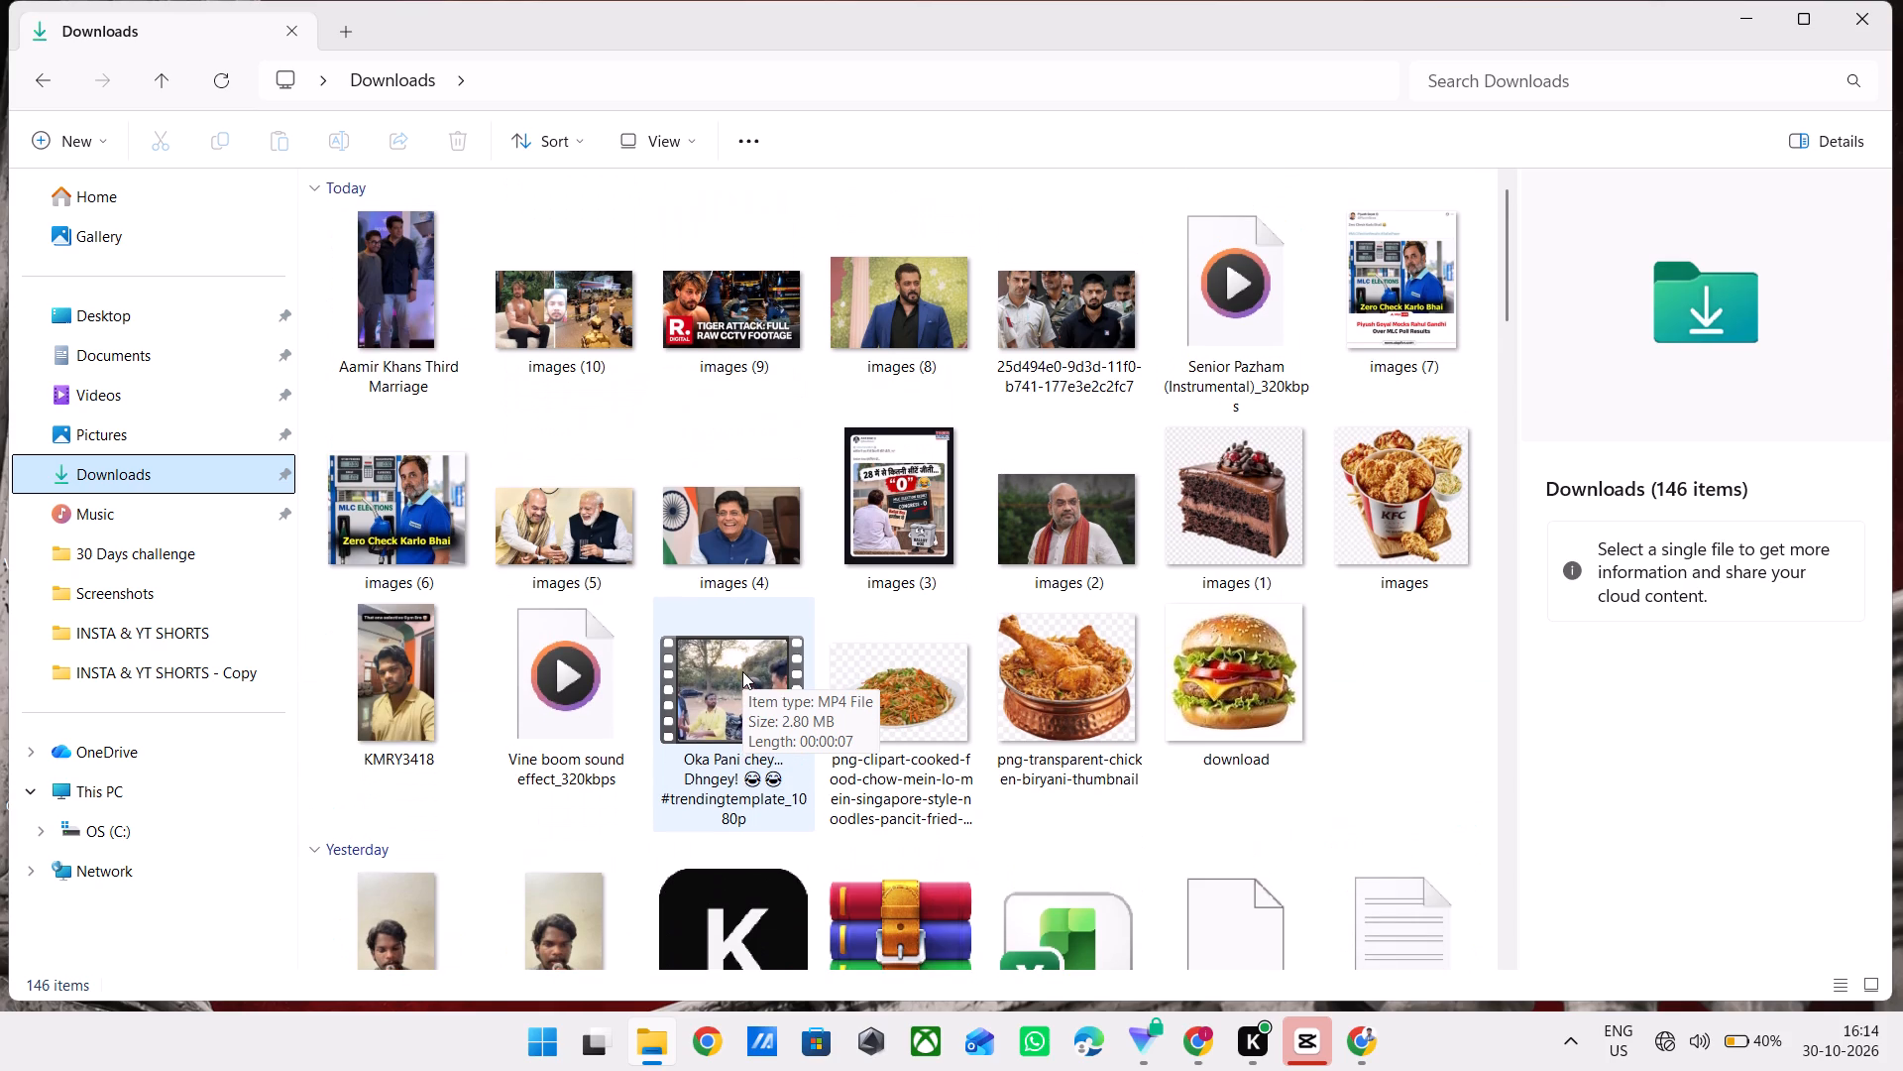
pyautogui.hotkey('ctrl', 'z')
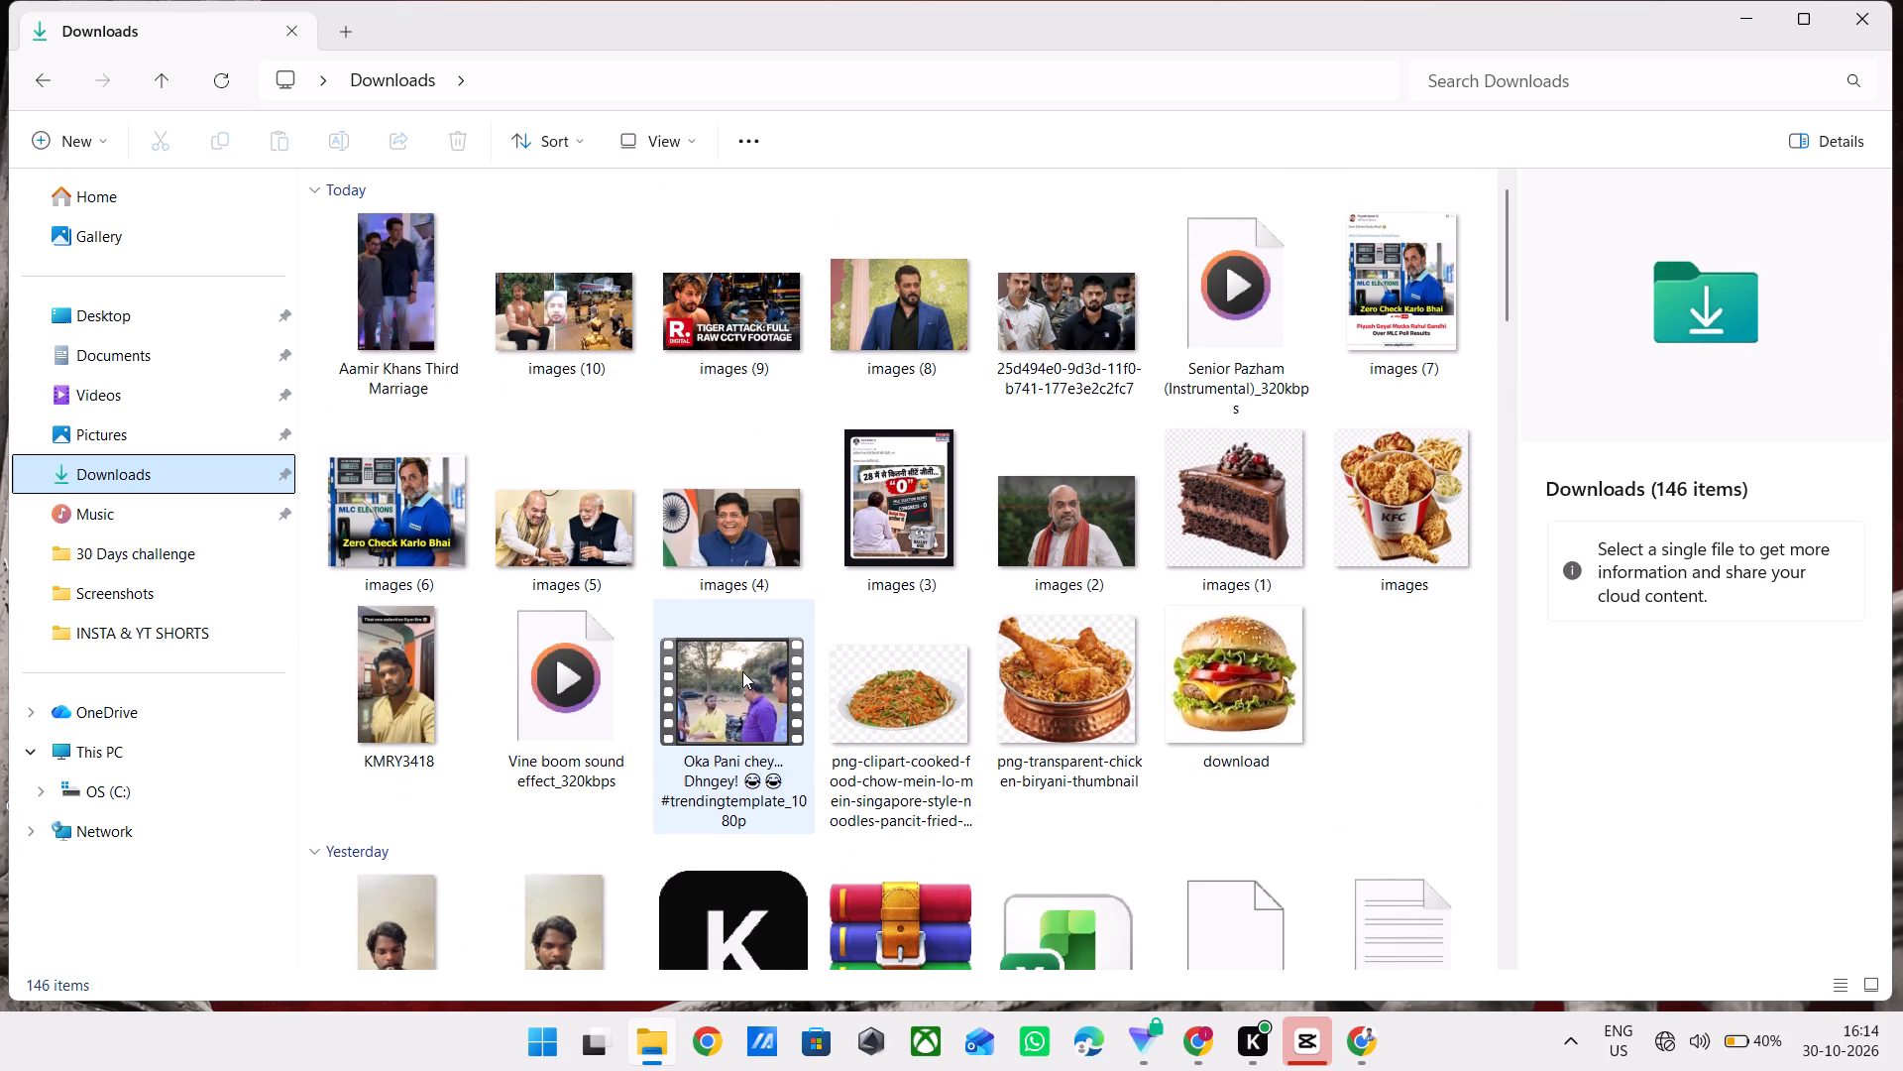
pyautogui.scroll(-1, 1019, 506)
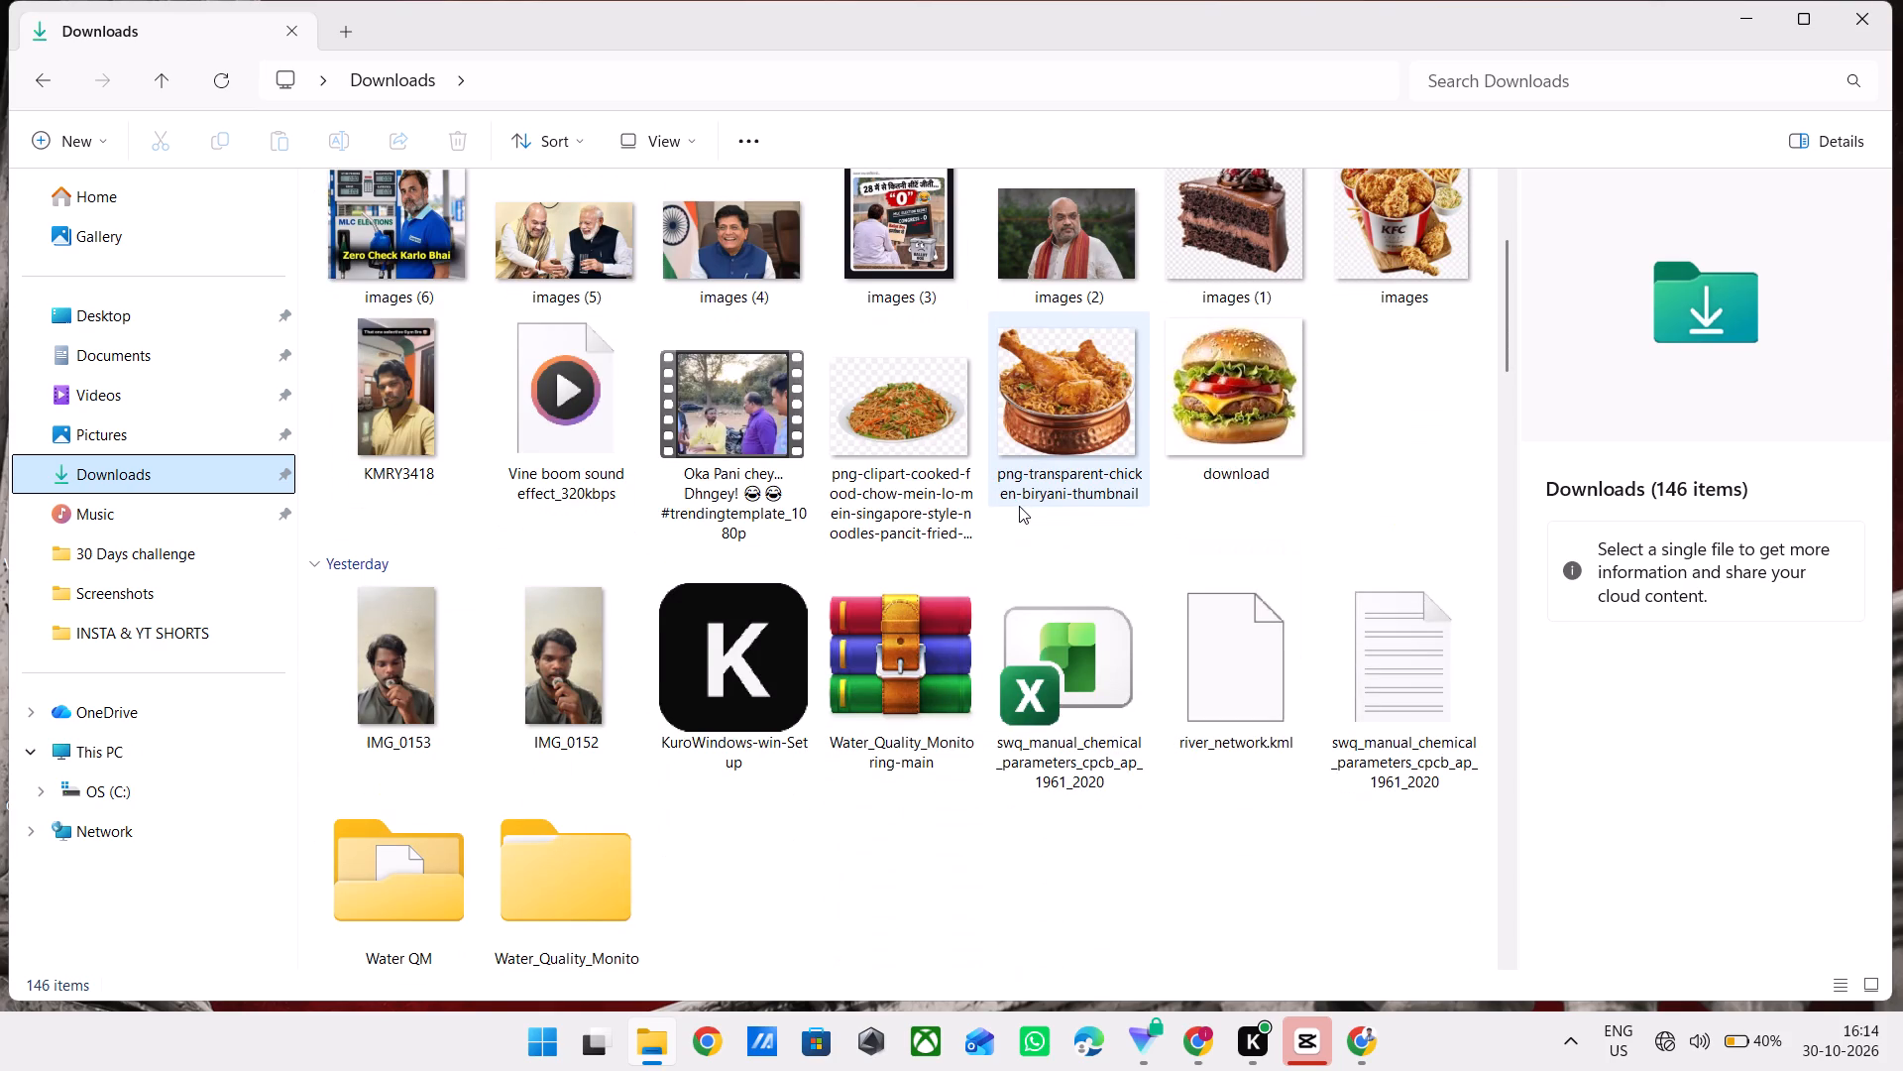
pyautogui.hotkey('ctrl', 'z')
pyautogui.hotkey('ctrl', 'z')
pyautogui.hotkey('ctrl', 'z')
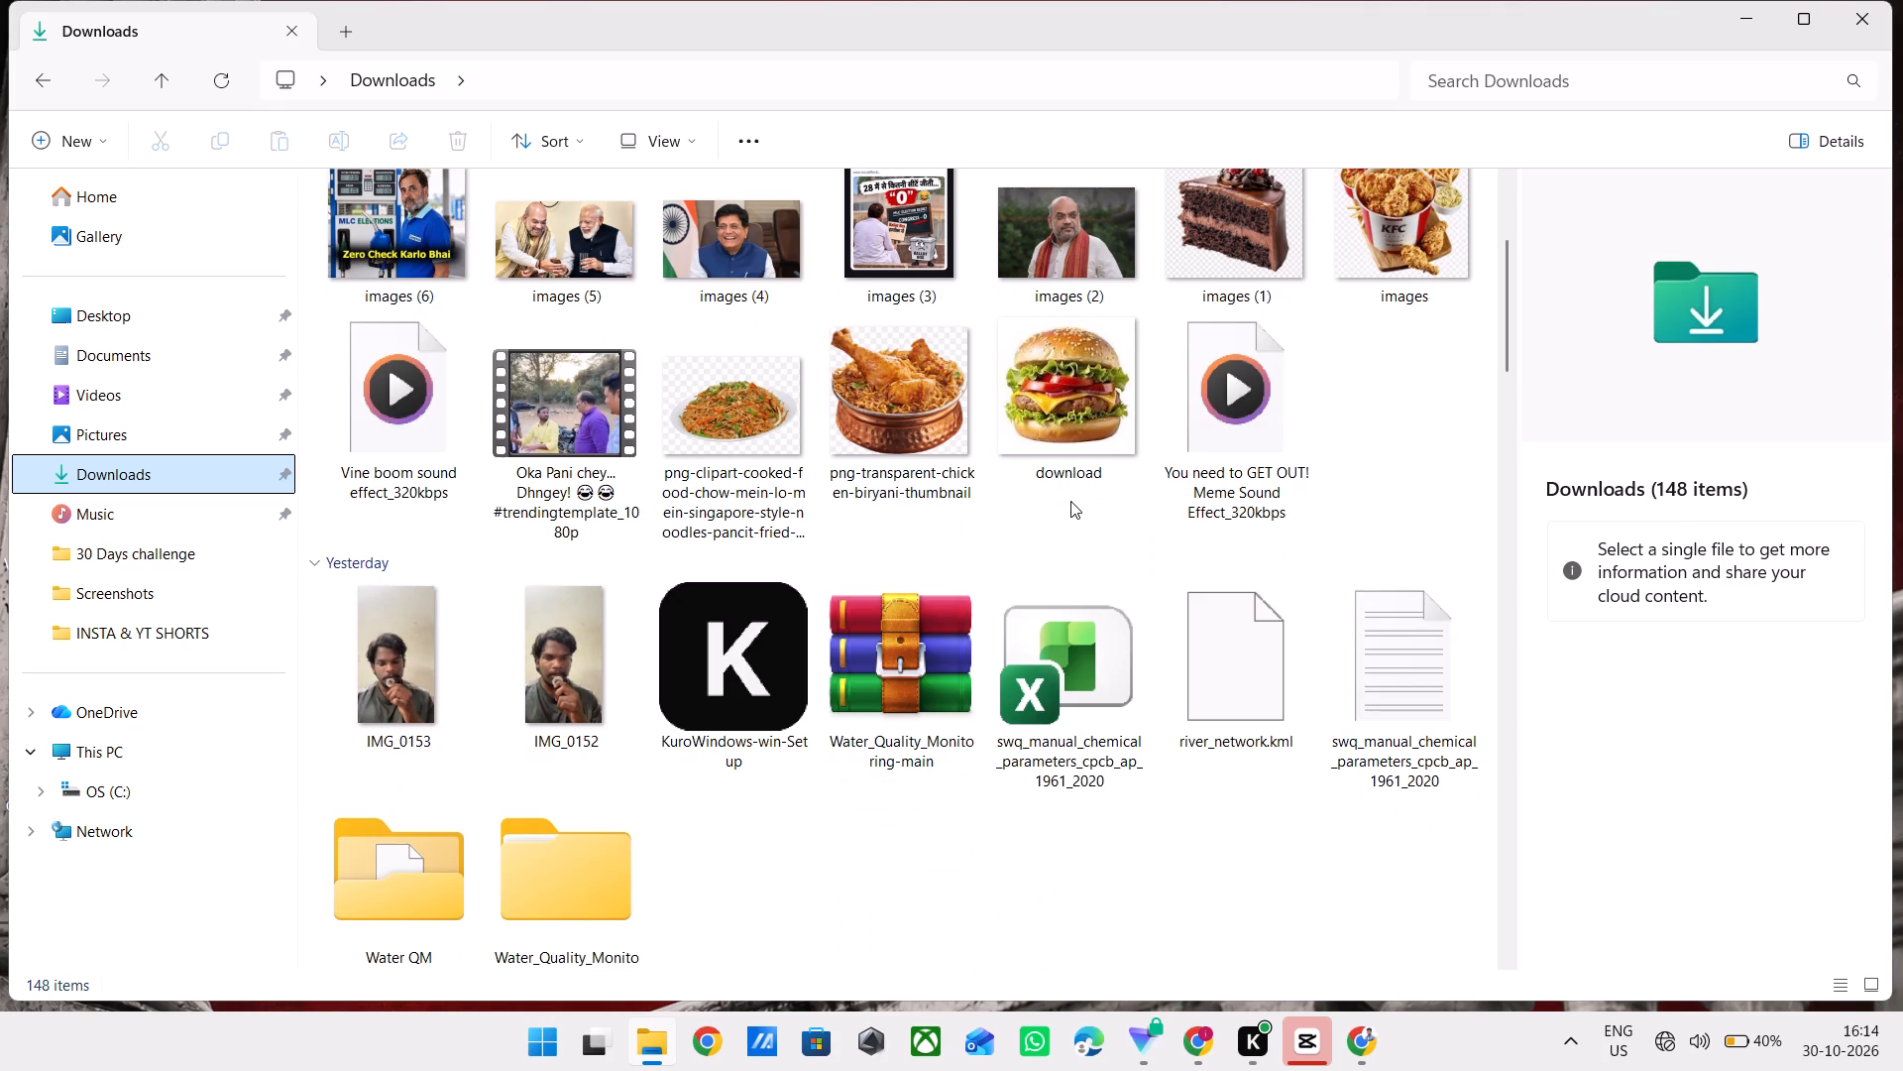
# Select the KFC bucket, noodles, biryani and burger images, the Oka Pani video, and the Senior Pazham and You need to GET OUT audio files.
pyautogui.scroll(3, 1070, 501)
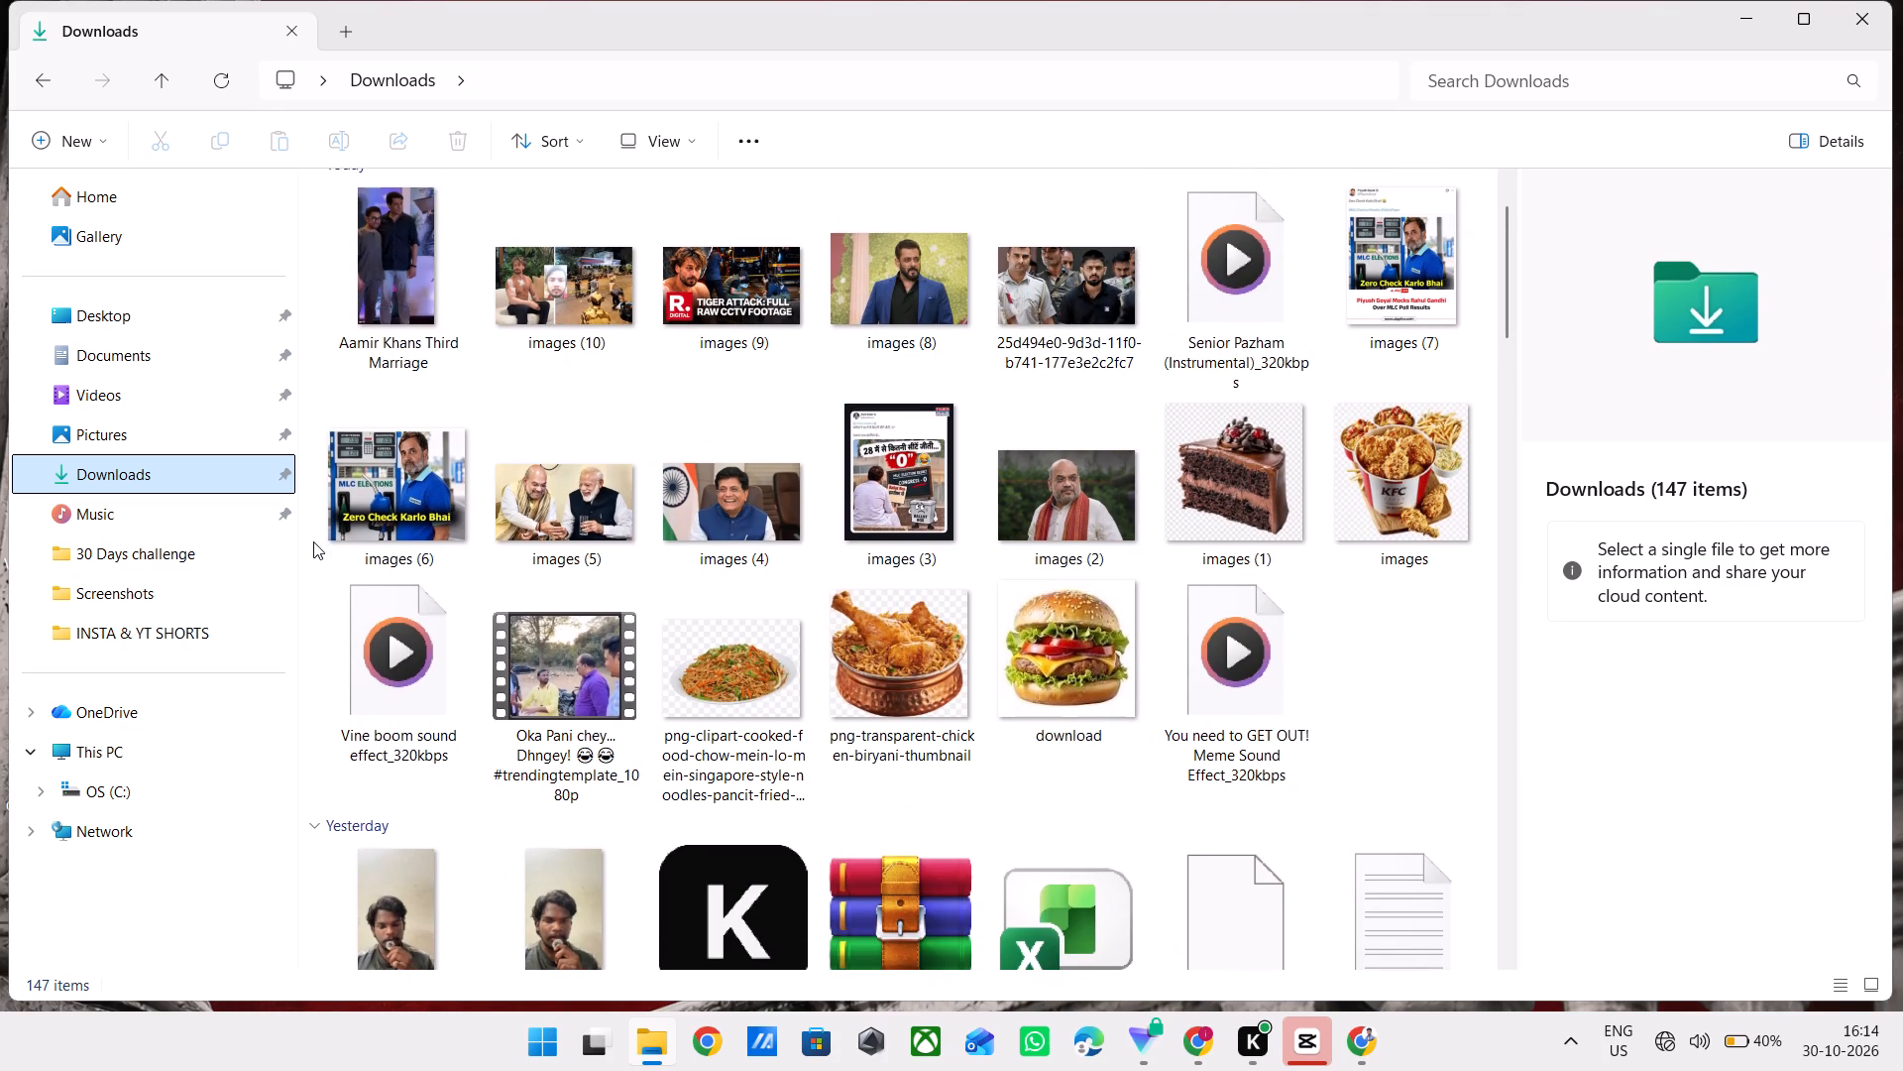
pyautogui.moveTo(311, 543); pyautogui.dragTo(315, 563)
pyautogui.click(1404, 619)
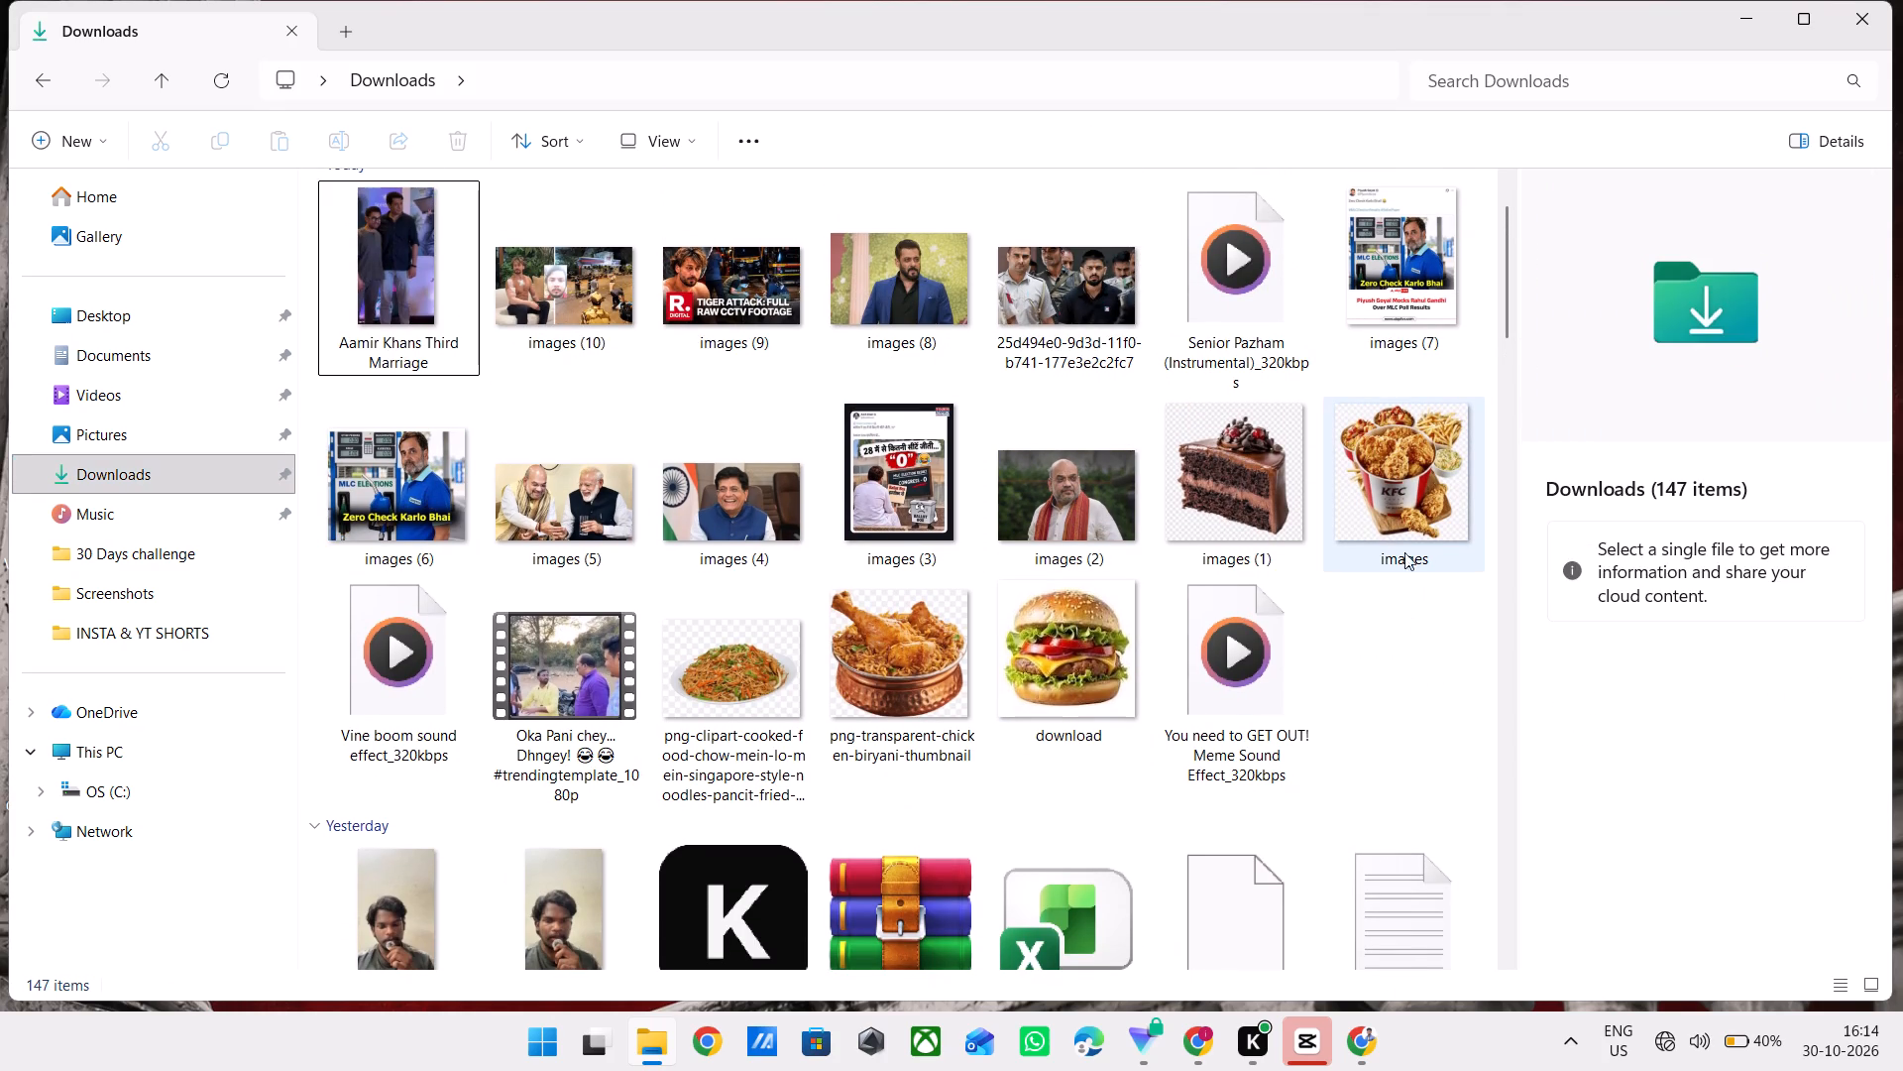
pyautogui.keyDown('ctrl'); pyautogui.click(1419, 479); pyautogui.keyUp('ctrl')
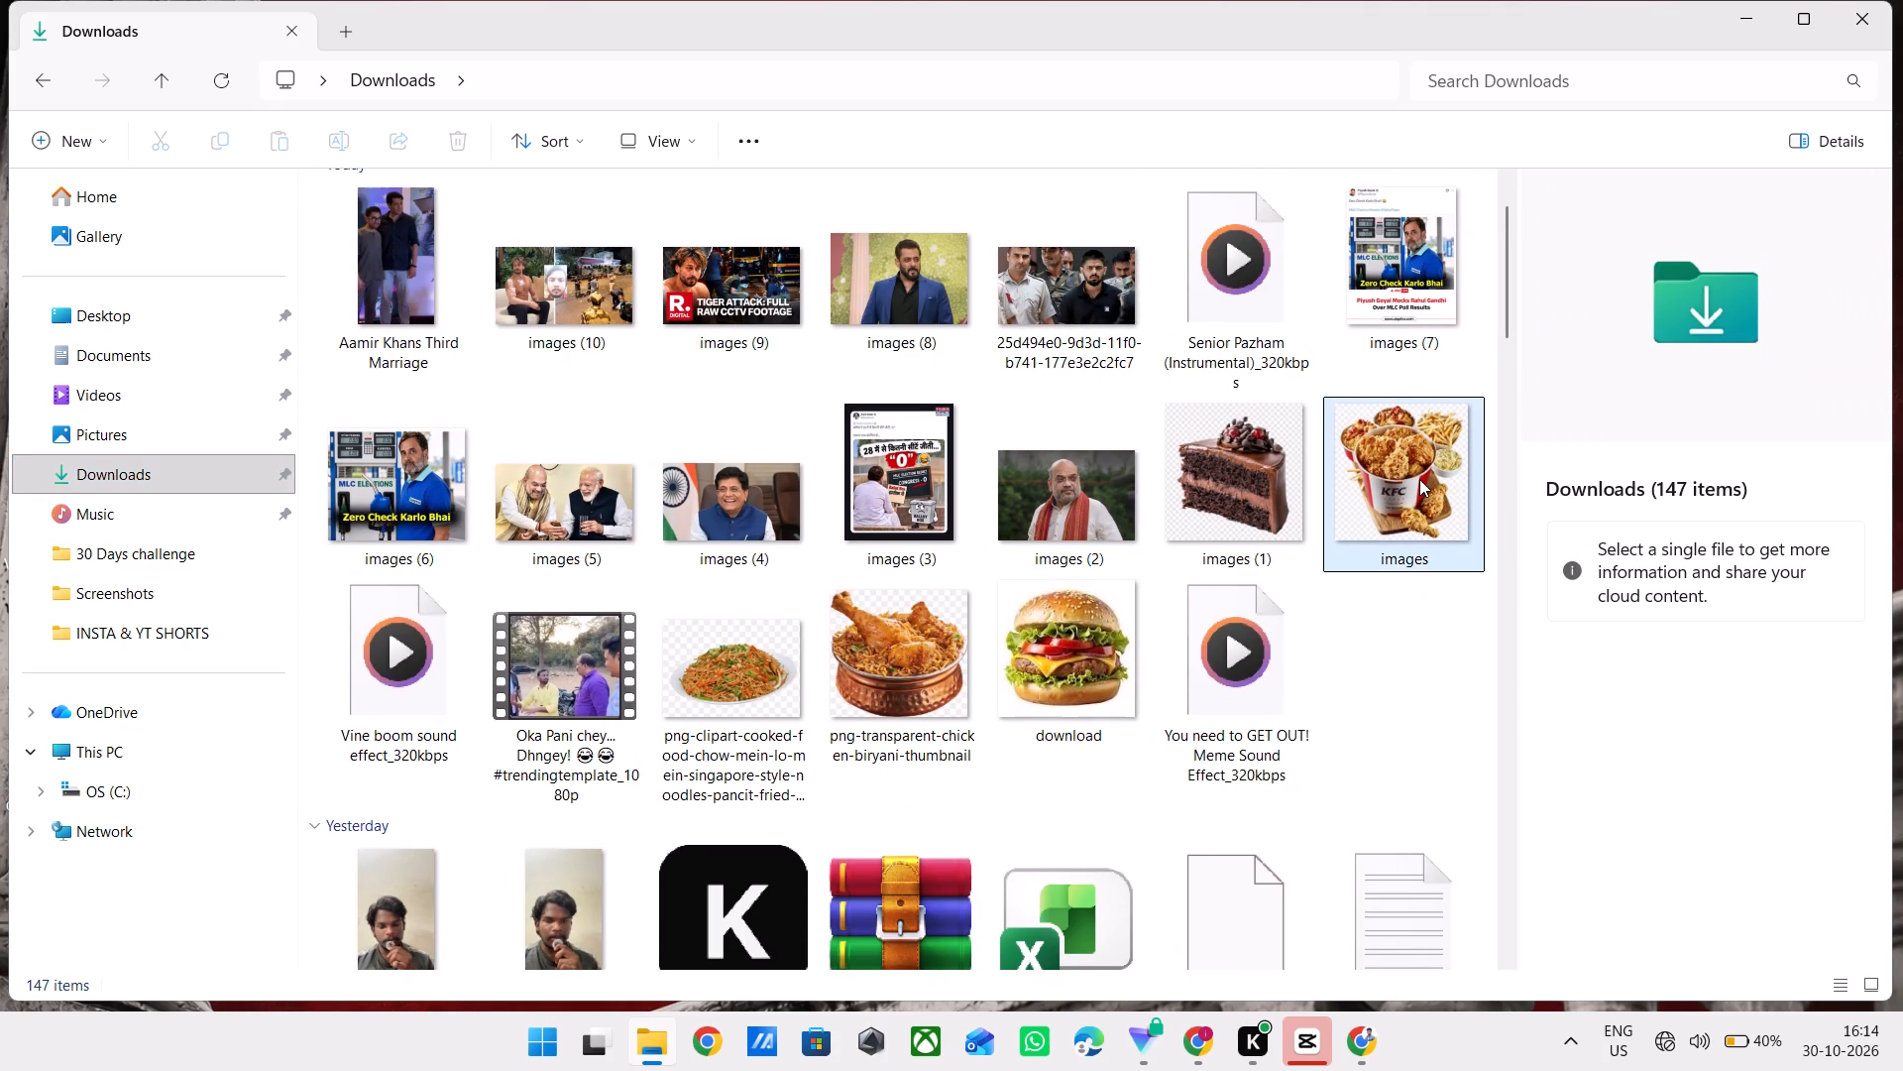
pyautogui.keyDown('ctrl'); pyautogui.click(420, 673); pyautogui.keyUp('ctrl')
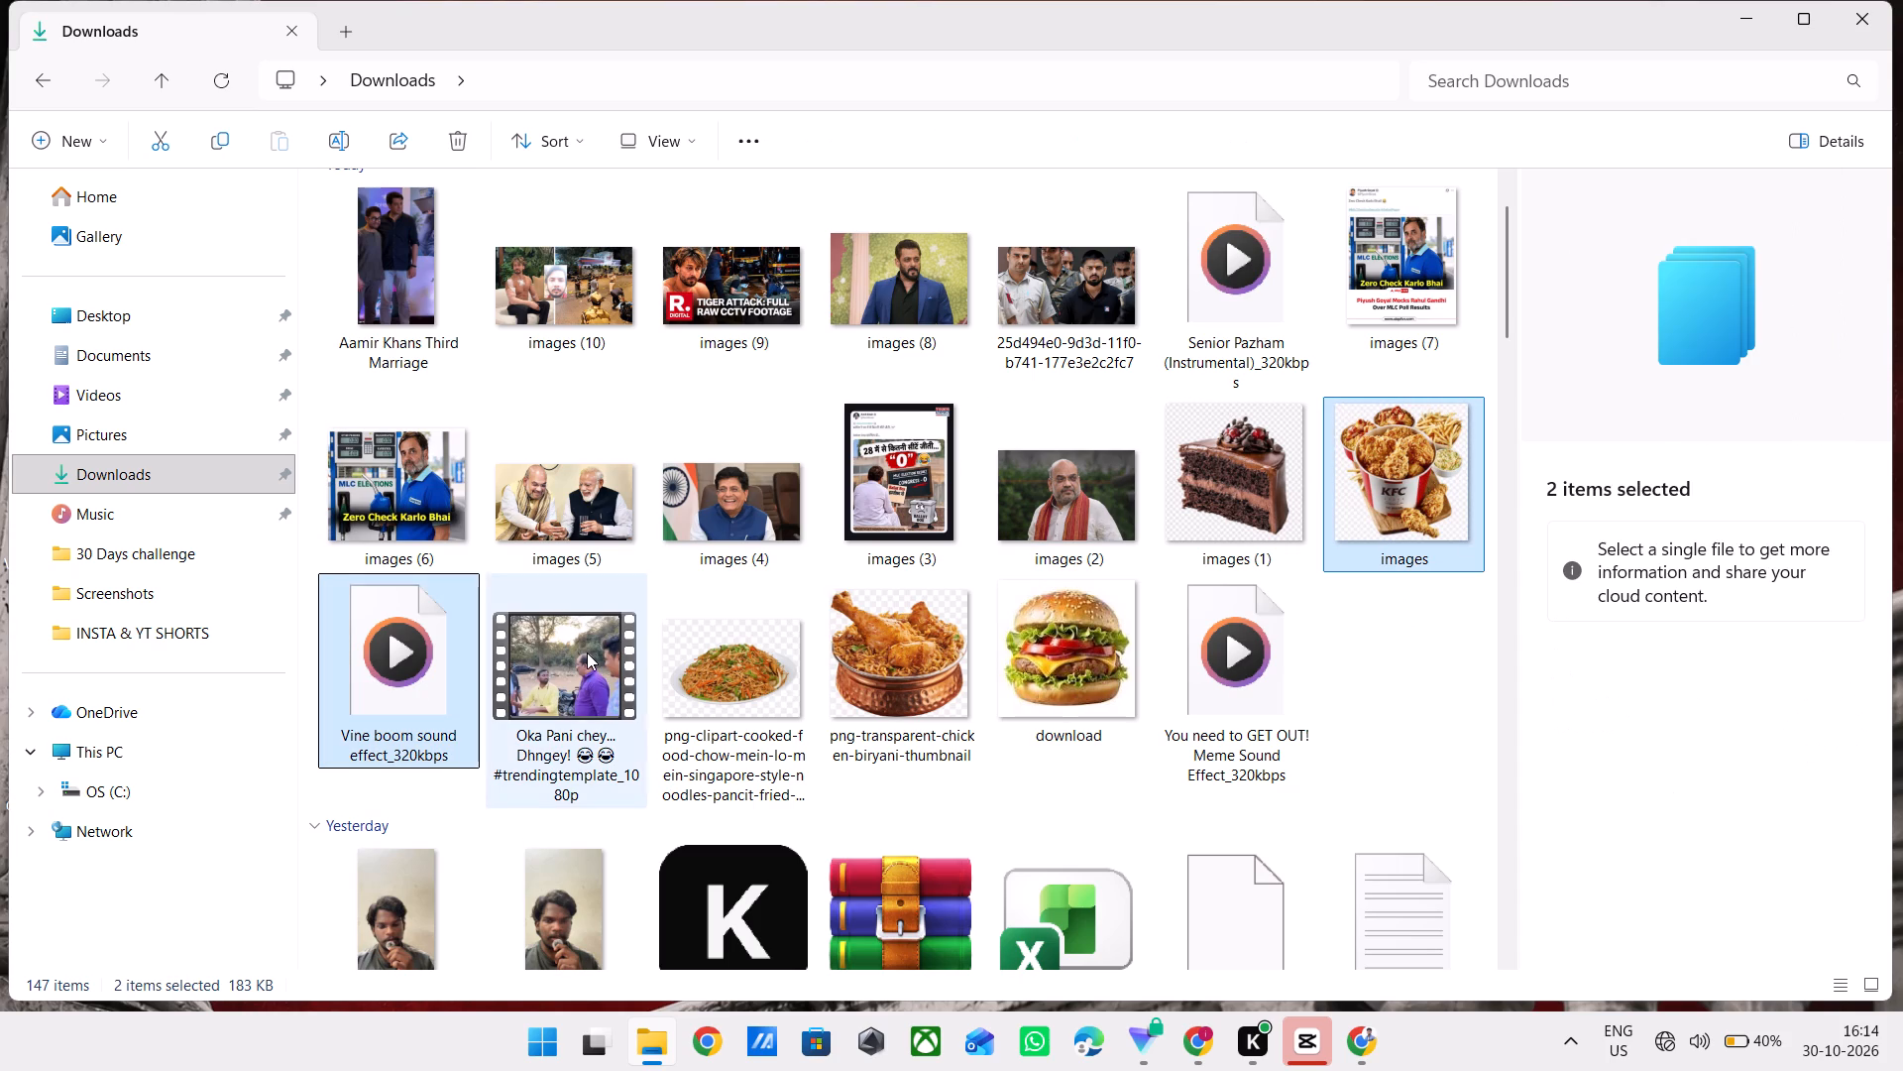
pyautogui.keyDown('ctrl'); pyautogui.click(587, 653); pyautogui.keyUp('ctrl')
pyautogui.keyDown('ctrl'); pyautogui.click(728, 672); pyautogui.keyUp('ctrl')
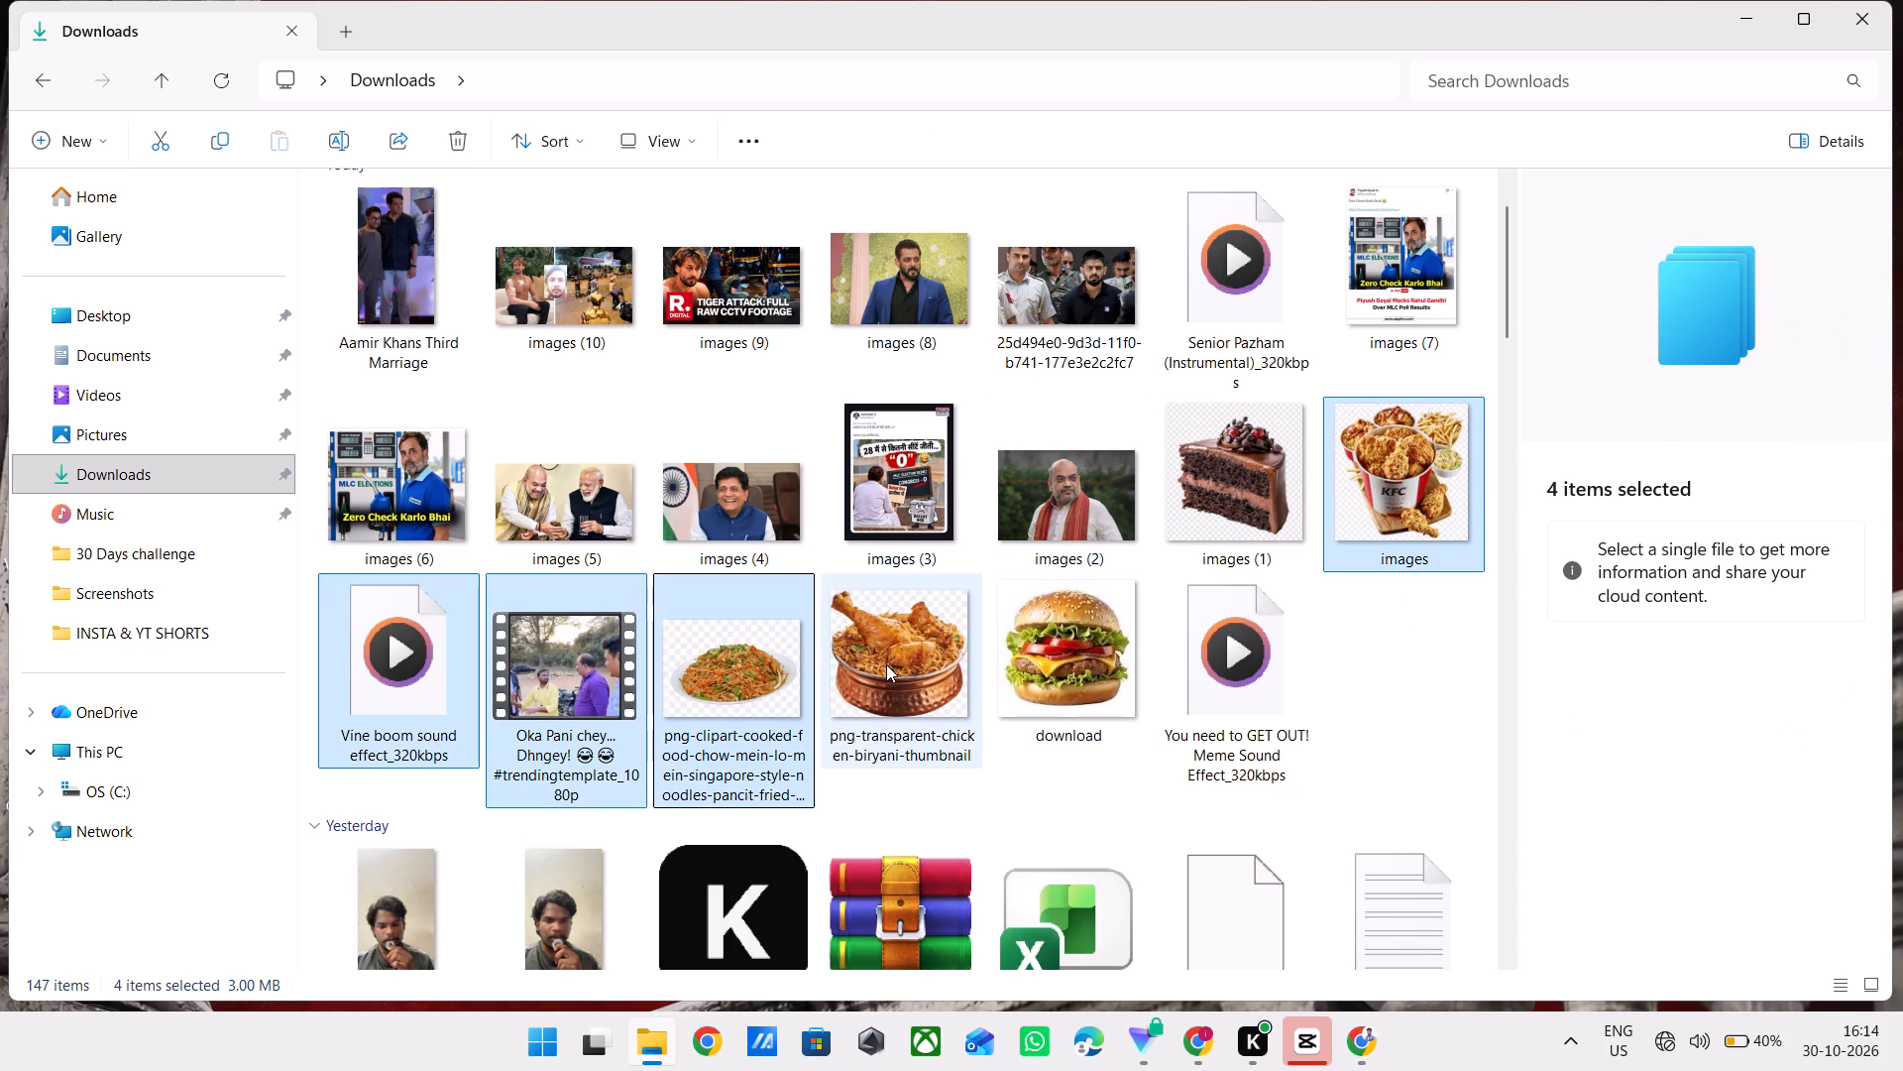
pyautogui.keyDown('ctrl'); pyautogui.click(886, 664); pyautogui.keyUp('ctrl')
pyautogui.keyDown('ctrl'); pyautogui.click(1086, 680); pyautogui.keyUp('ctrl')
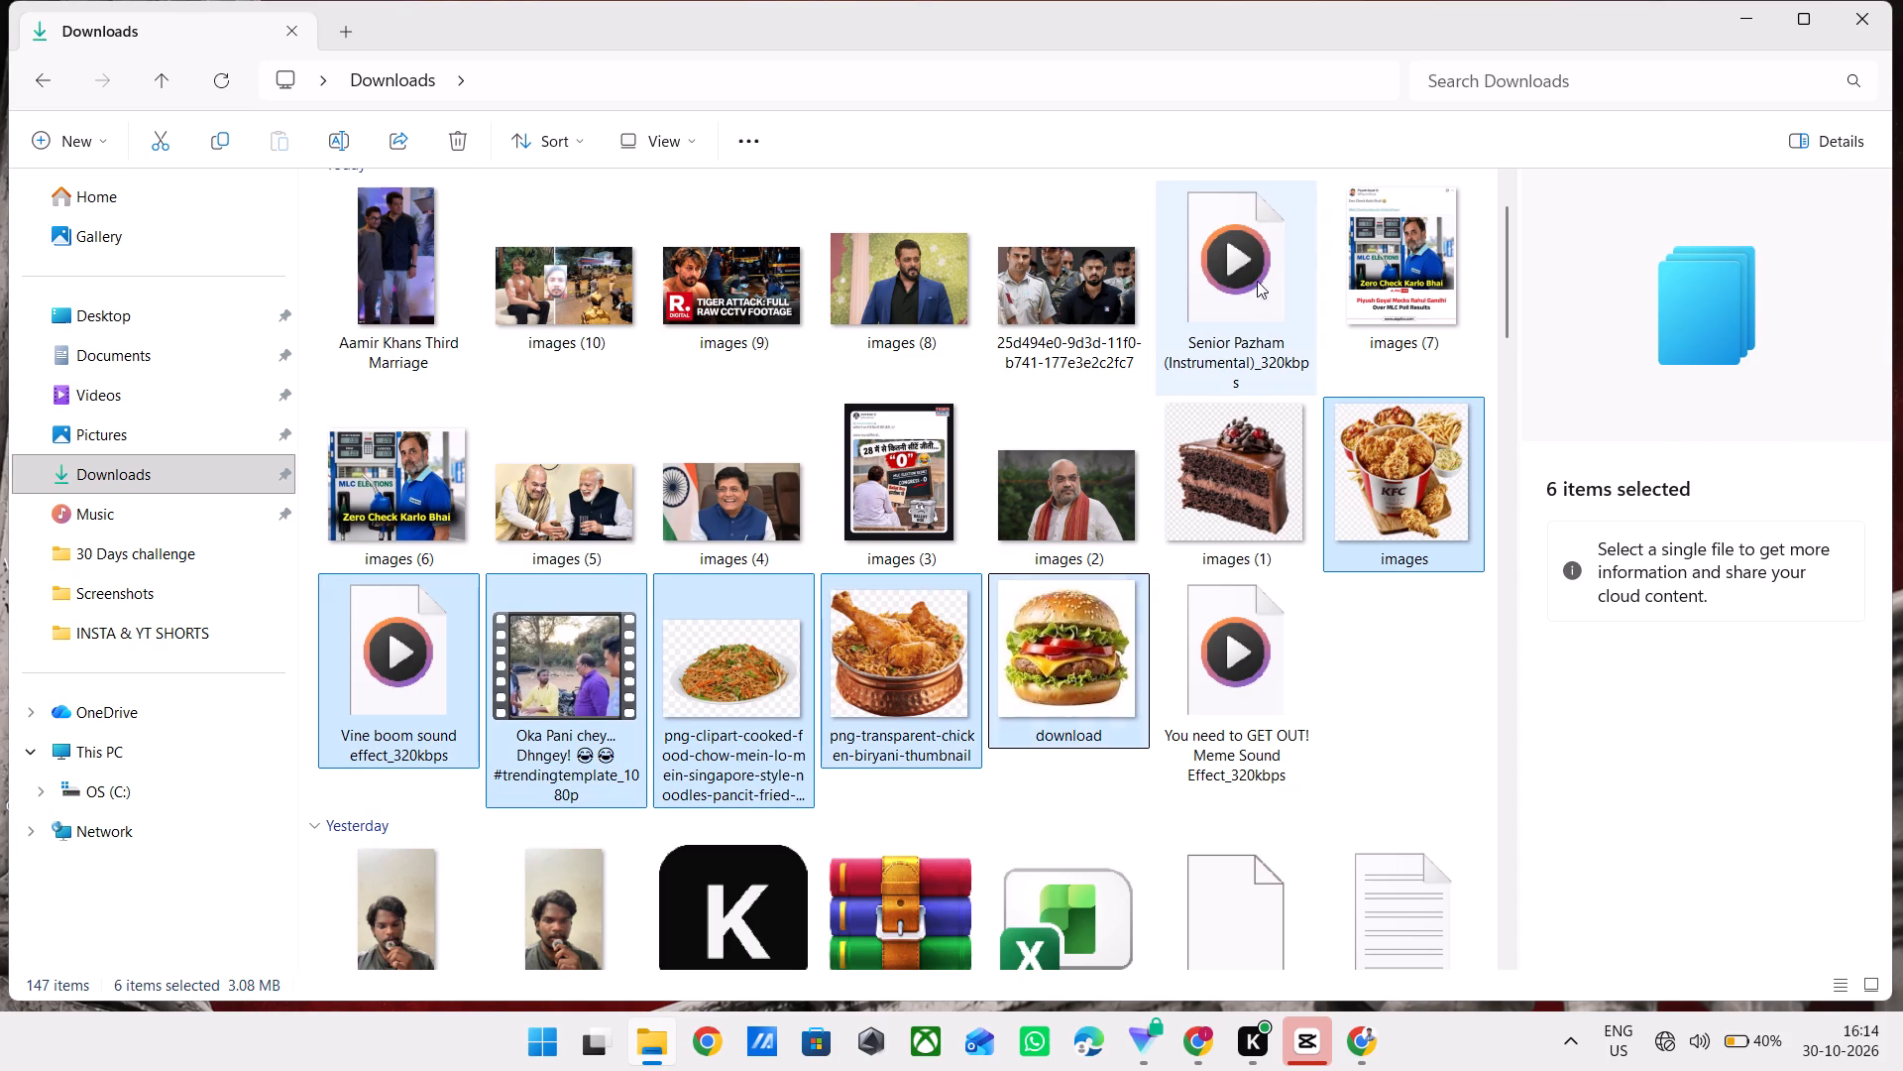
pyautogui.keyDown('ctrl'); pyautogui.click(1257, 276); pyautogui.keyUp('ctrl')
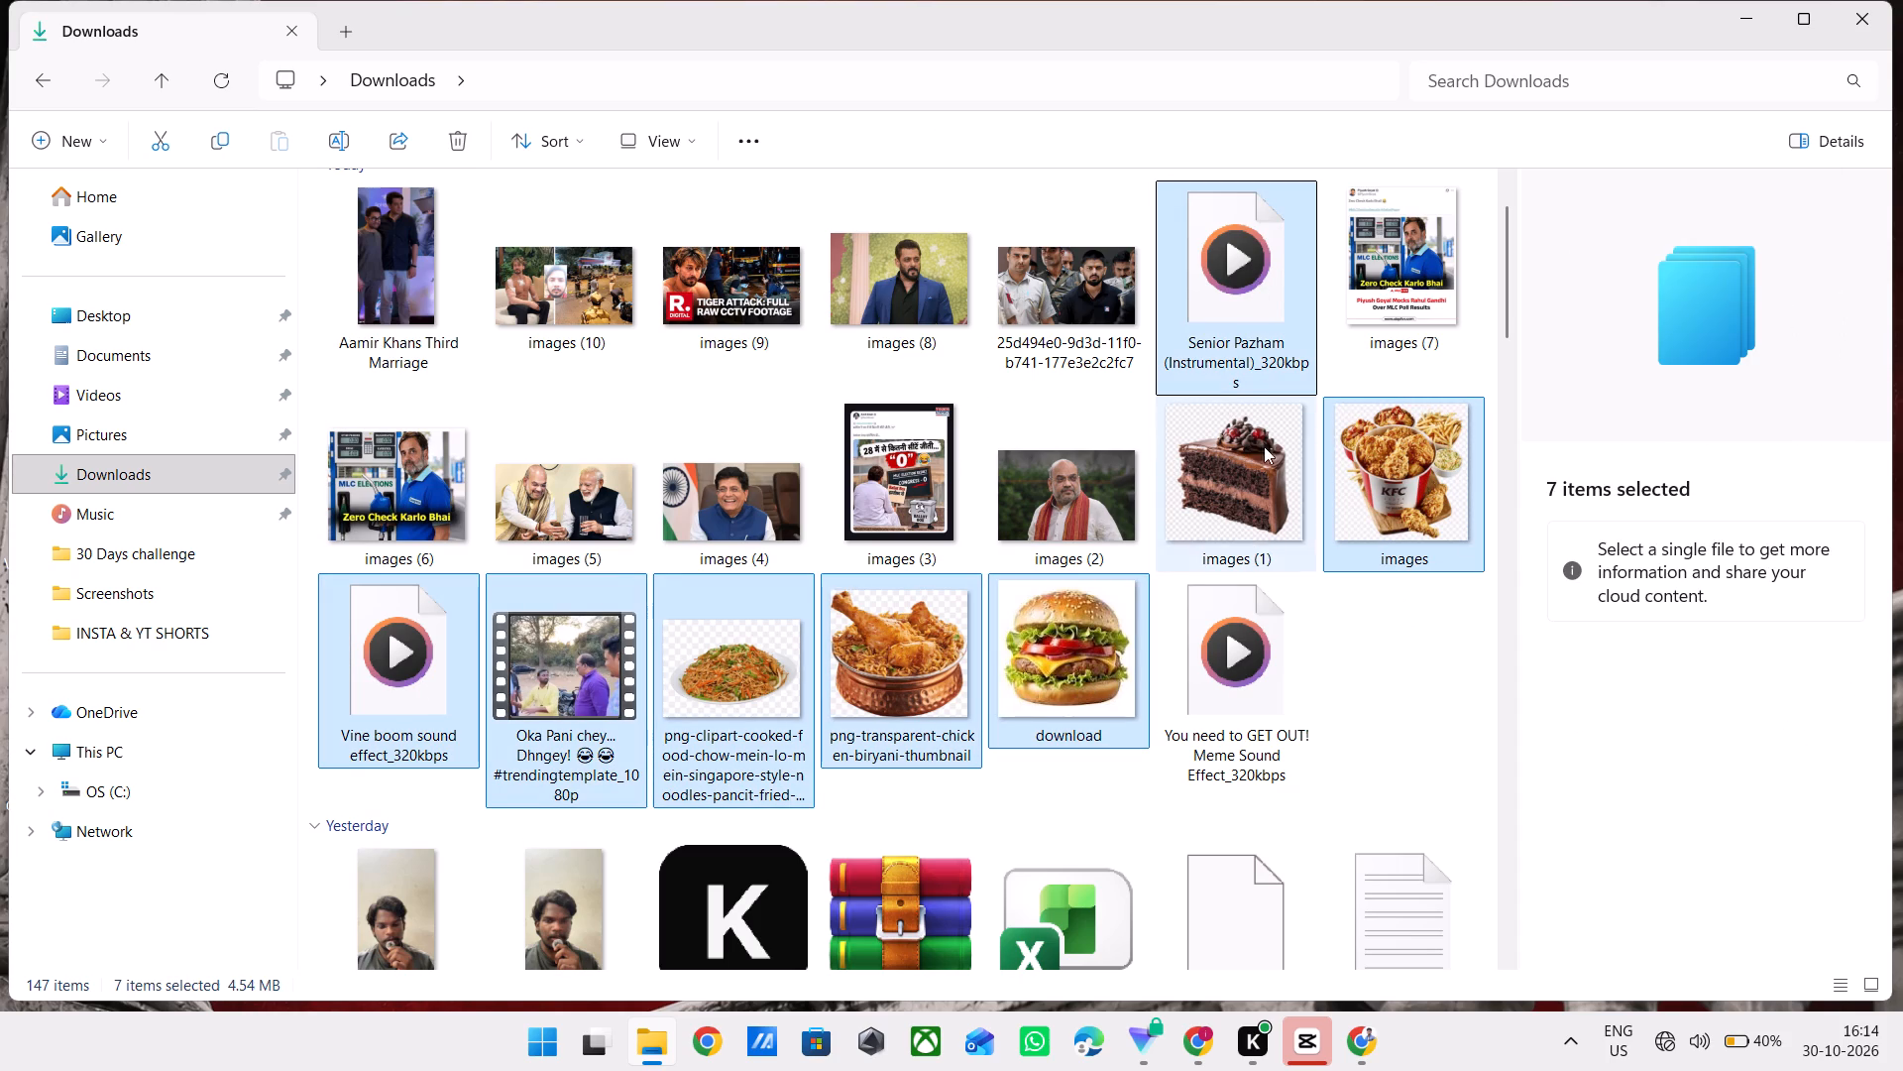
pyautogui.keyDown('ctrl'); pyautogui.click(371, 736); pyautogui.keyUp('ctrl')
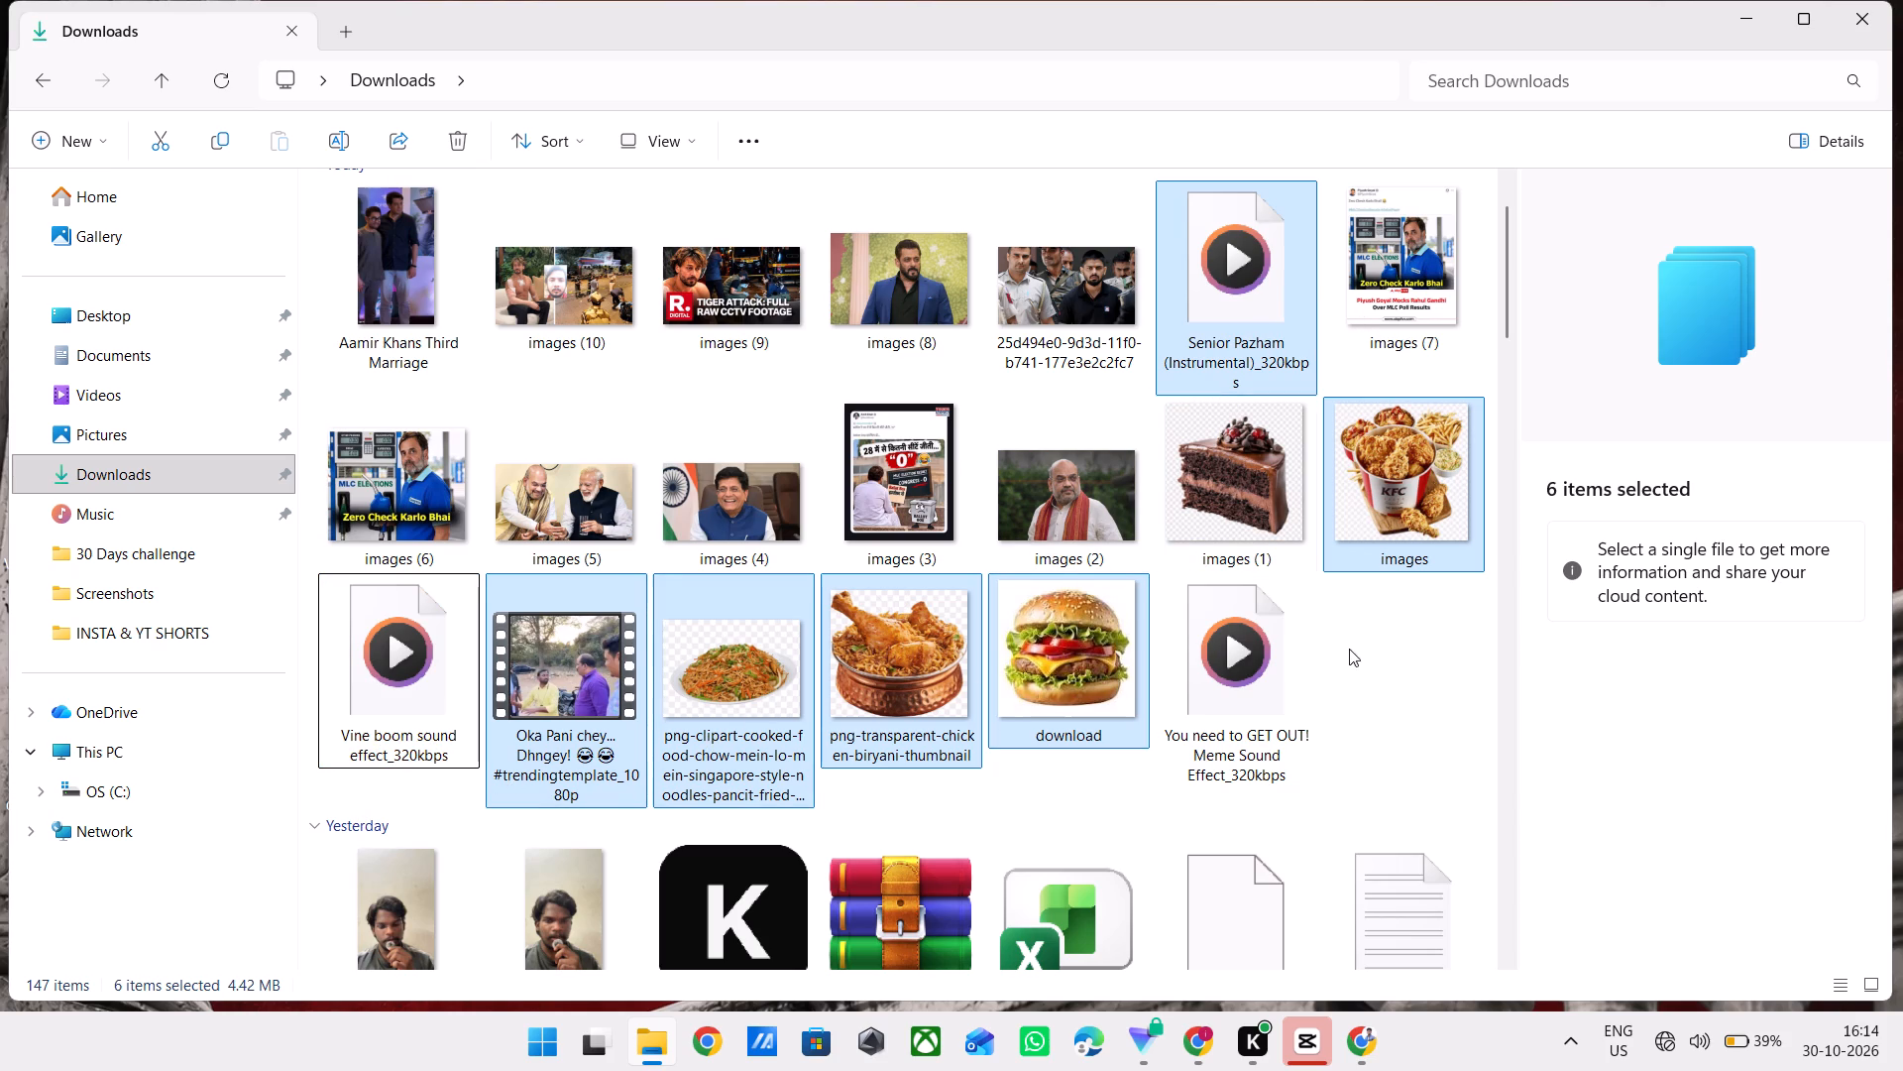
pyautogui.keyDown('ctrl'); pyautogui.click(1262, 687); pyautogui.keyUp('ctrl')
# Look over the selected files among today's items in the Downloads folder.
pyautogui.keyDown('ctrl'); pyautogui.scroll(-1, 1262, 687); pyautogui.keyUp('ctrl')
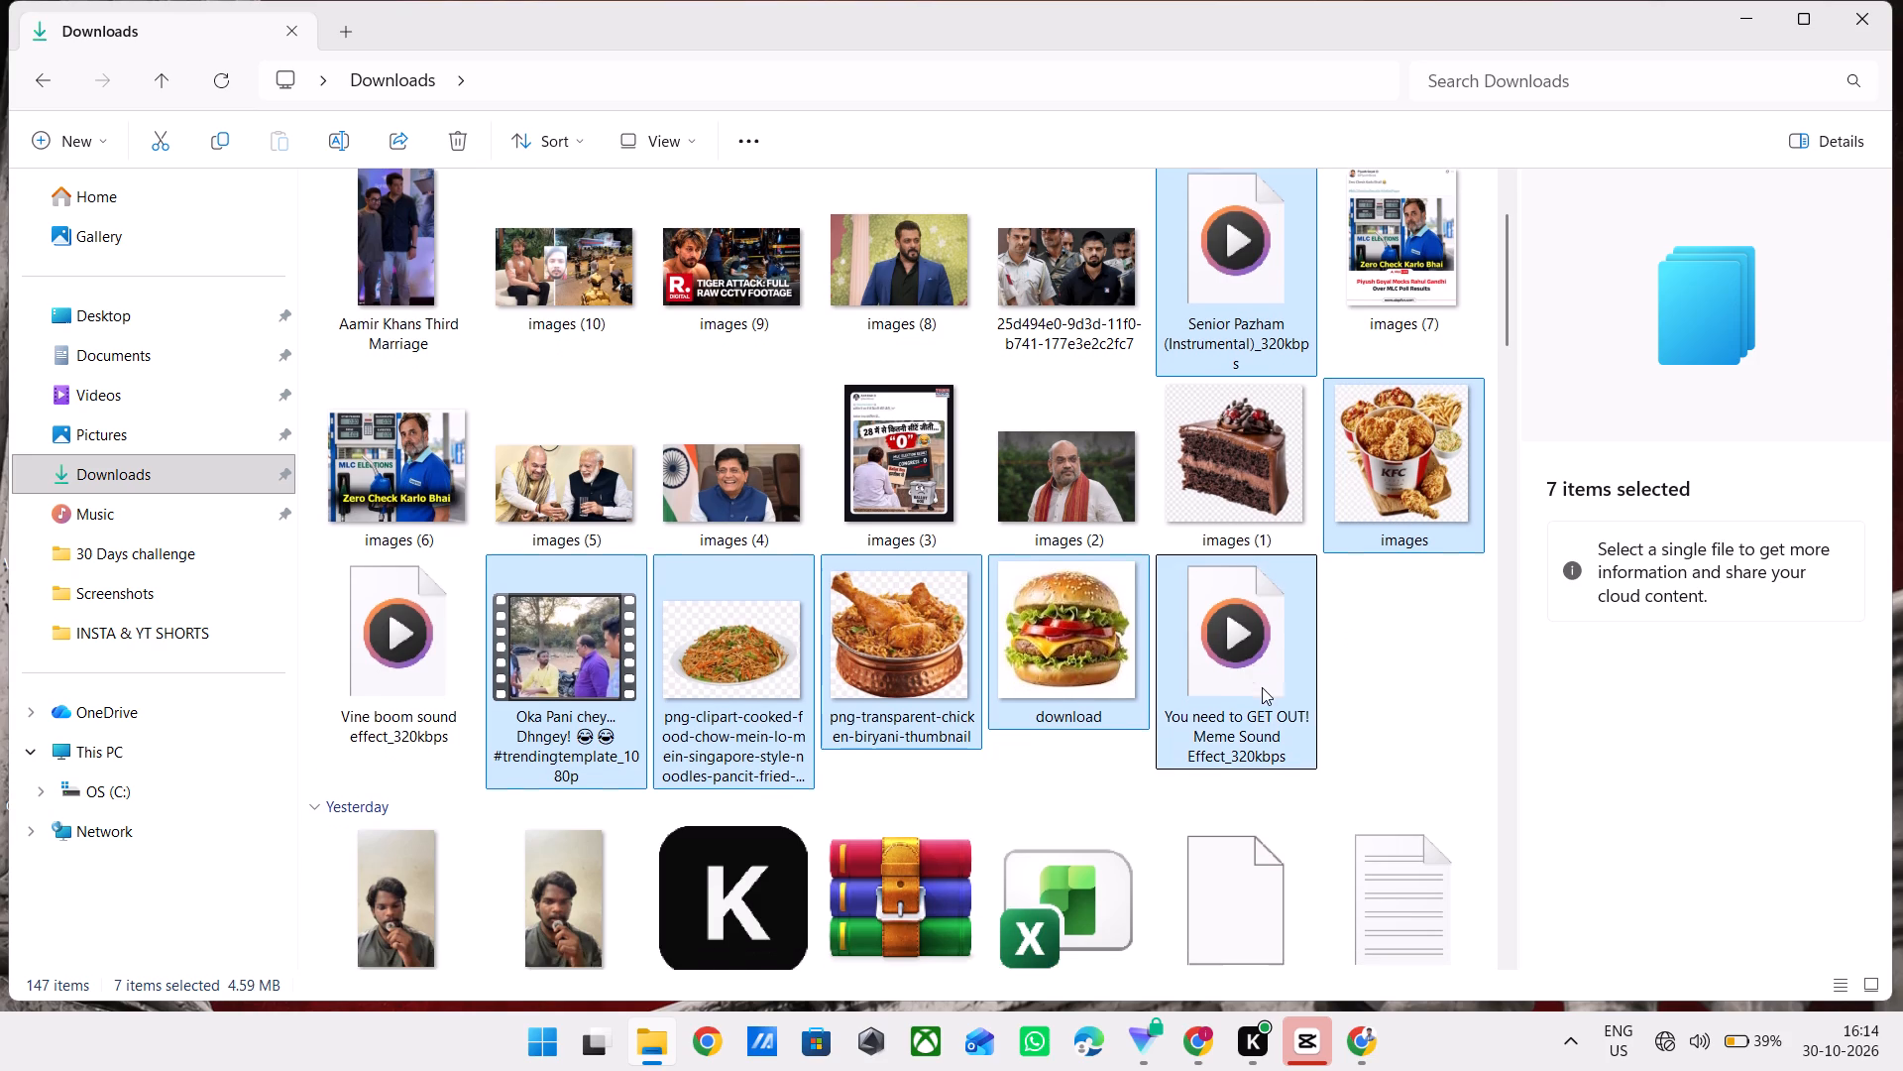
pyautogui.keyDown('ctrl'); pyautogui.scroll(-2, 1262, 687); pyautogui.keyUp('ctrl')
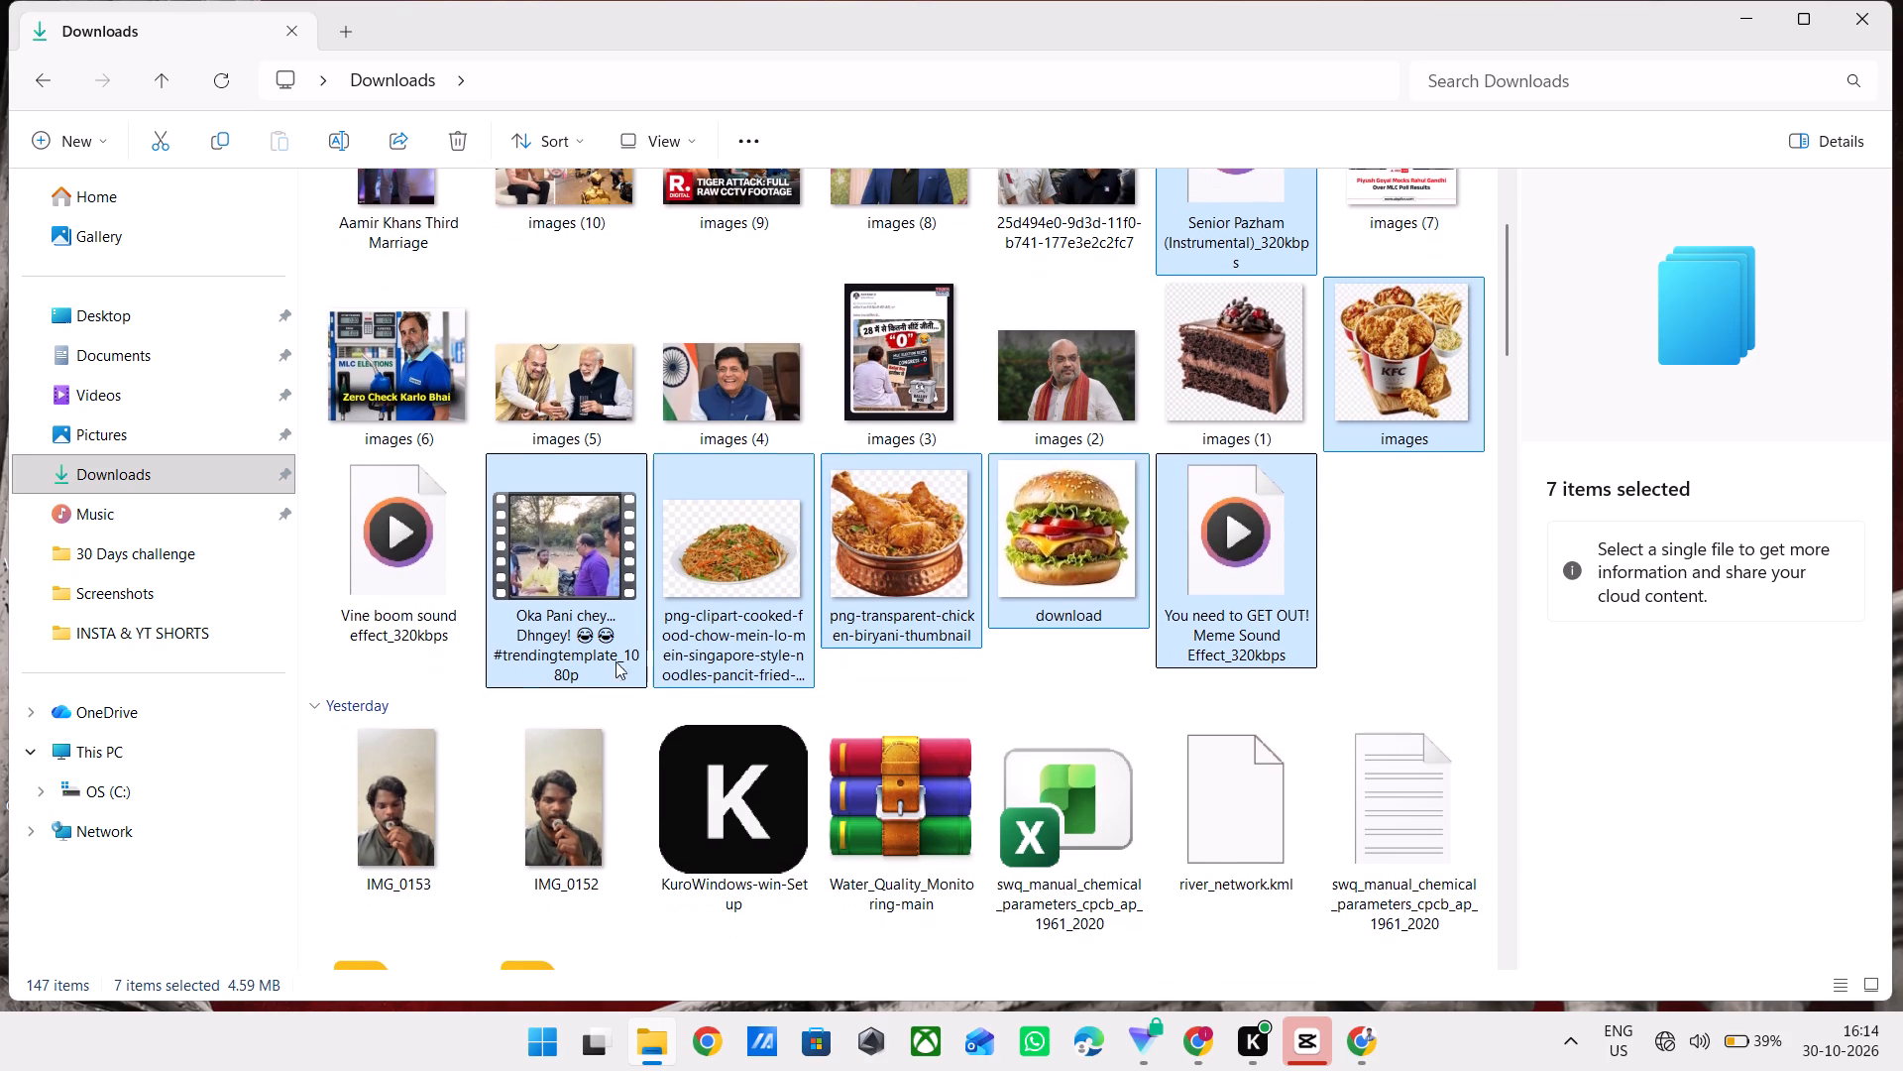
pyautogui.hscroll(1, 600, 686)
pyautogui.scroll(-1, 600, 686)
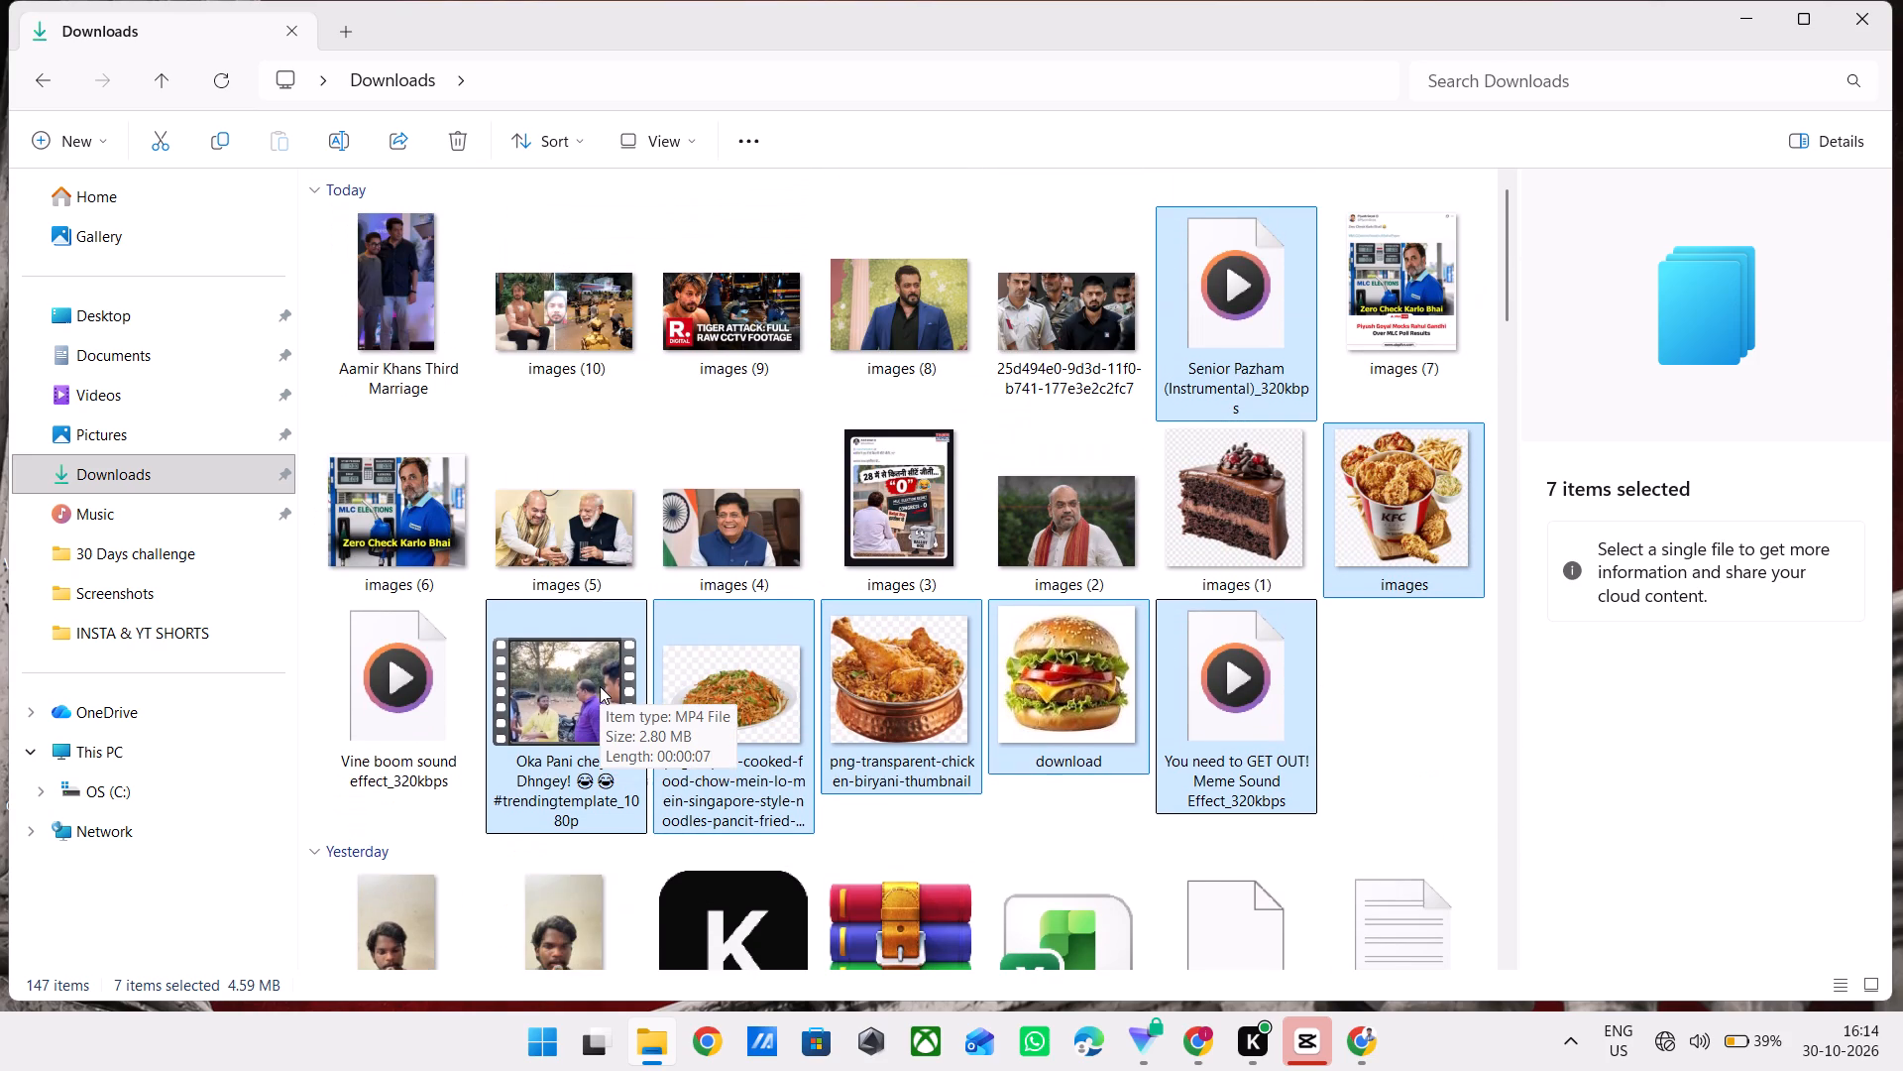
pyautogui.scroll(-3, 600, 686)
pyautogui.scroll(7, 600, 686)
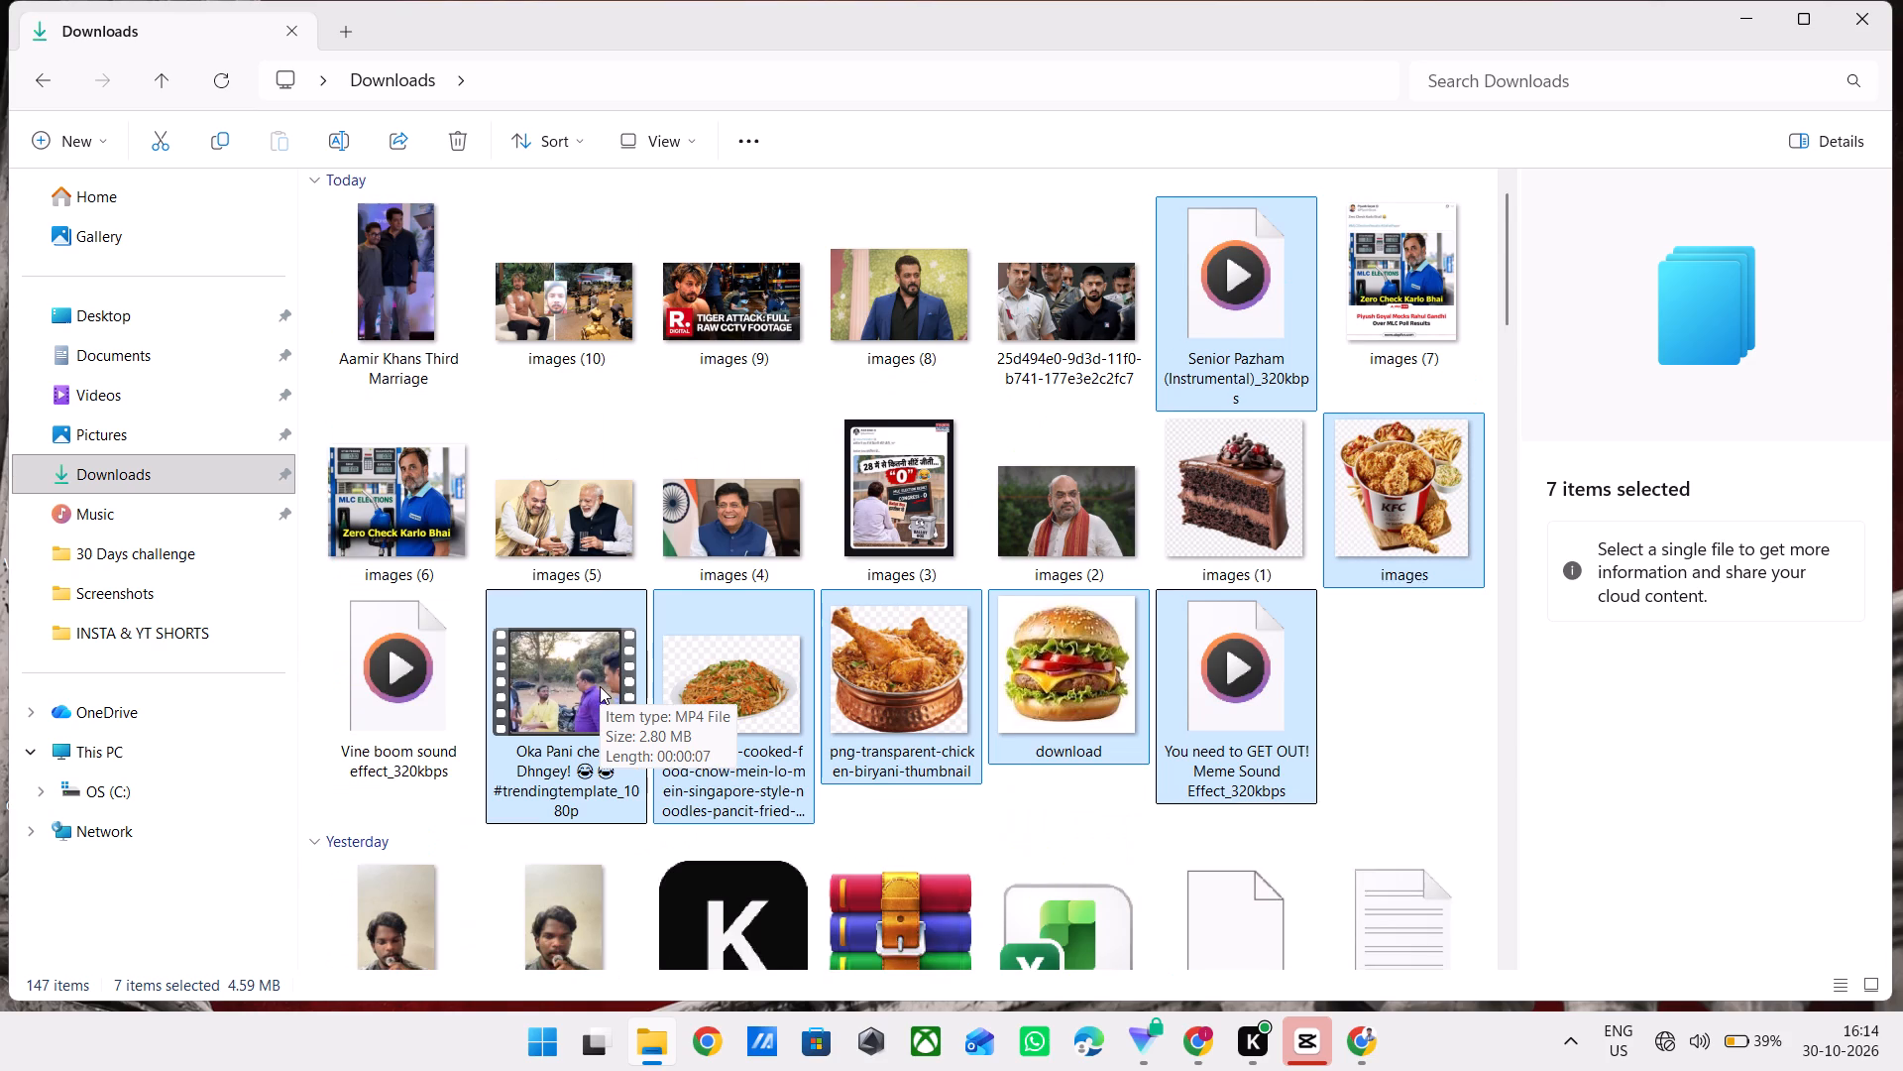
pyautogui.scroll(-1, 600, 686)
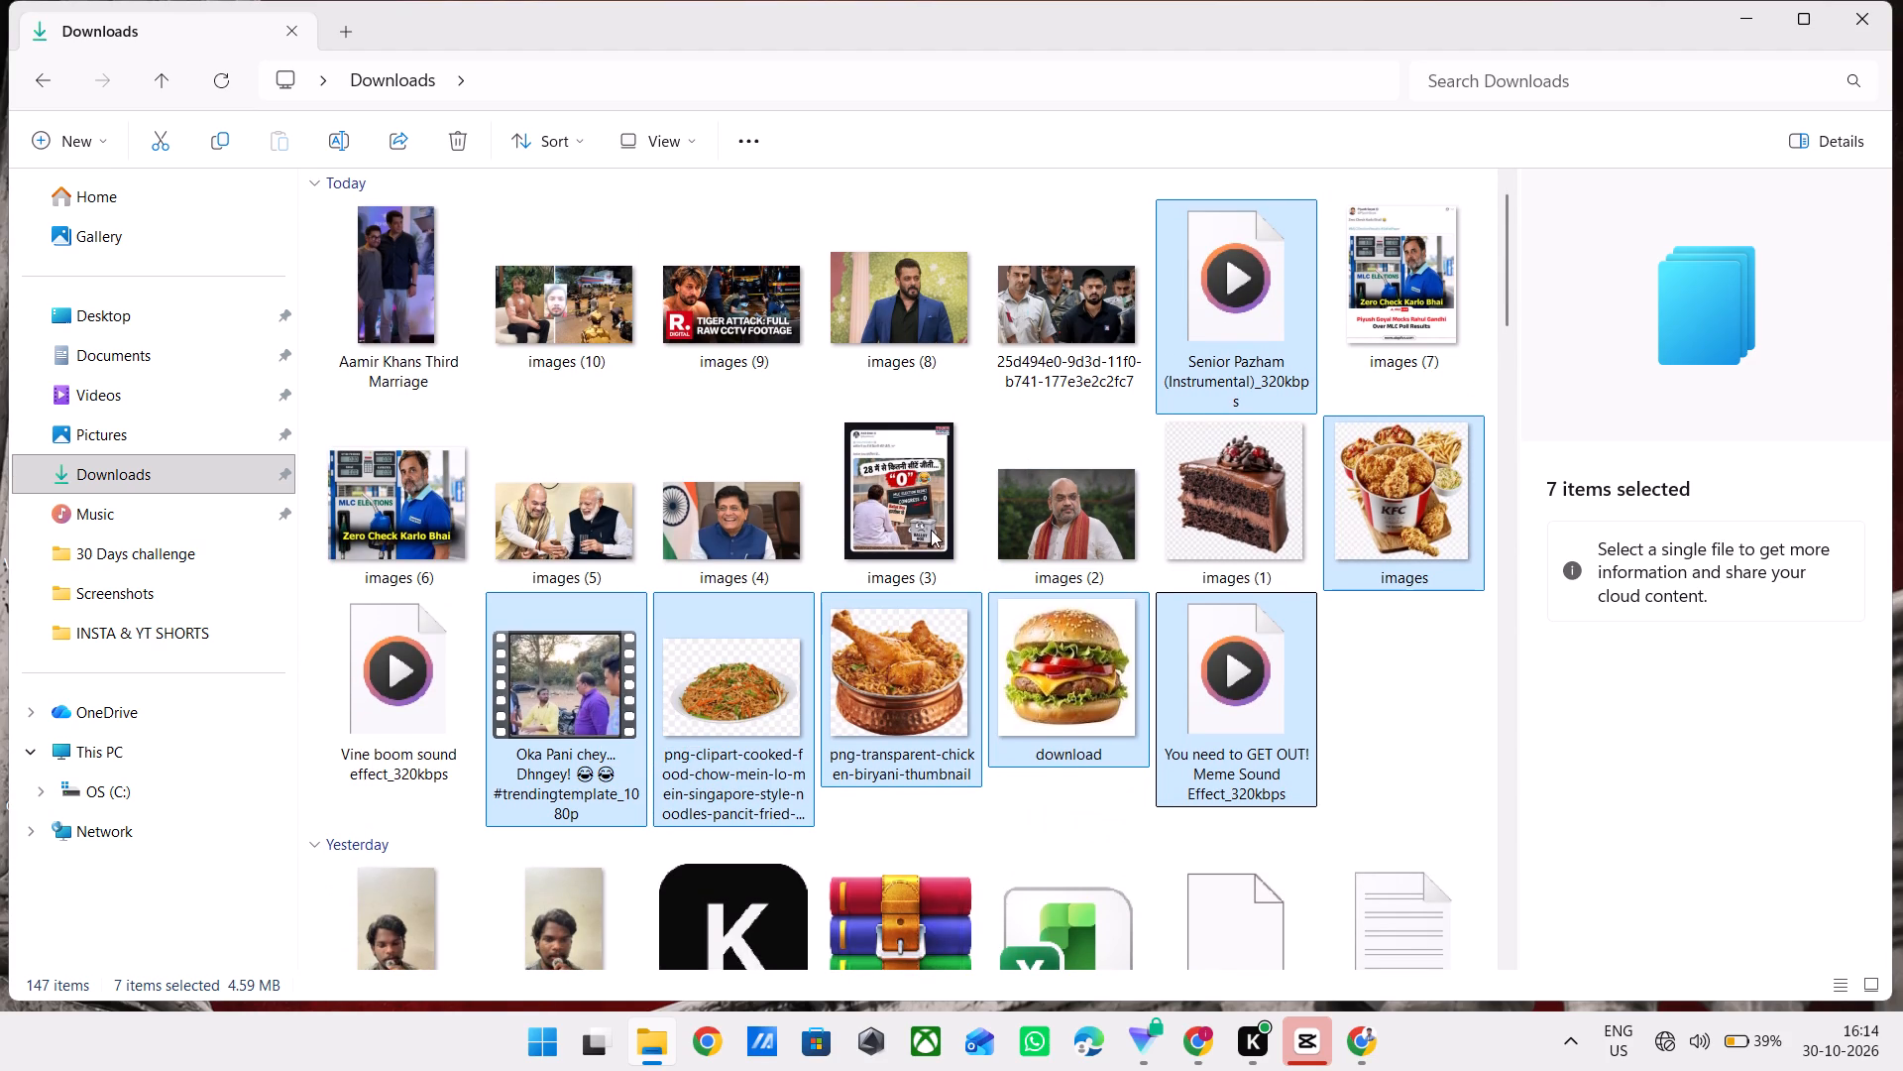
pyautogui.scroll(-1, 937, 648)
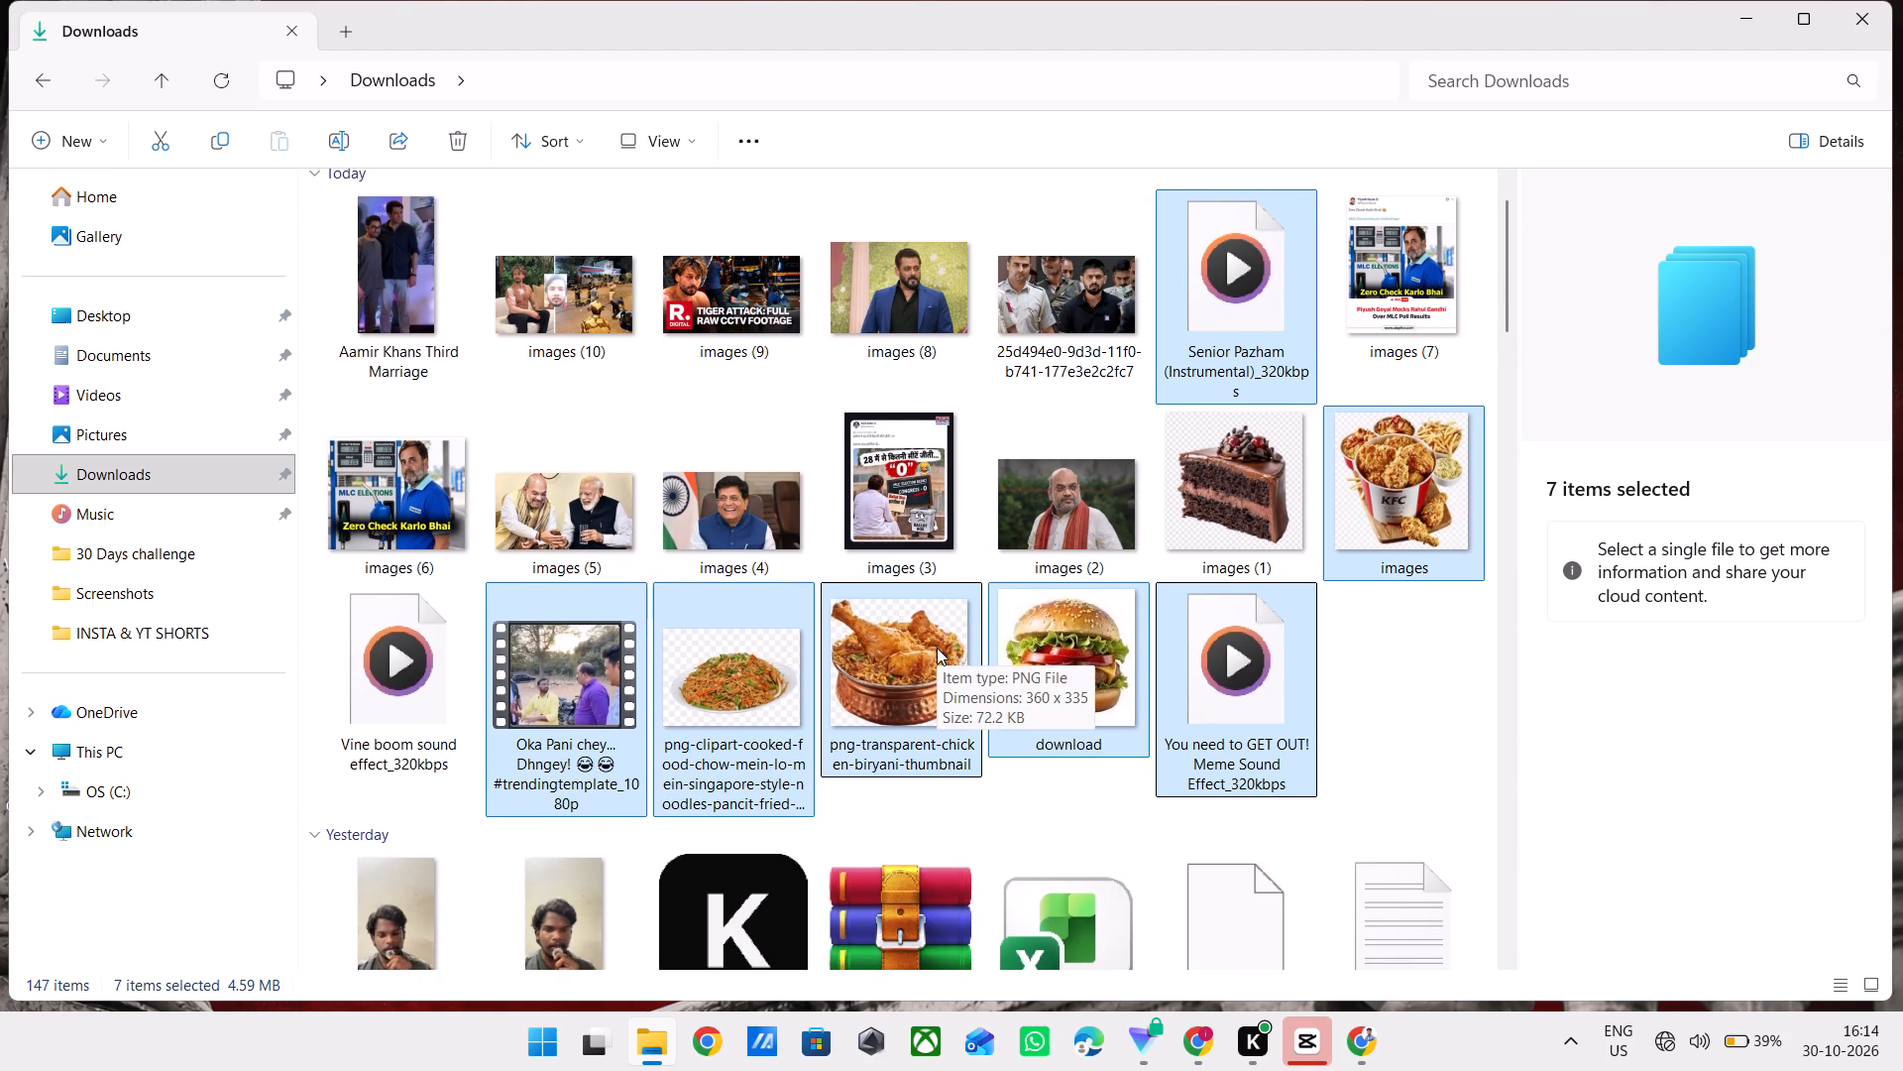
# Redo the undone file operations in the Downloads folder to bring back the KMRY3418 file.
pyautogui.hotkey('ctrl', 'y')
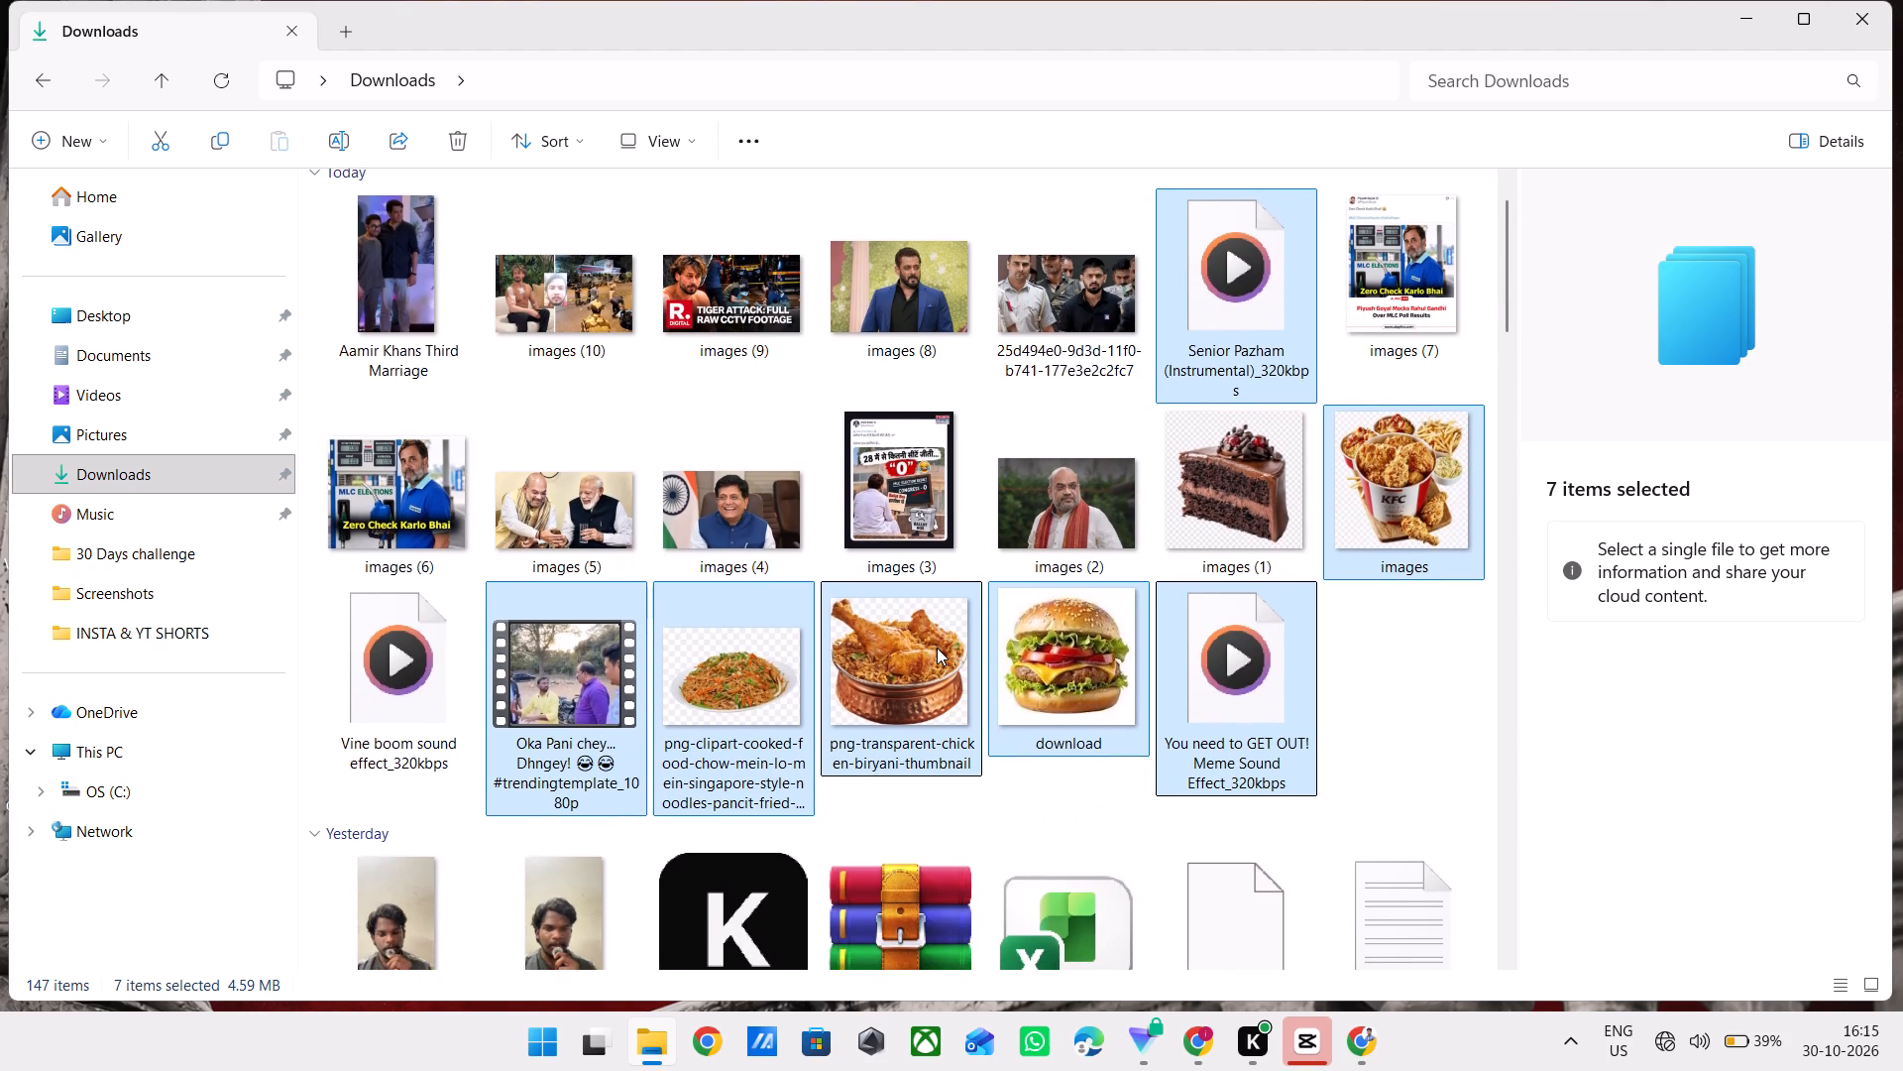
pyautogui.hotkey('ctrl', 'y')
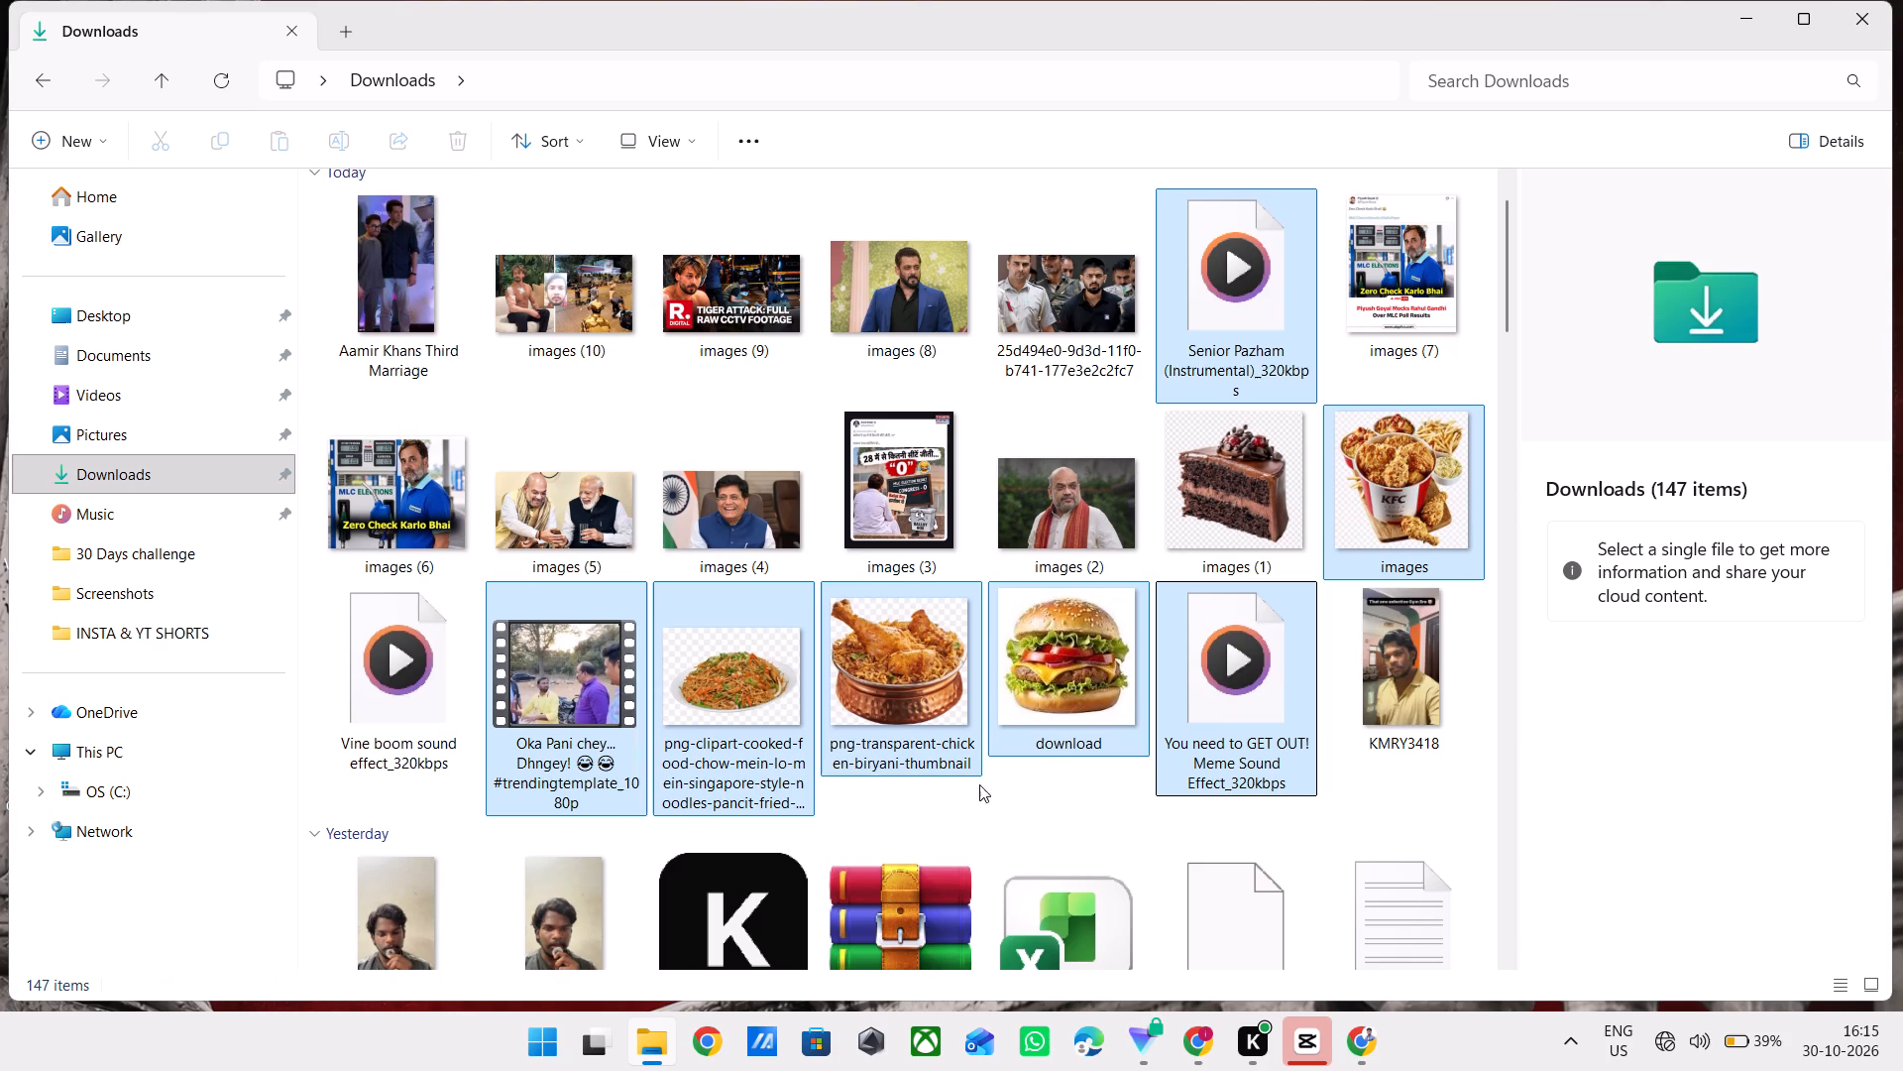
pyautogui.hotkey('ctrl', 'y')
pyautogui.hotkey('ctrl', 'y')
pyautogui.hotkey('ctrl', 'y')
pyautogui.hotkey('ctrl', 'y')
pyautogui.hotkey('ctrl', 'y')
pyautogui.hotkey('ctrl', 'y')
pyautogui.hotkey('ctrl', 'y')
pyautogui.hotkey('ctrl', 'y')
pyautogui.scroll(-1, 1250, 670)
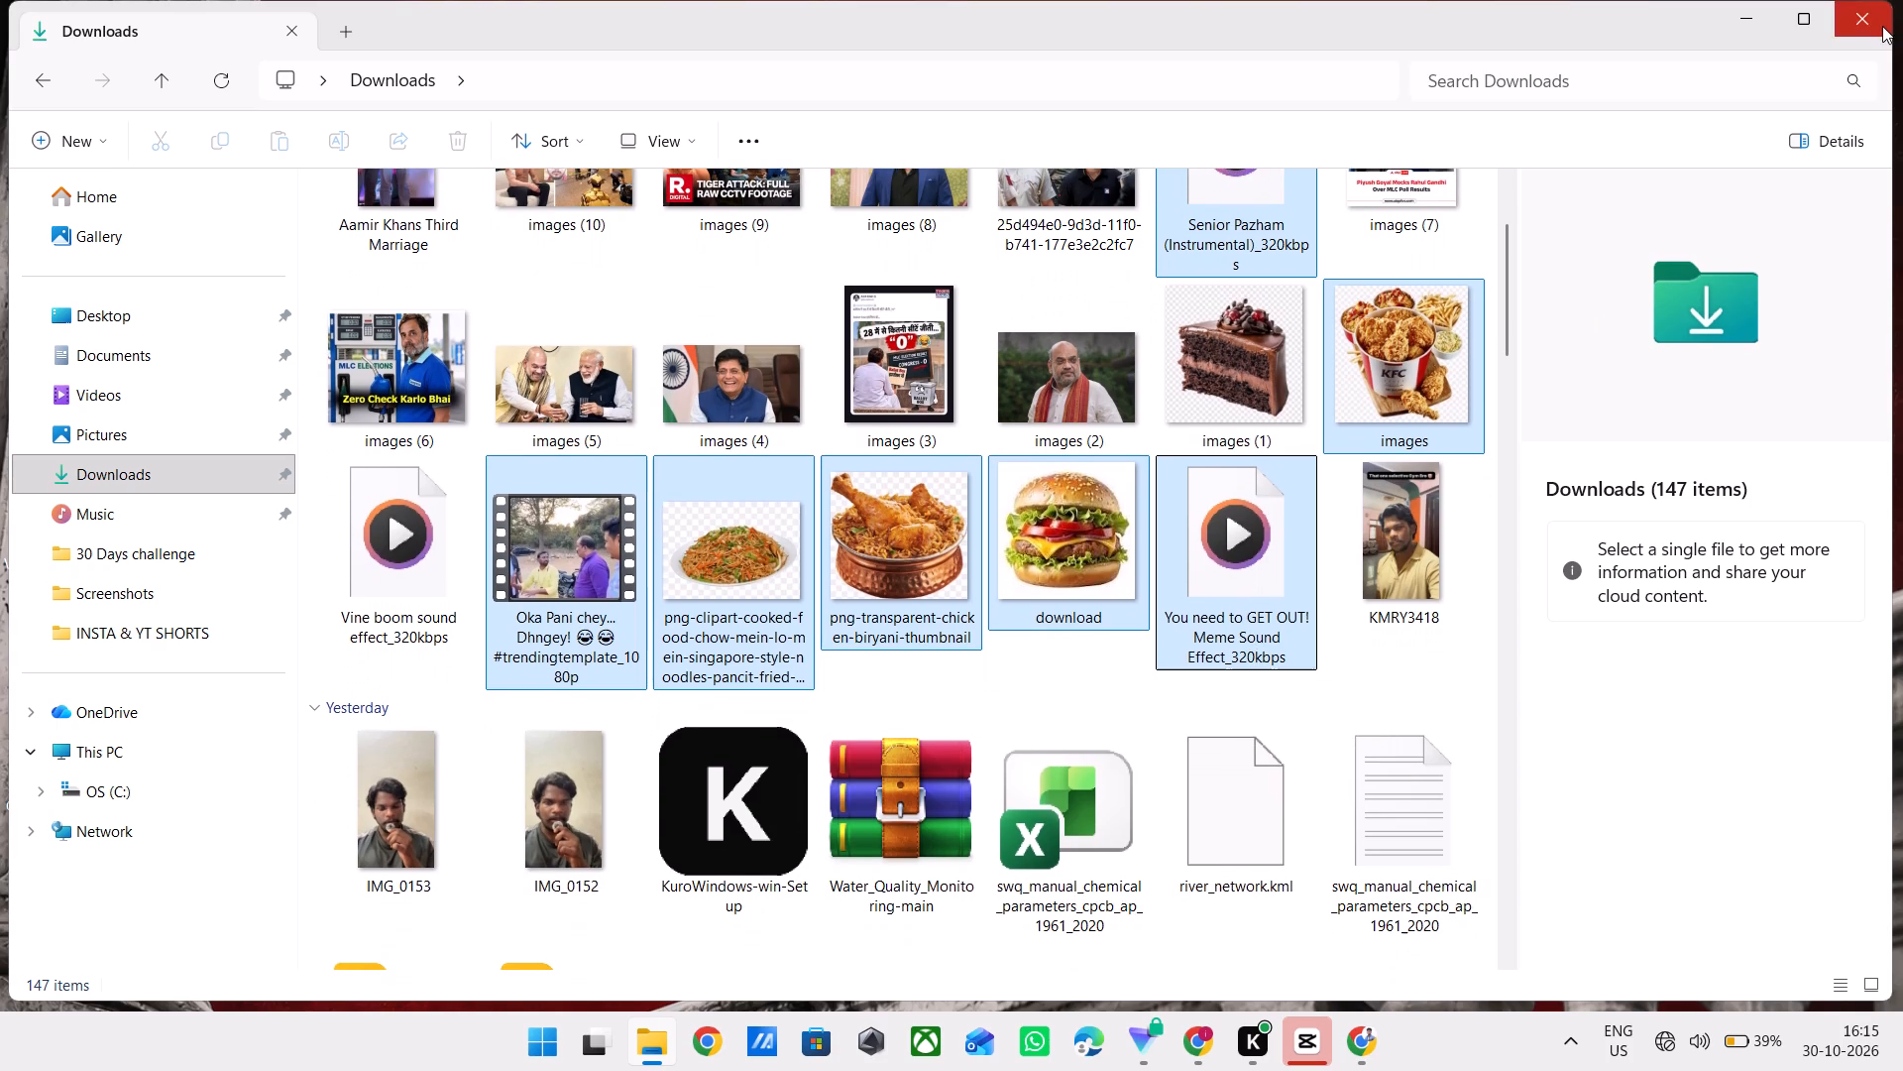
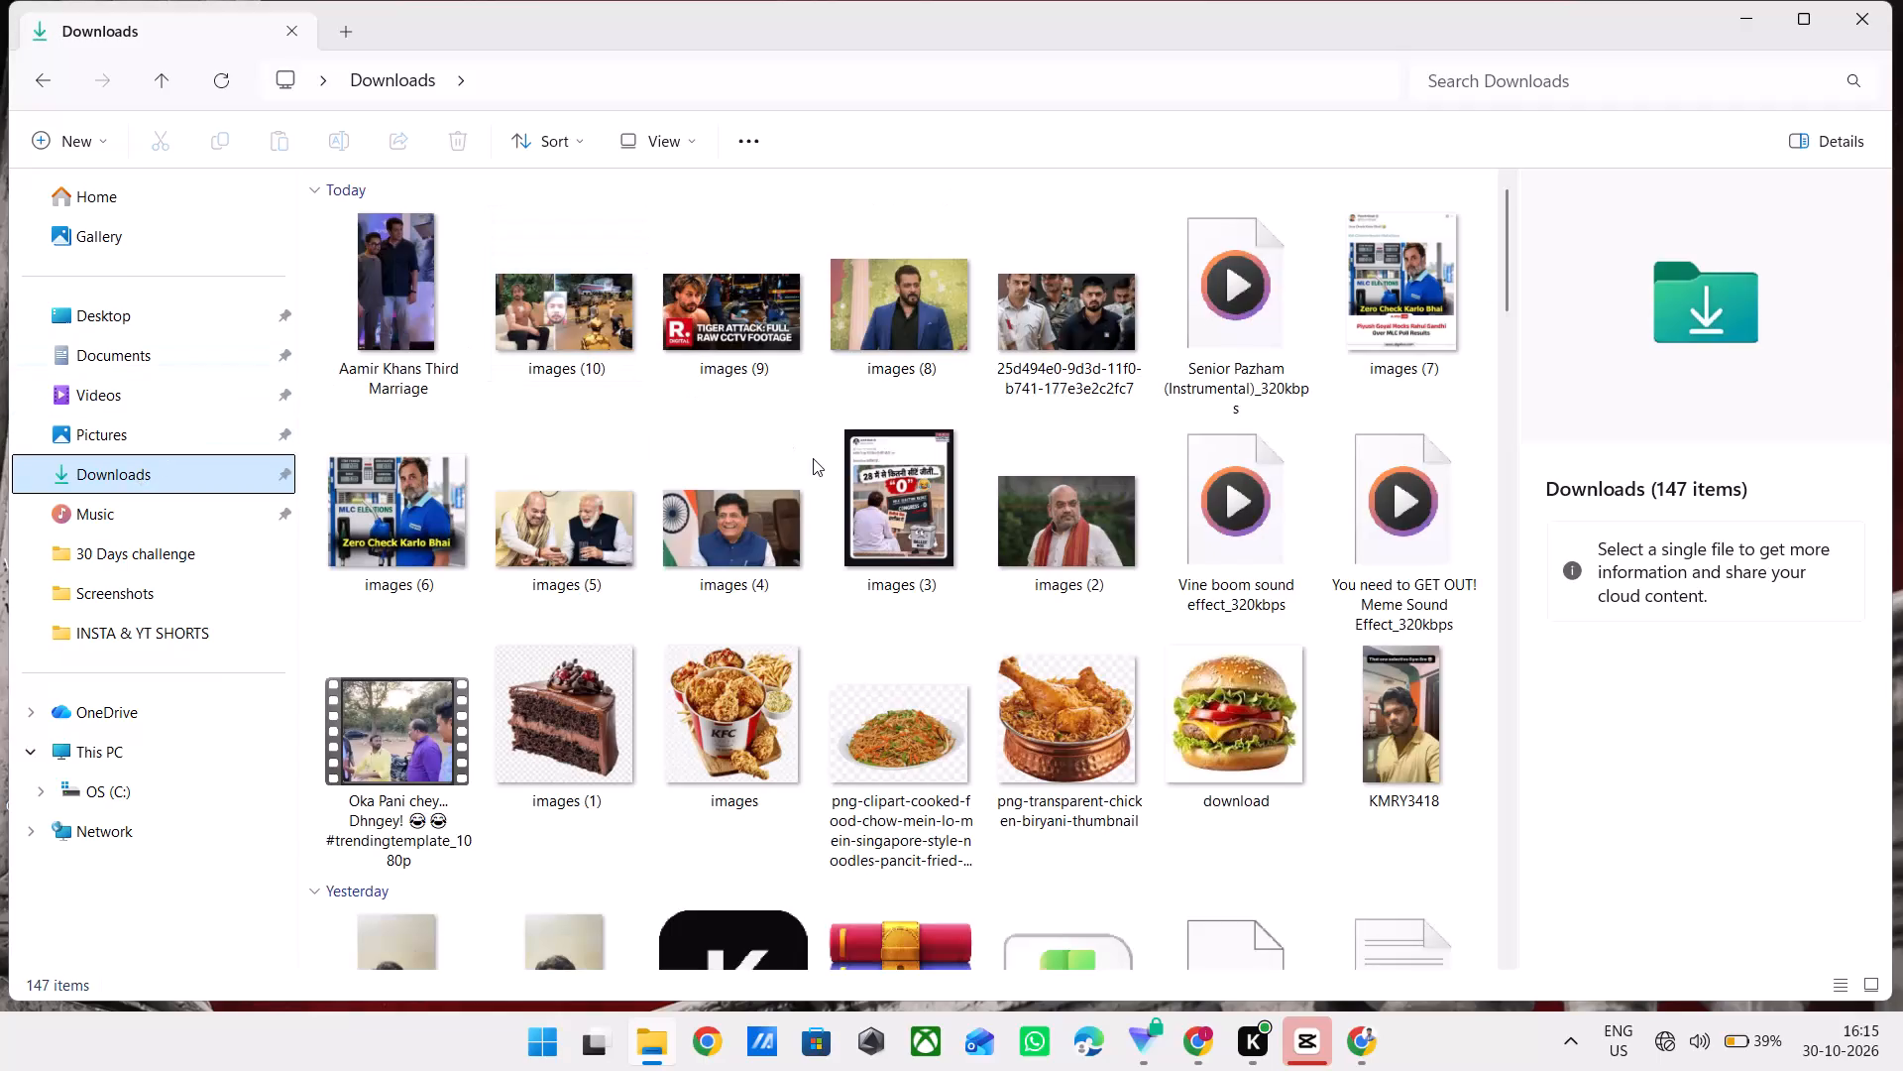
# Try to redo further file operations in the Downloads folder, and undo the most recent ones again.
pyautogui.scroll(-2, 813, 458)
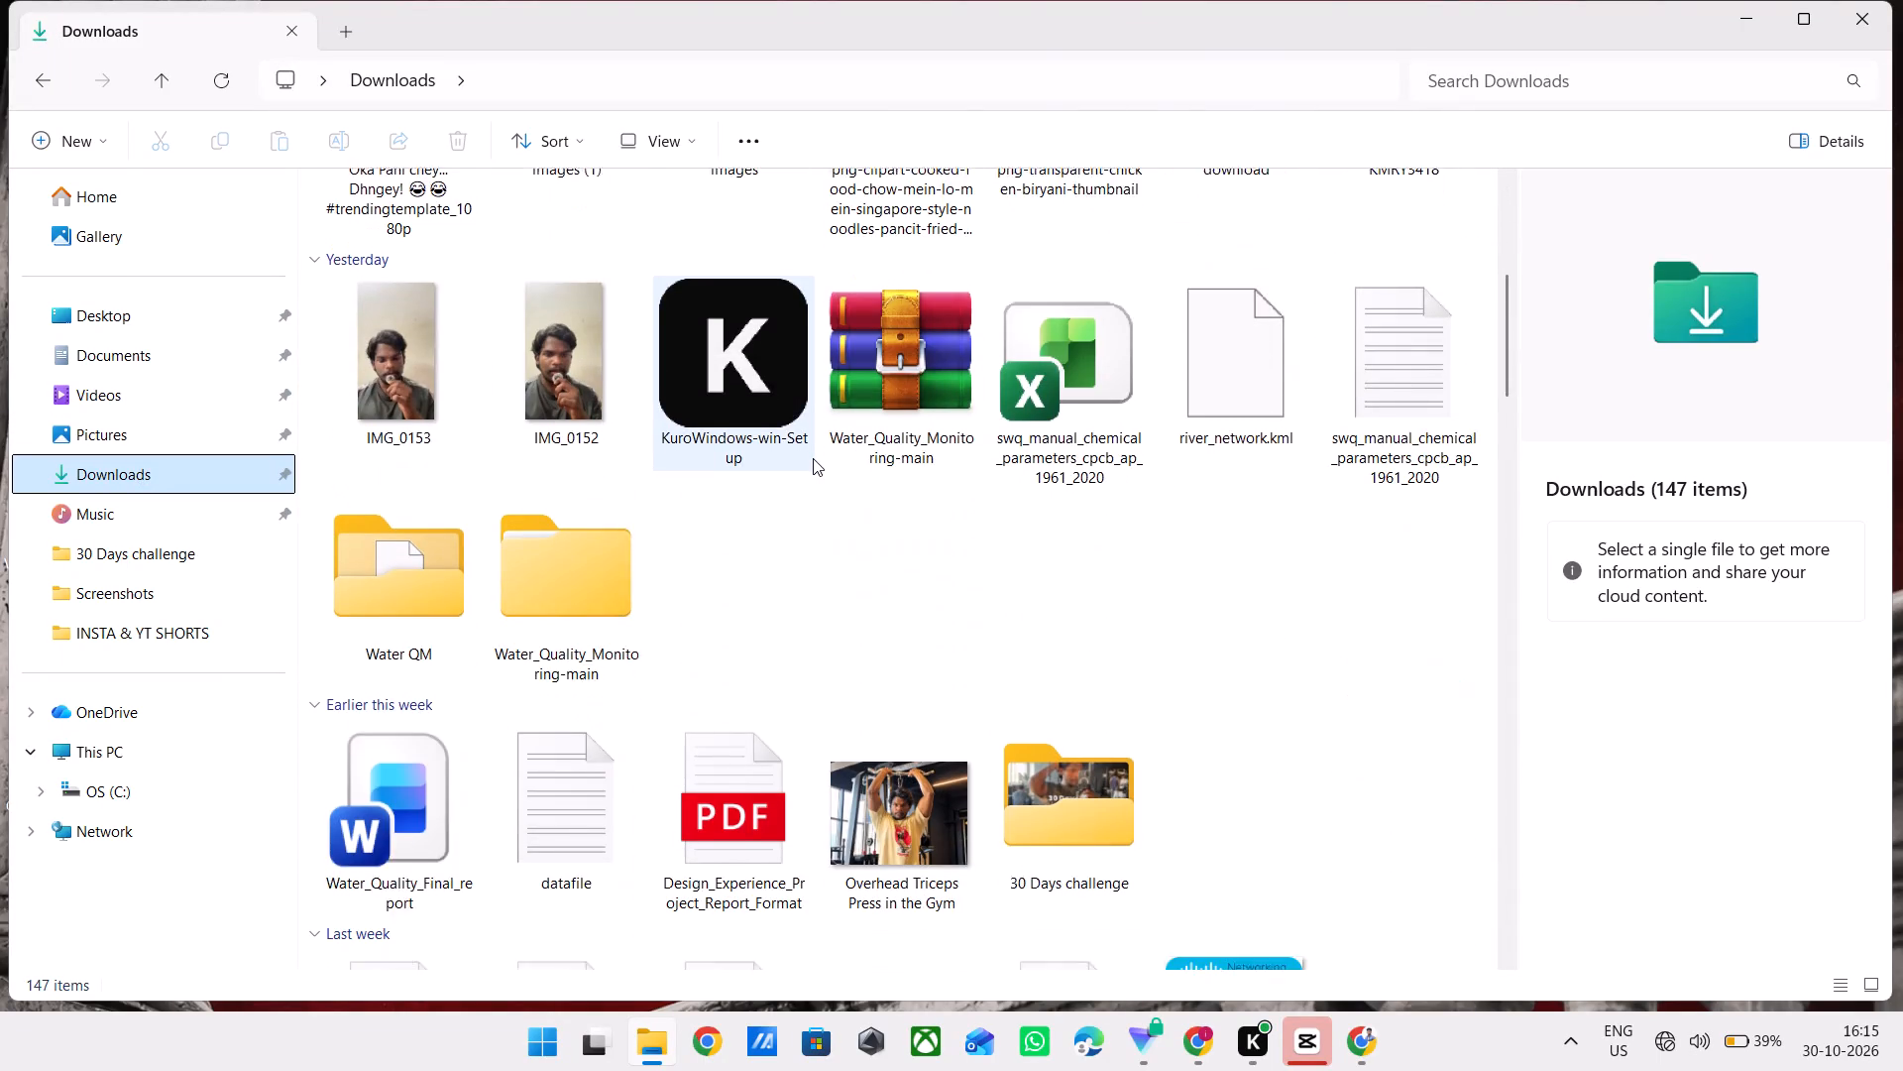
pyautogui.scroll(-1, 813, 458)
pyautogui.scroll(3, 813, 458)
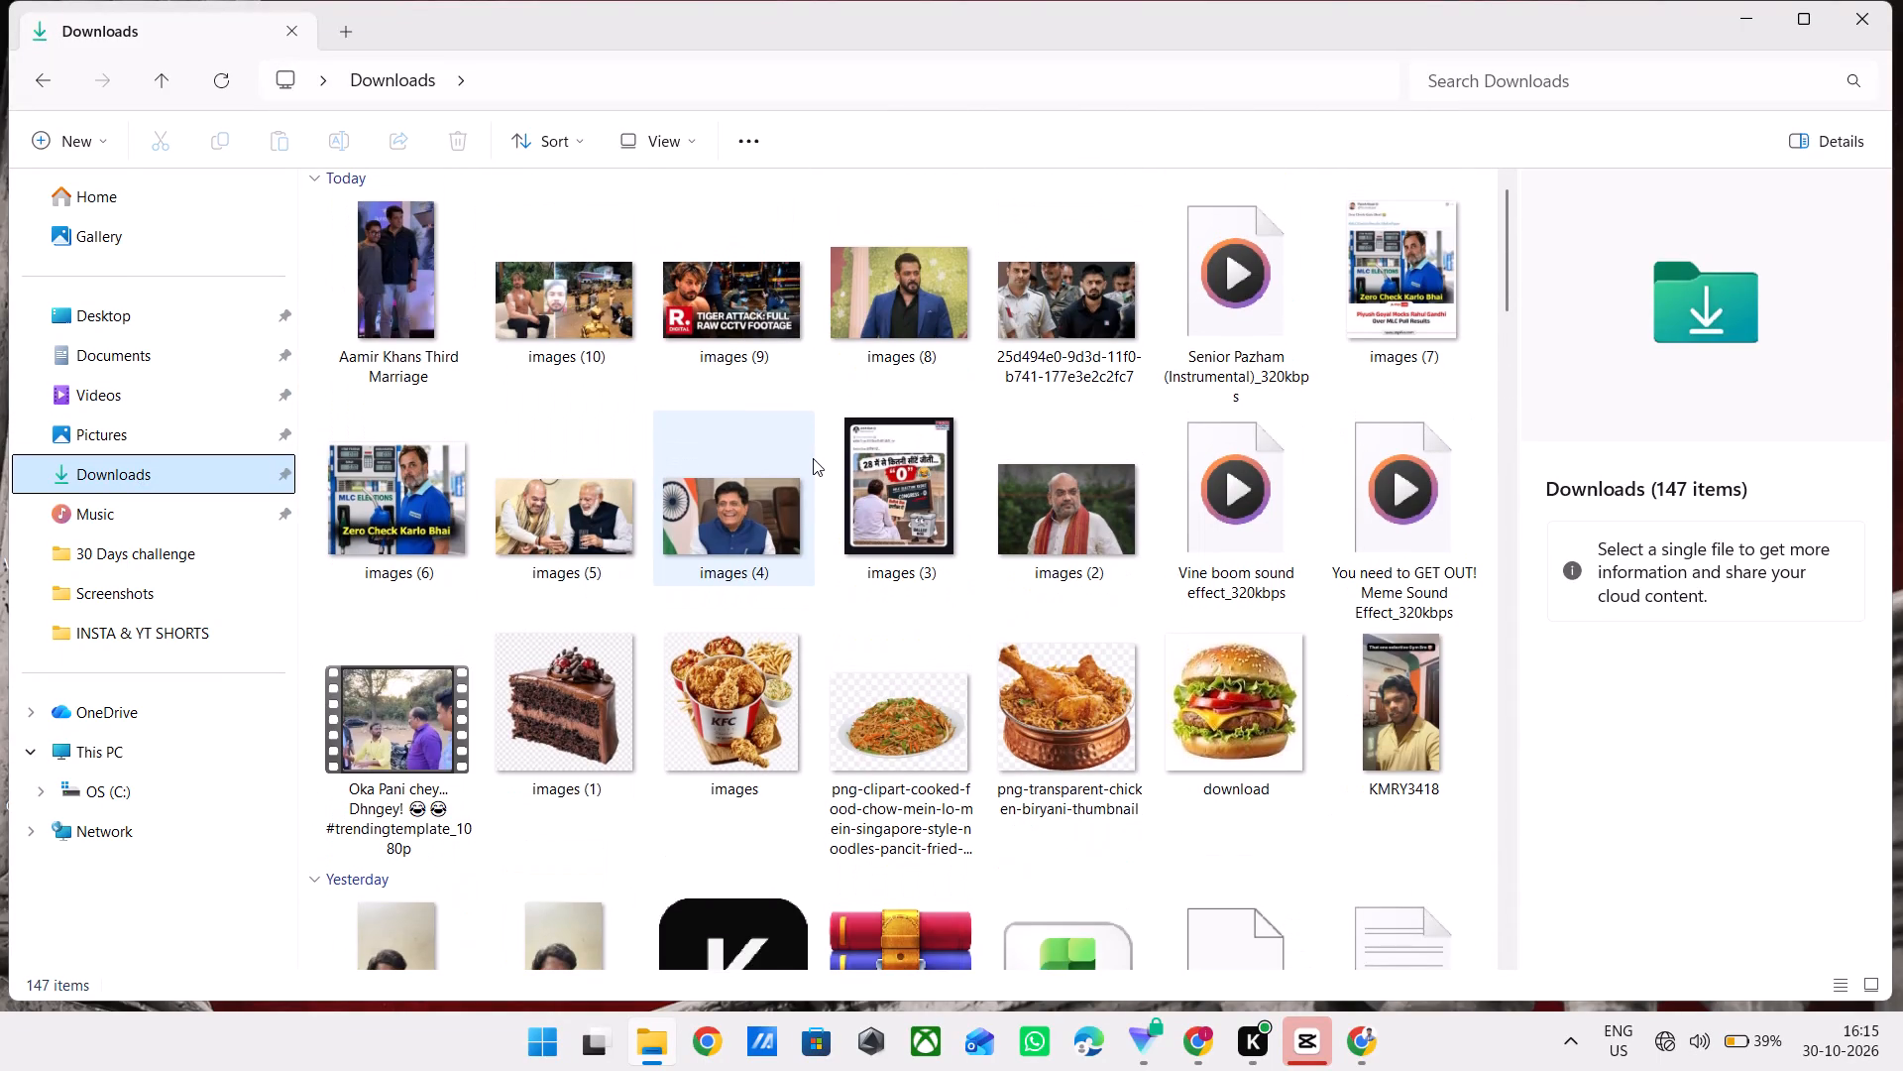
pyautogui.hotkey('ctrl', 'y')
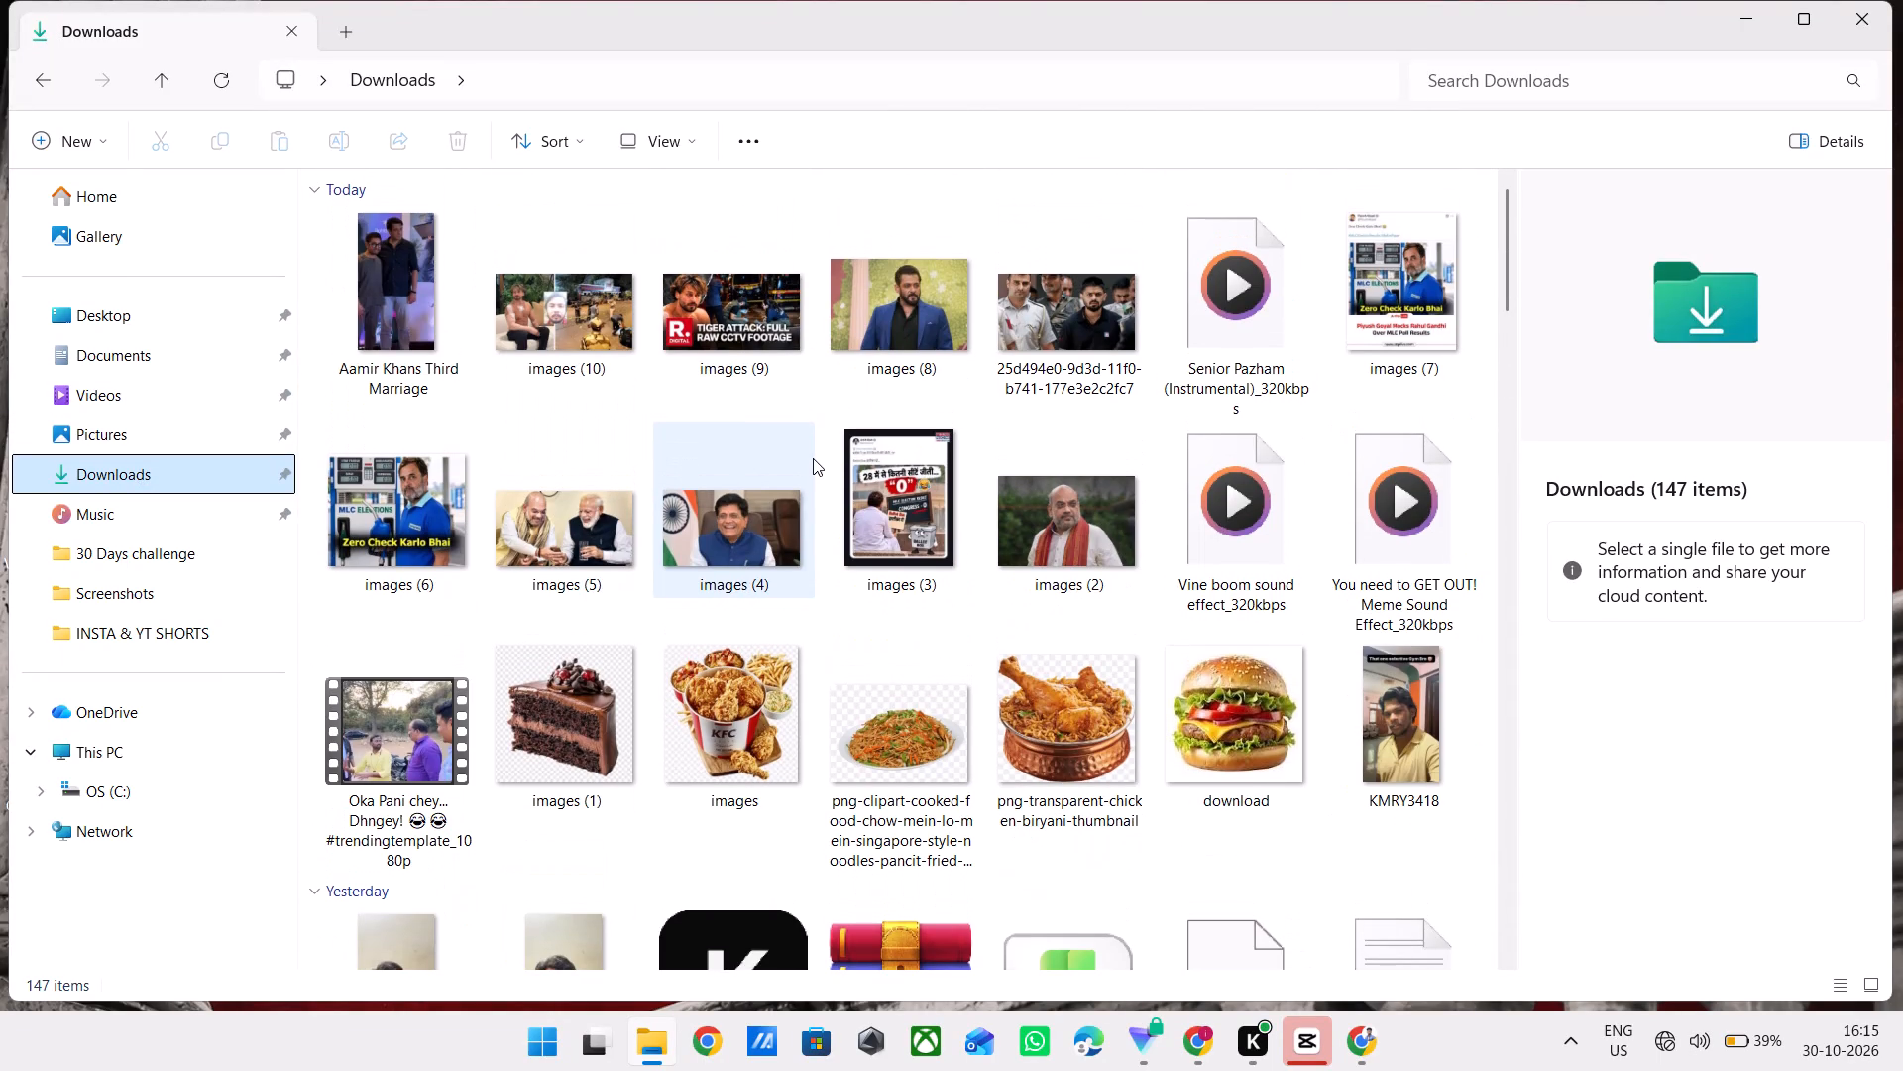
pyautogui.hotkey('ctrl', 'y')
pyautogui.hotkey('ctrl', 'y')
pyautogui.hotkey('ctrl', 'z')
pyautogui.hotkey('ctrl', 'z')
# Look through the Downloads folder from today's items to last week's to check which files are present.
pyautogui.scroll(-1, 893, 606)
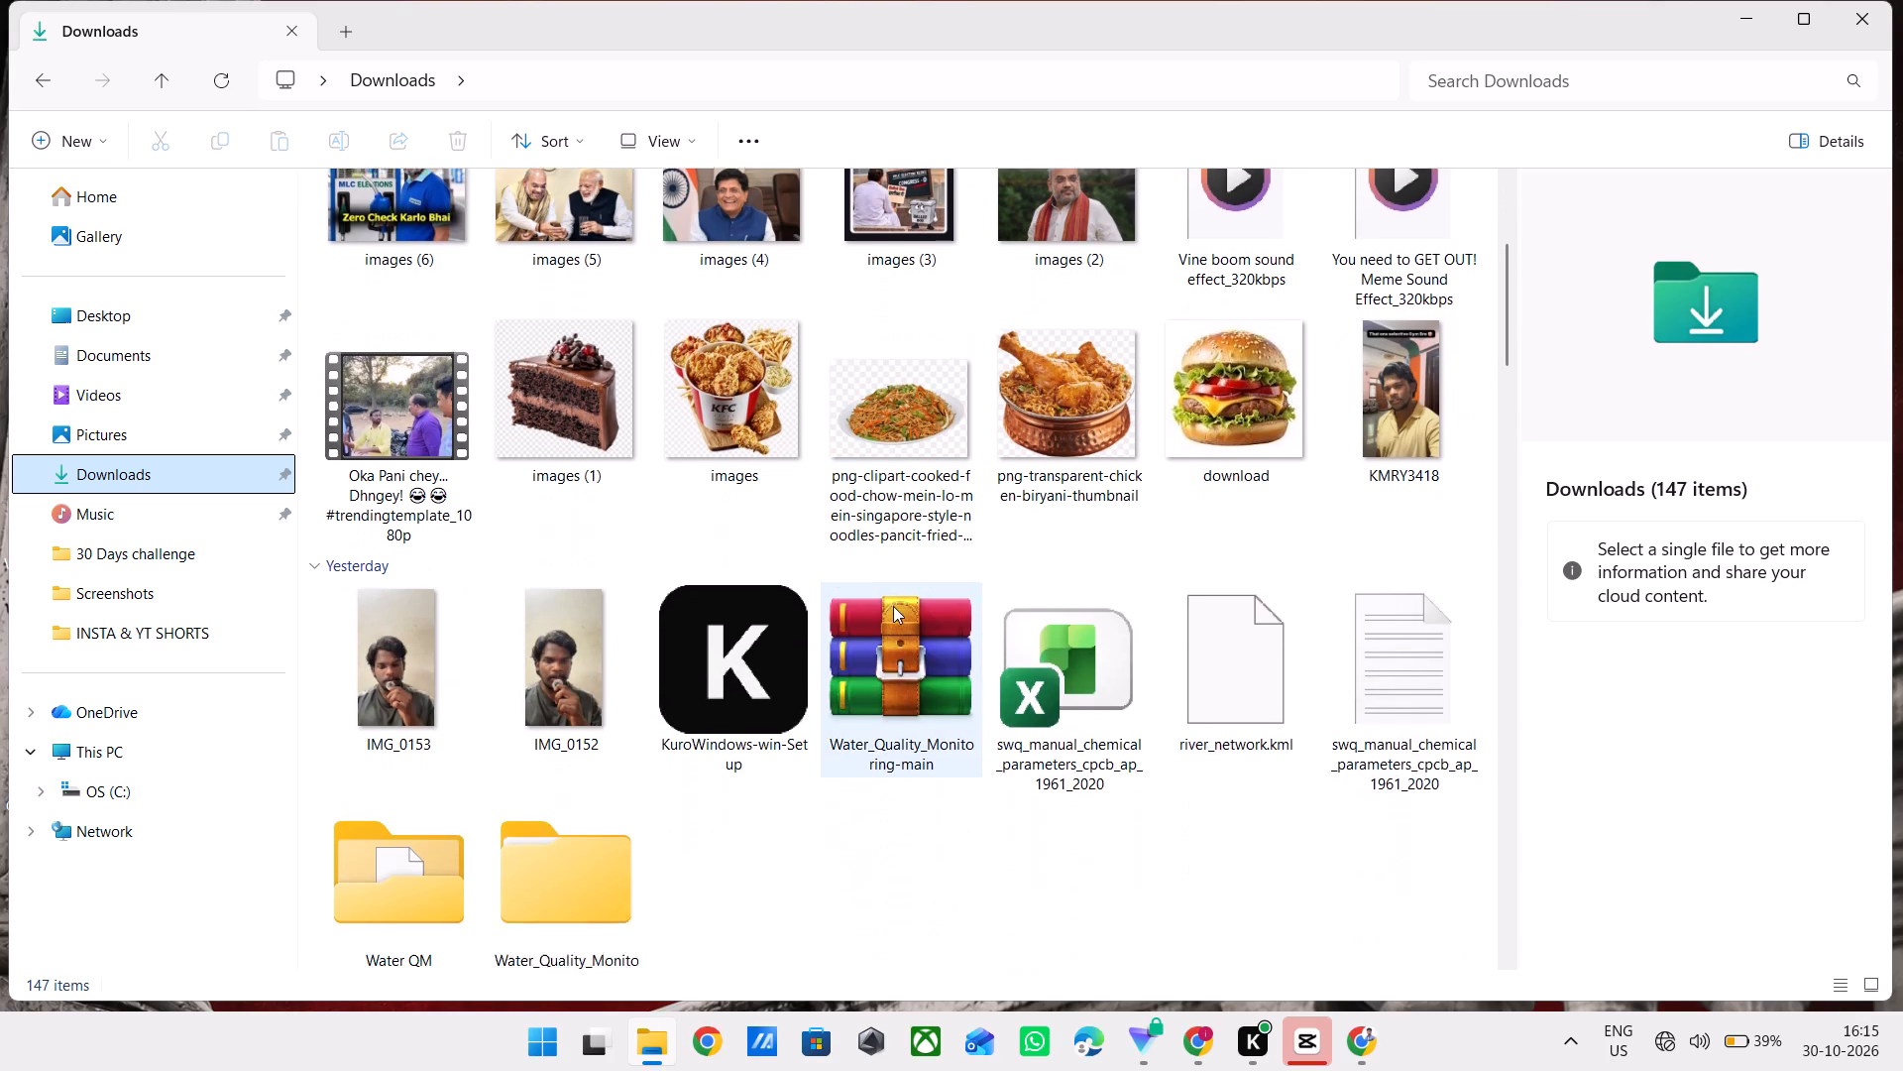
pyautogui.scroll(-5, 893, 606)
pyautogui.scroll(1, 893, 606)
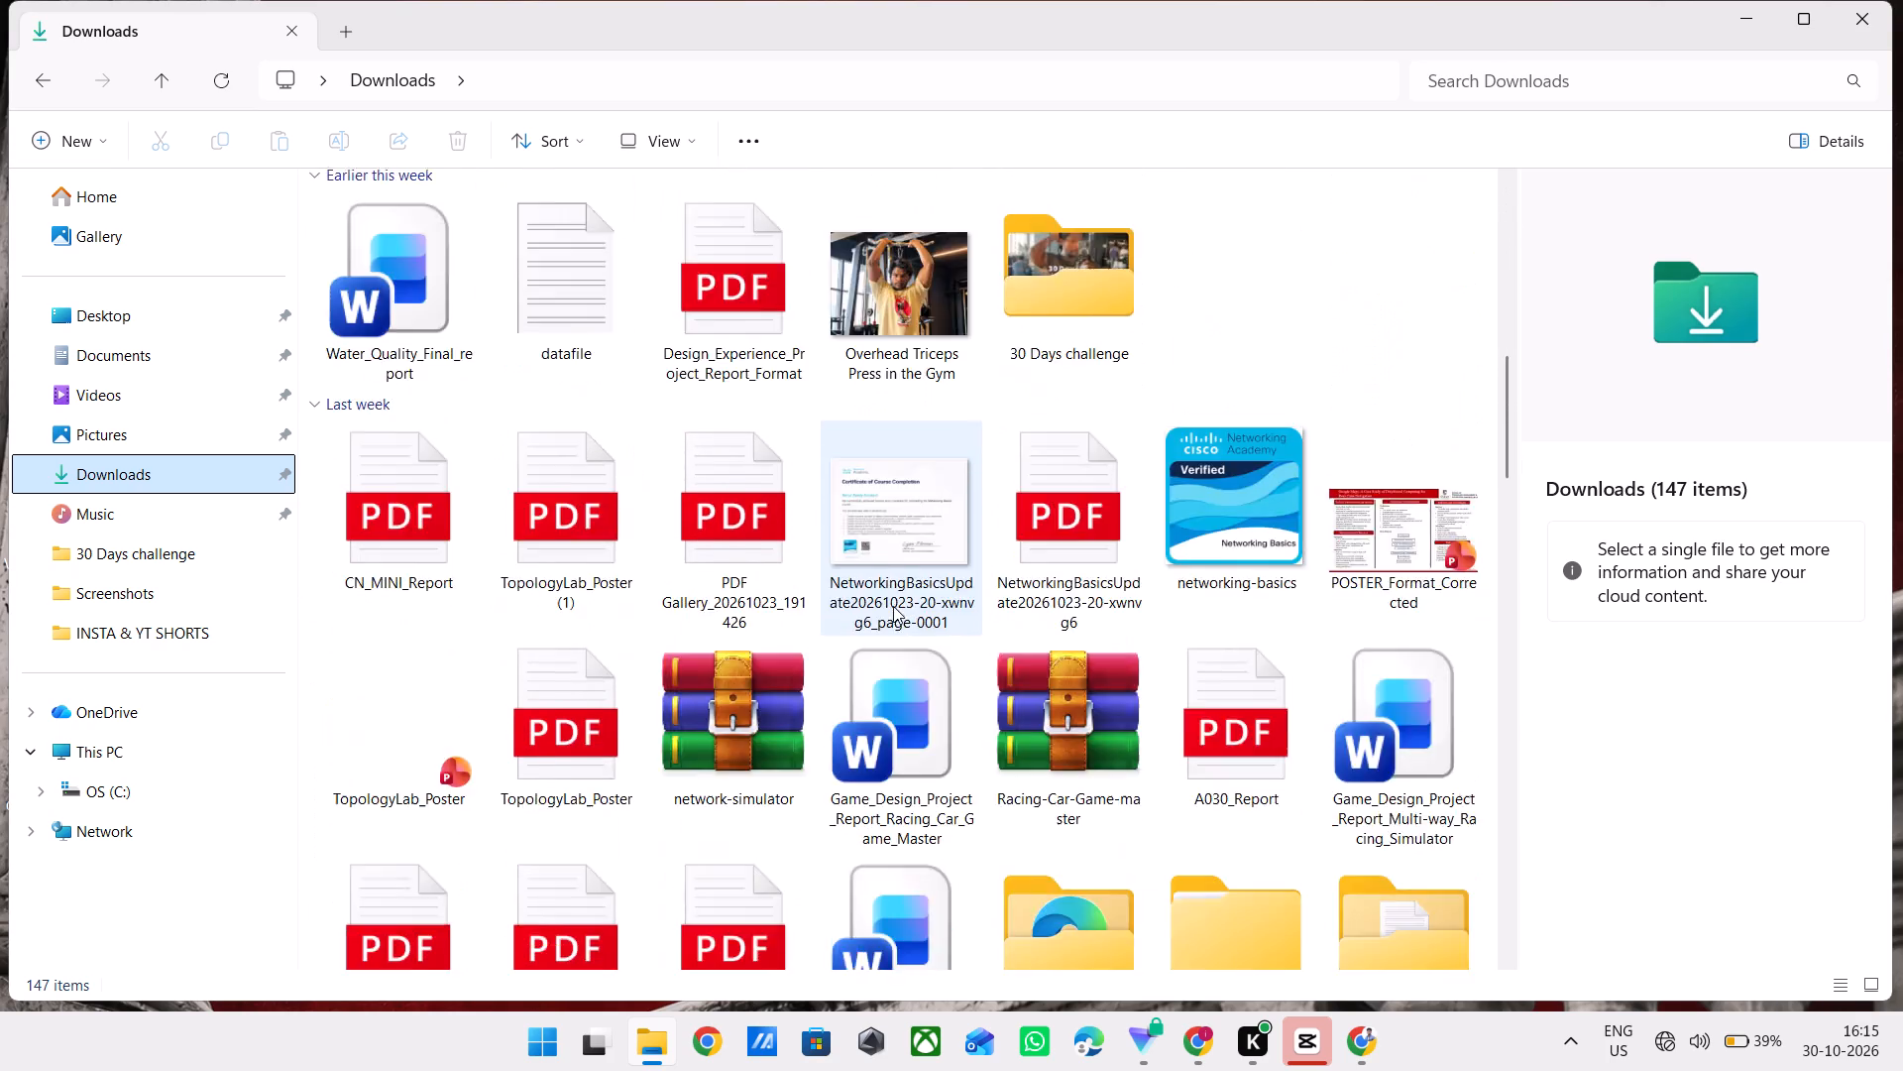
pyautogui.scroll(2, 893, 606)
pyautogui.scroll(-1, 893, 606)
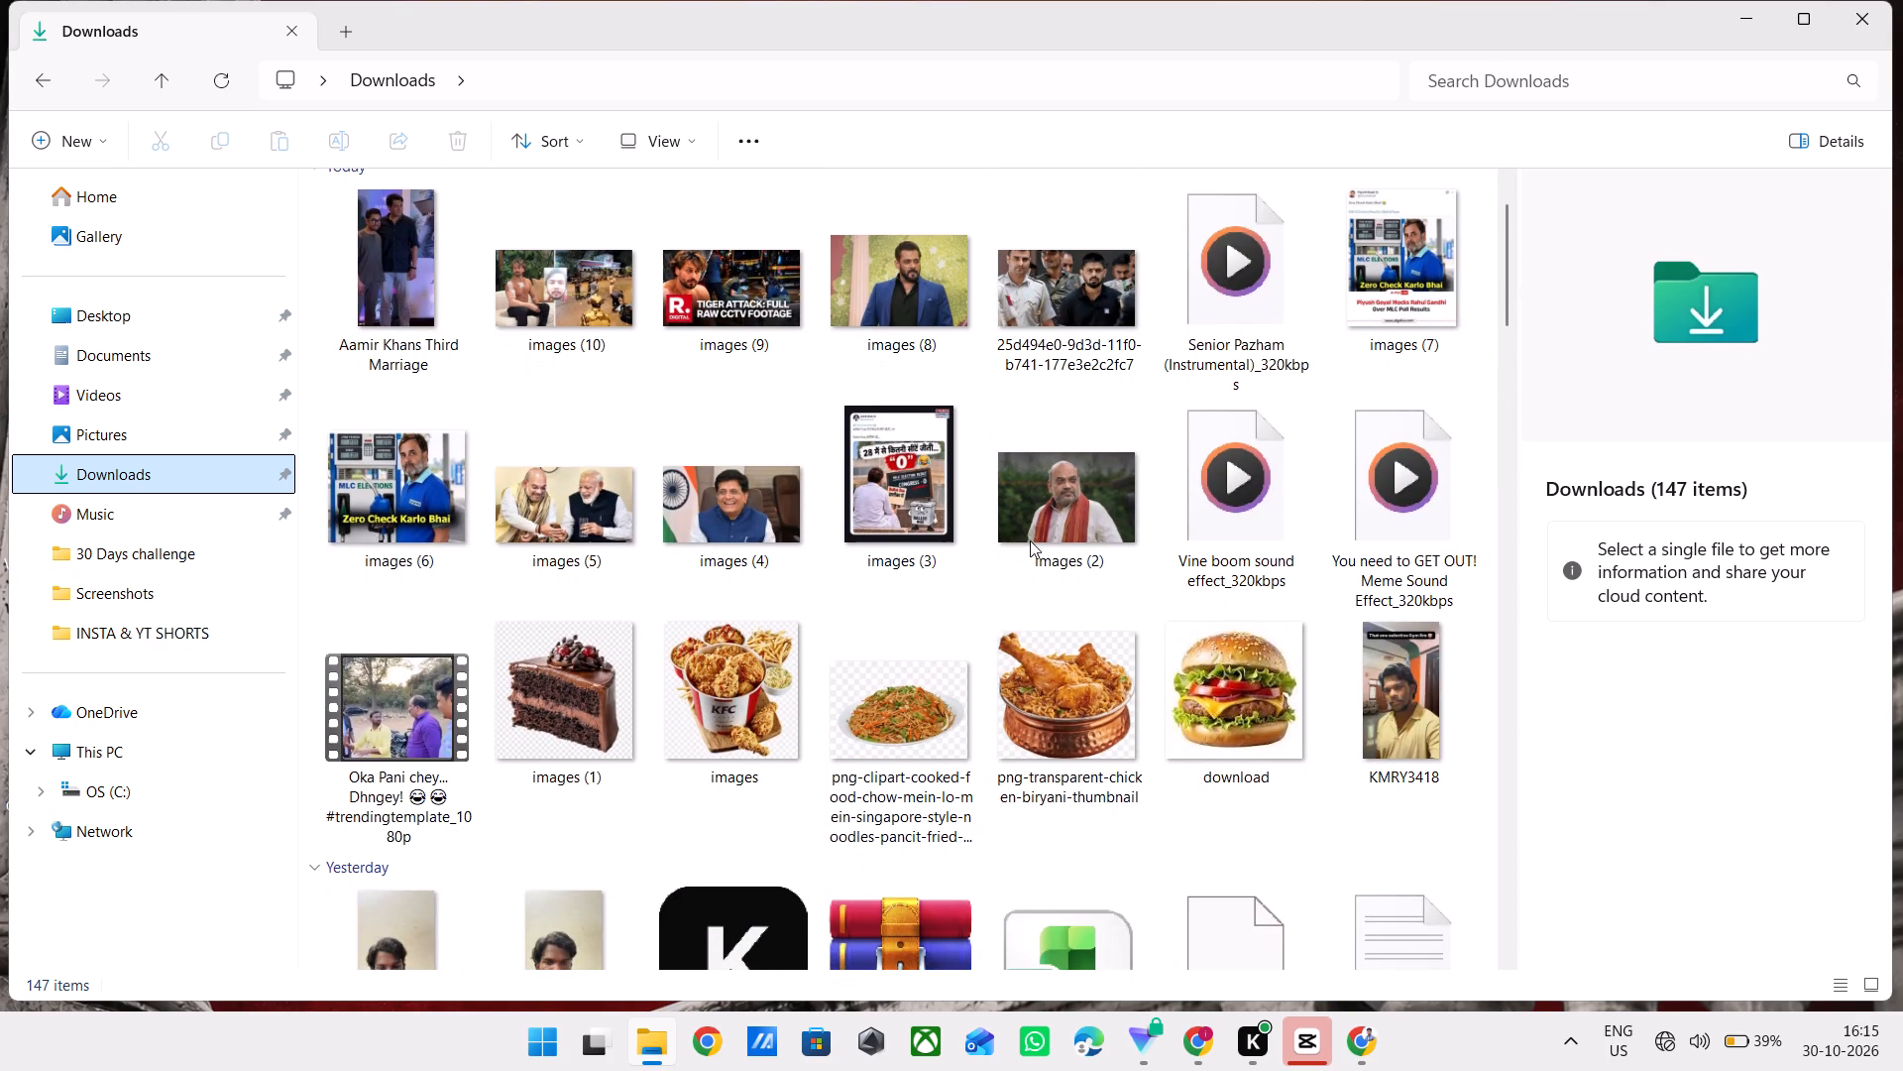
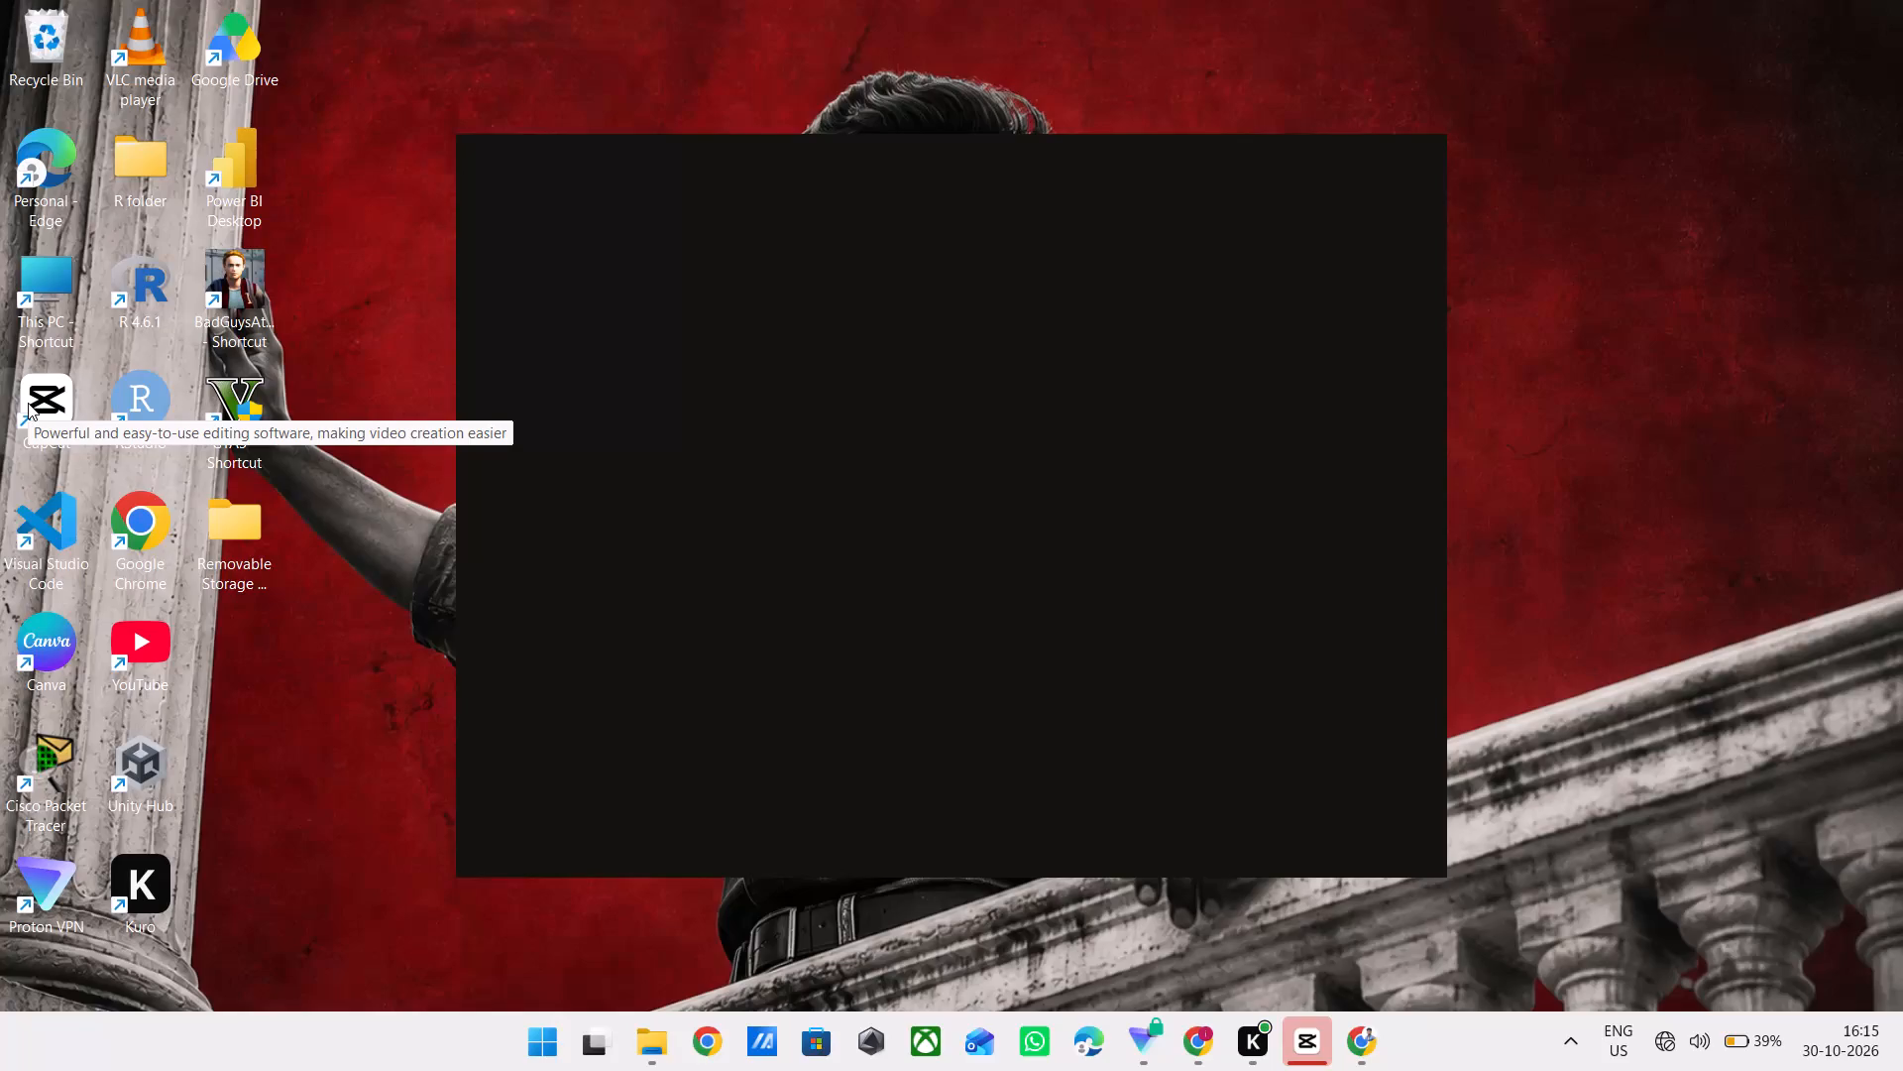
# Launch the CapCut video editor from its desktop shortcut.
pyautogui.tripleClick(61, 396)
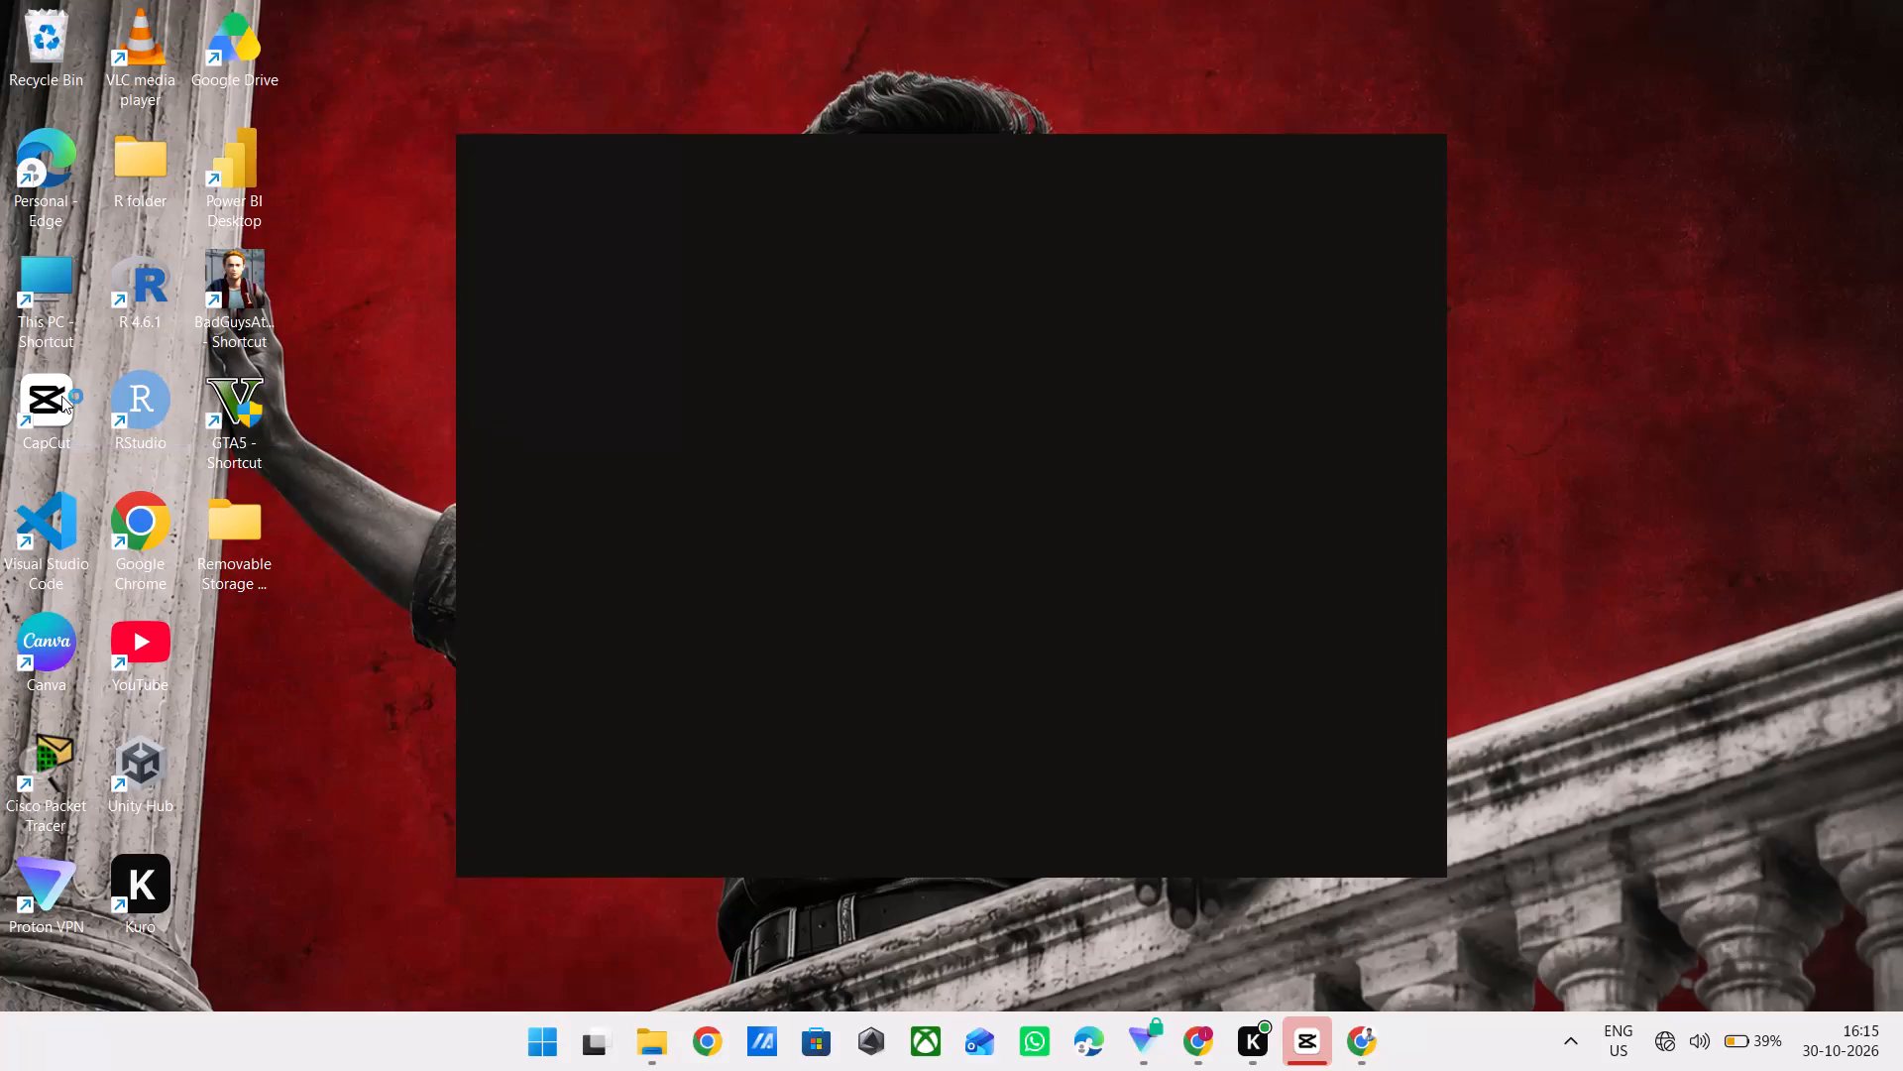
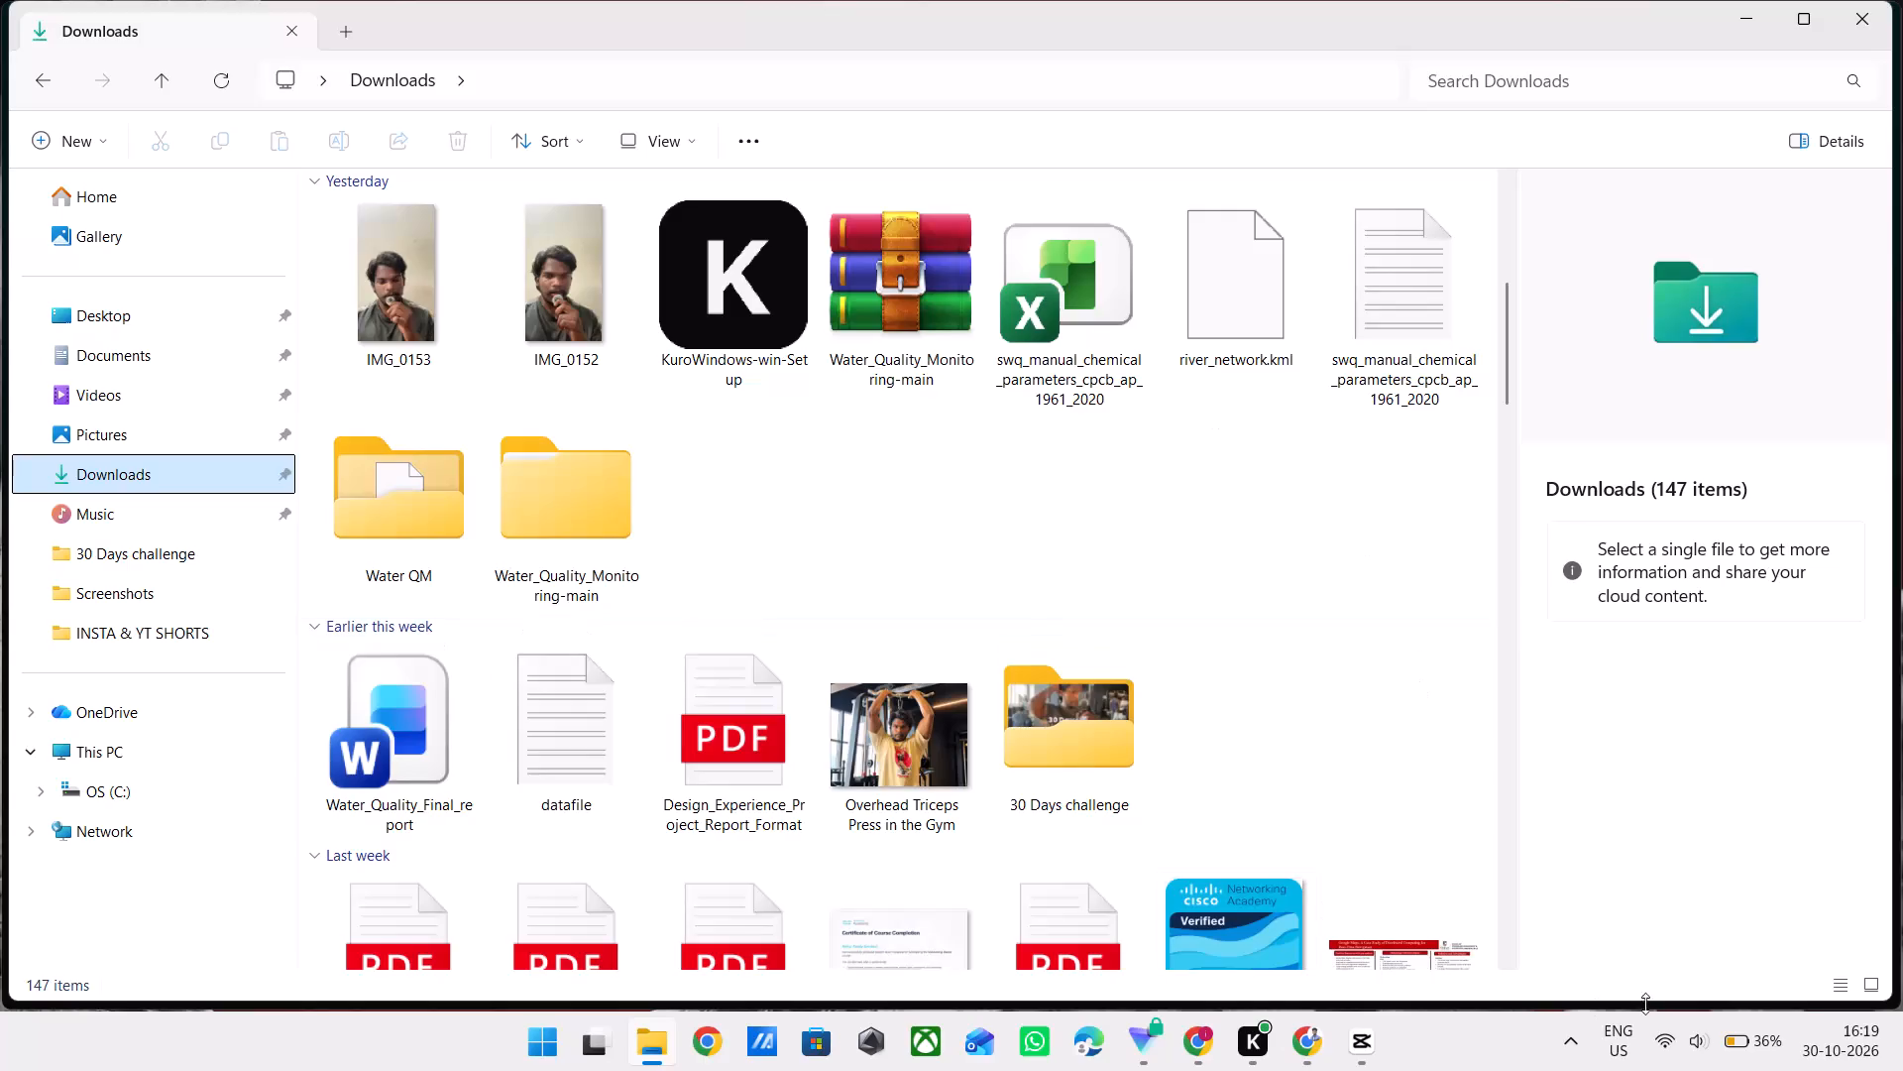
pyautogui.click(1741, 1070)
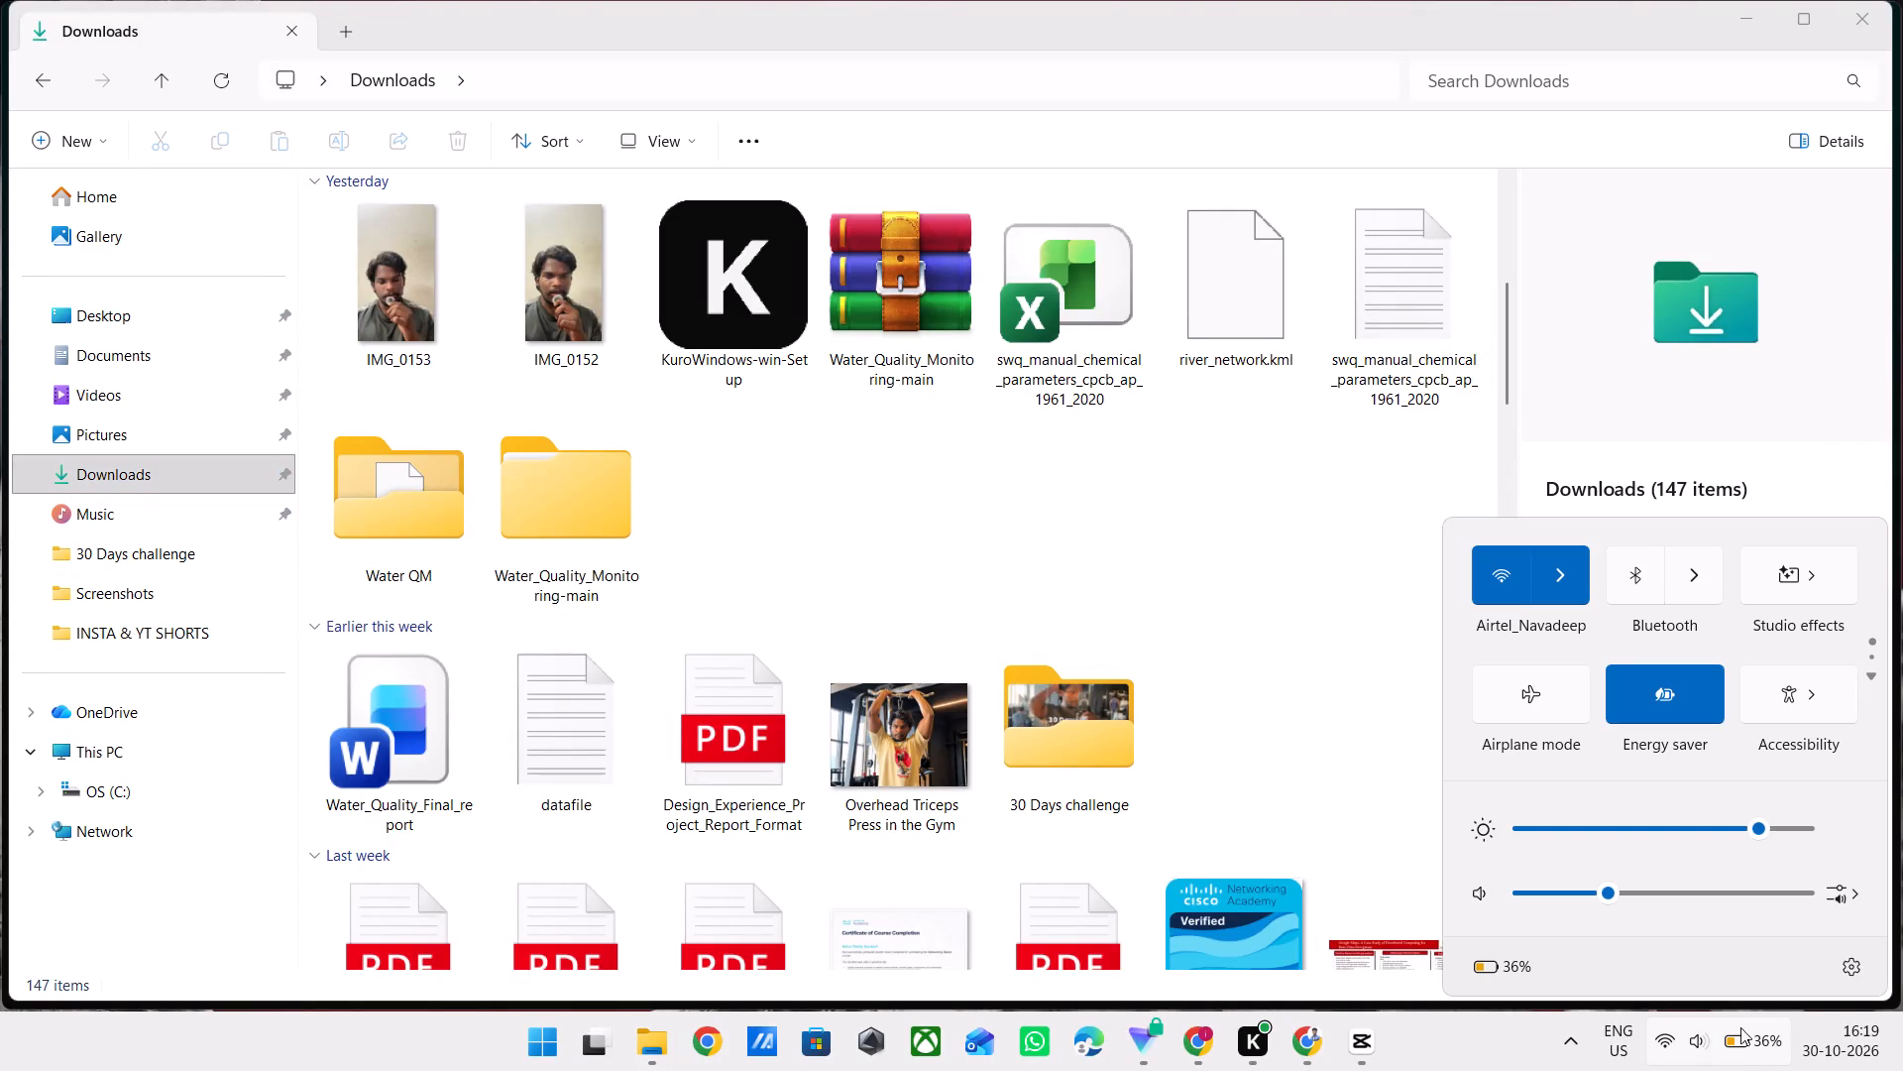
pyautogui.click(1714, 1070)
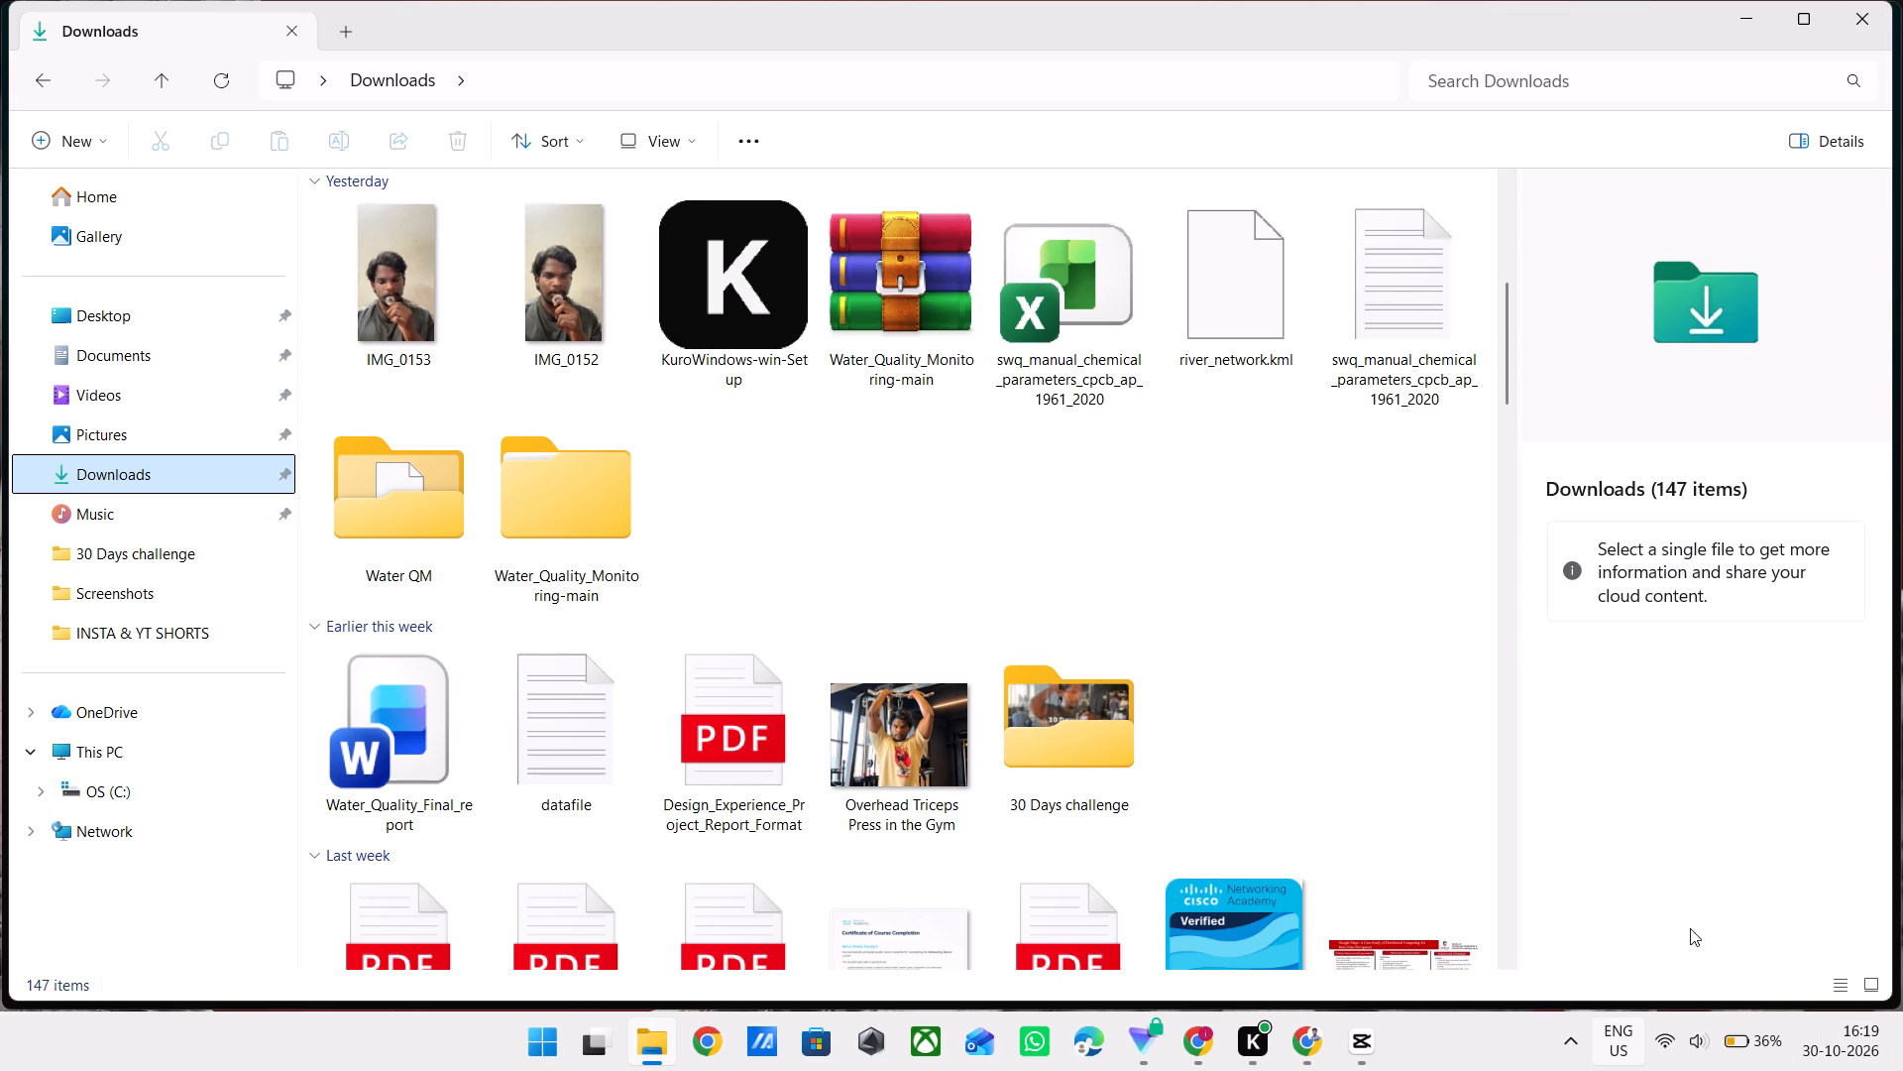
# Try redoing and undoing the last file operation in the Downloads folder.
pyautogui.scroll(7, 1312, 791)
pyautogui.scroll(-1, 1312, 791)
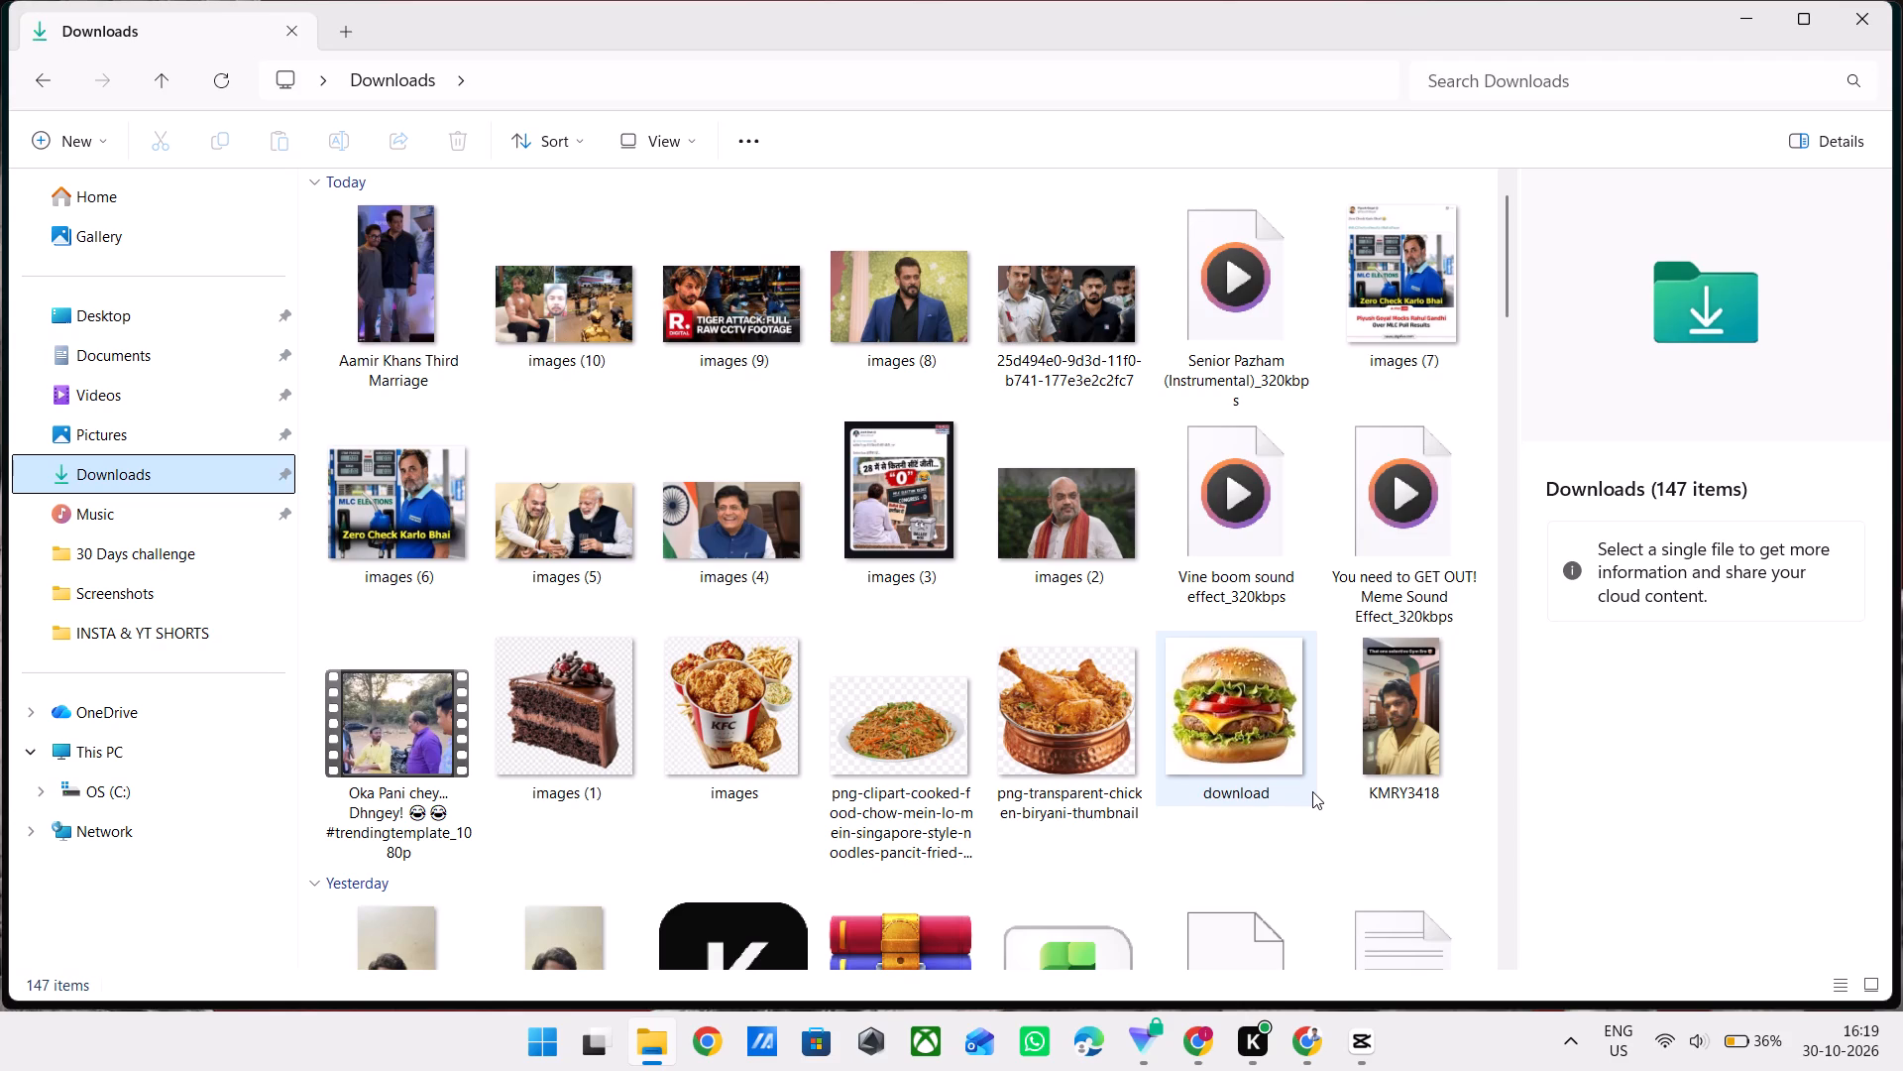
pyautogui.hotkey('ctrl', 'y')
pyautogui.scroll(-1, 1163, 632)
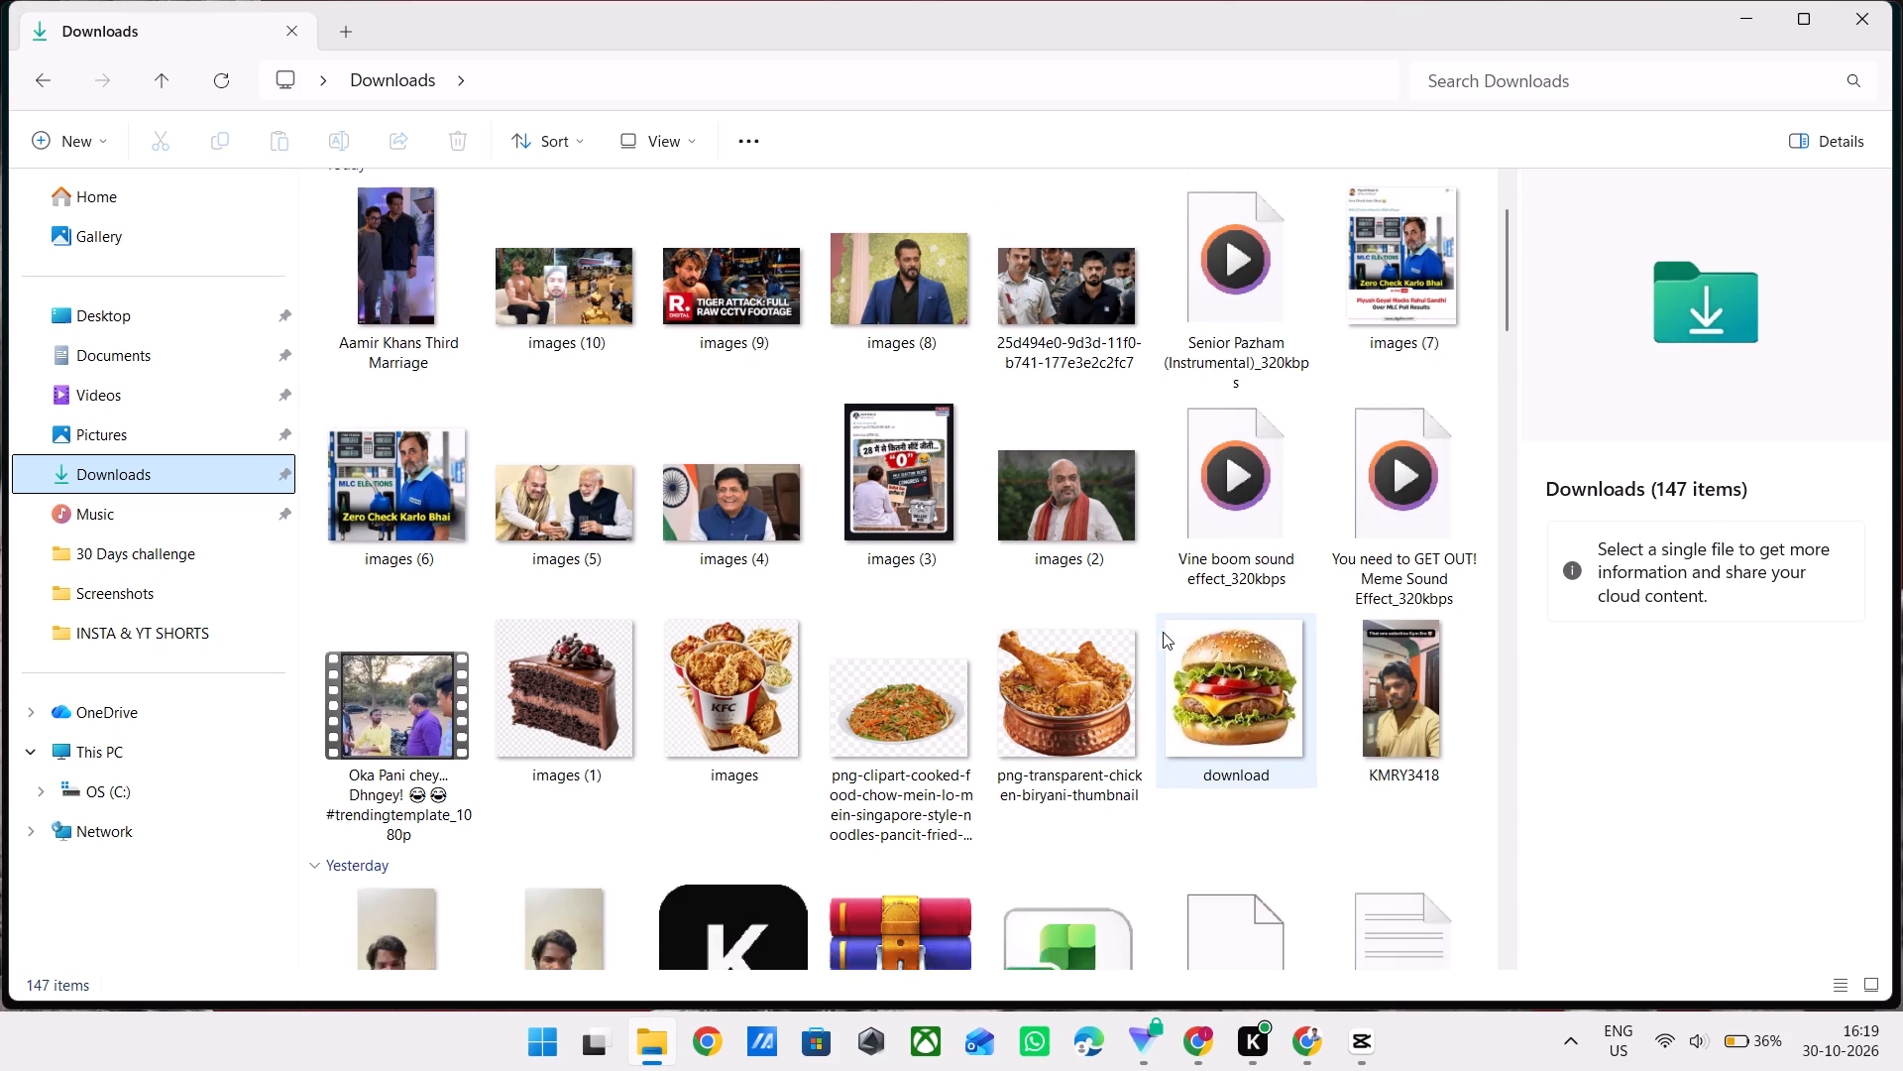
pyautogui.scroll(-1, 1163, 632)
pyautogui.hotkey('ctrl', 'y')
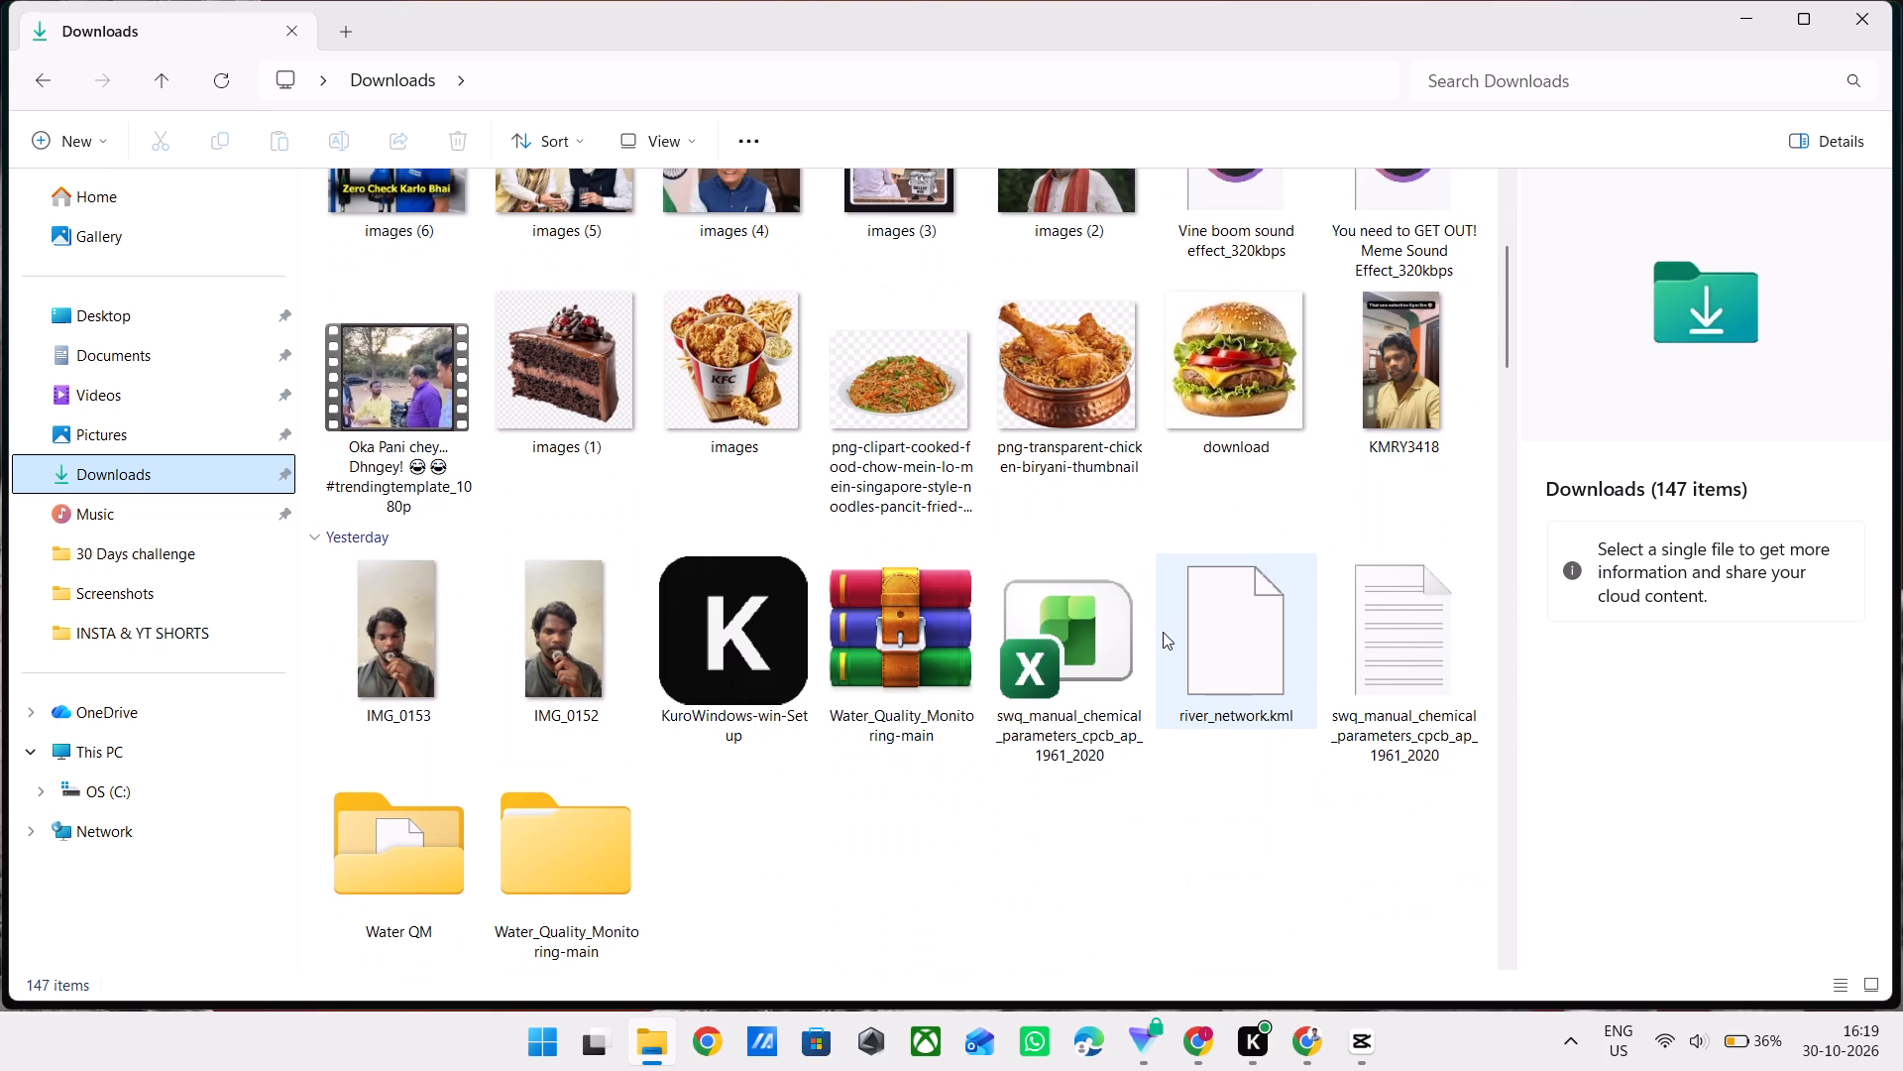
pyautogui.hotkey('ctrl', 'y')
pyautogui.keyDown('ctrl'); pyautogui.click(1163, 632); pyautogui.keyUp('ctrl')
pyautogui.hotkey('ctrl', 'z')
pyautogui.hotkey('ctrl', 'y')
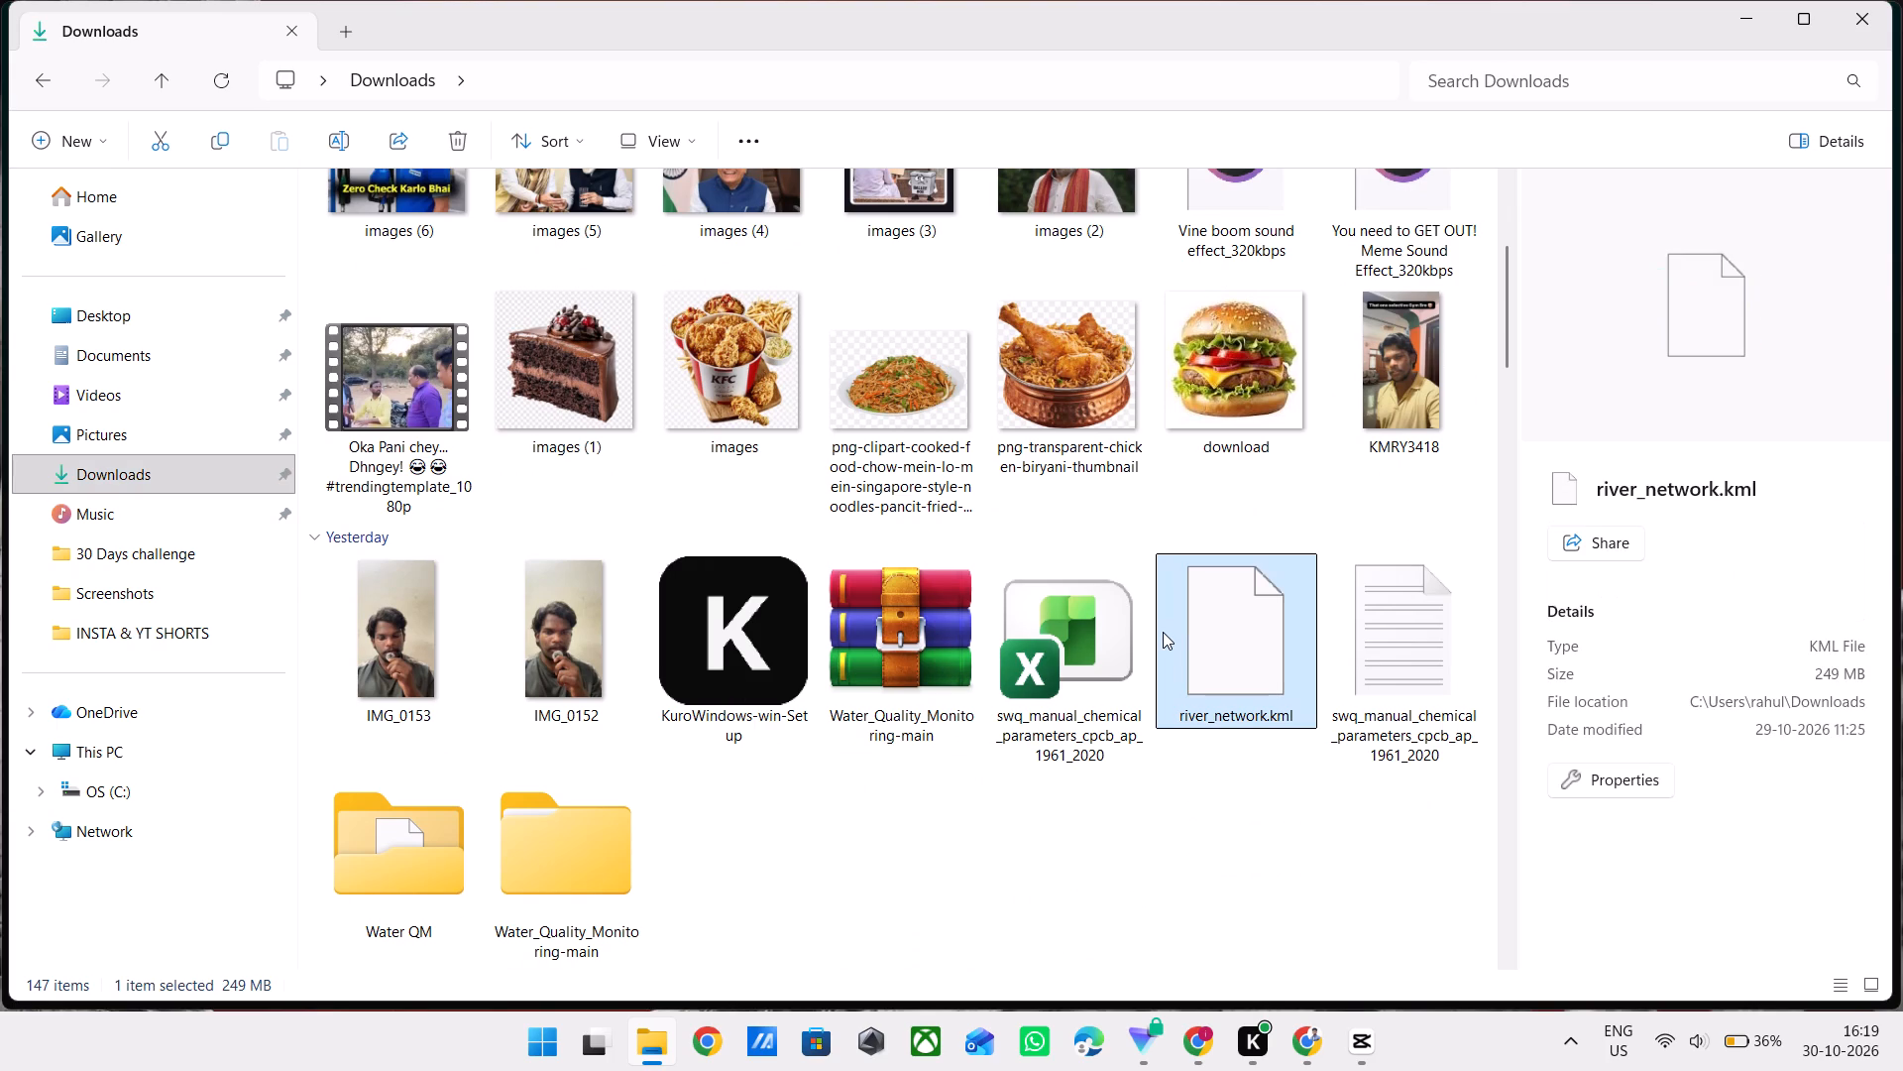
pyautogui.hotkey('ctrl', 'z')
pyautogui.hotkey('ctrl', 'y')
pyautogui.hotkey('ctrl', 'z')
# Search the Downloads folder for .mp4 files, and clear the search.
pyautogui.scroll(3, 802, 654)
pyautogui.scroll(-1, 802, 654)
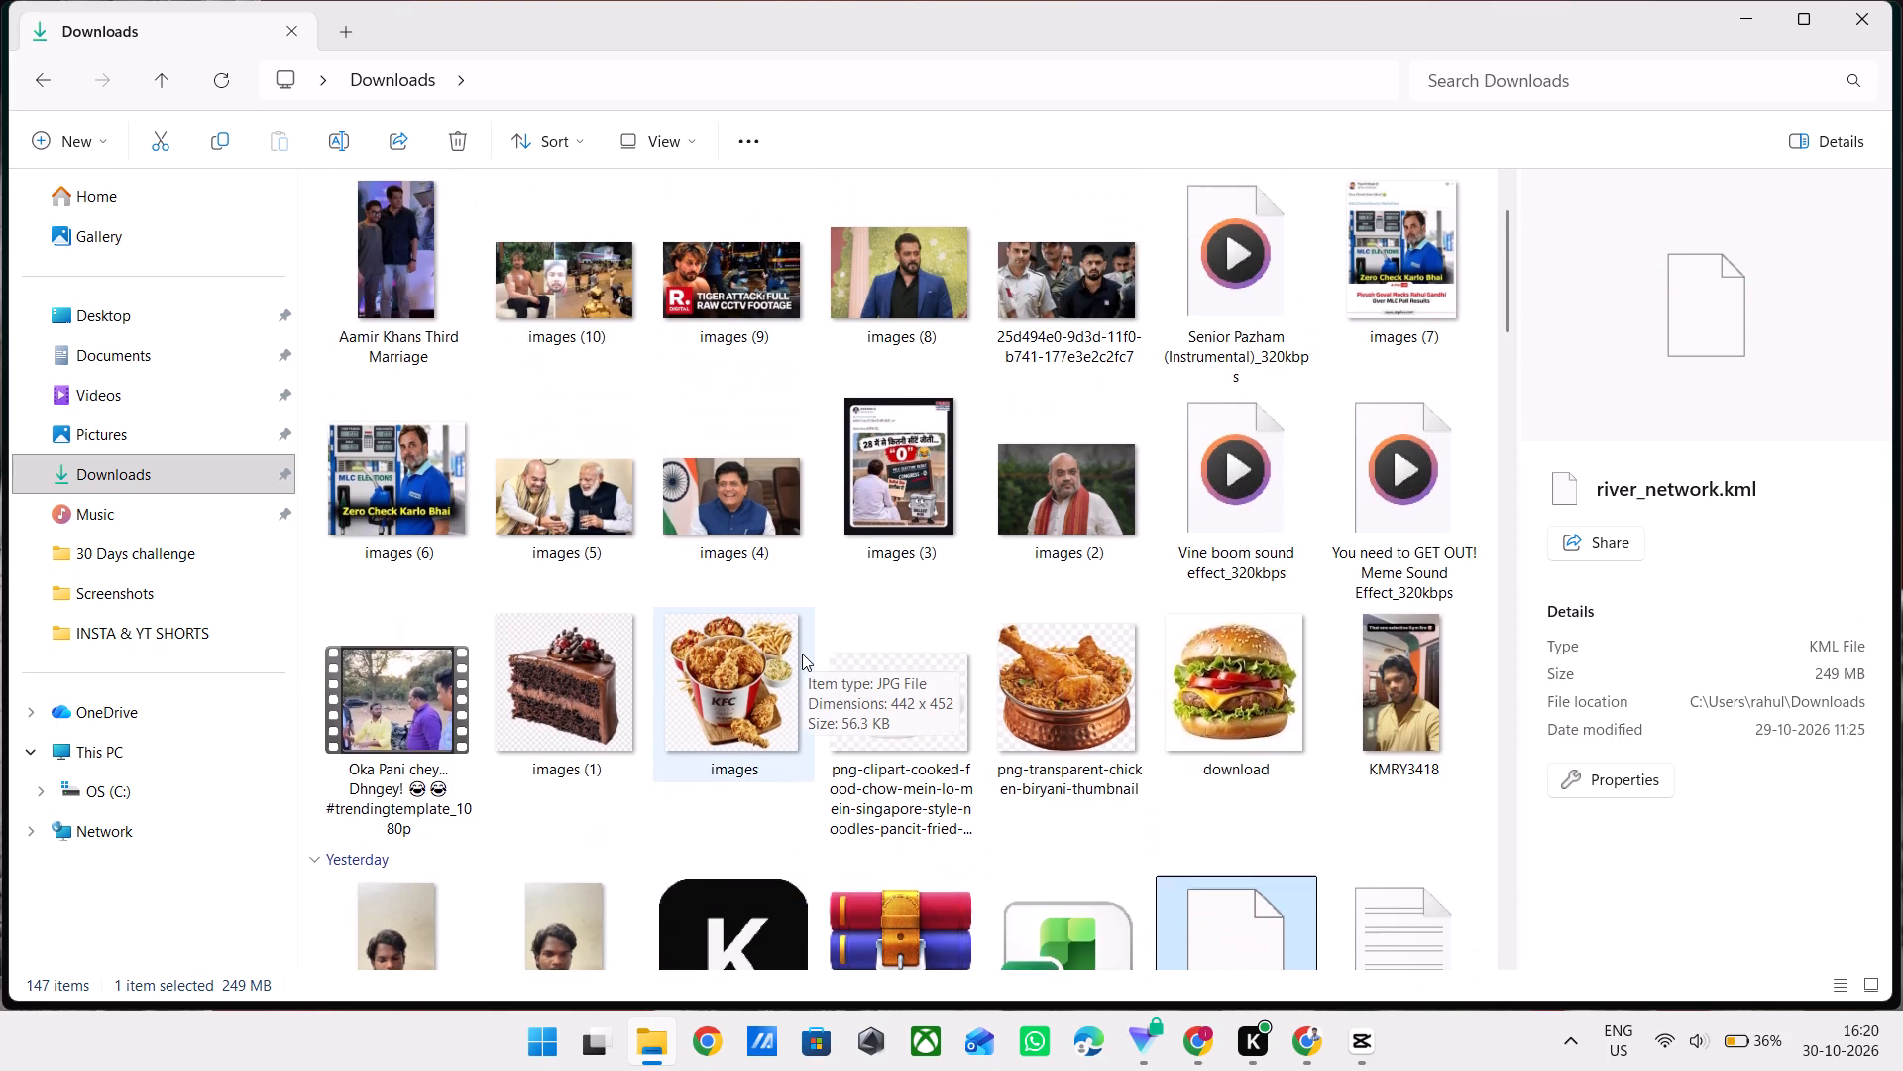
pyautogui.scroll(-3, 802, 654)
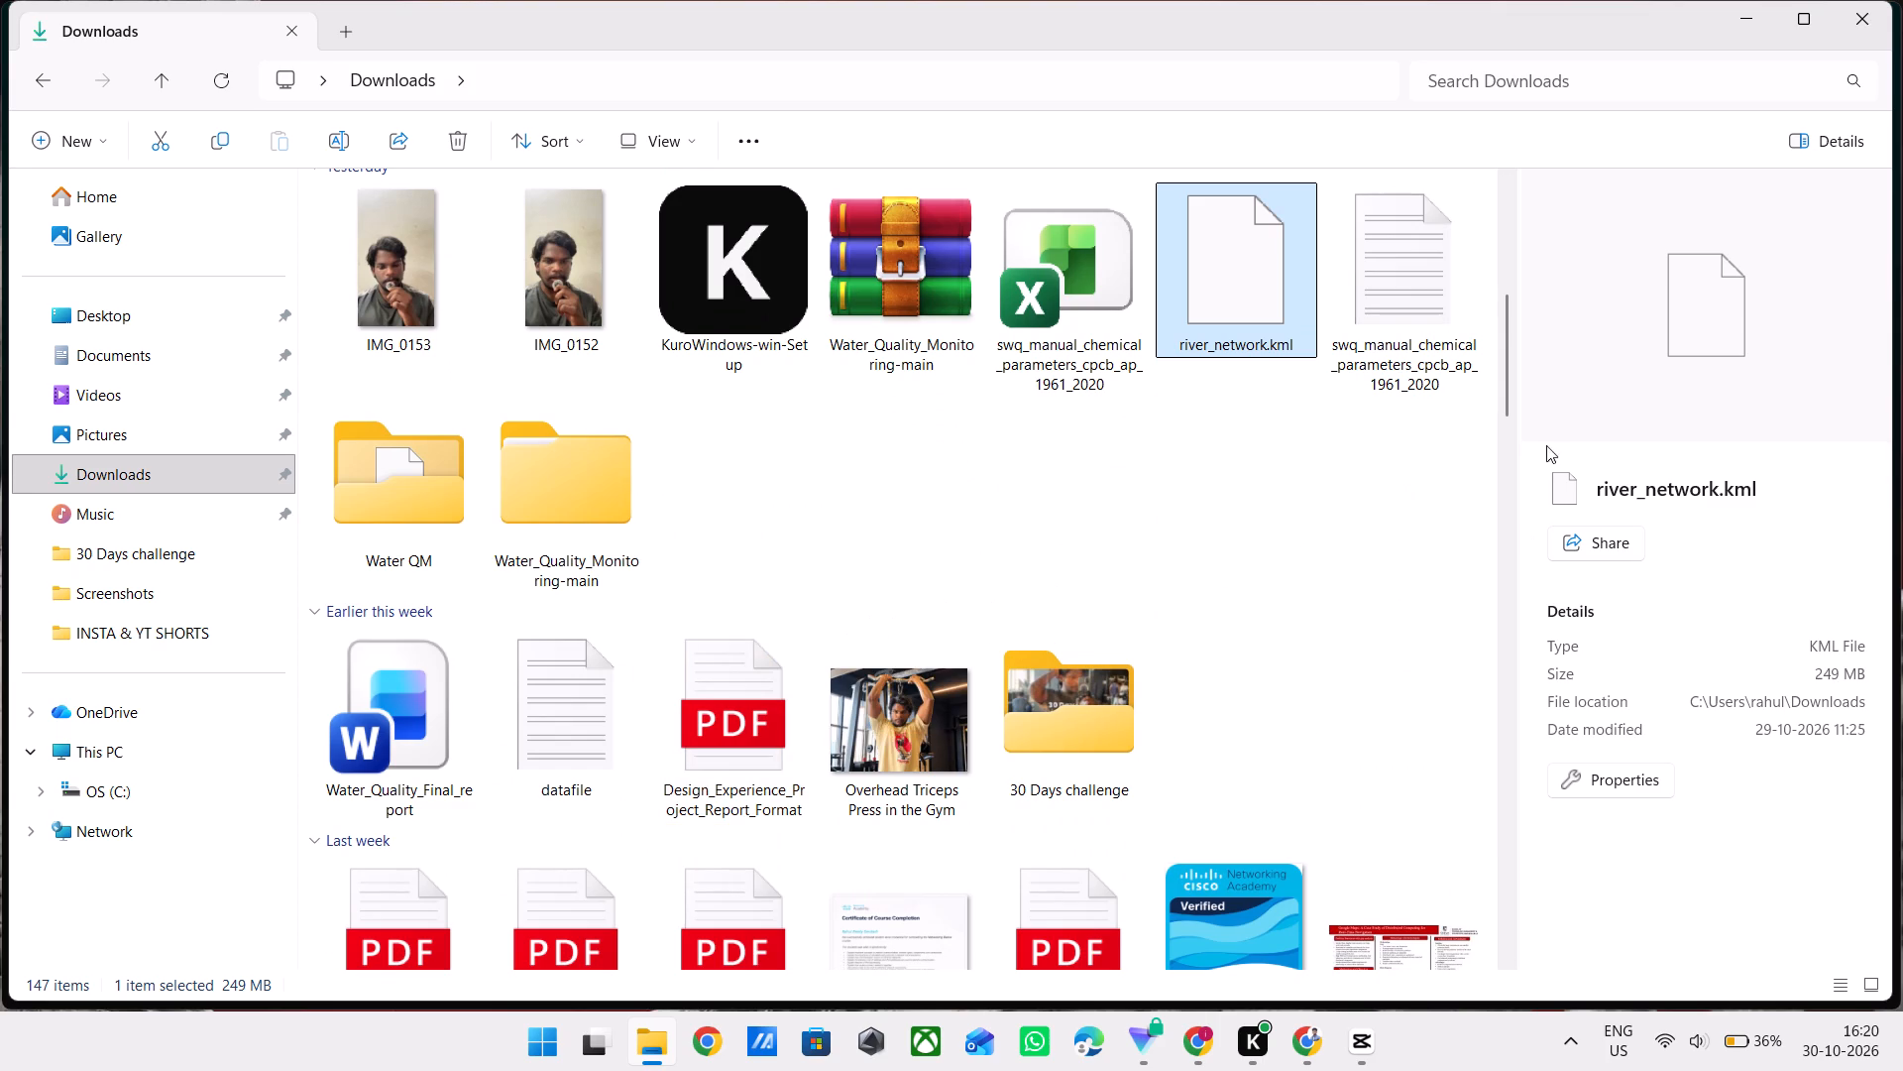
pyautogui.click(1478, 73)
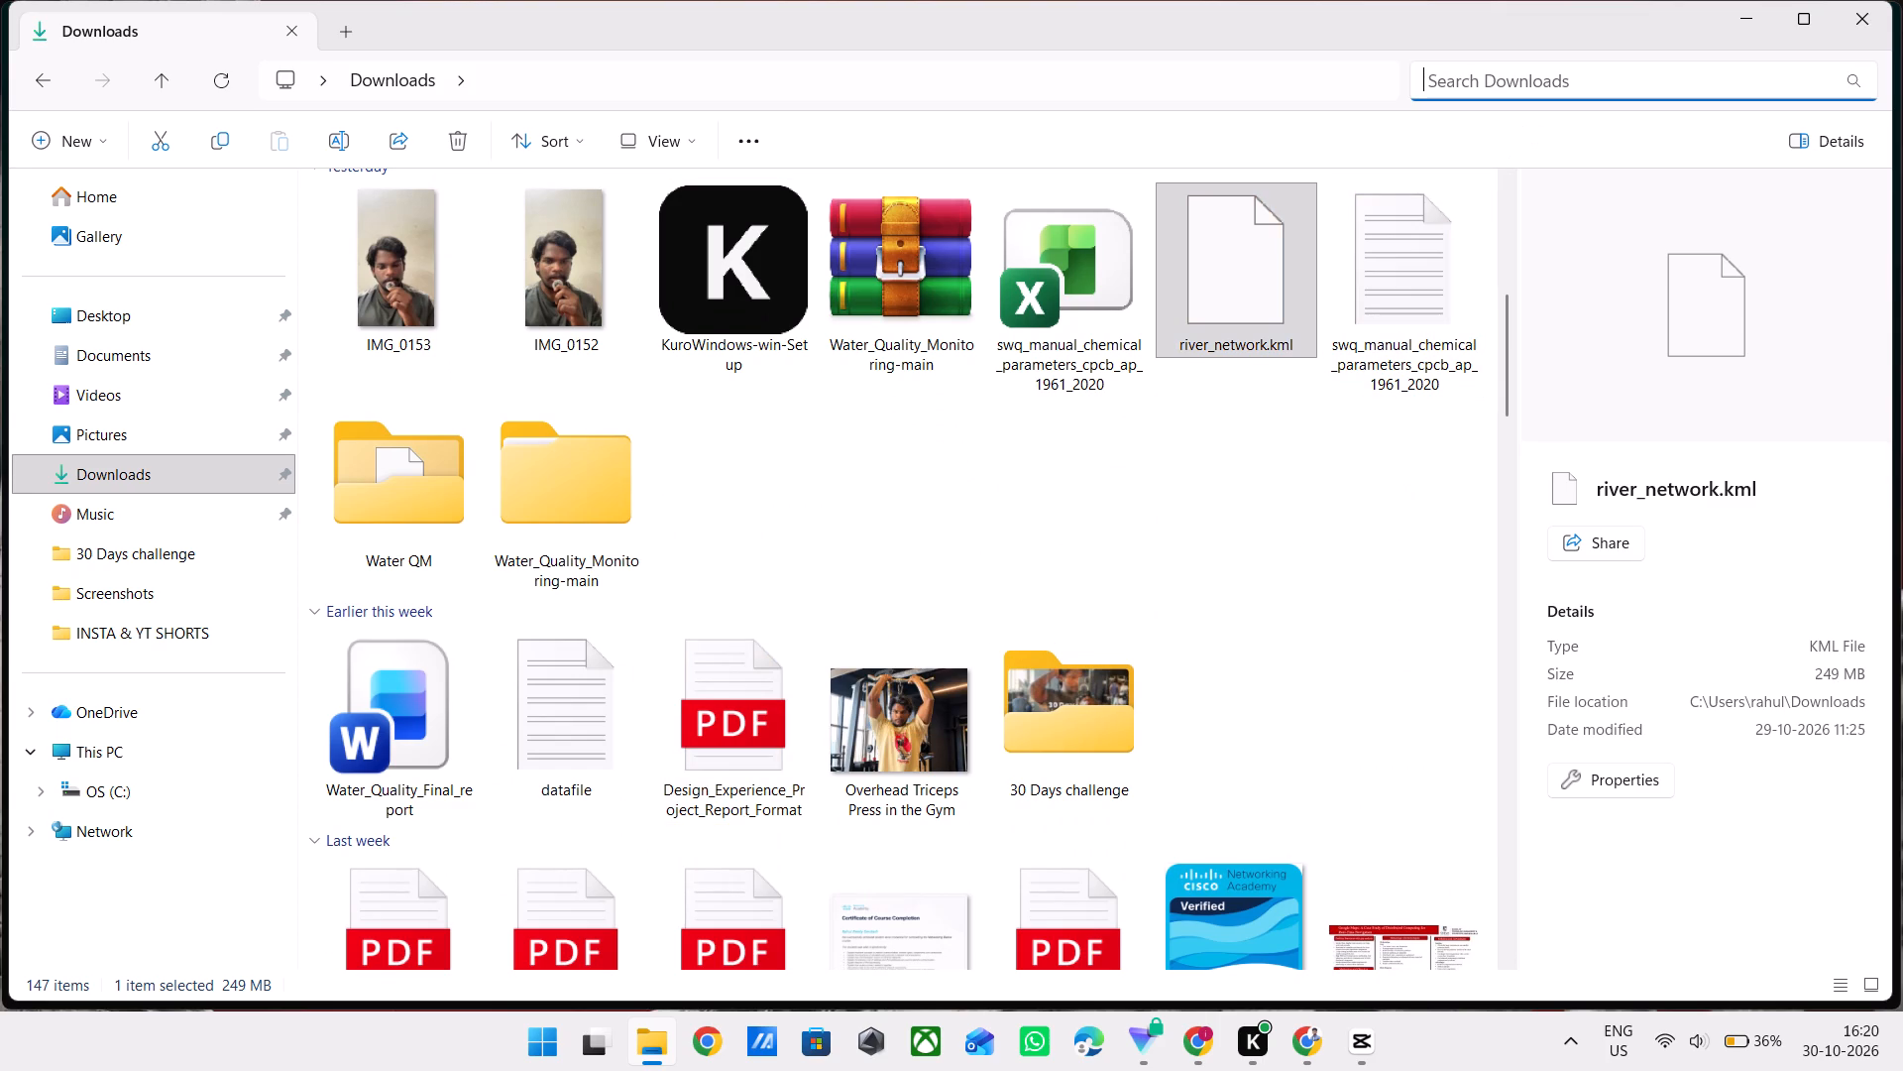
pyautogui.write('.mp')
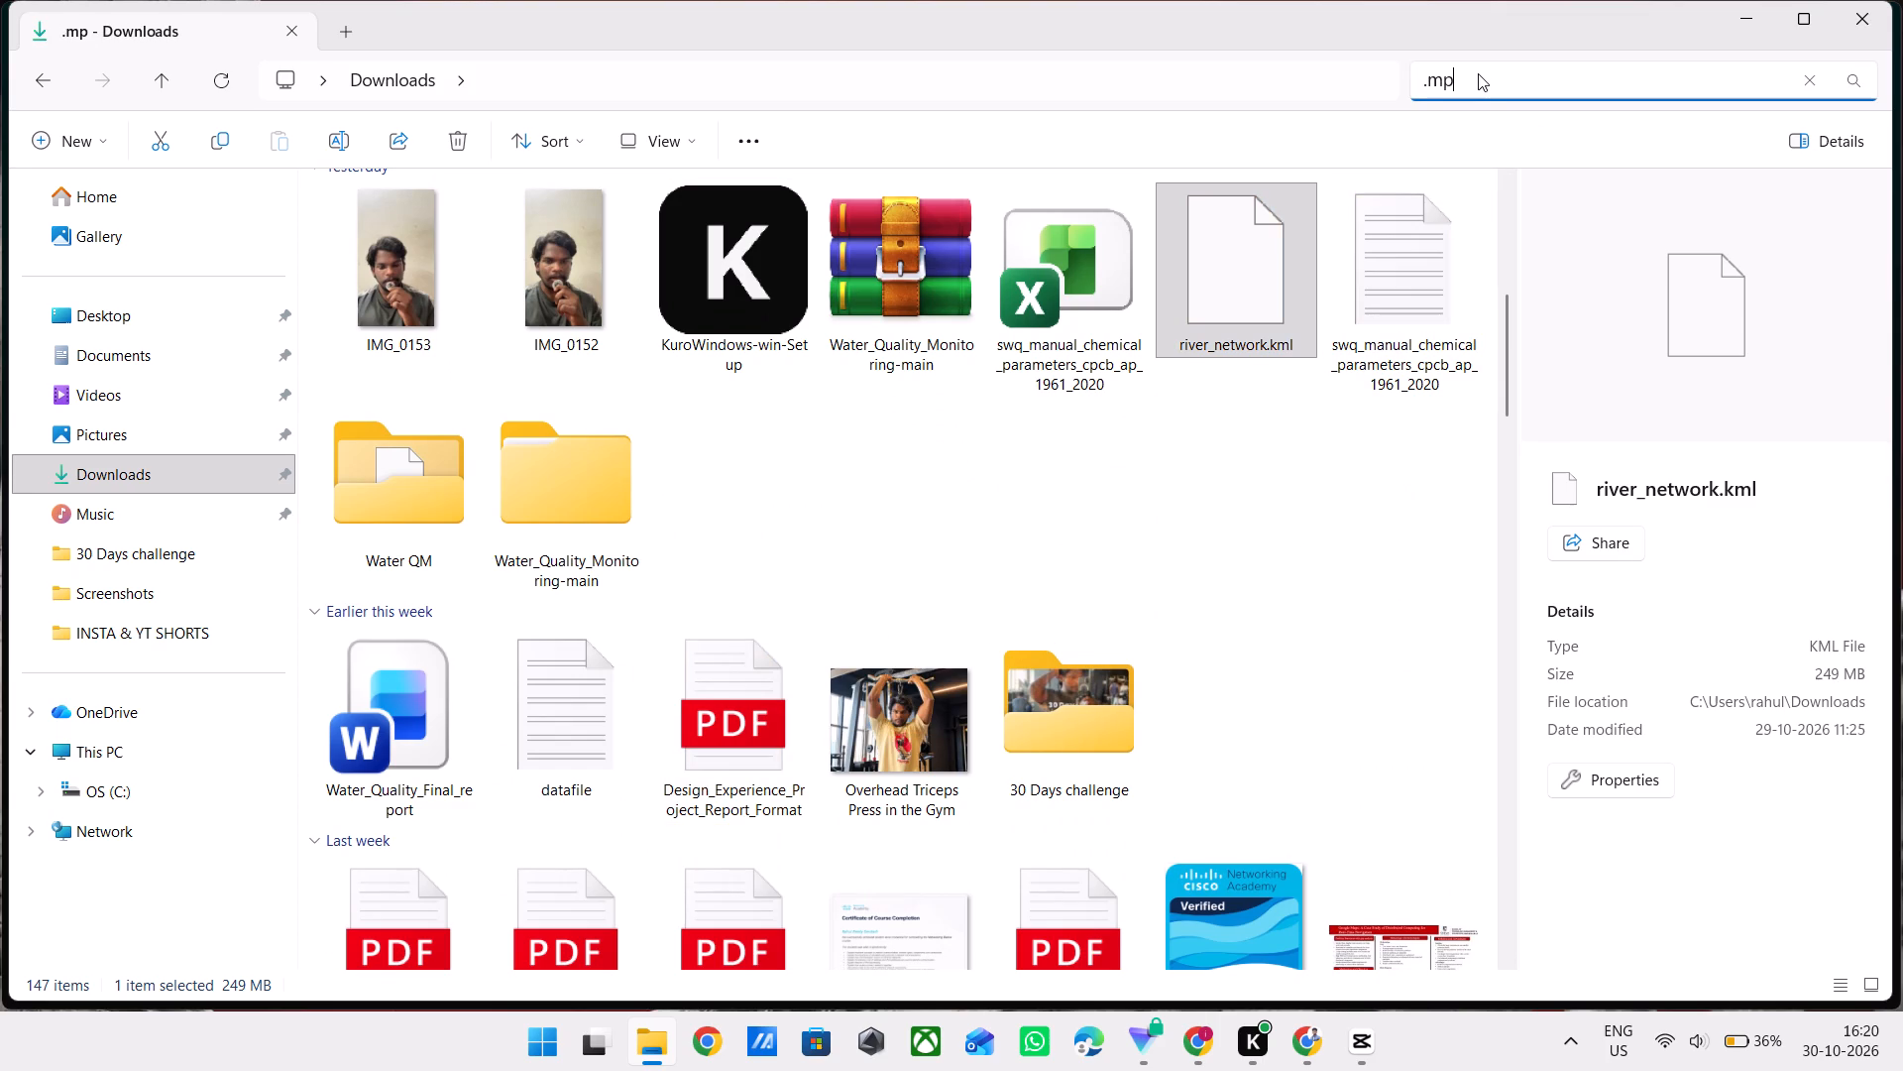
pyautogui.press('5')
pyautogui.press('BackSpace')
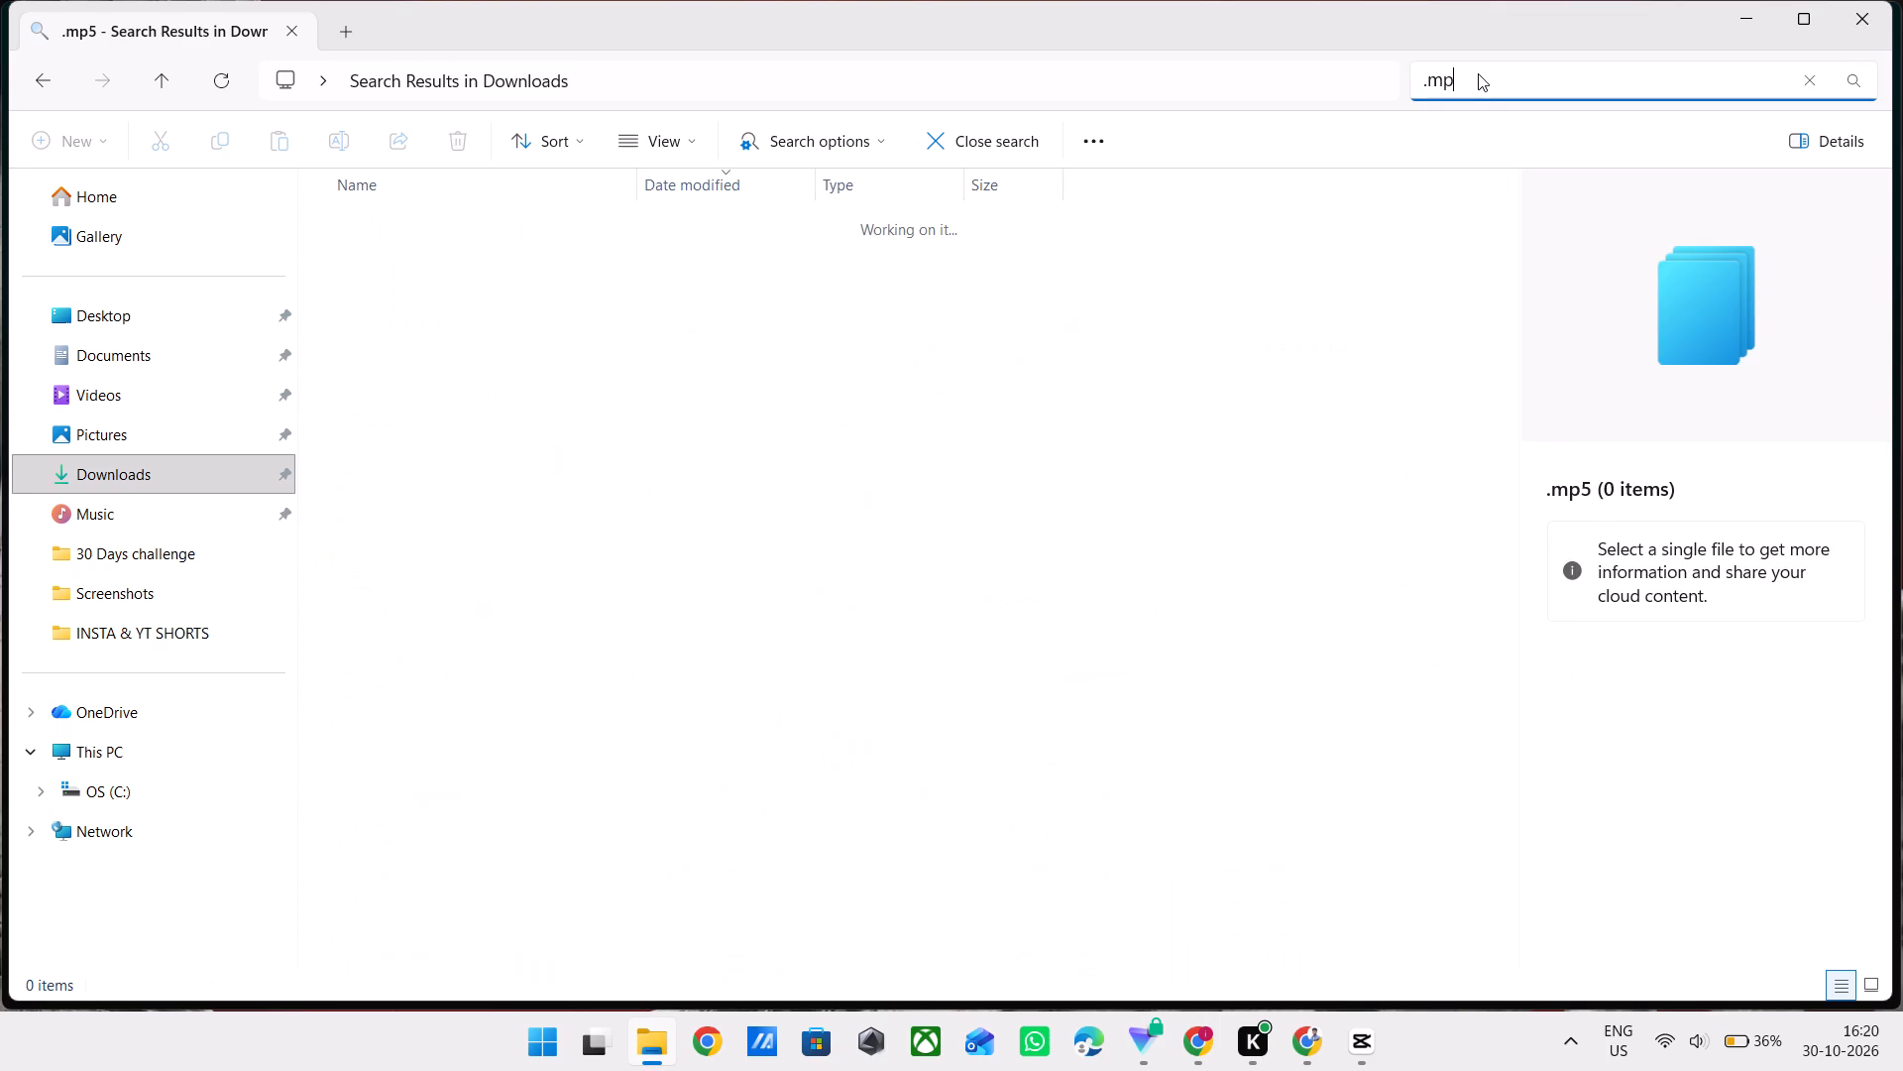
pyautogui.press('4')
pyautogui.press('BackSpace')
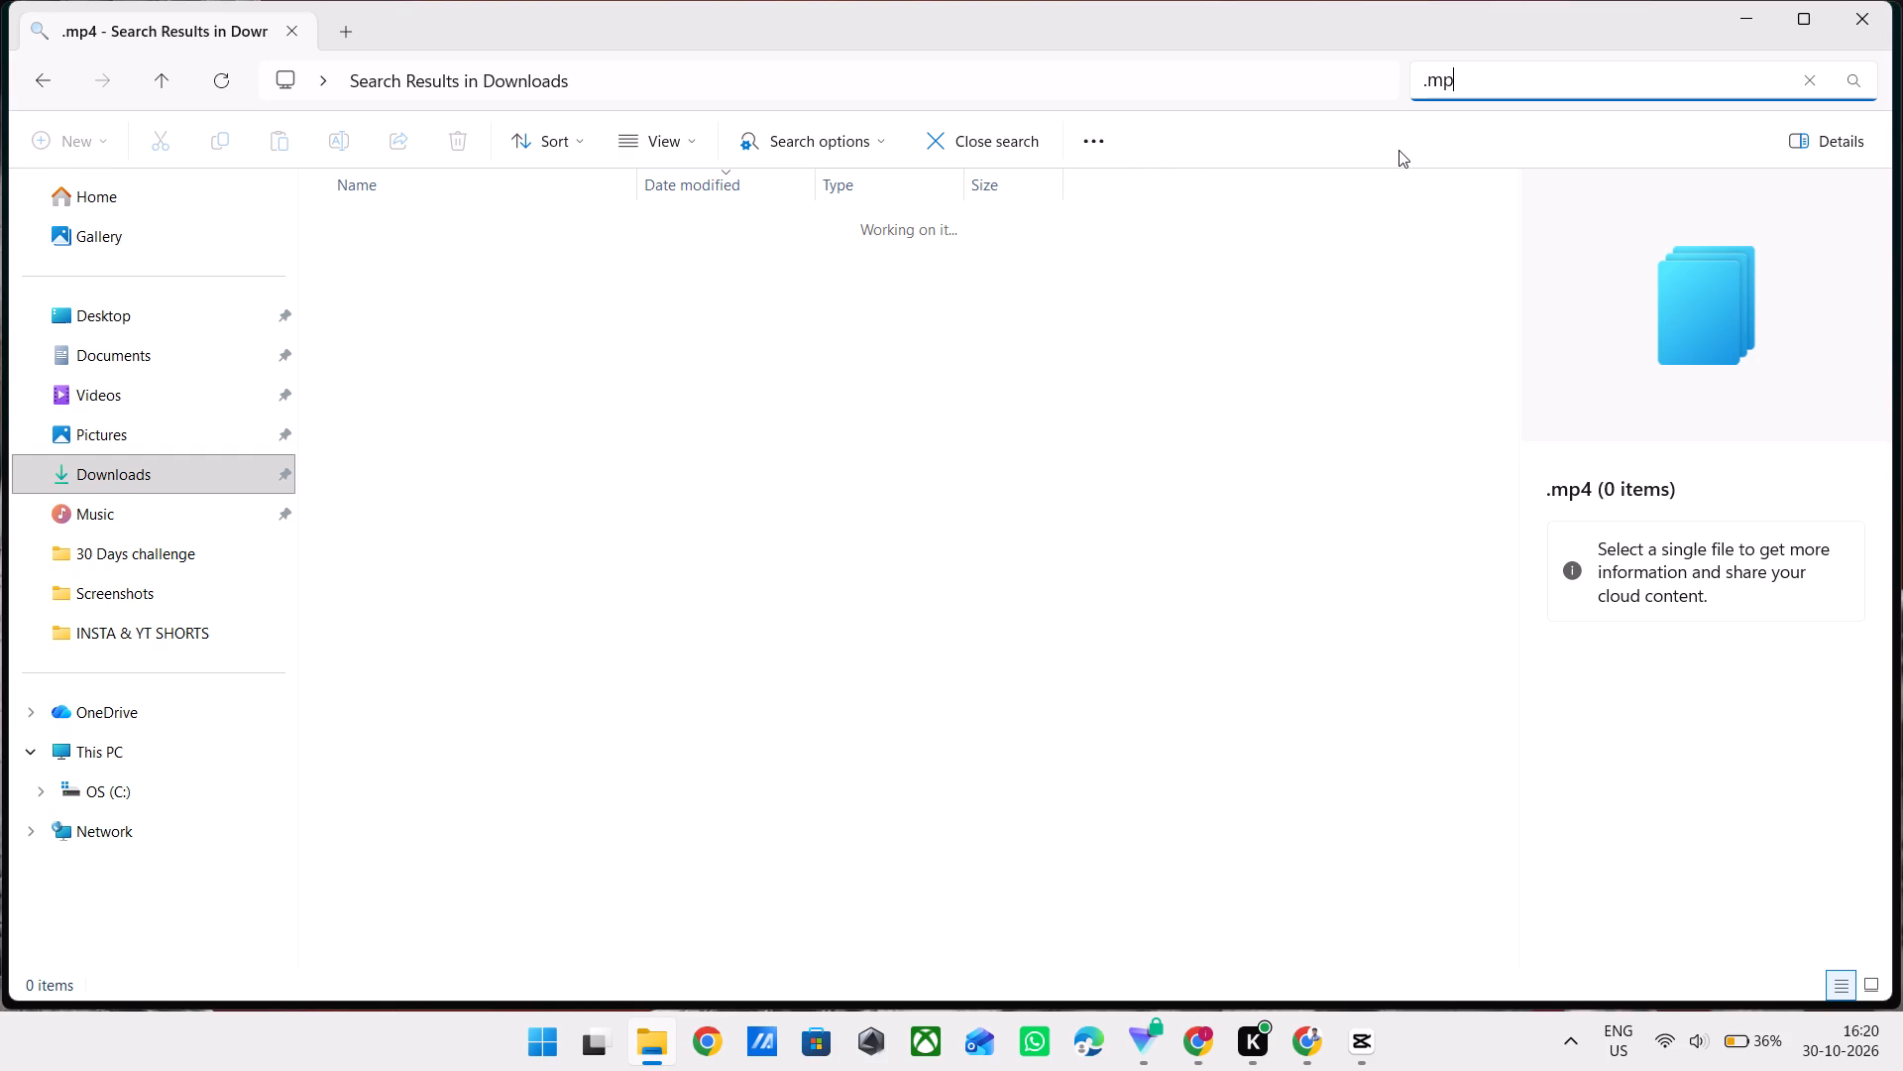
pyautogui.press('BackSpace')
pyautogui.press('BackSpace')
pyautogui.press('BackSpace')
pyautogui.press('BackSpace')
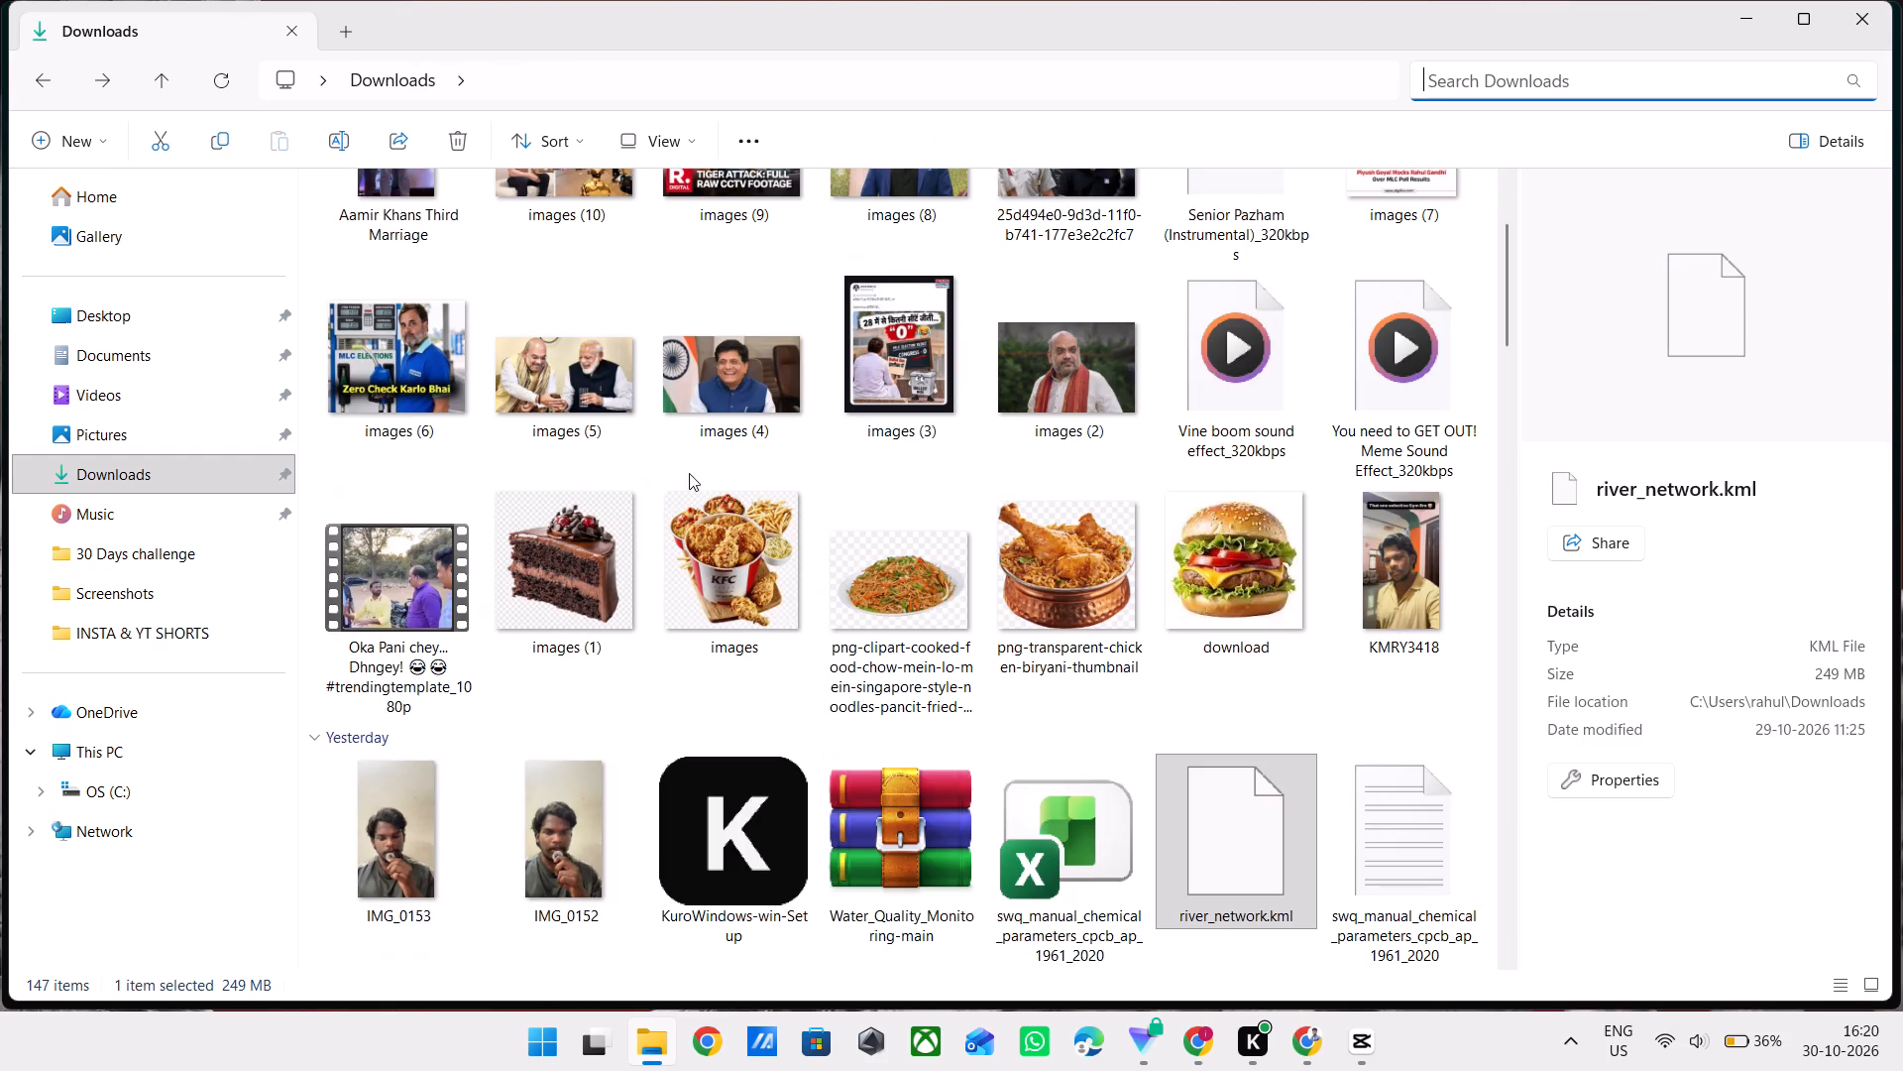
# Look through the files from today and yesterday in the Downloads folder.
pyautogui.scroll(5, 657, 656)
pyautogui.scroll(-2, 657, 656)
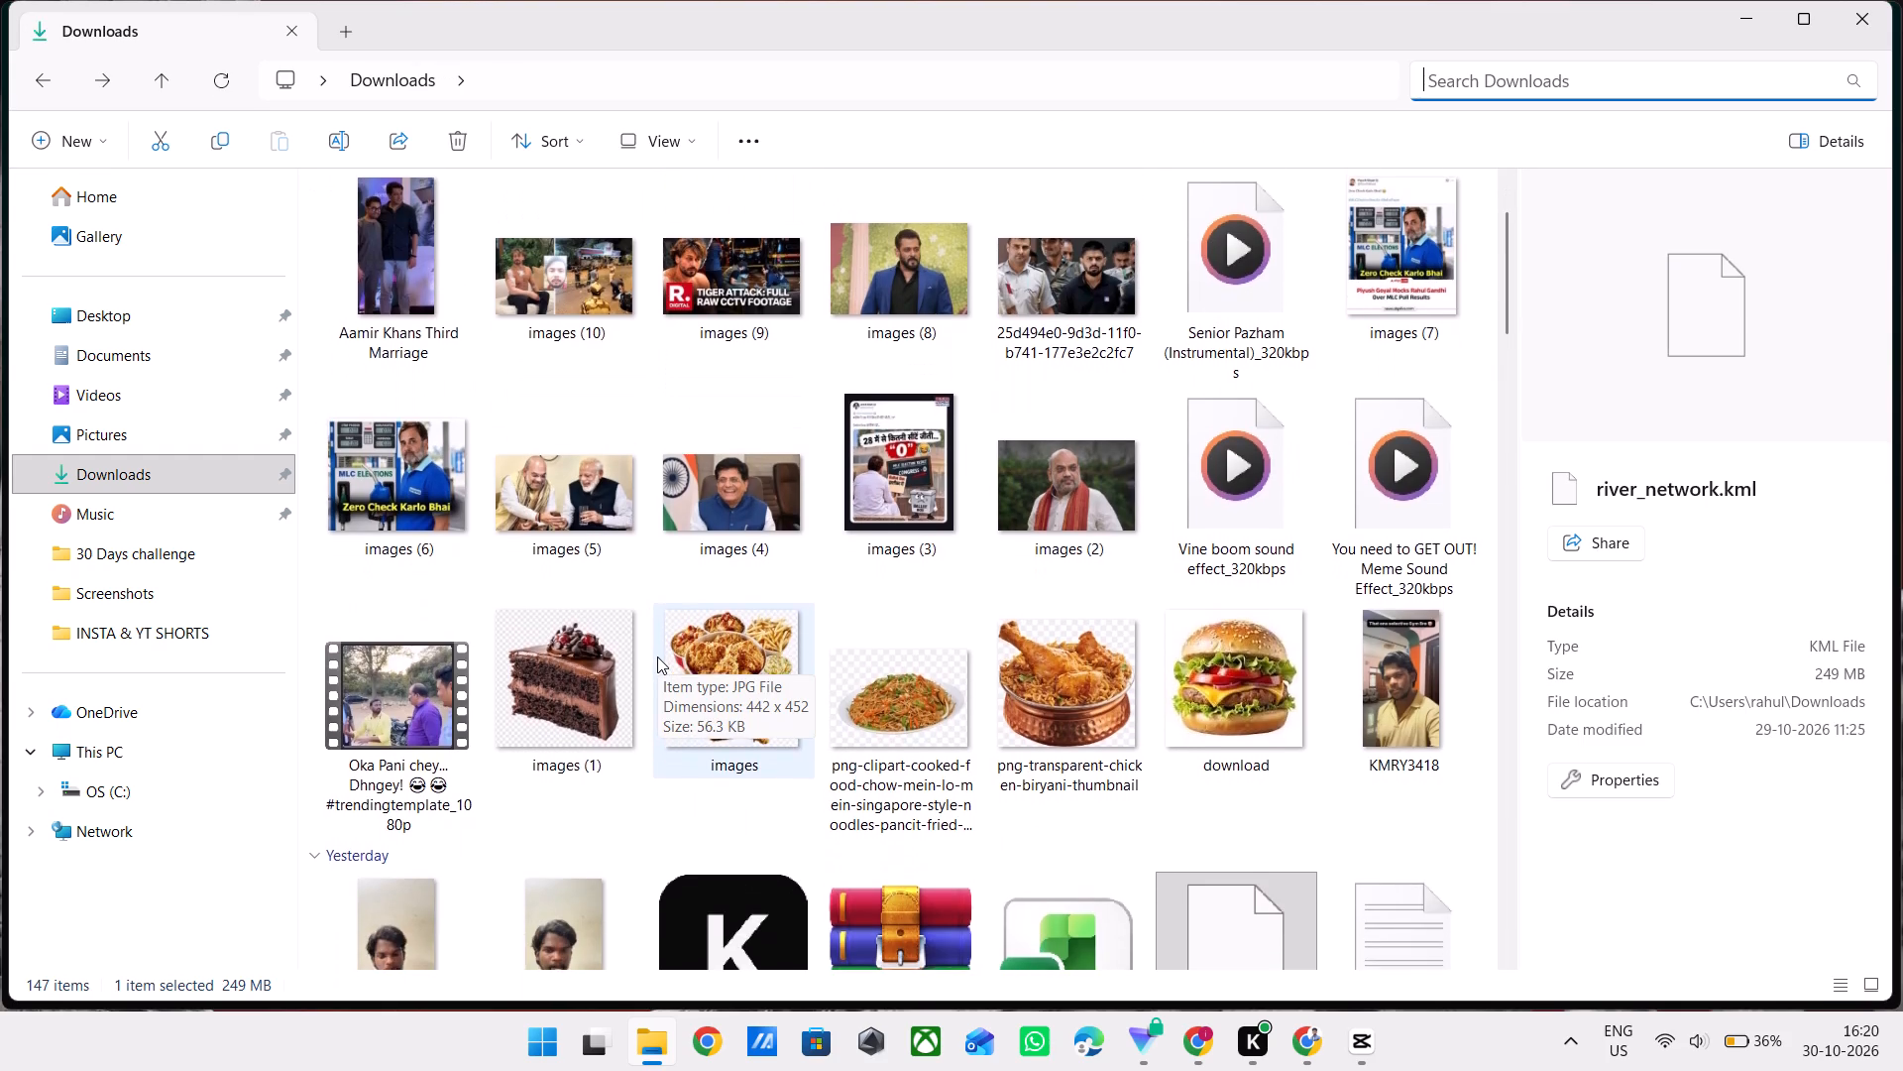
pyautogui.scroll(-1, 657, 656)
pyautogui.scroll(6, 657, 656)
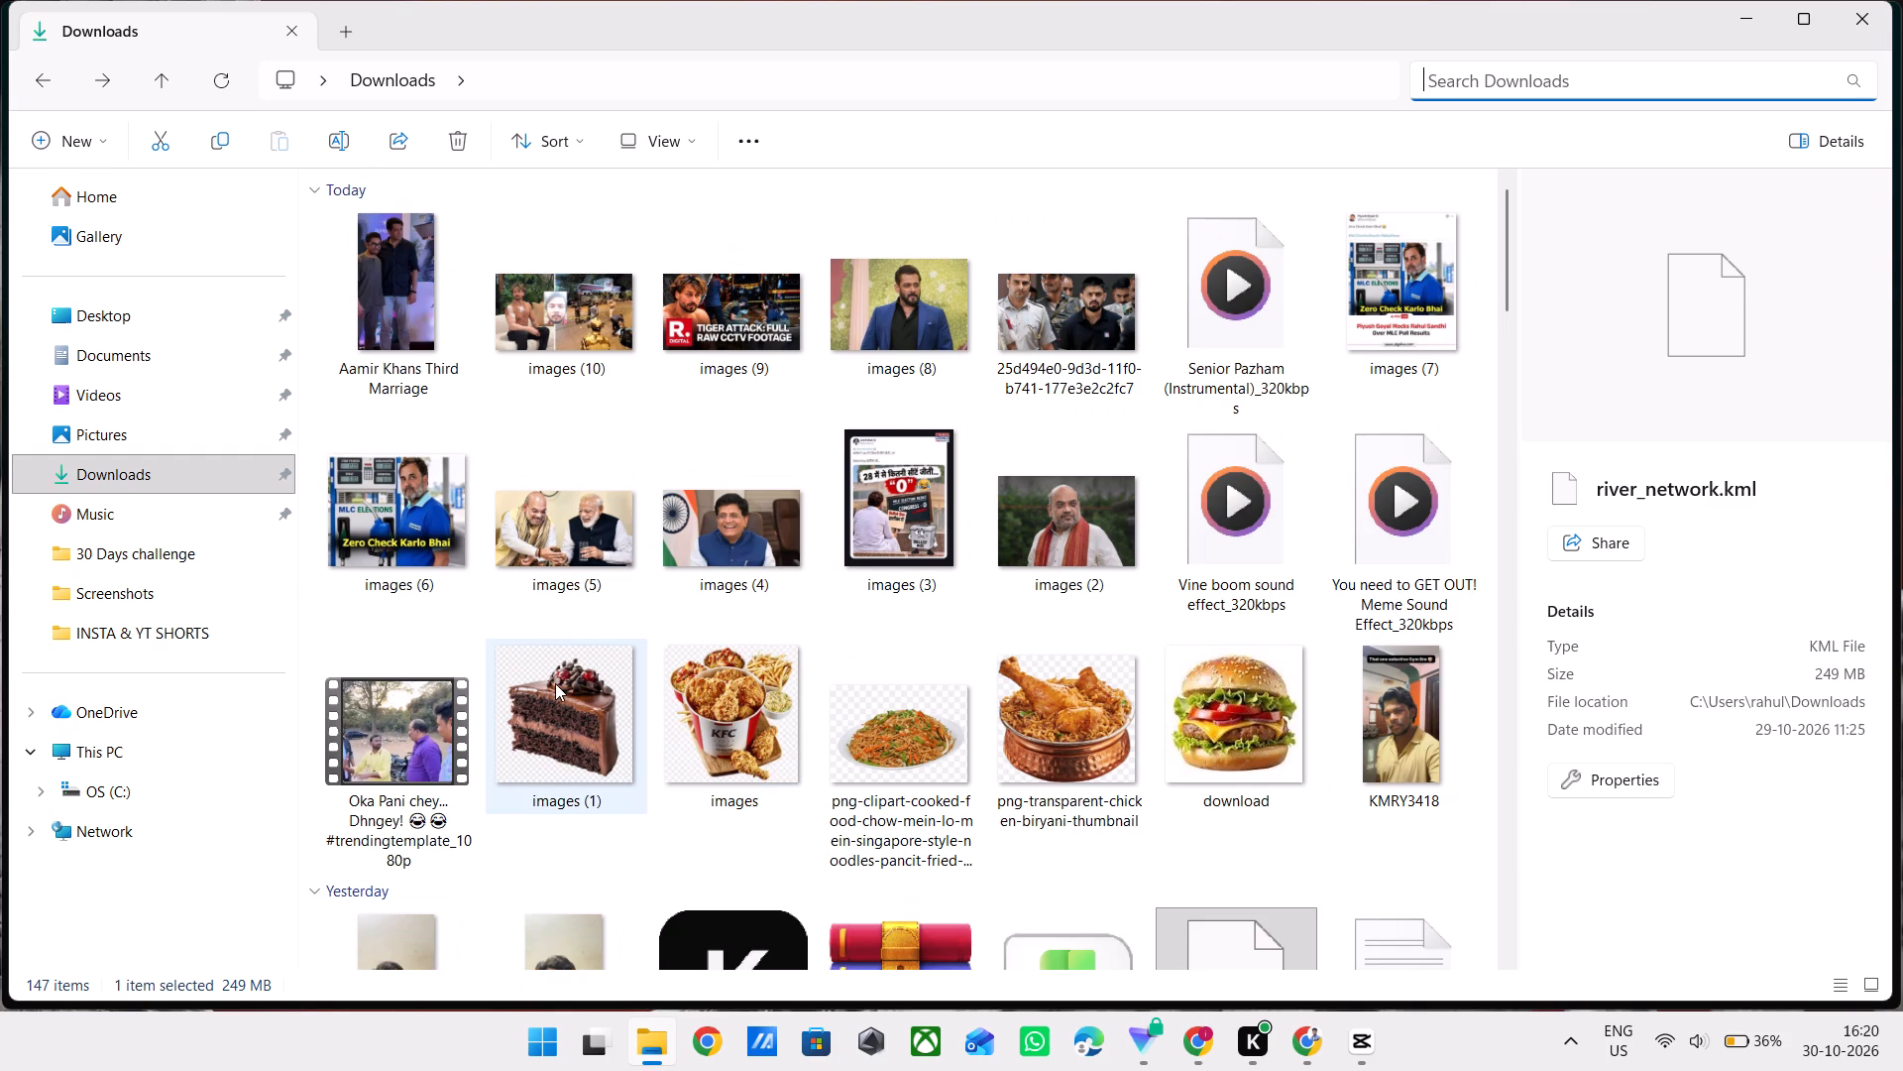
pyautogui.scroll(-2, 728, 777)
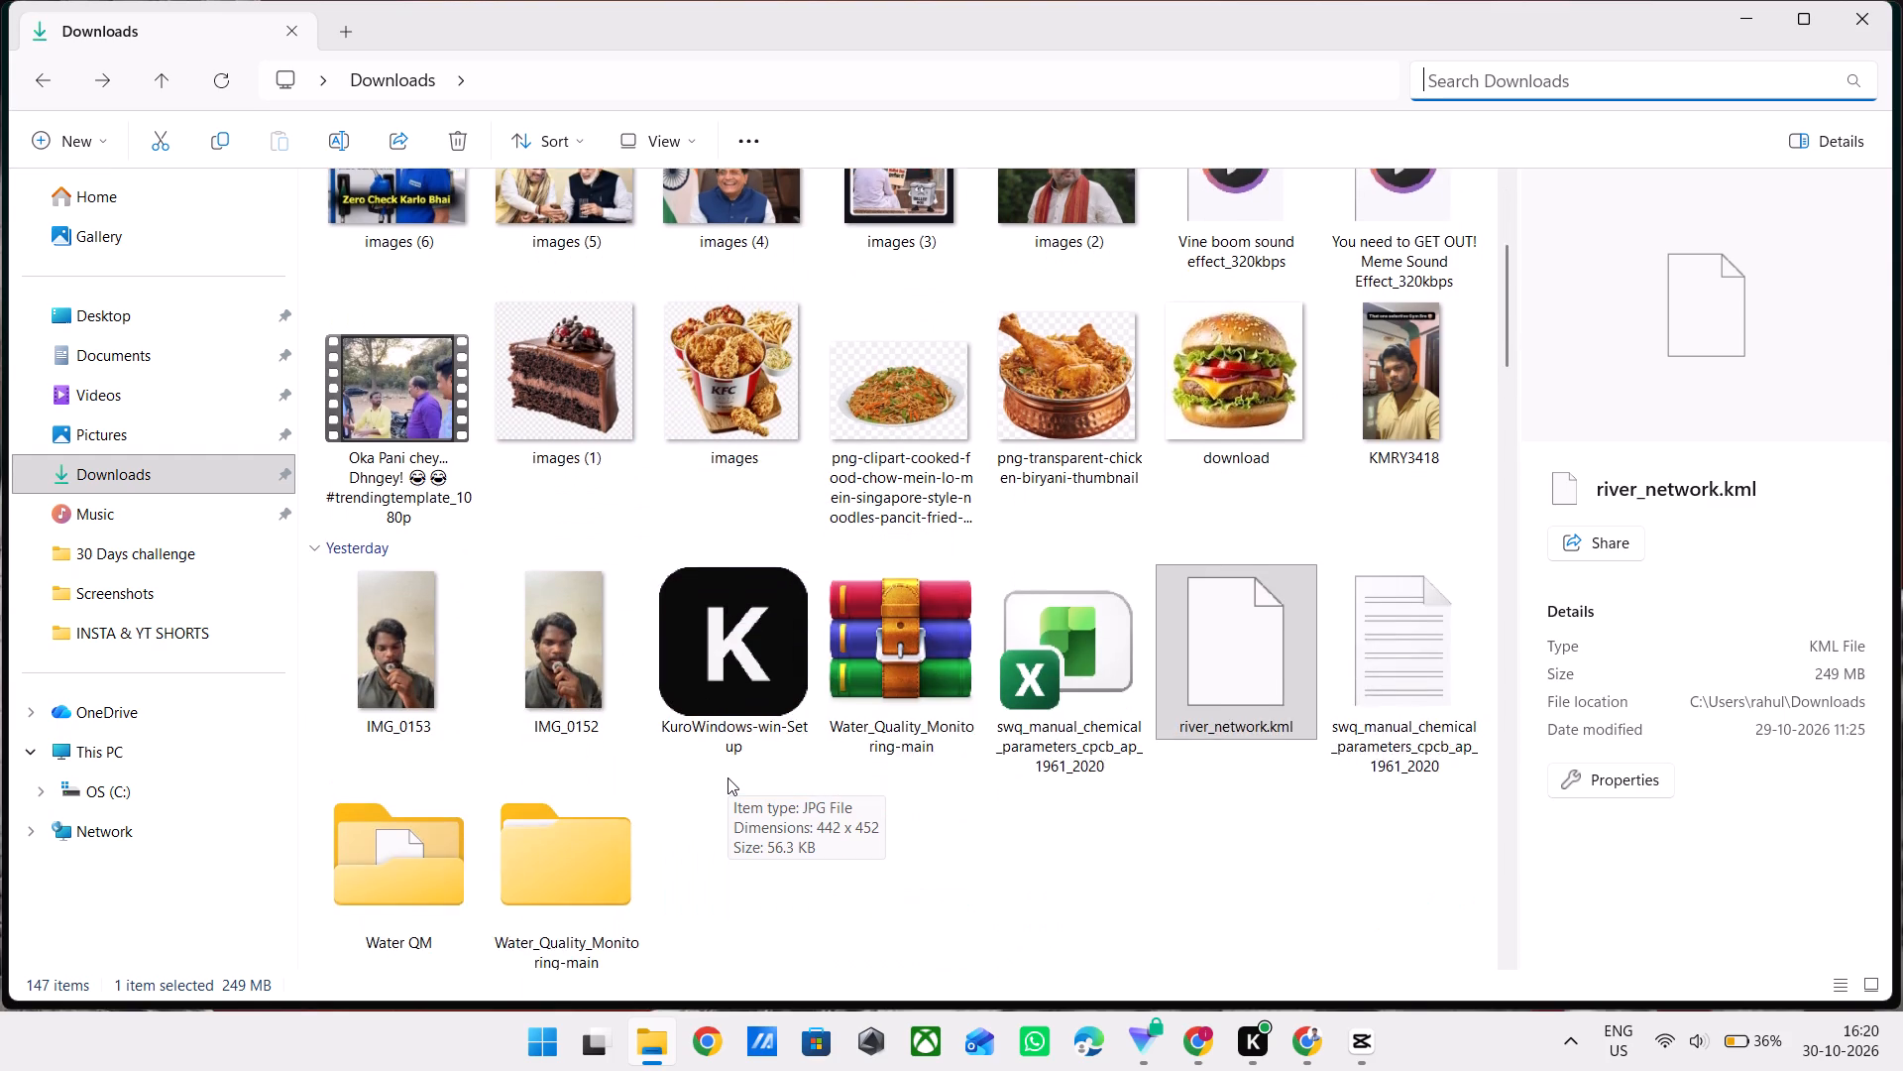
pyautogui.scroll(-1, 728, 777)
pyautogui.scroll(3, 728, 777)
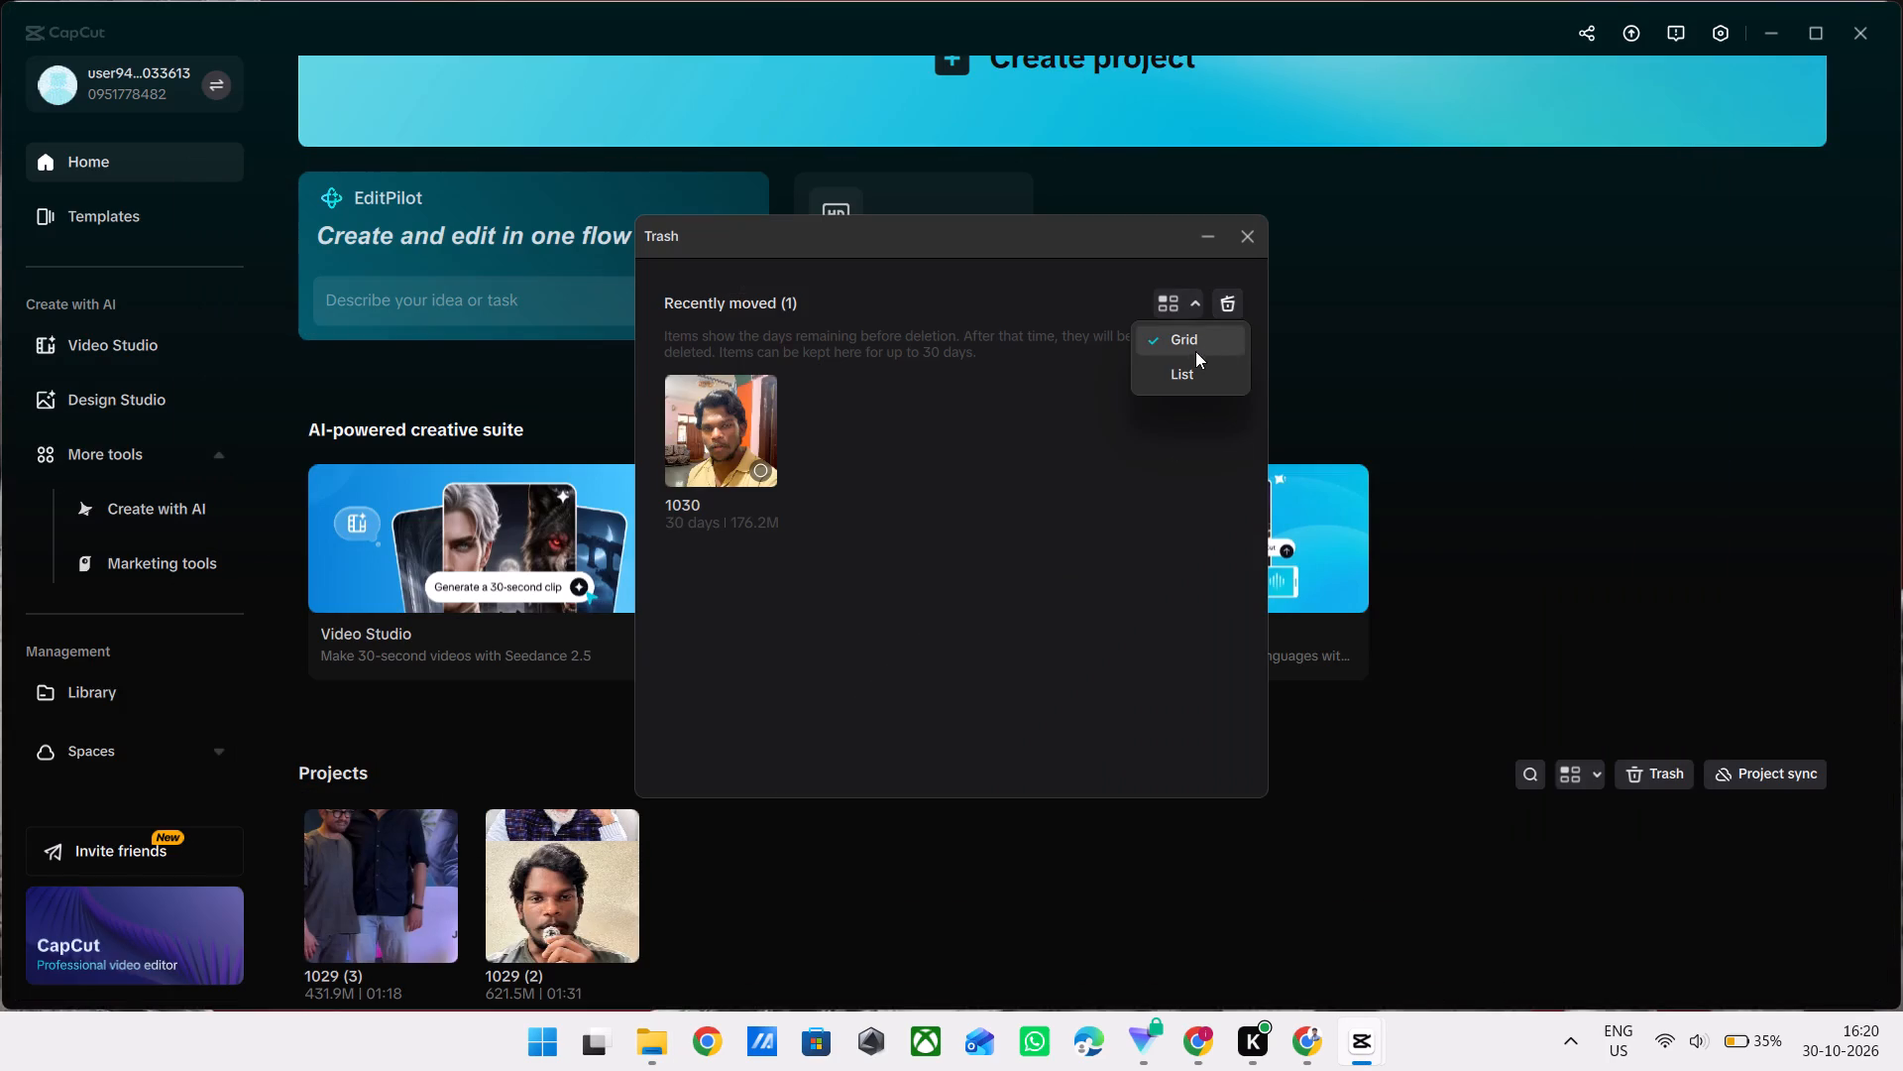
# Permanently delete project 1030 from the trash in CapCut and close the trash window.
pyautogui.click(1230, 304)
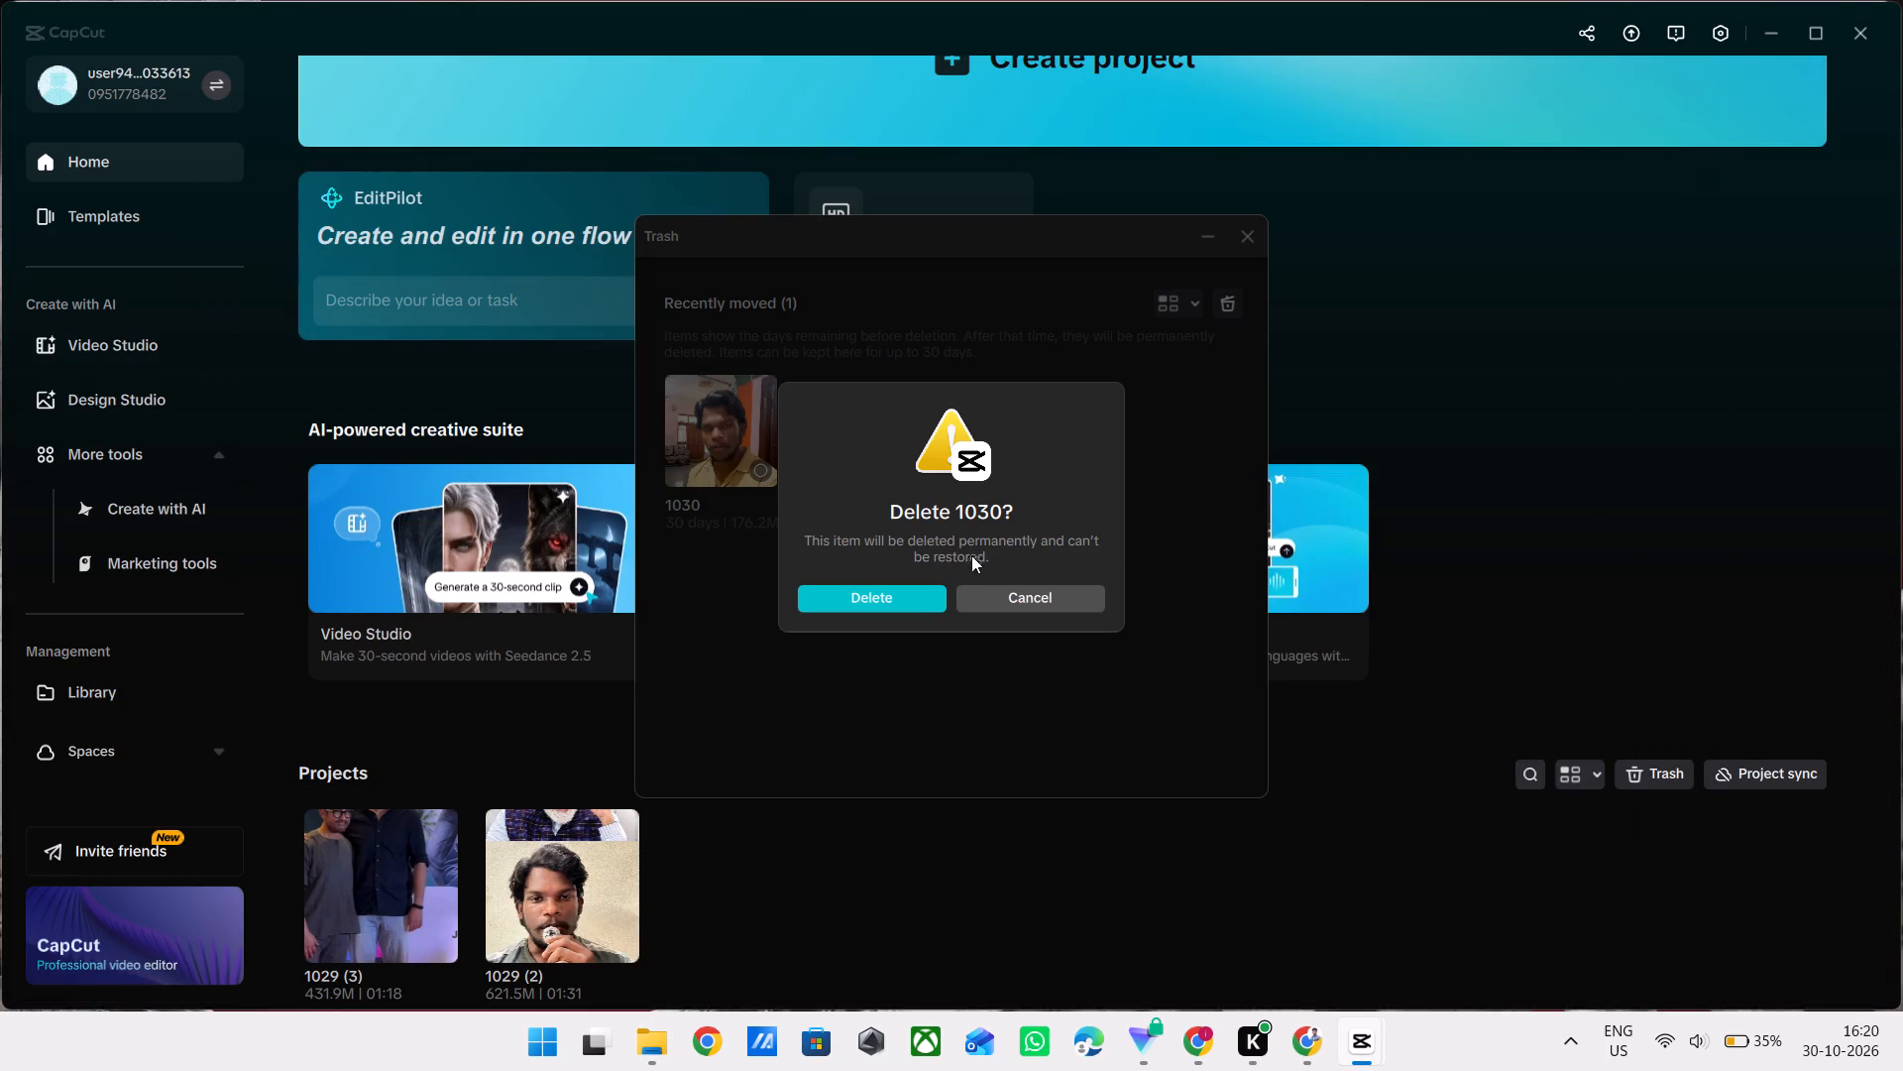
pyautogui.click(913, 590)
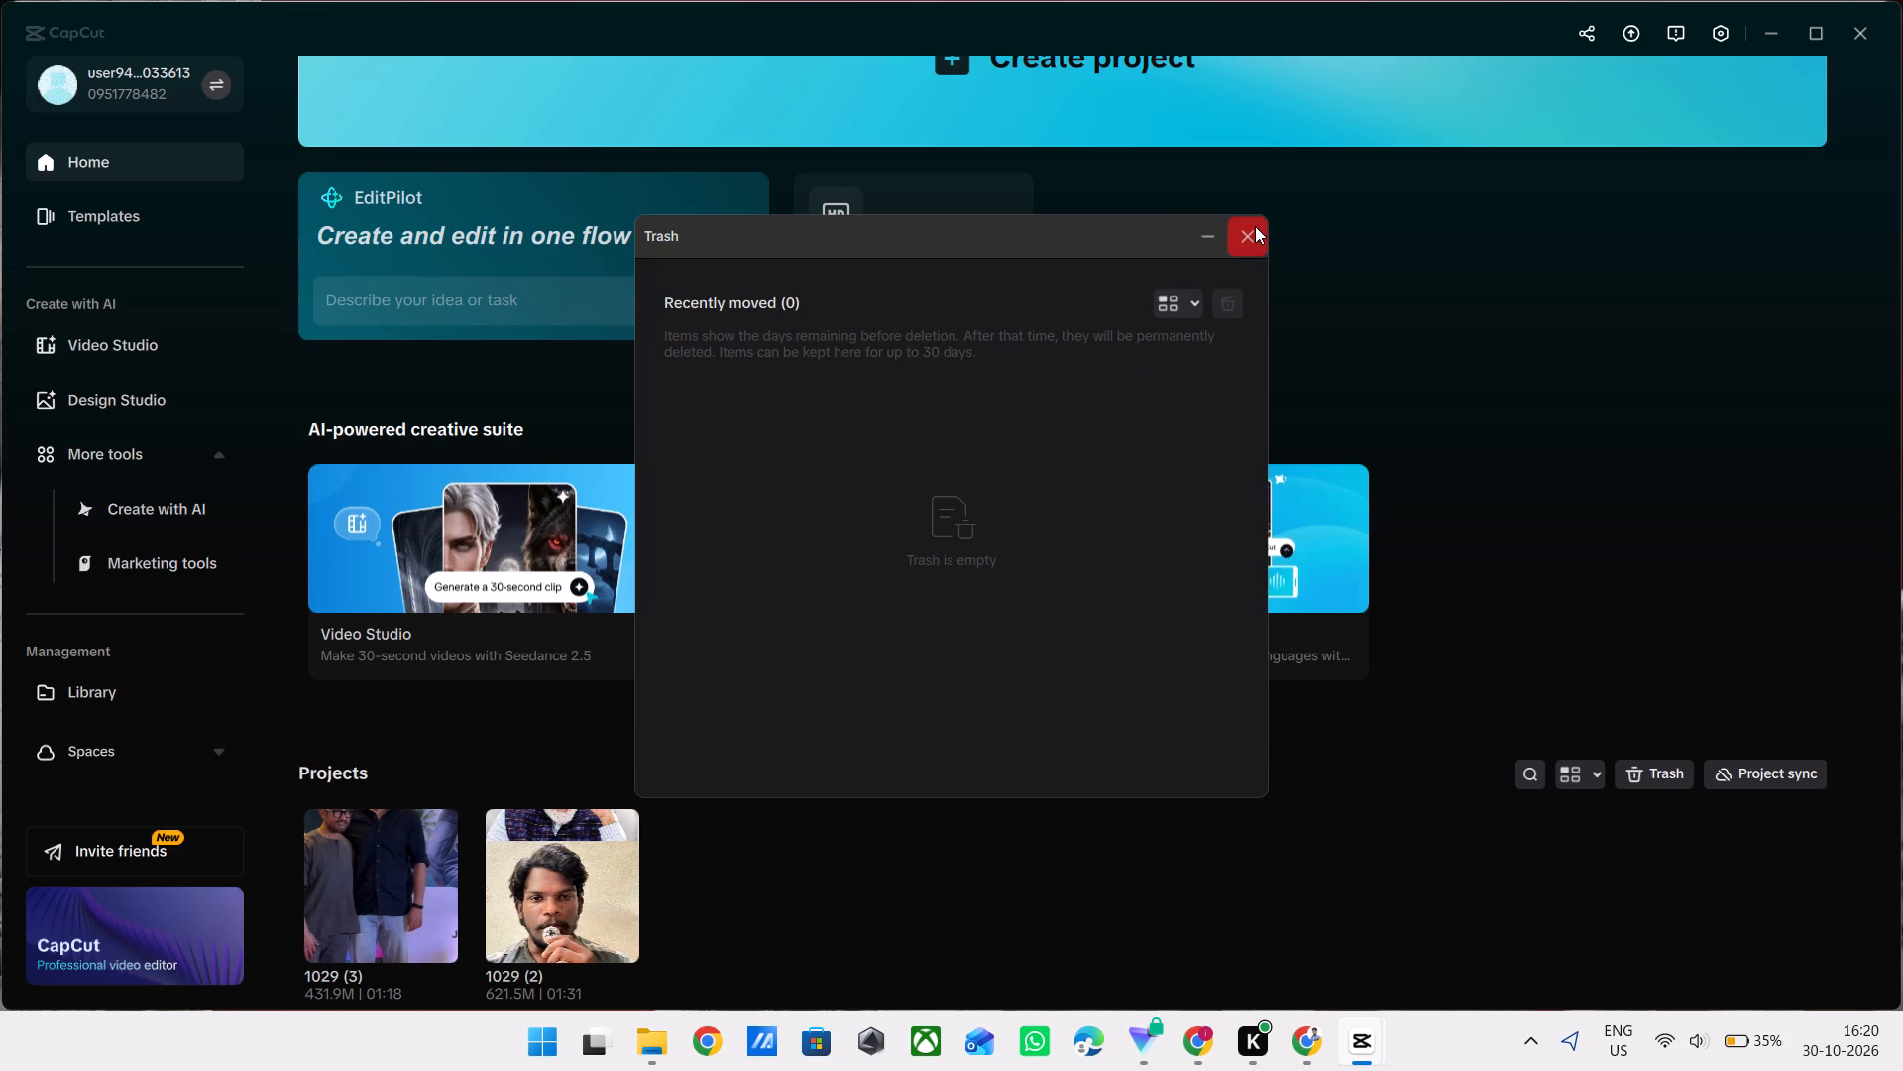
pyautogui.click(1255, 226)
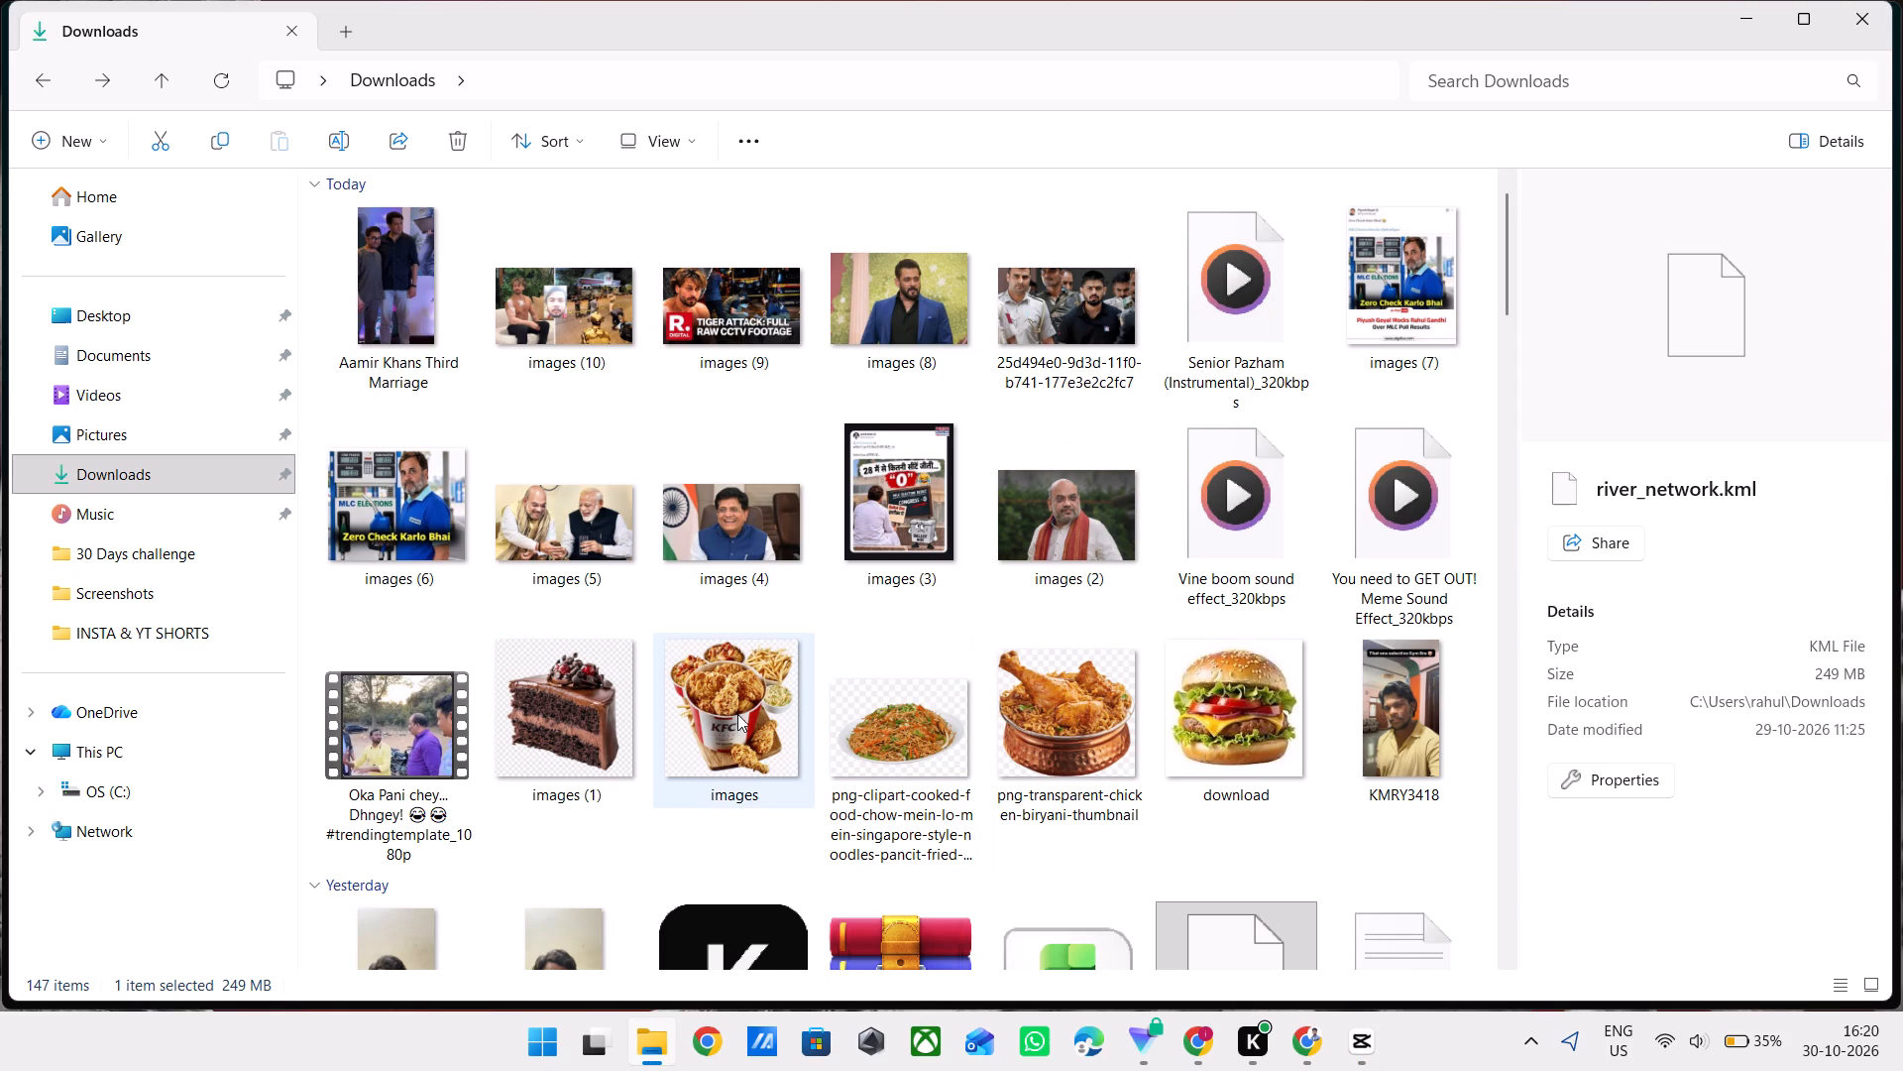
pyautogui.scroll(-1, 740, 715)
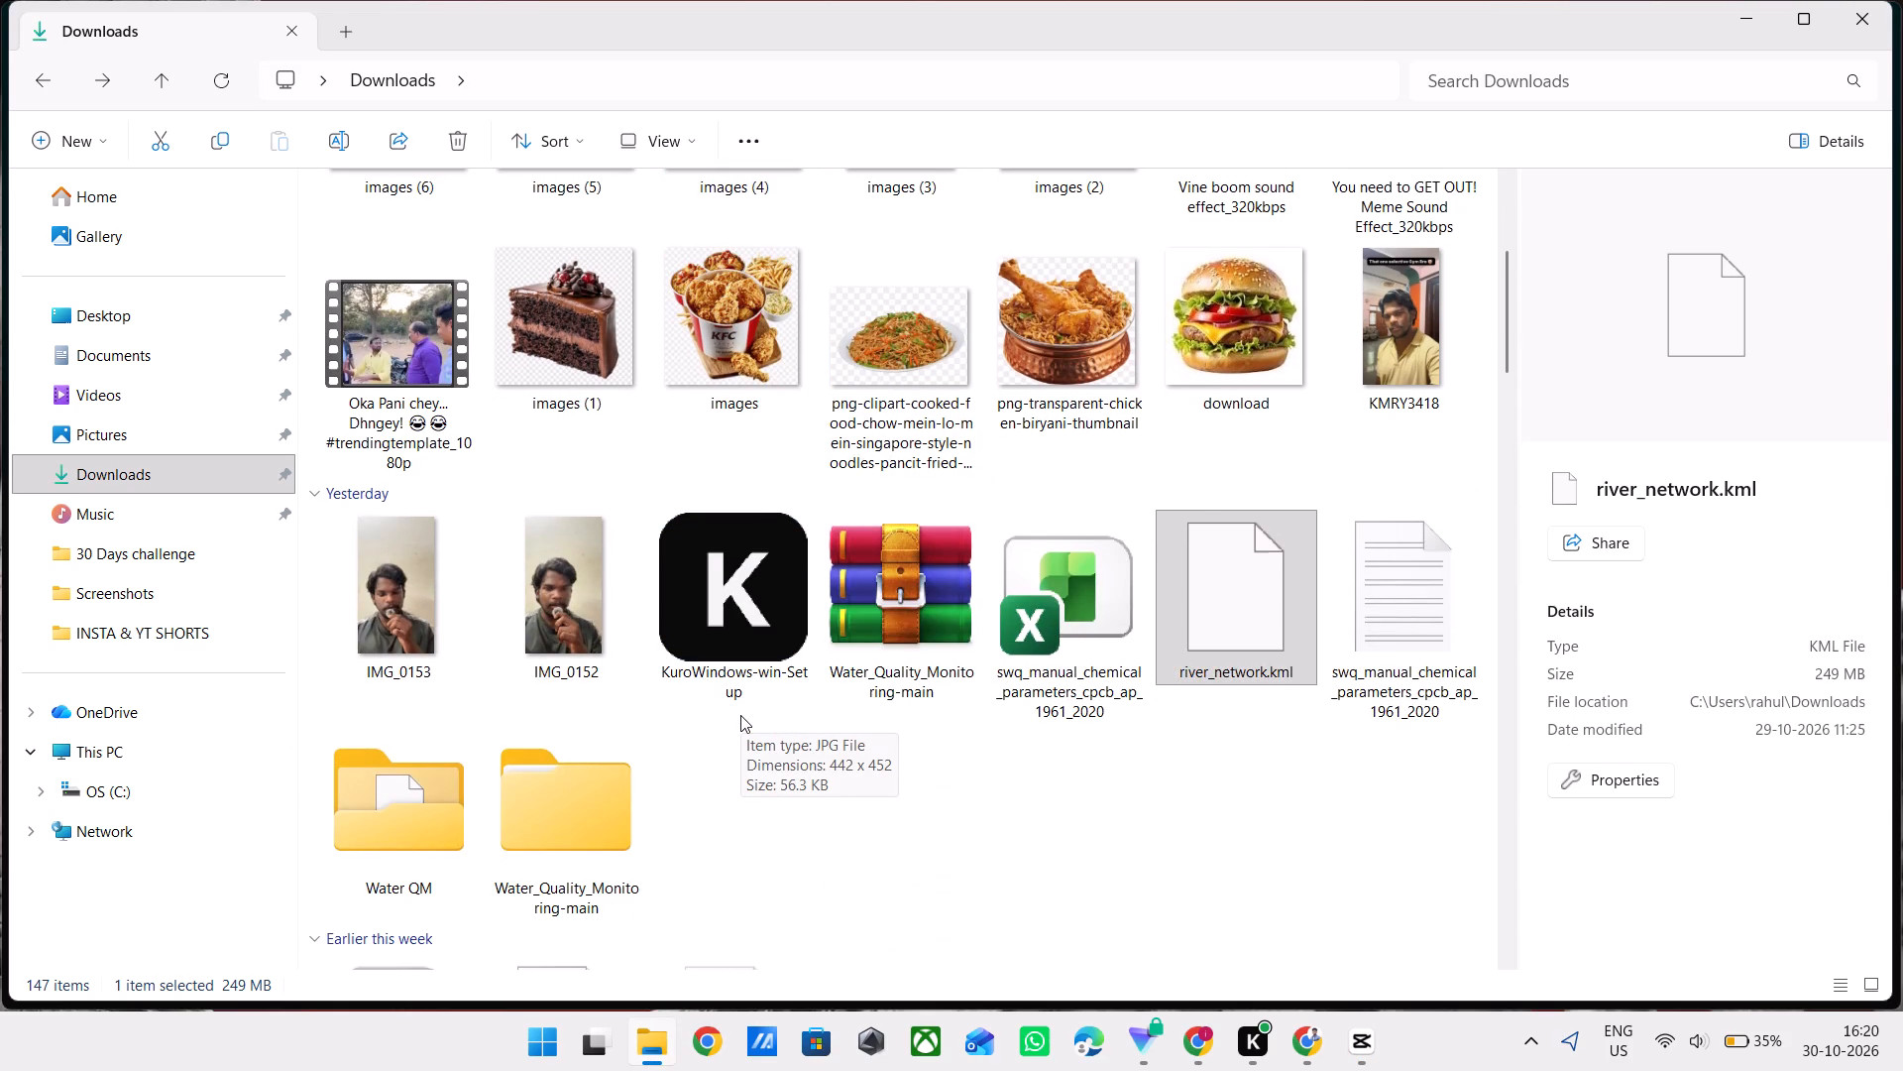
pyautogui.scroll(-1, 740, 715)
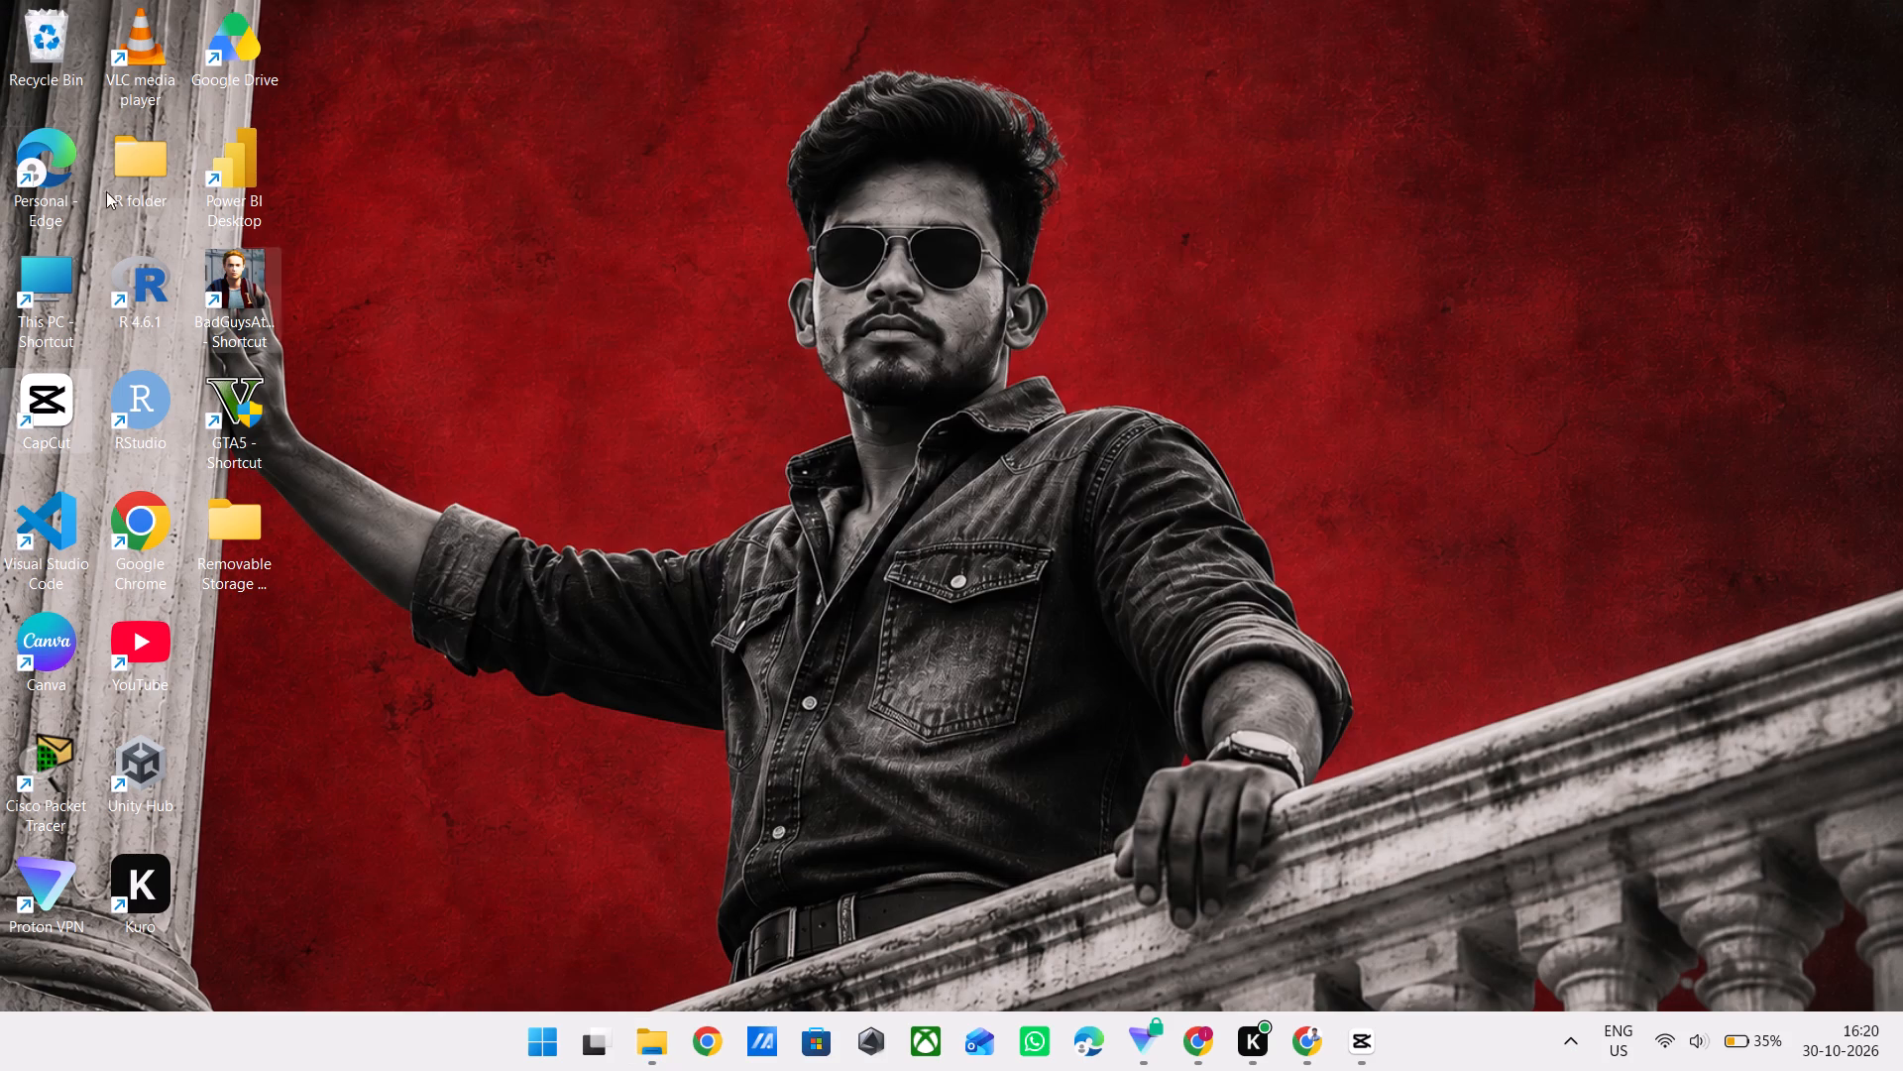
# Open the Recycle Bin from the desktop and preview the deleted videos 1024, 1027, 10292 and both named 1029.
pyautogui.doubleClick(14, 16)
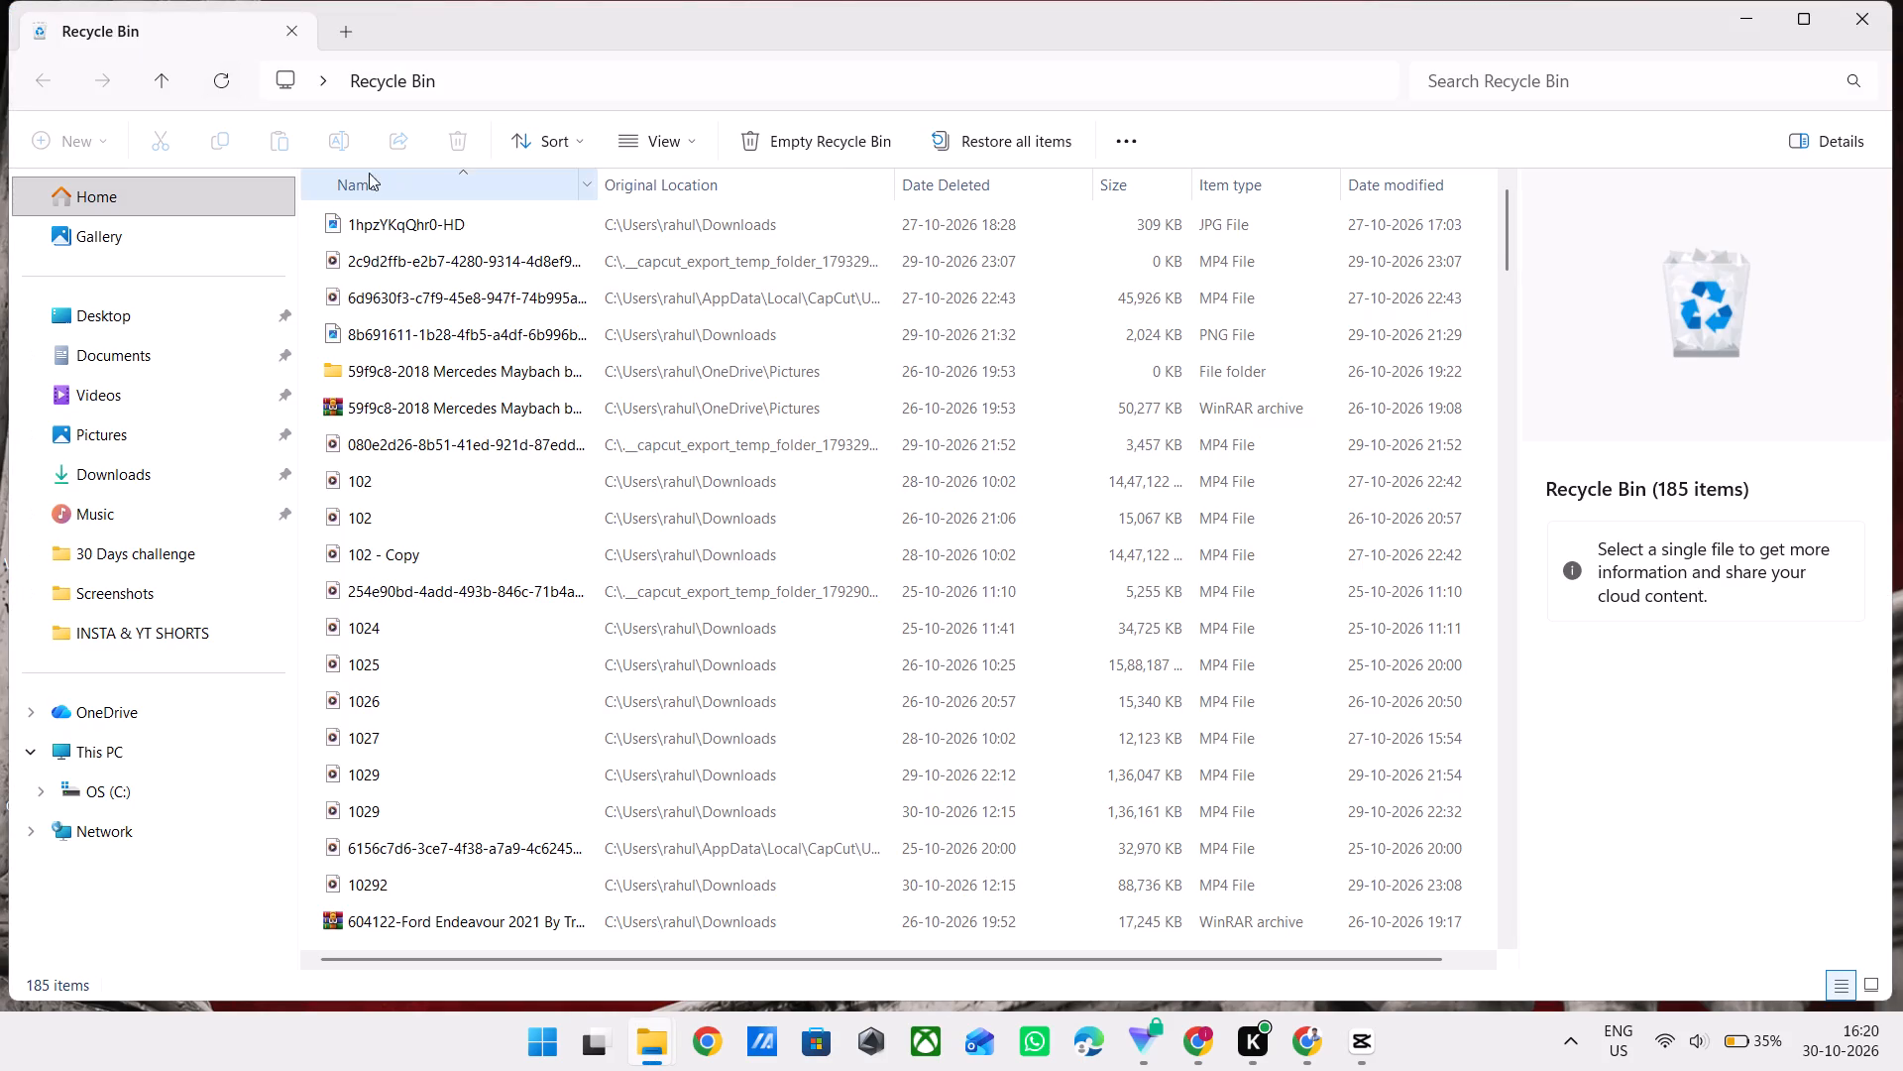
pyautogui.click(436, 536)
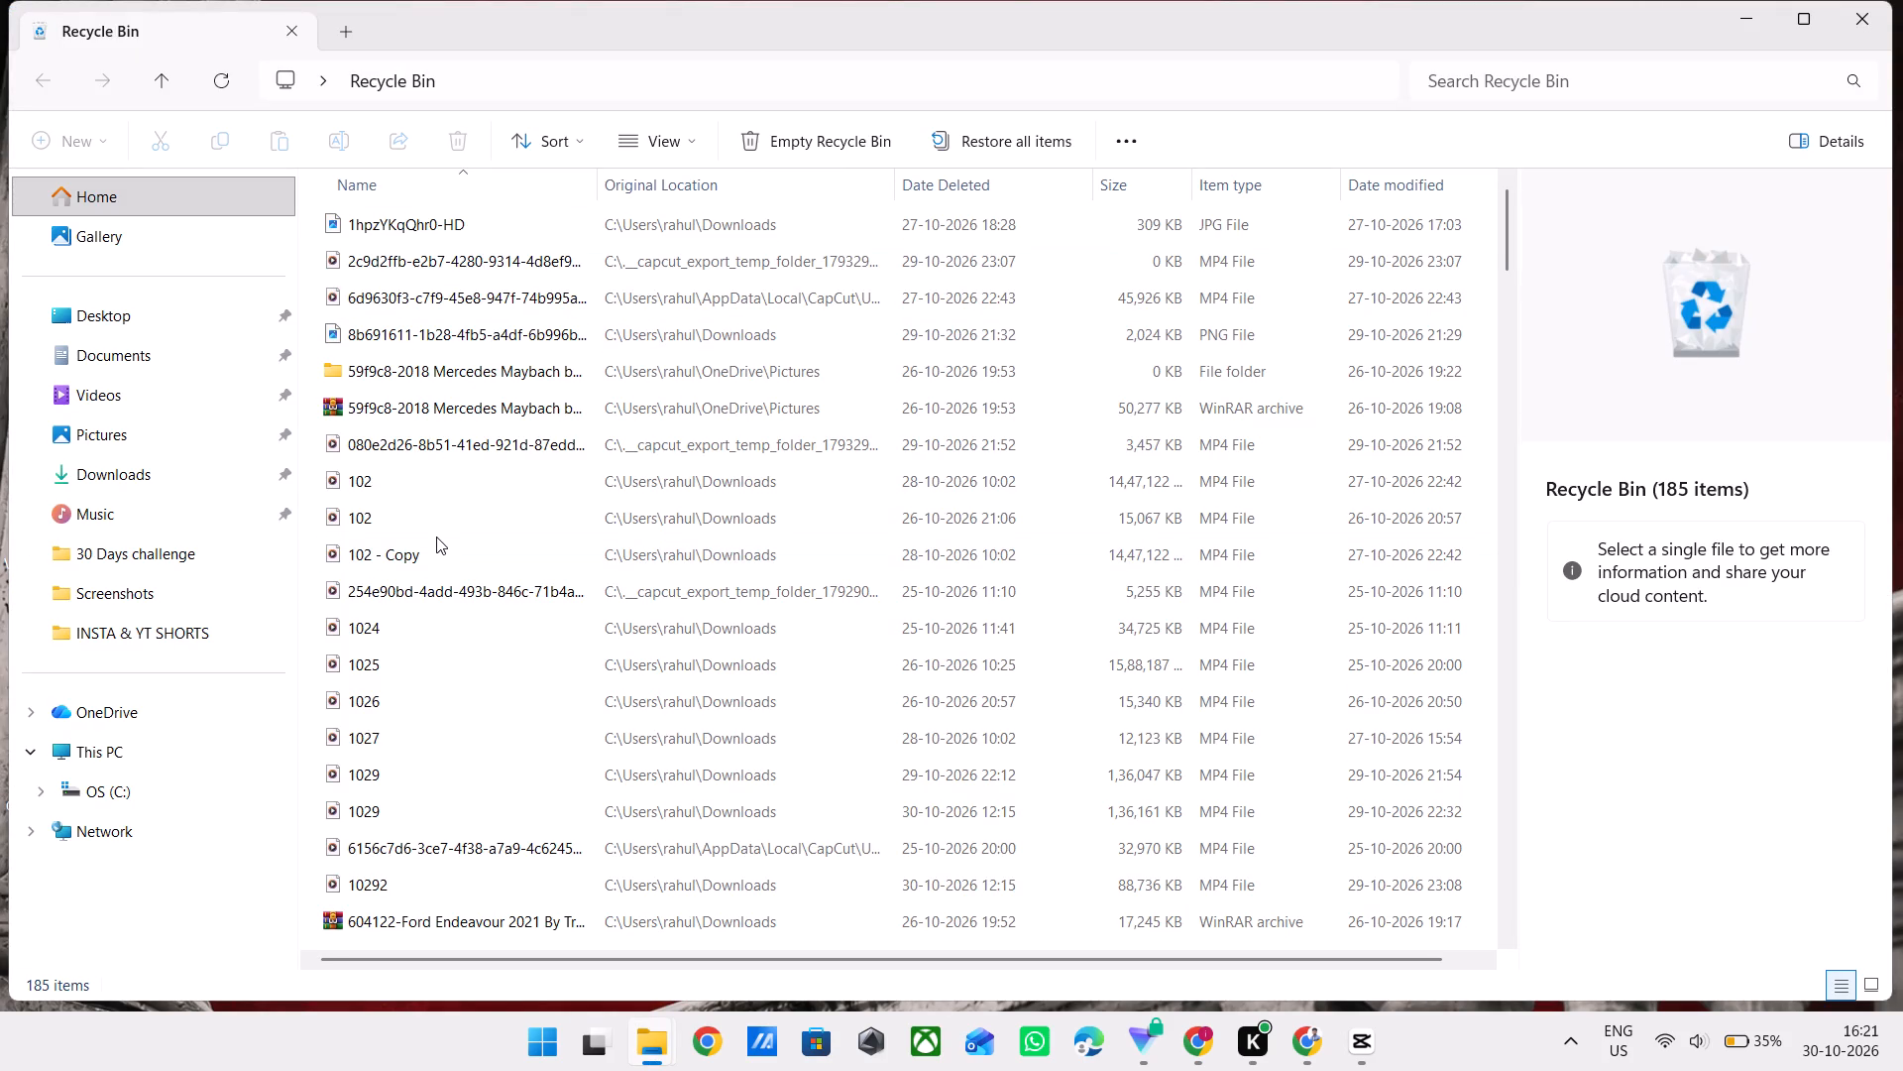
pyautogui.click(438, 625)
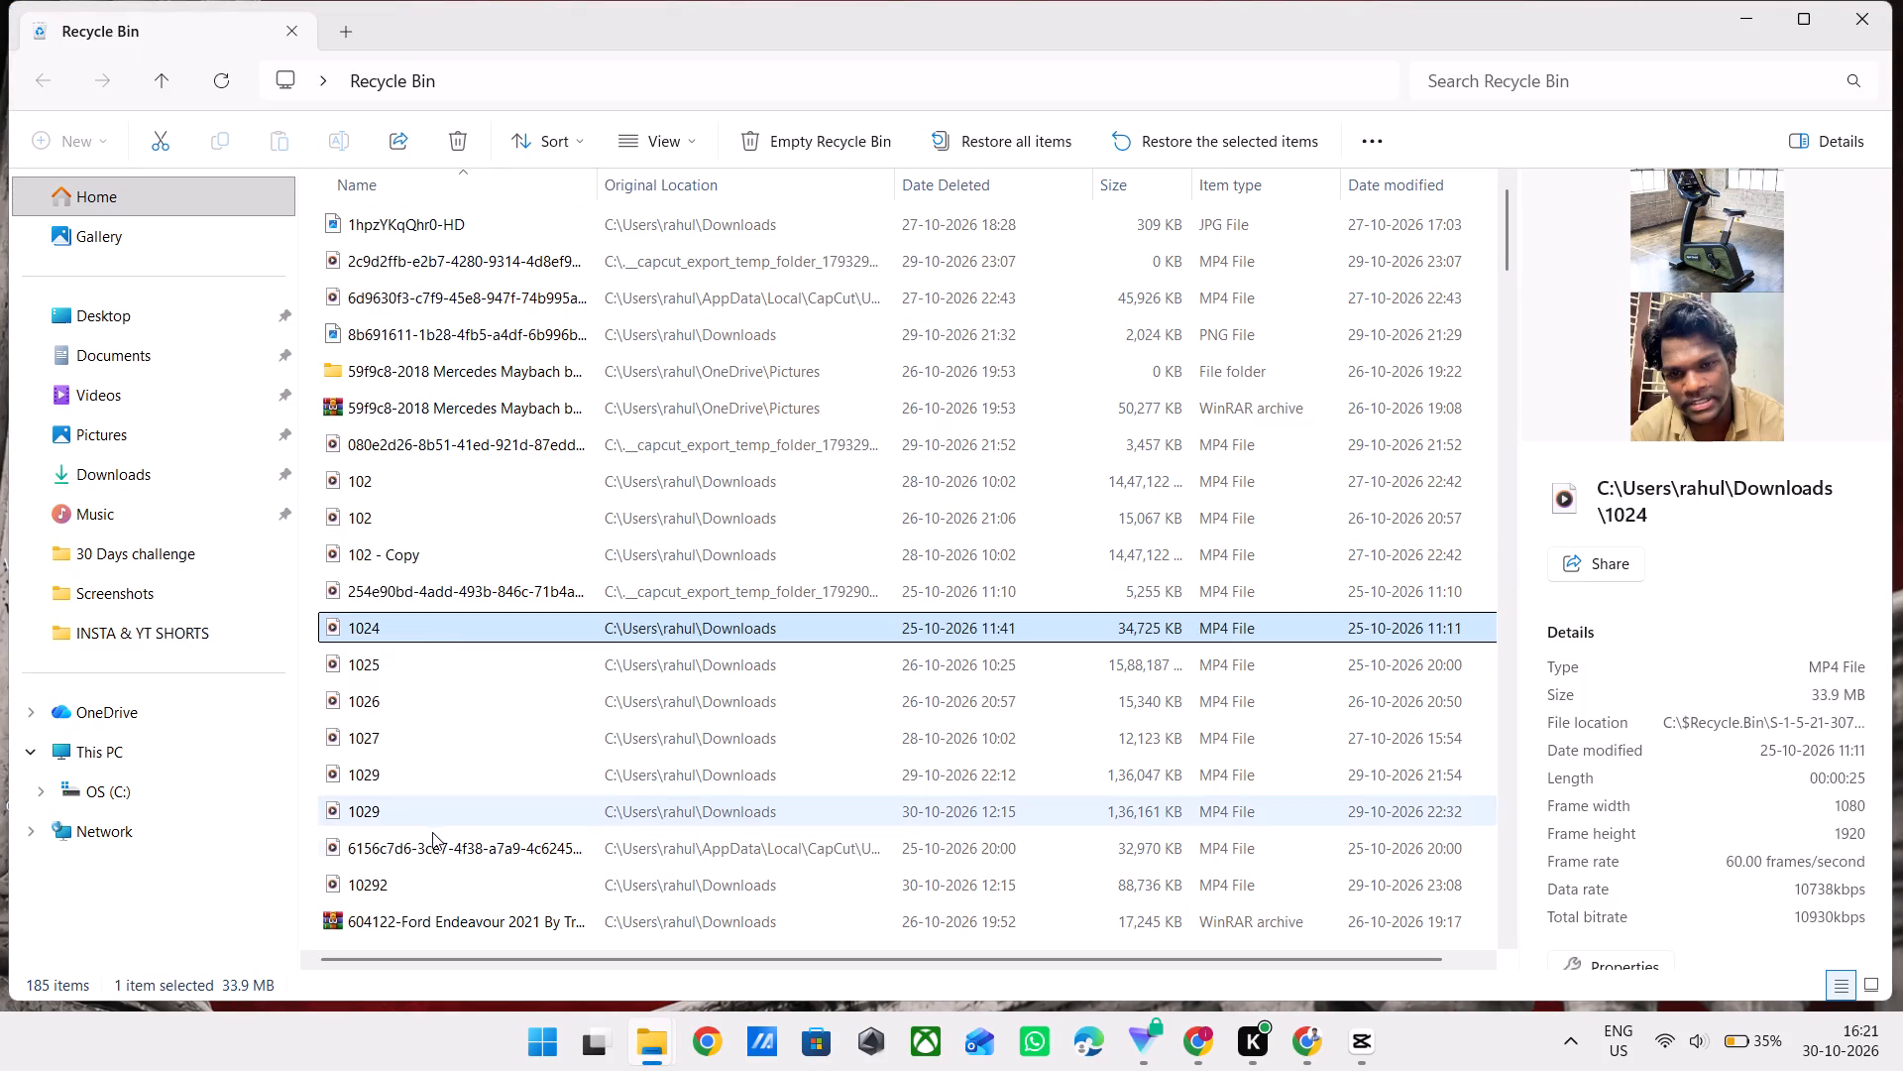
pyautogui.click(438, 820)
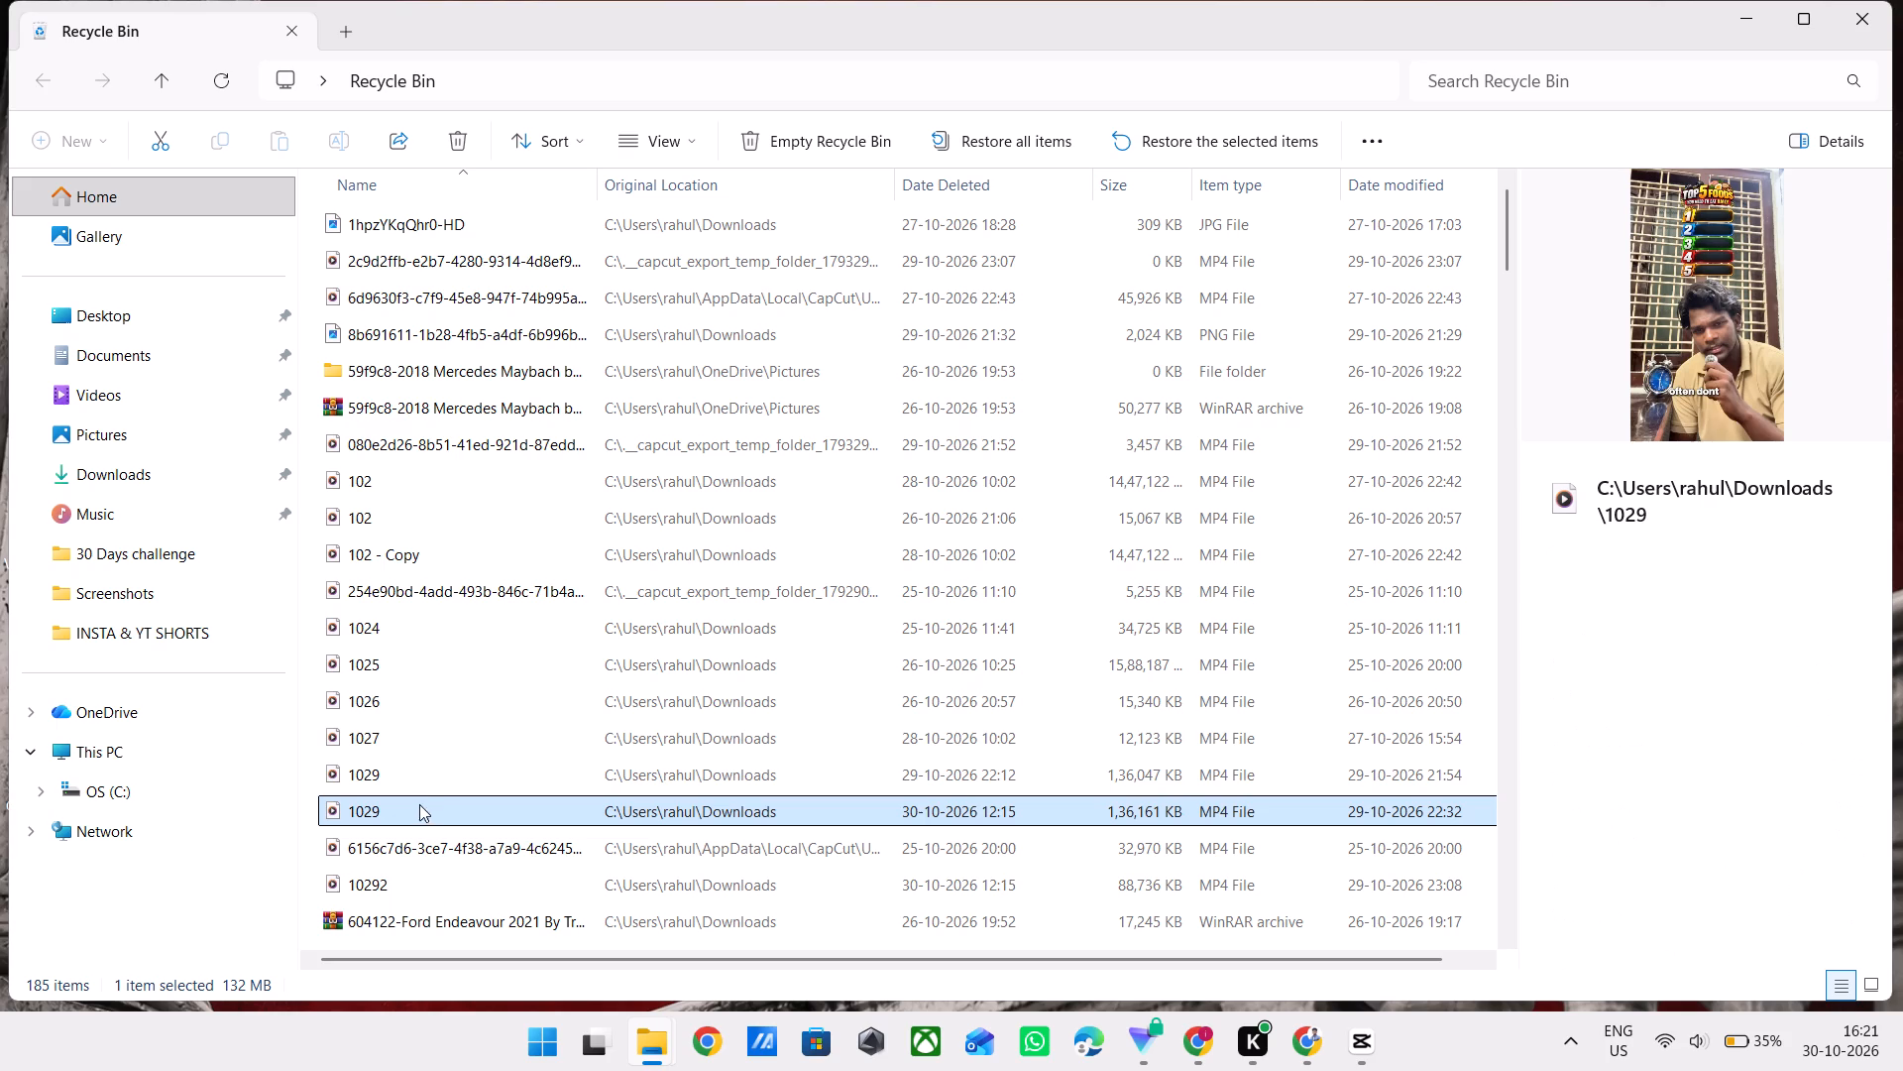
pyautogui.click(435, 780)
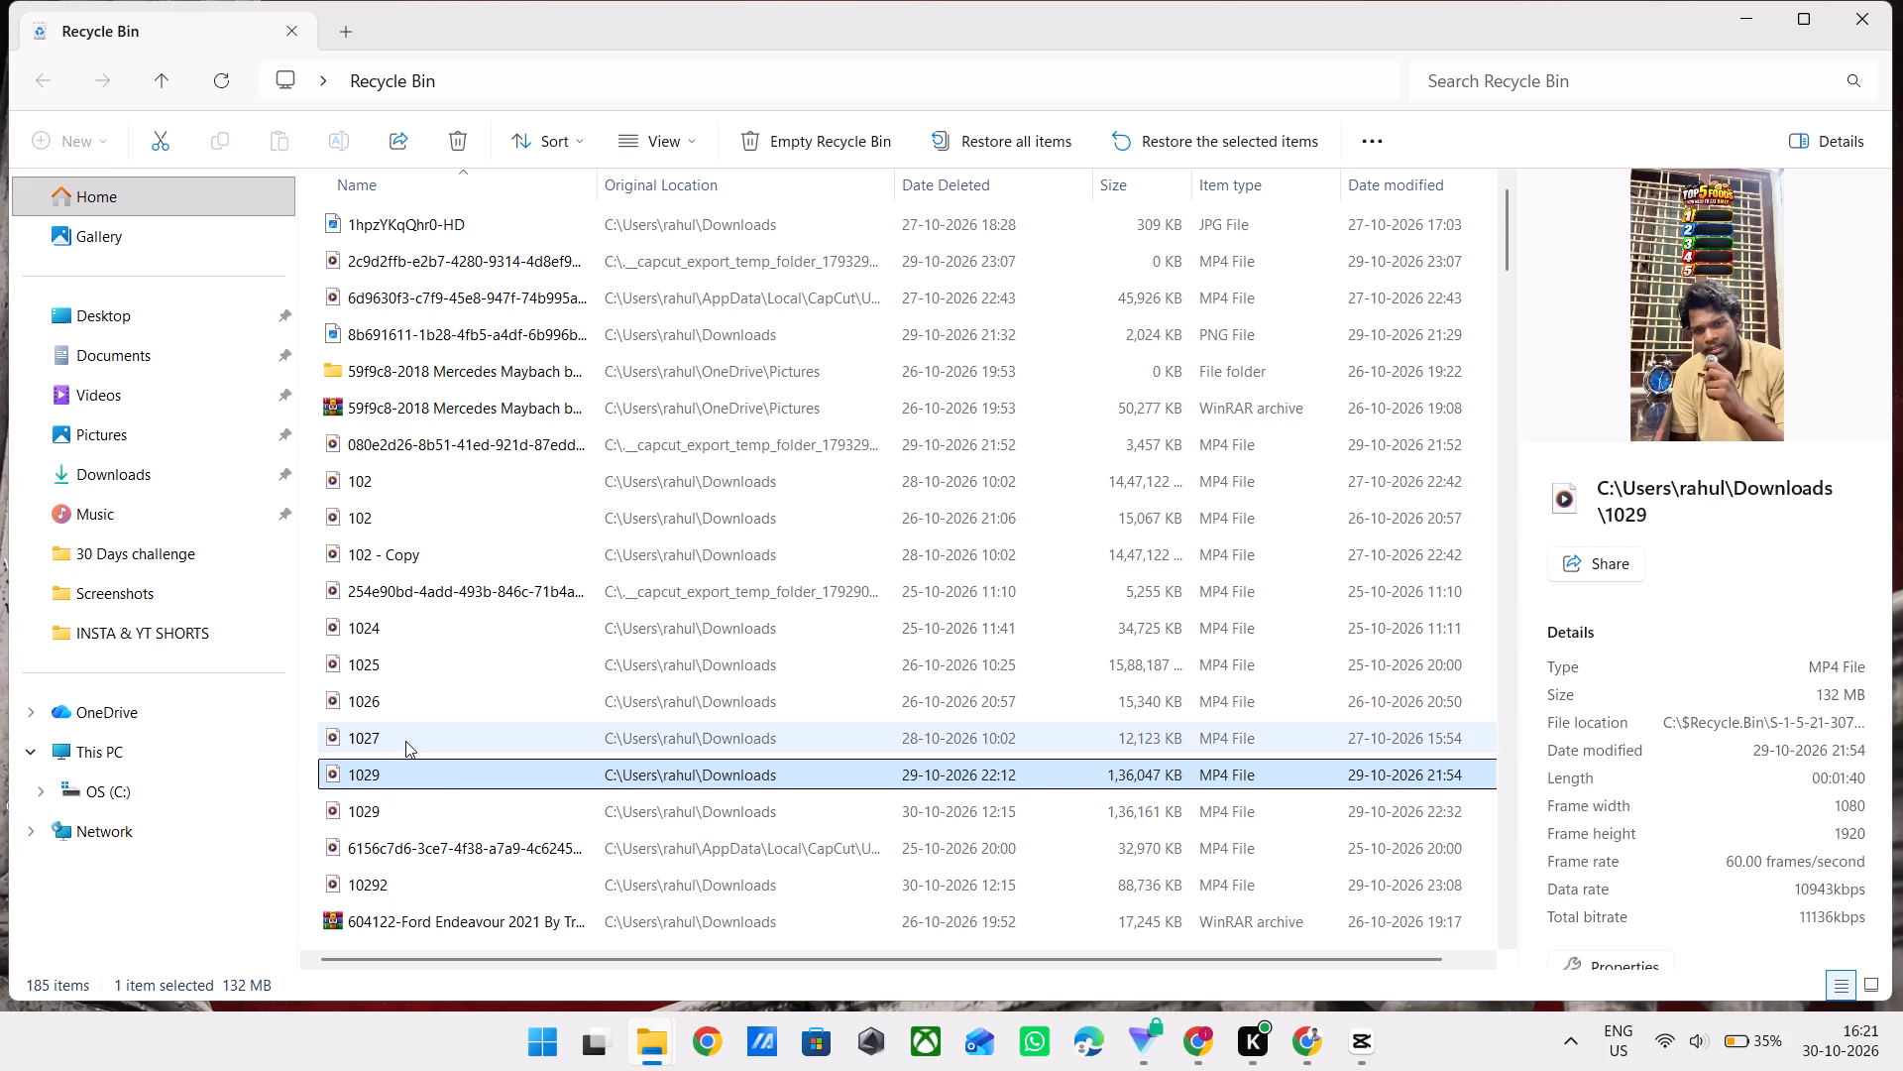
pyautogui.click(405, 741)
pyautogui.scroll(-4, 405, 741)
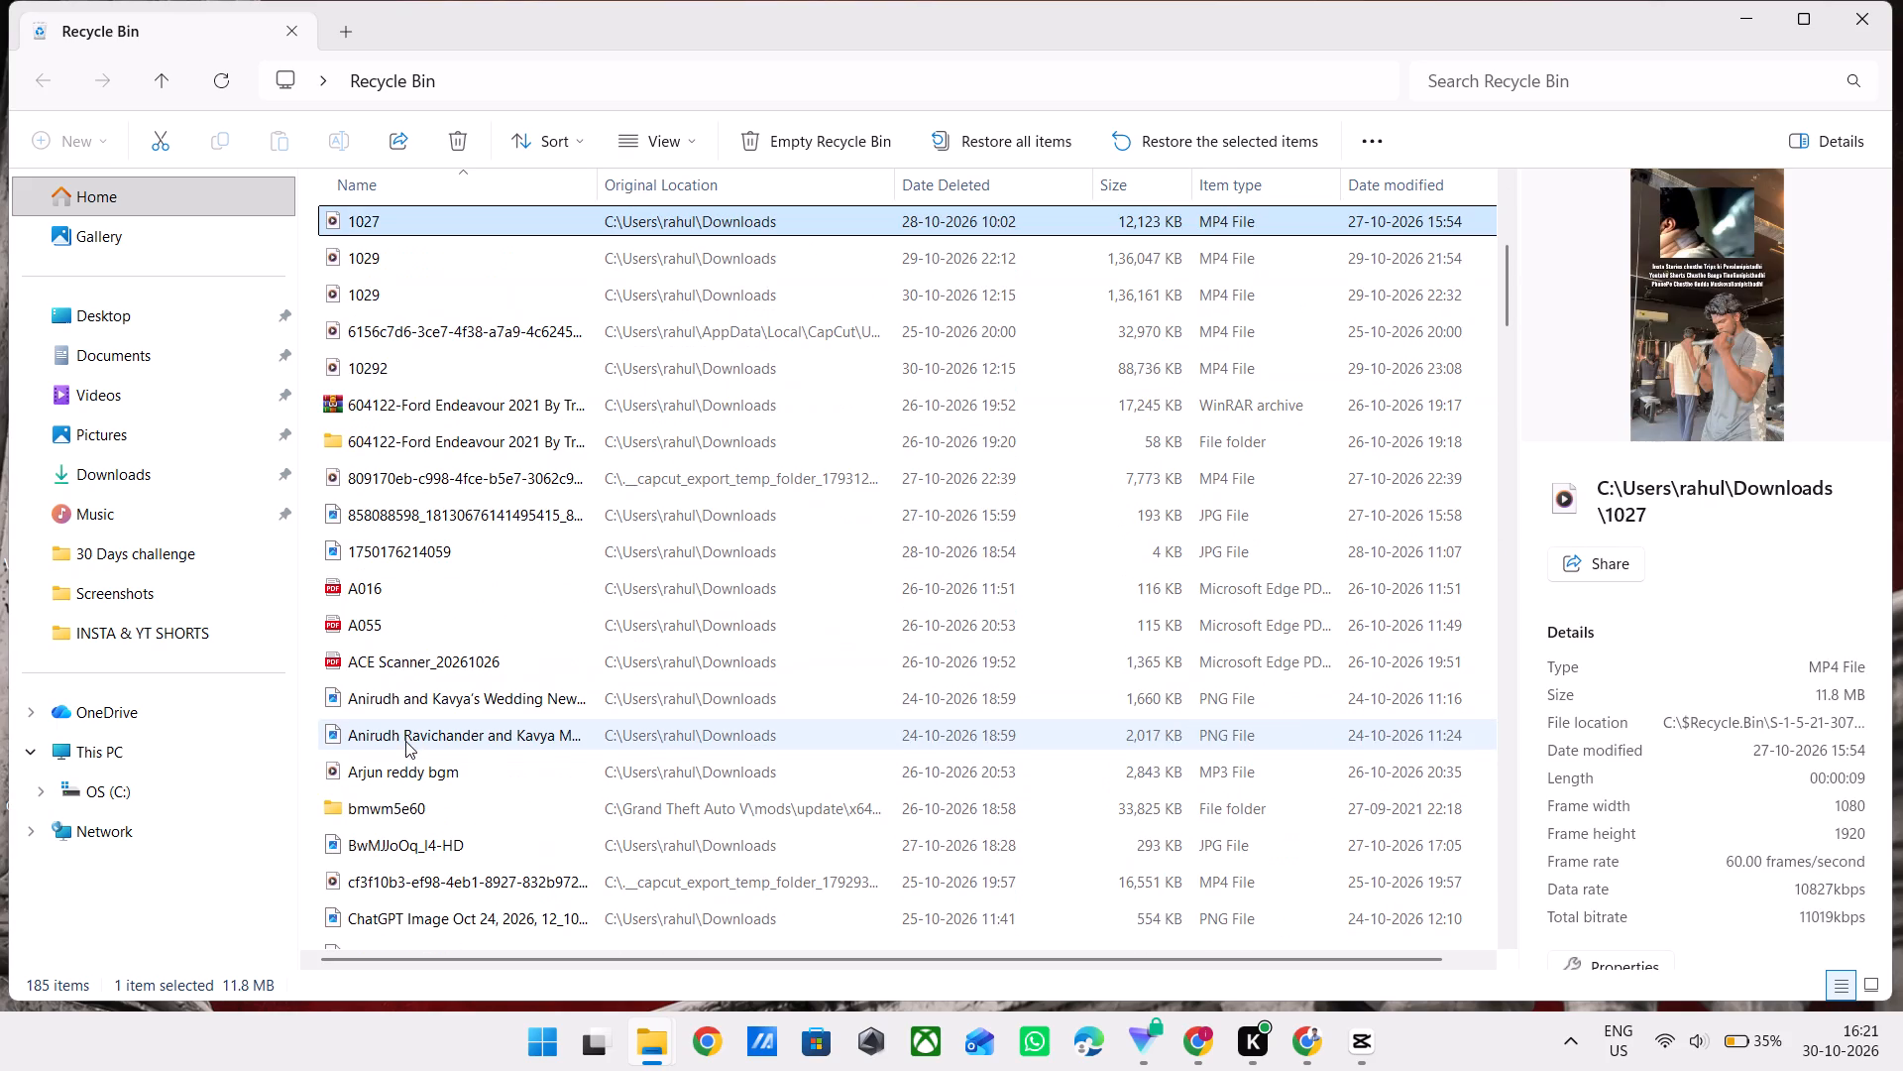
pyautogui.click(388, 364)
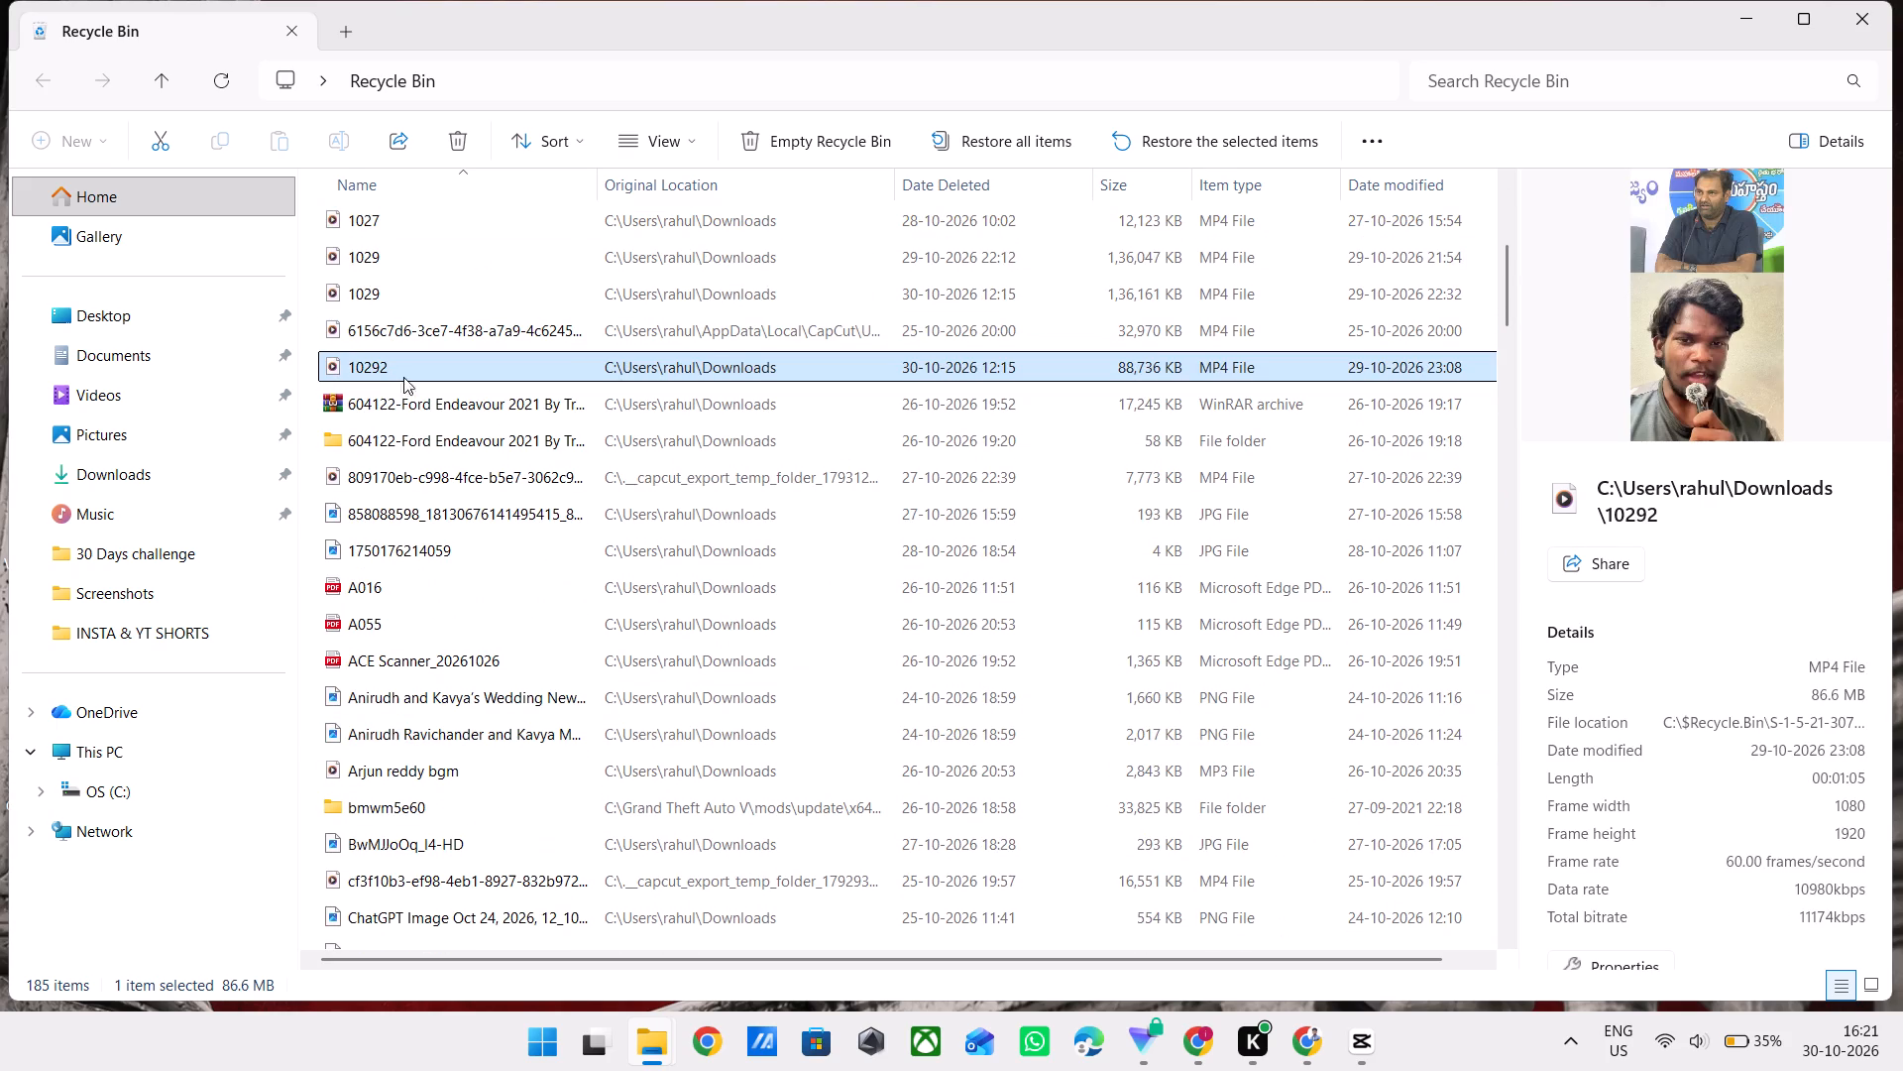
# Look through the full list of deleted files in the Recycle Bin for the needed videos.
pyautogui.scroll(-4, 476, 648)
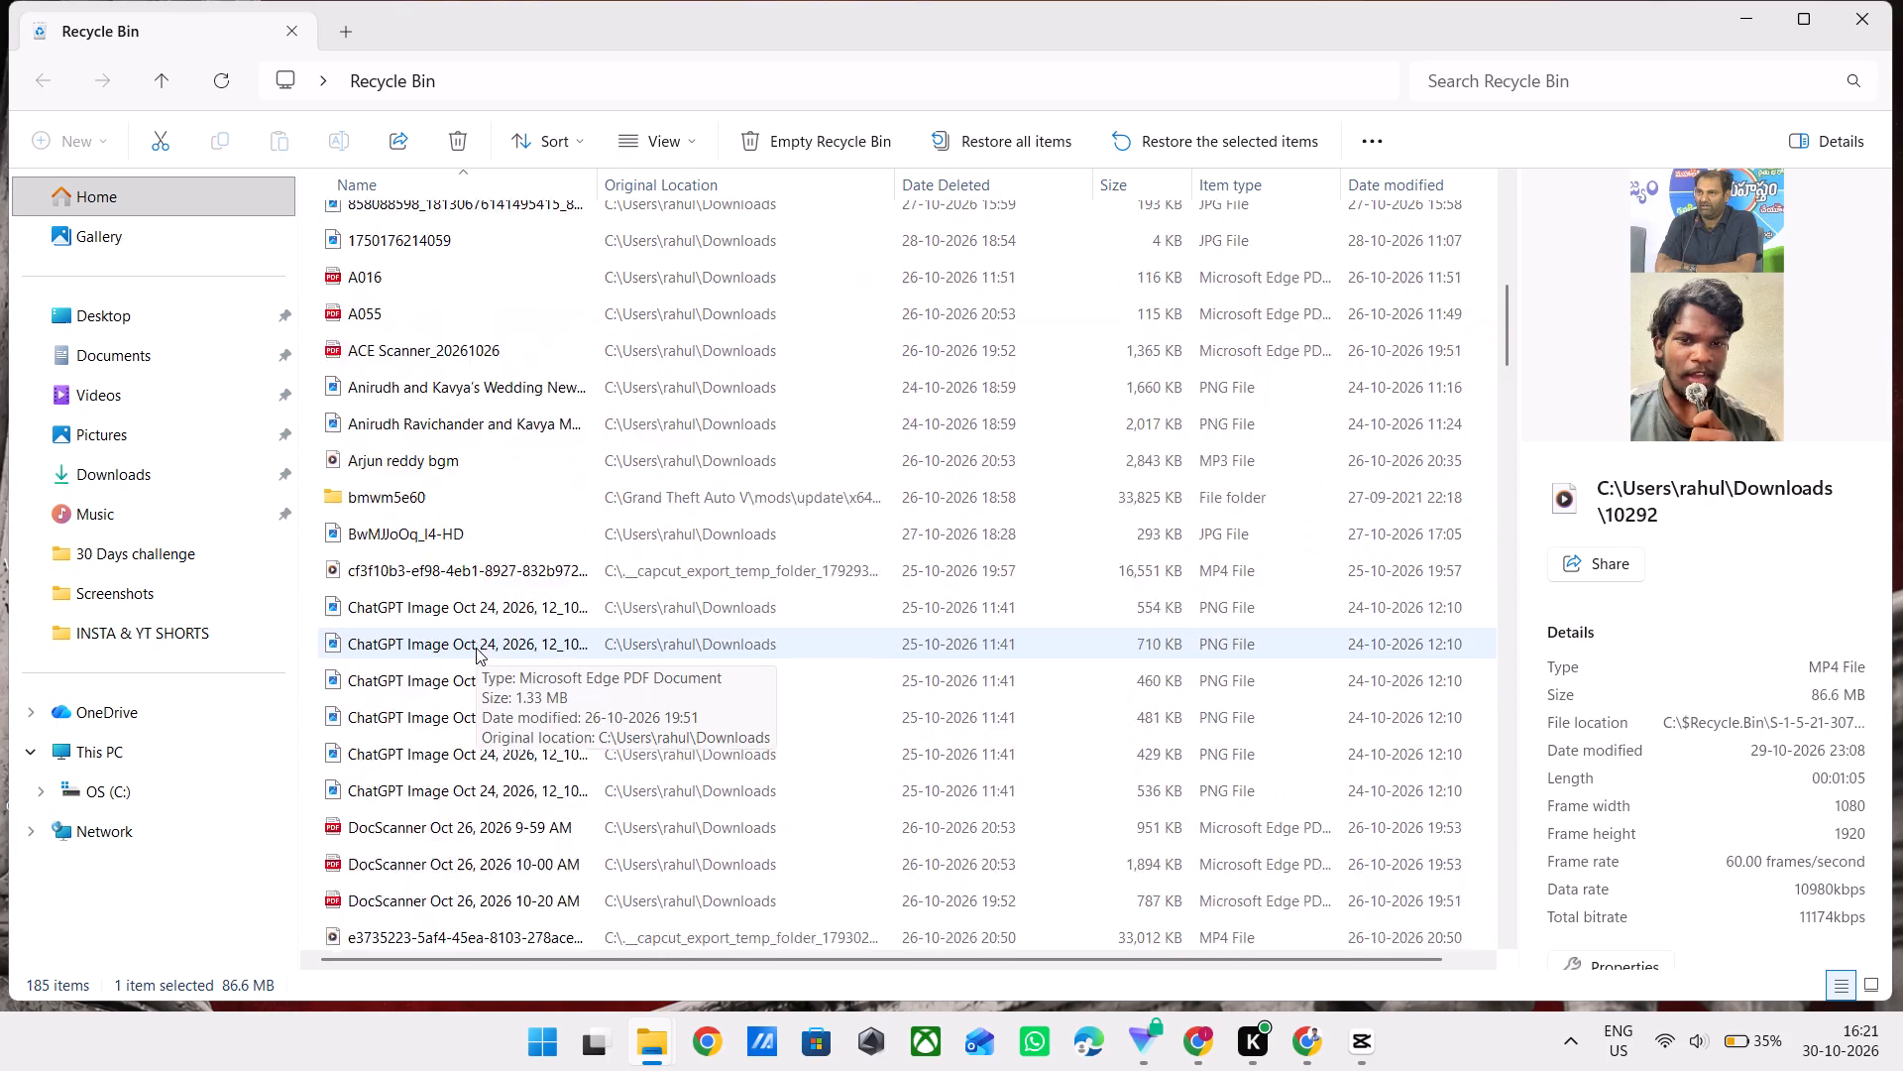
pyautogui.scroll(-11, 476, 648)
pyautogui.scroll(1, 476, 648)
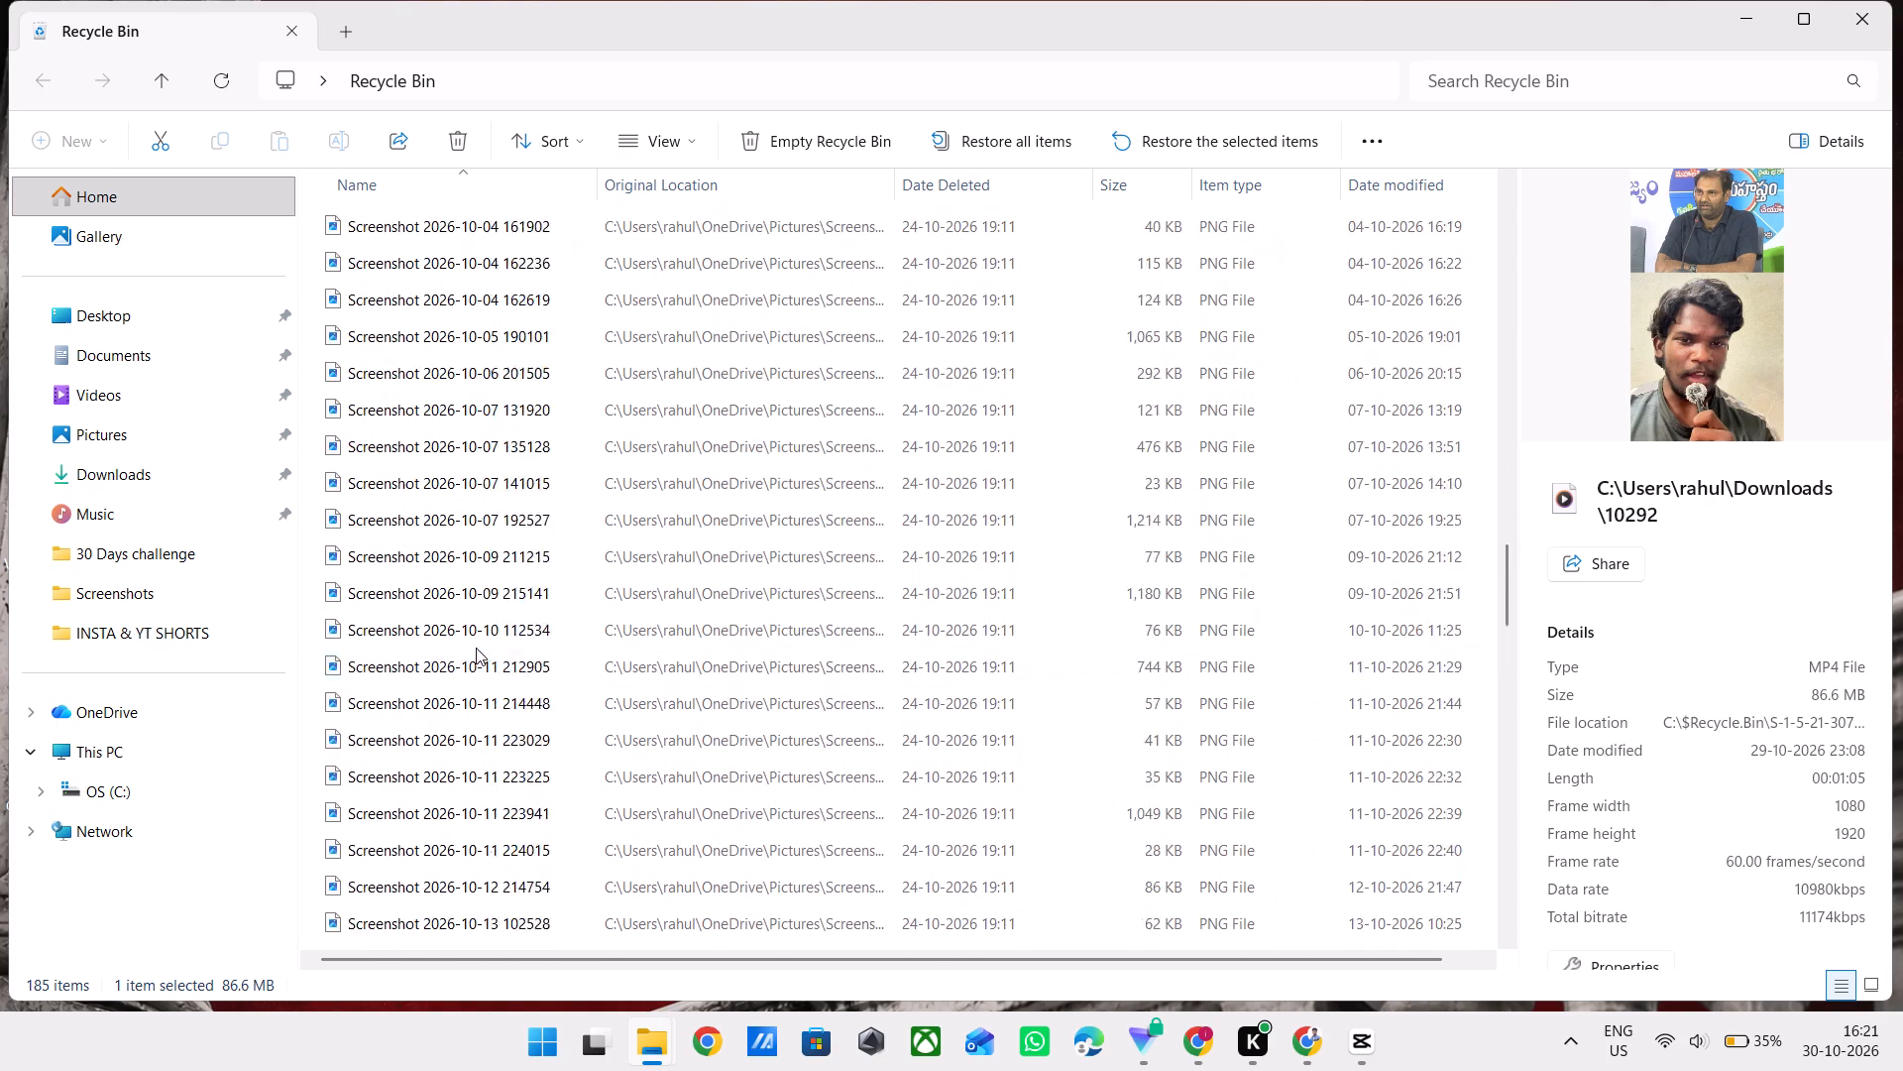
pyautogui.scroll(4, 476, 648)
pyautogui.scroll(-1, 427, 663)
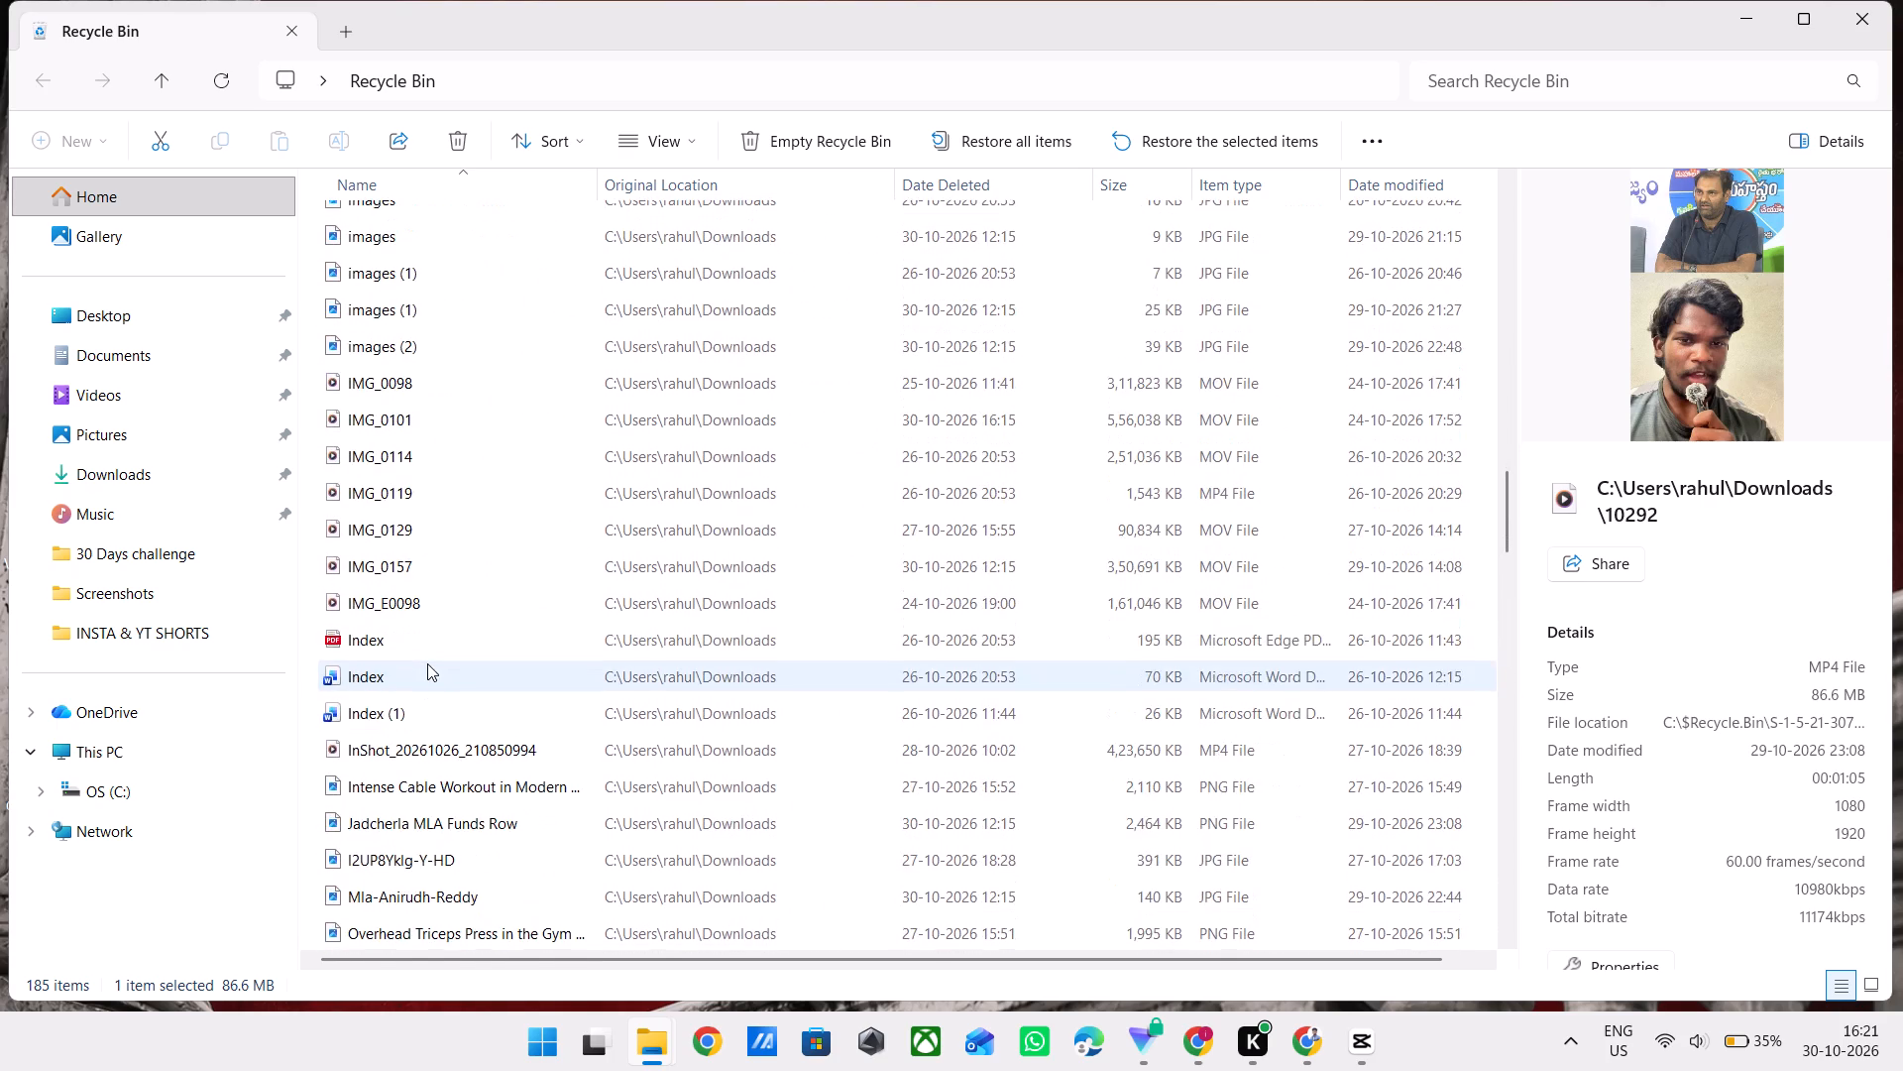
pyautogui.scroll(-20, 427, 663)
pyautogui.scroll(-8, 427, 663)
pyautogui.scroll(7, 427, 663)
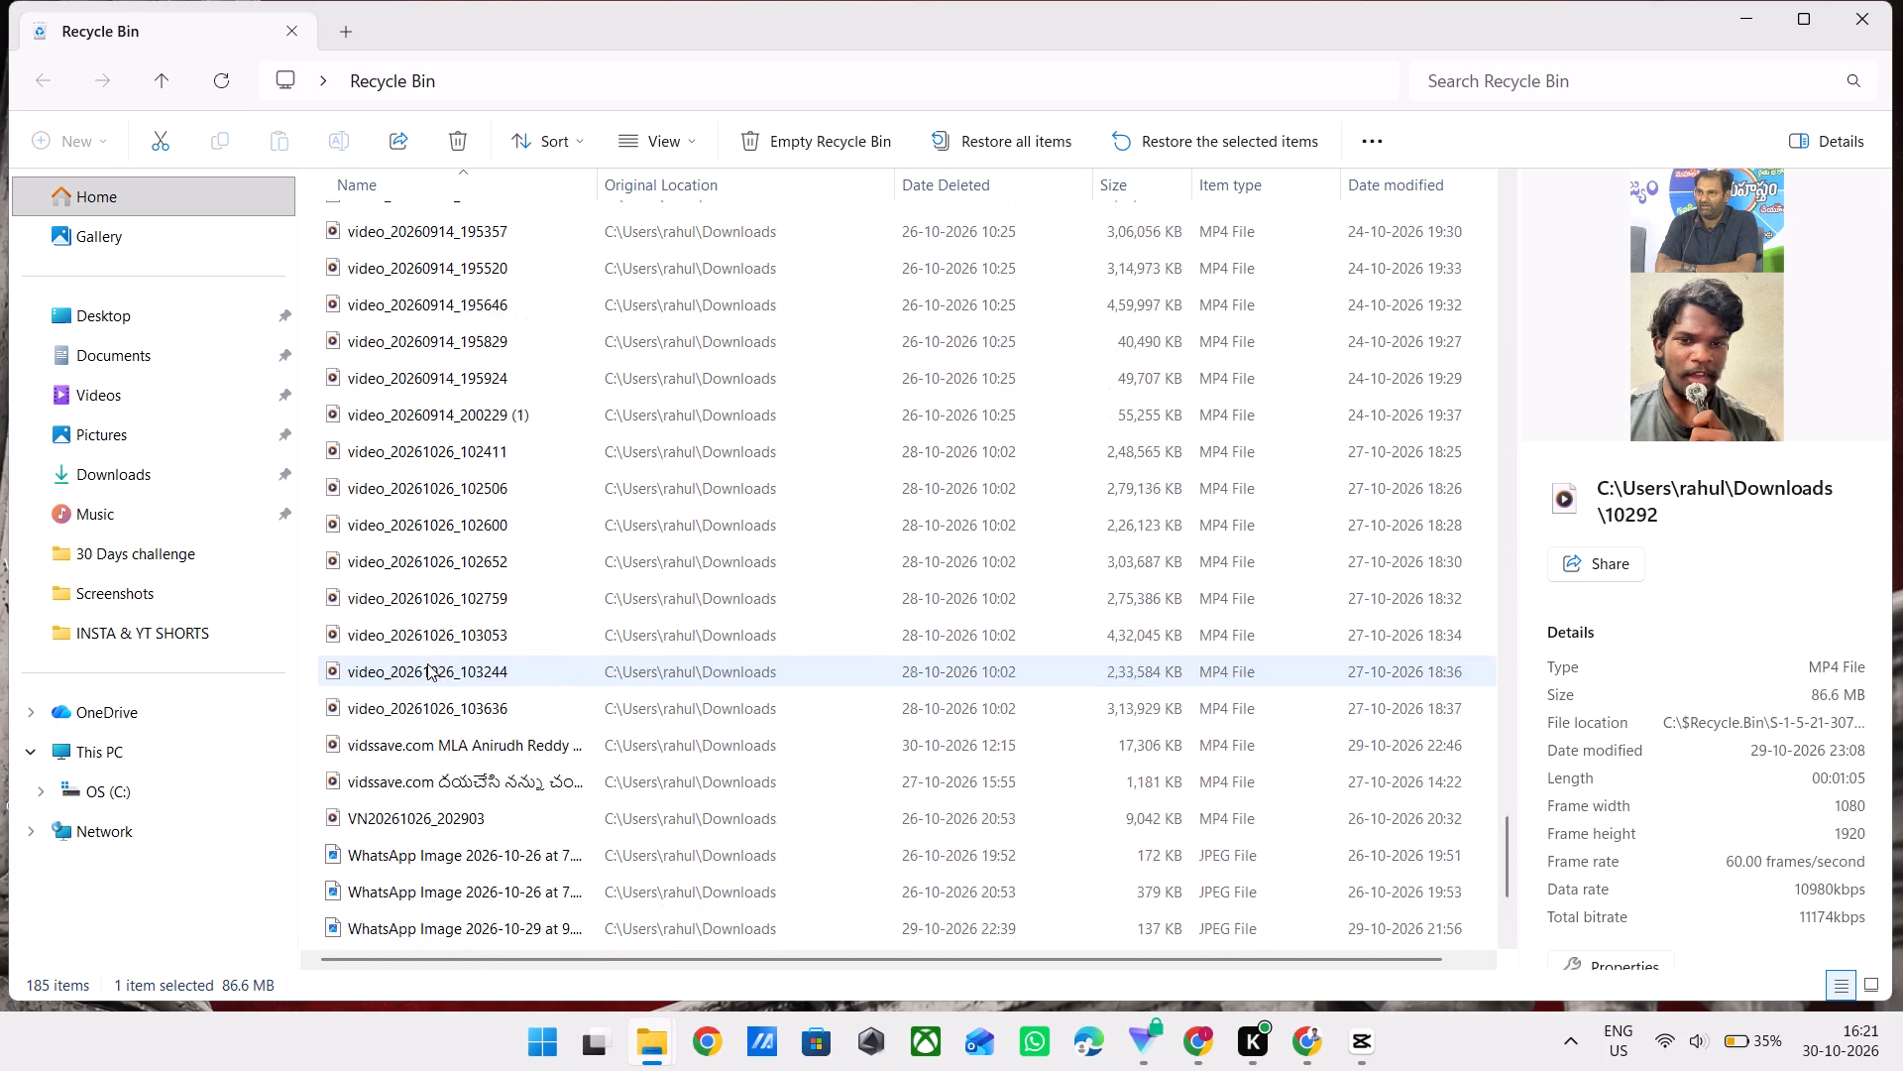
pyautogui.scroll(15, 427, 663)
pyautogui.scroll(8, 458, 457)
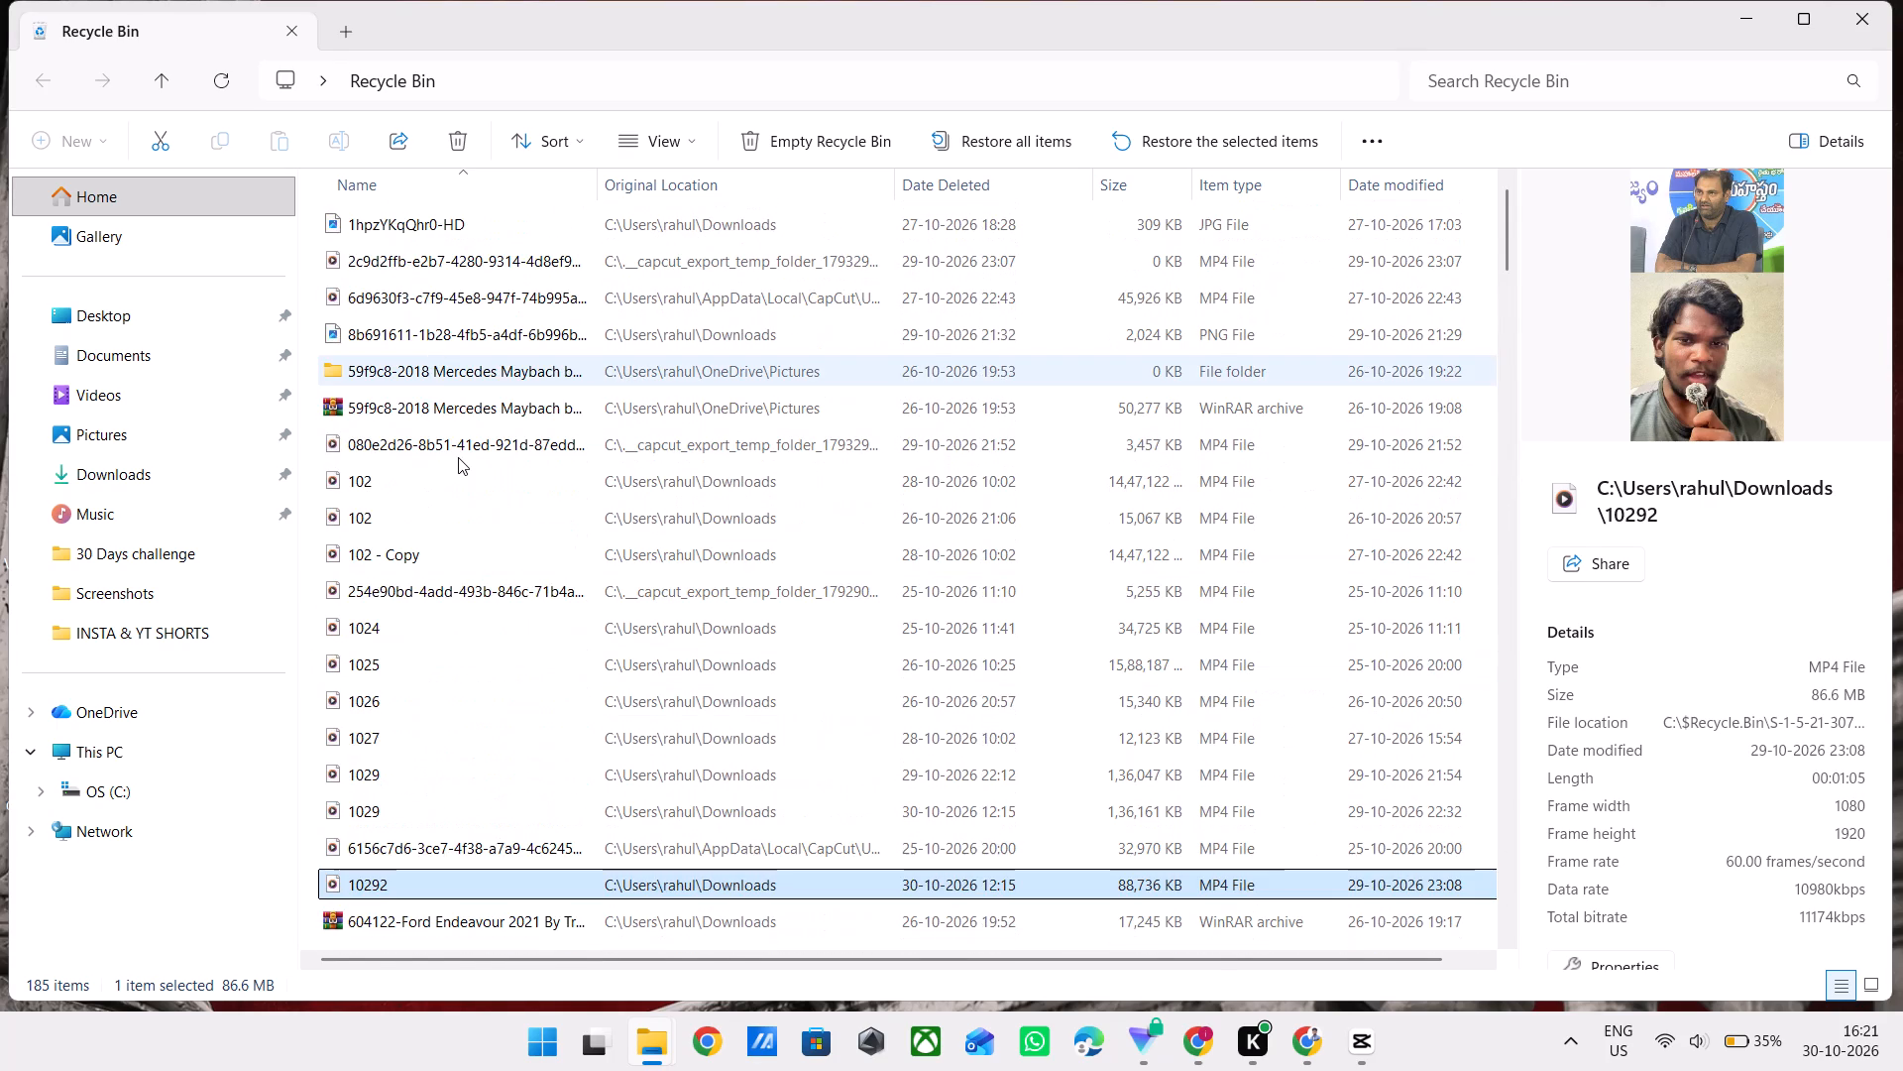
# Preview the deleted CapCut video 2c9d2ffb, and restore the SmartCrop video 6d9630f3-c7f9-45e8-947f-74b995ac2c50 from its properties.
pyautogui.click(434, 256)
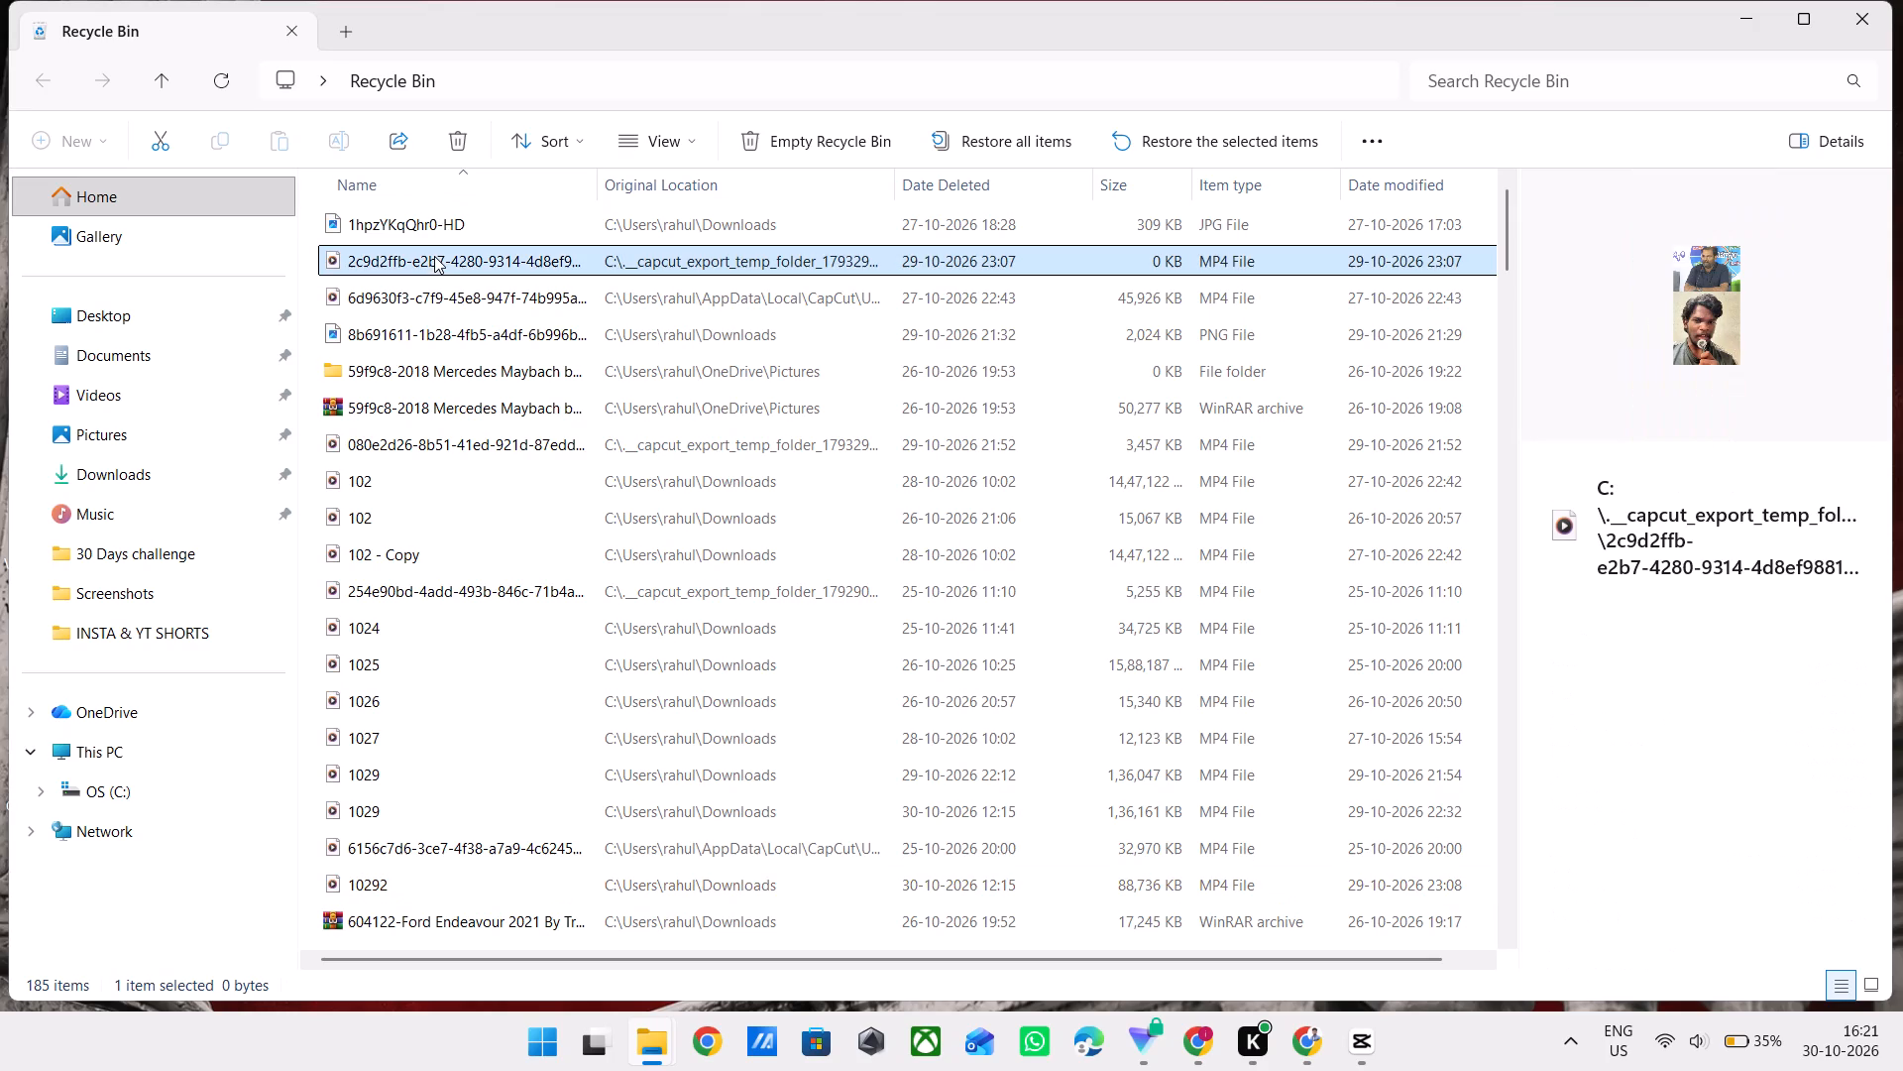
pyautogui.click(475, 311)
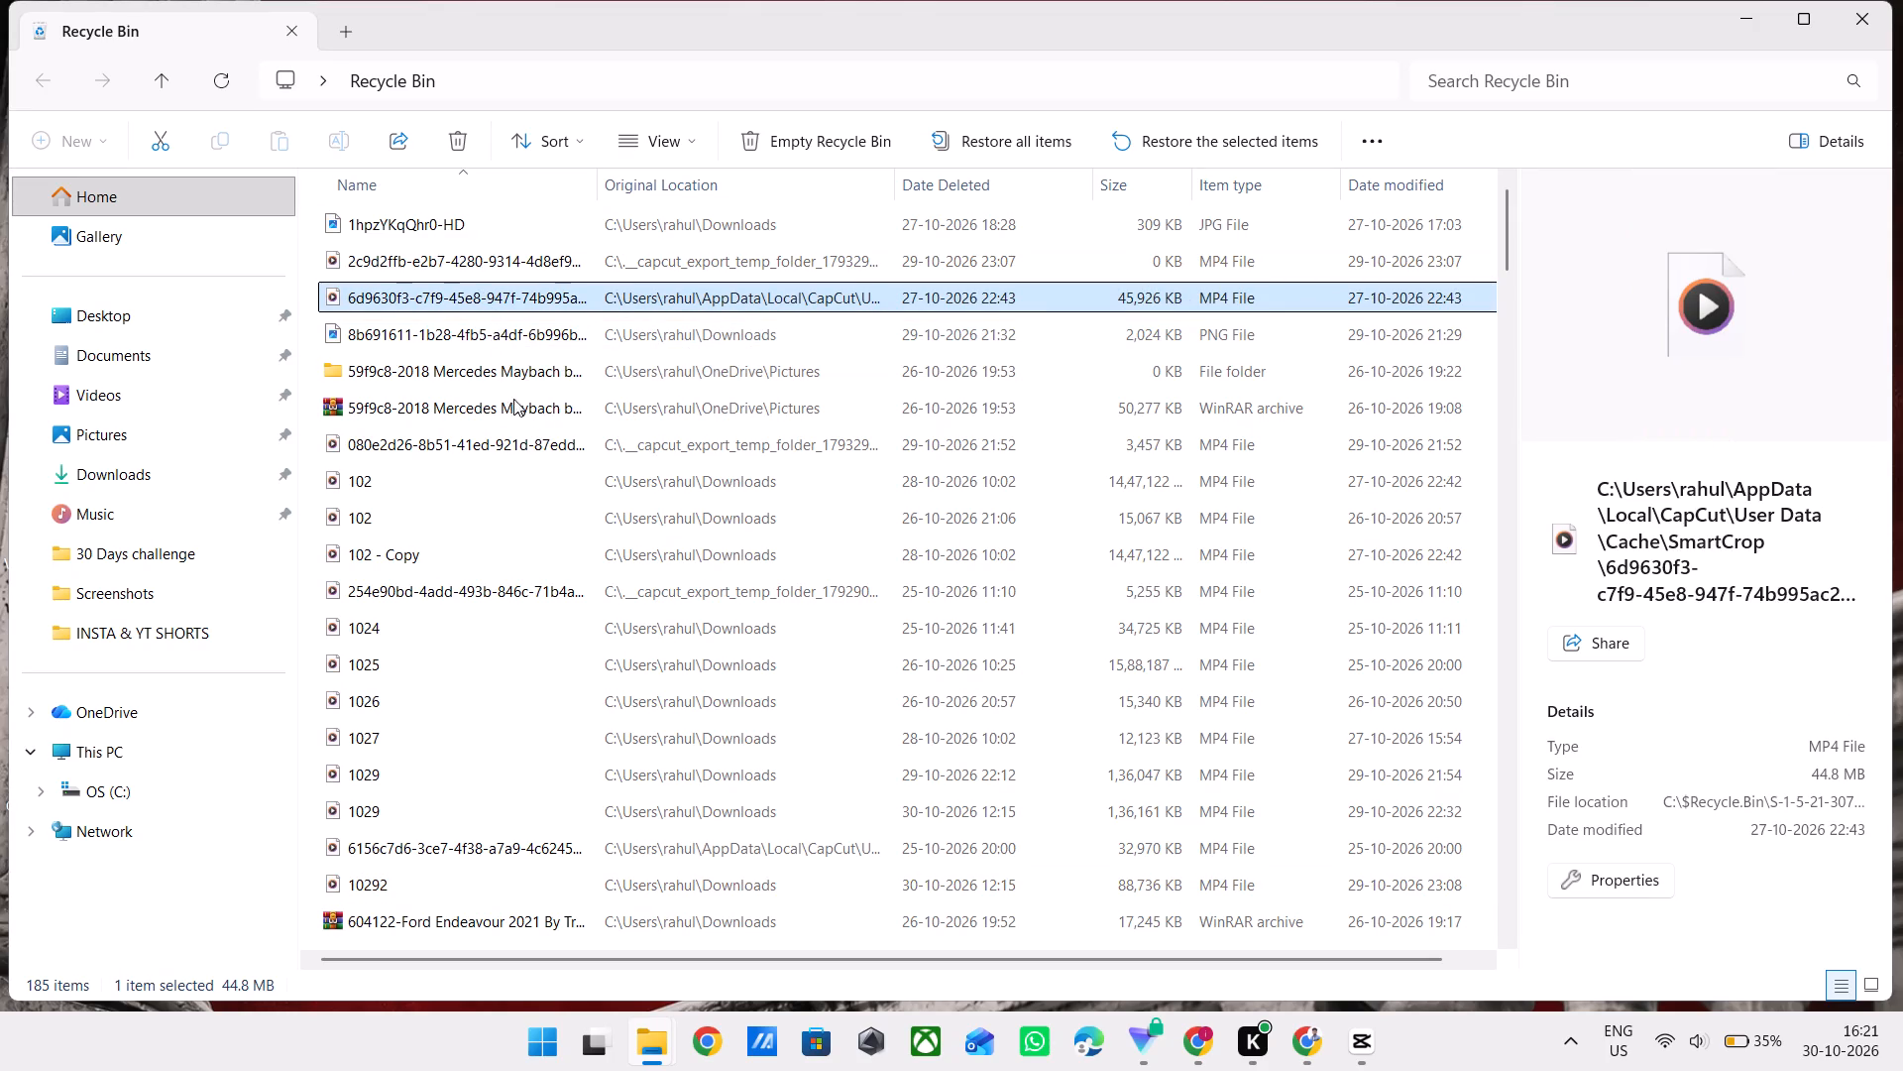
pyautogui.doubleClick(440, 301)
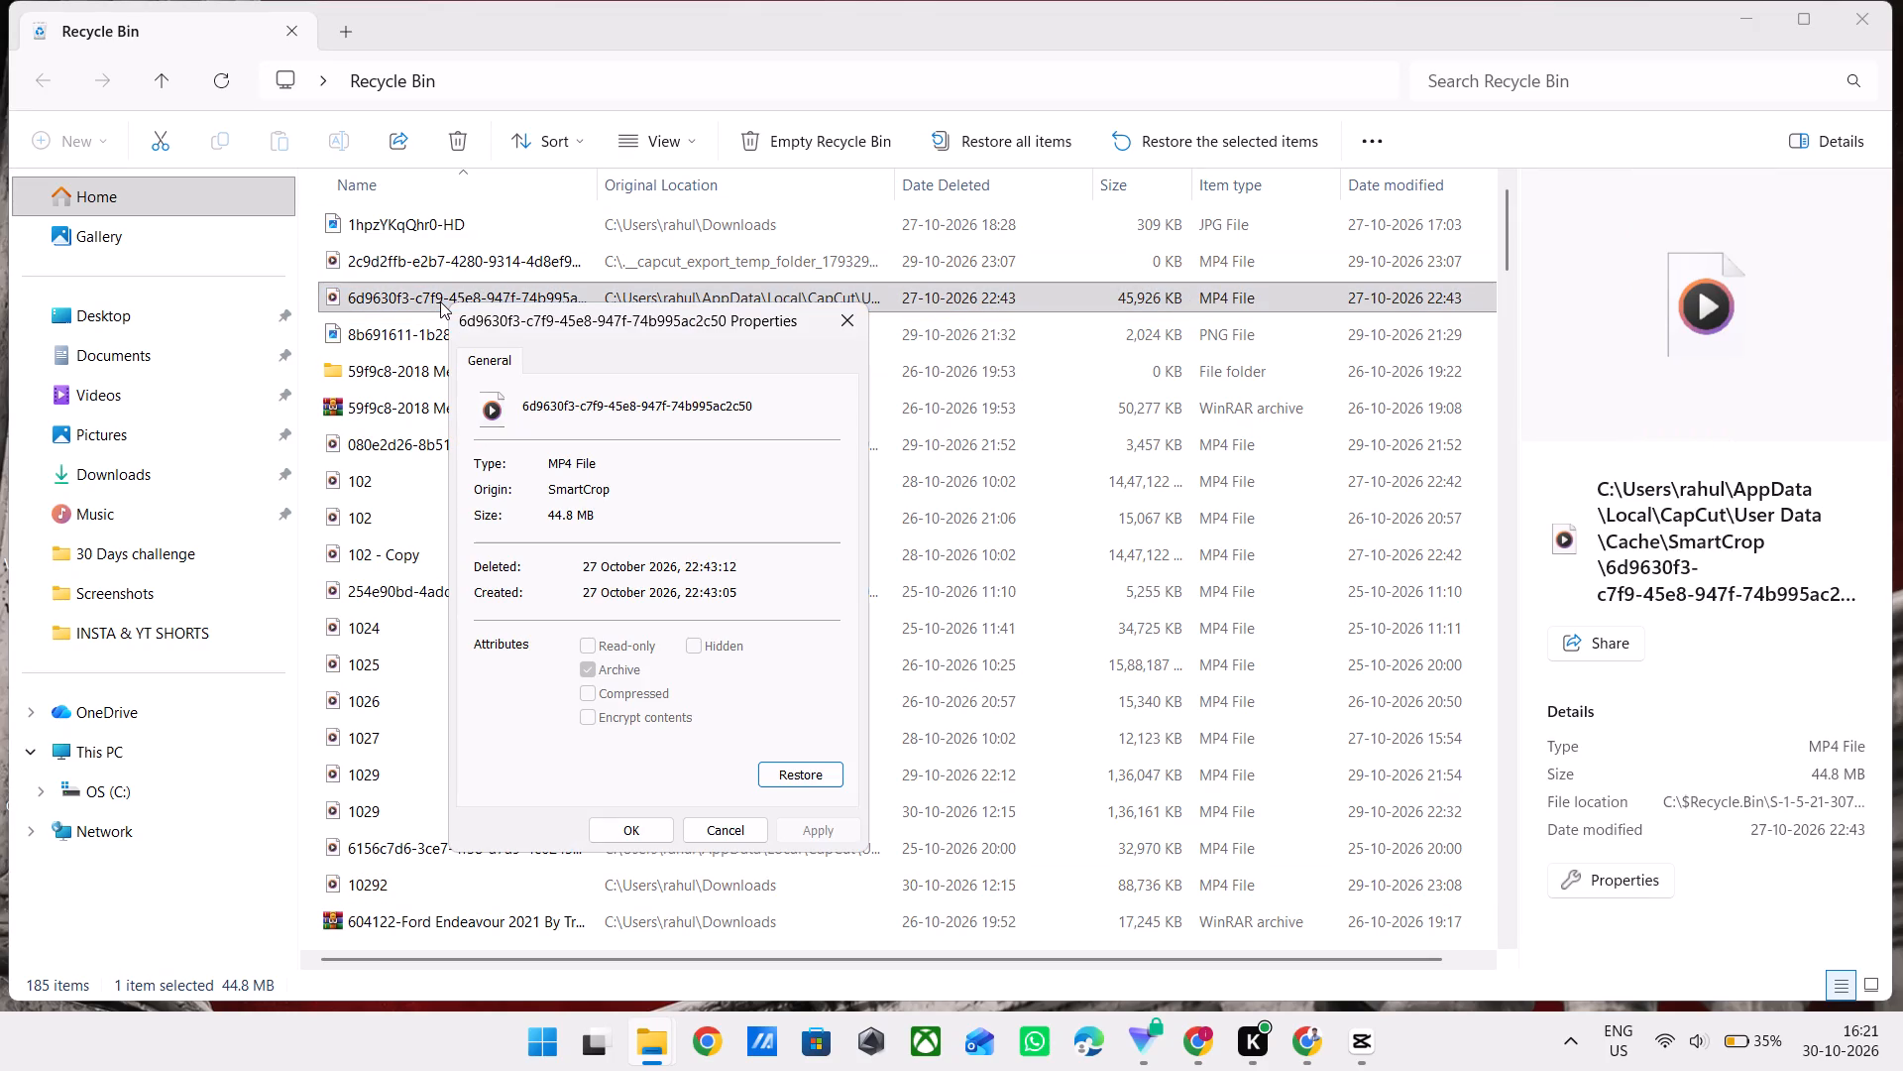
pyautogui.click(784, 767)
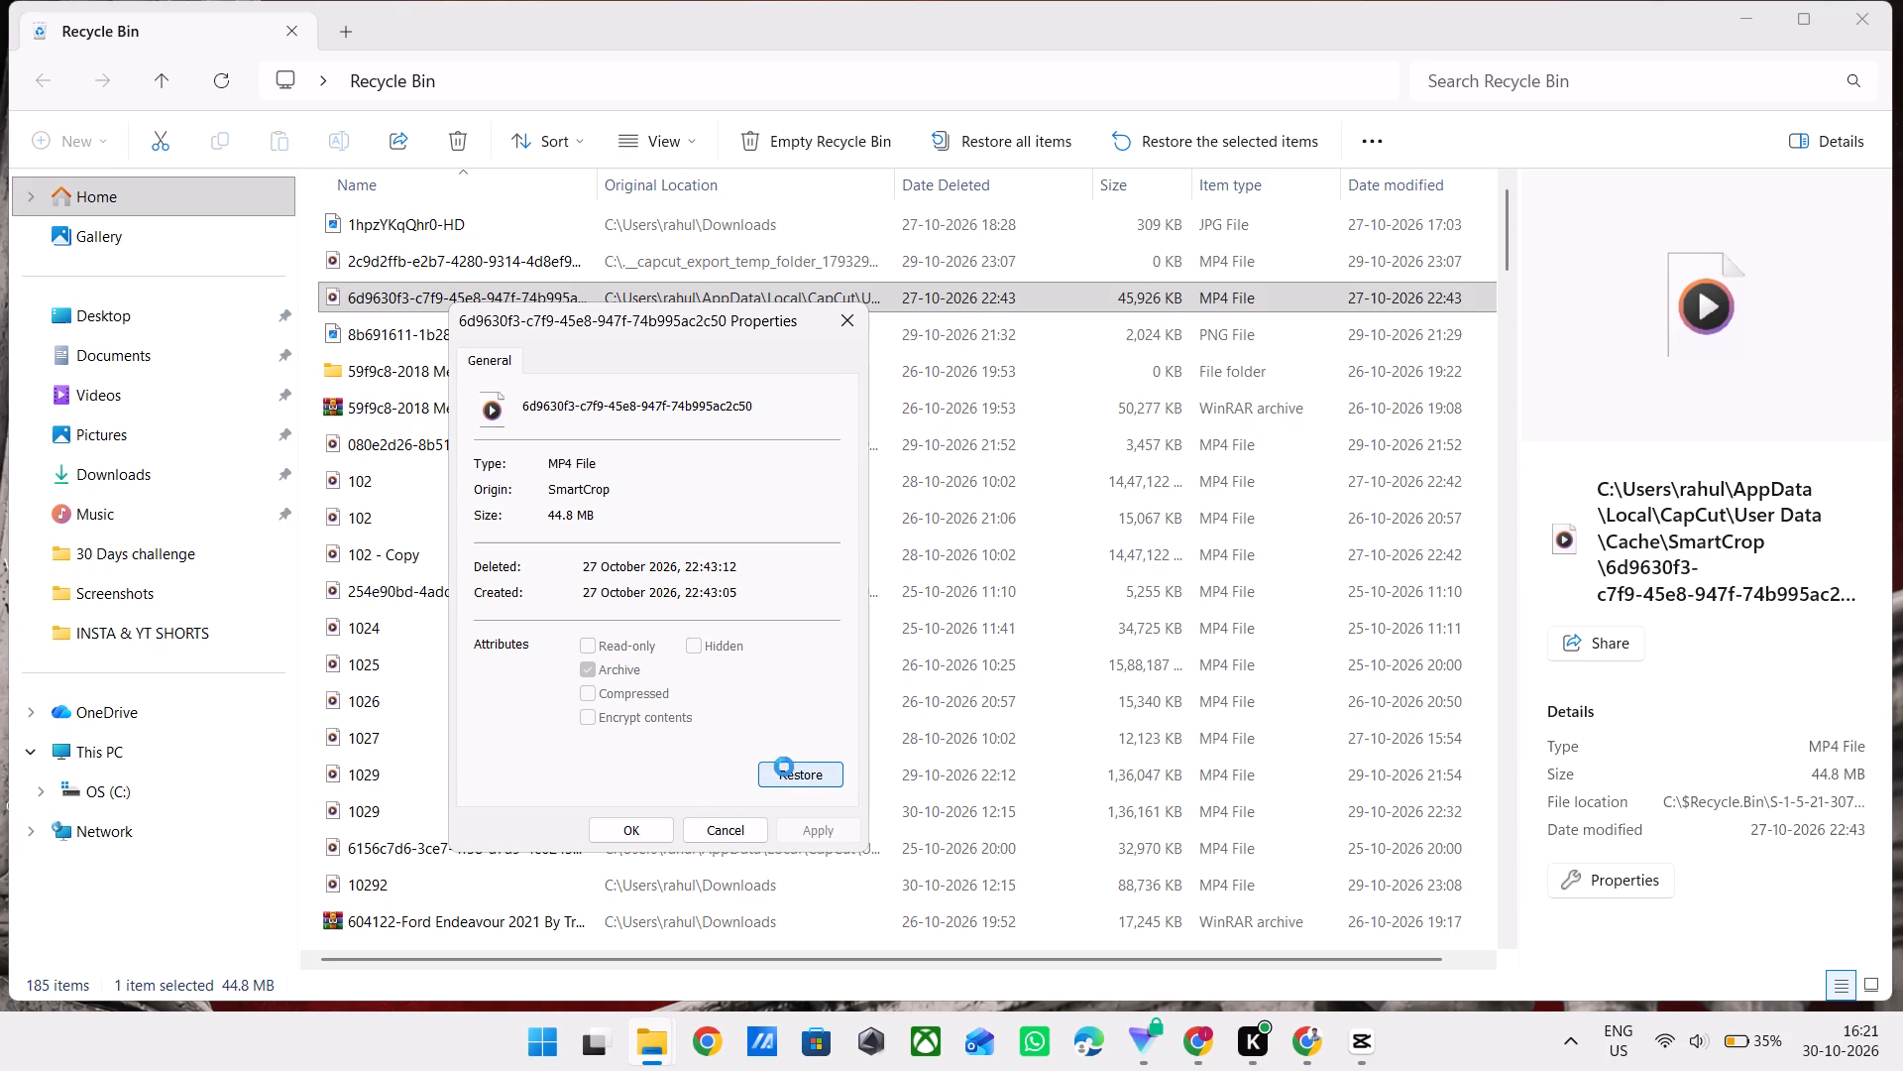
# Check the Downloads folder's files from today and yesterday for the restored video, and close the leftover properties window.
pyautogui.click(168, 469)
pyautogui.scroll(-1, 692, 526)
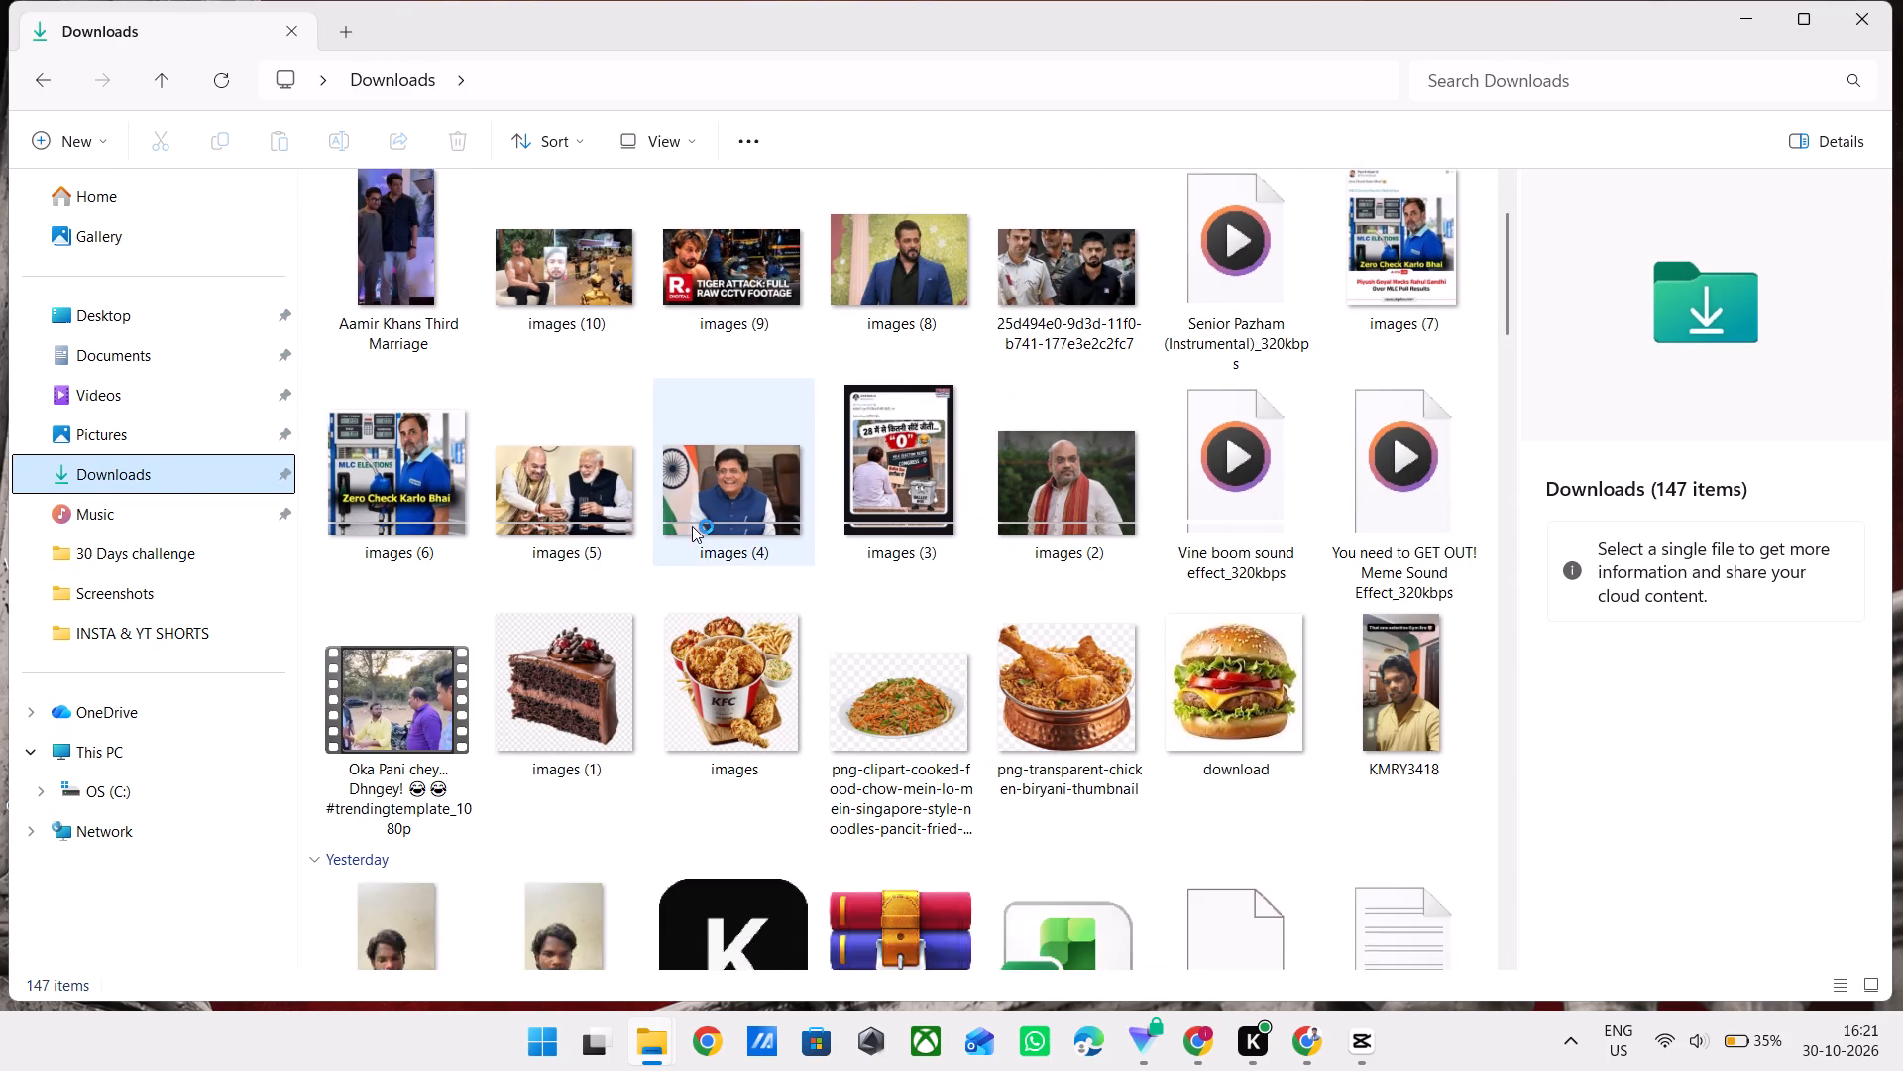
pyautogui.scroll(-1, 692, 526)
pyautogui.scroll(6, 692, 526)
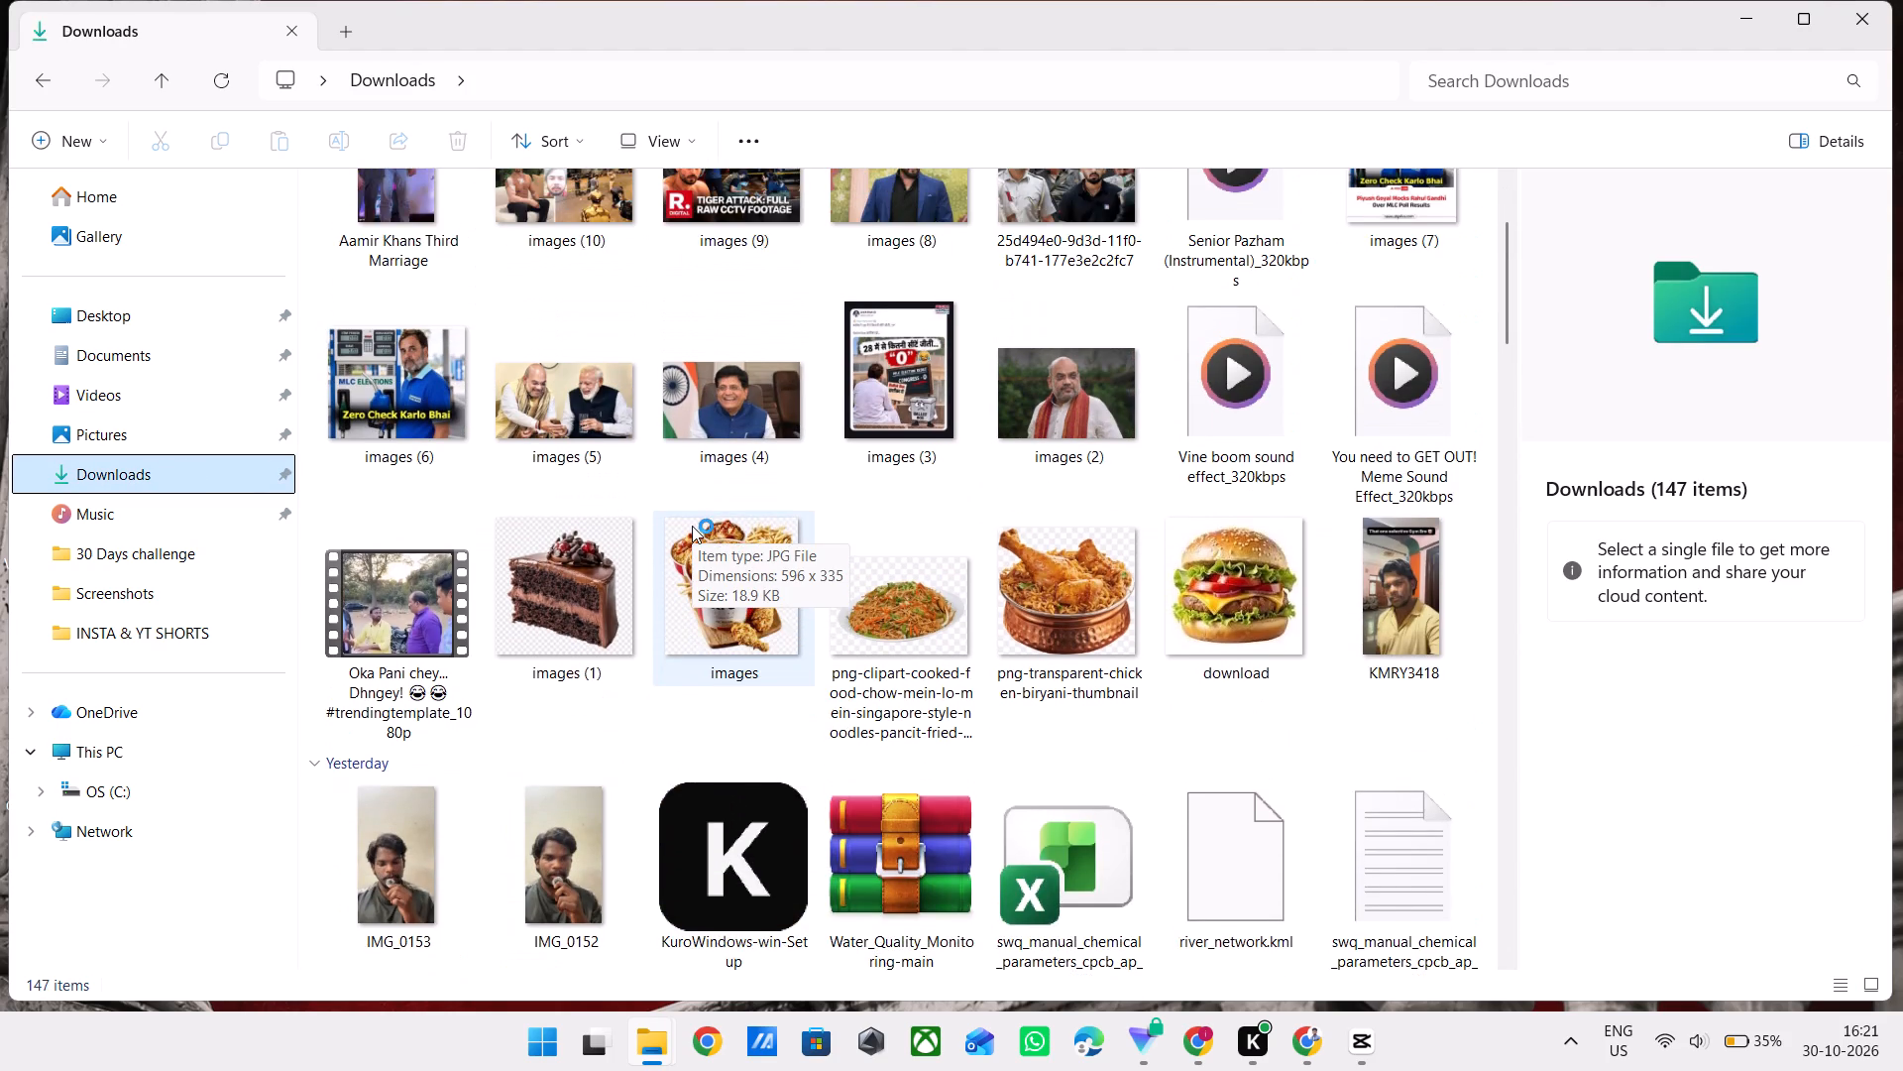
pyautogui.scroll(2, 692, 526)
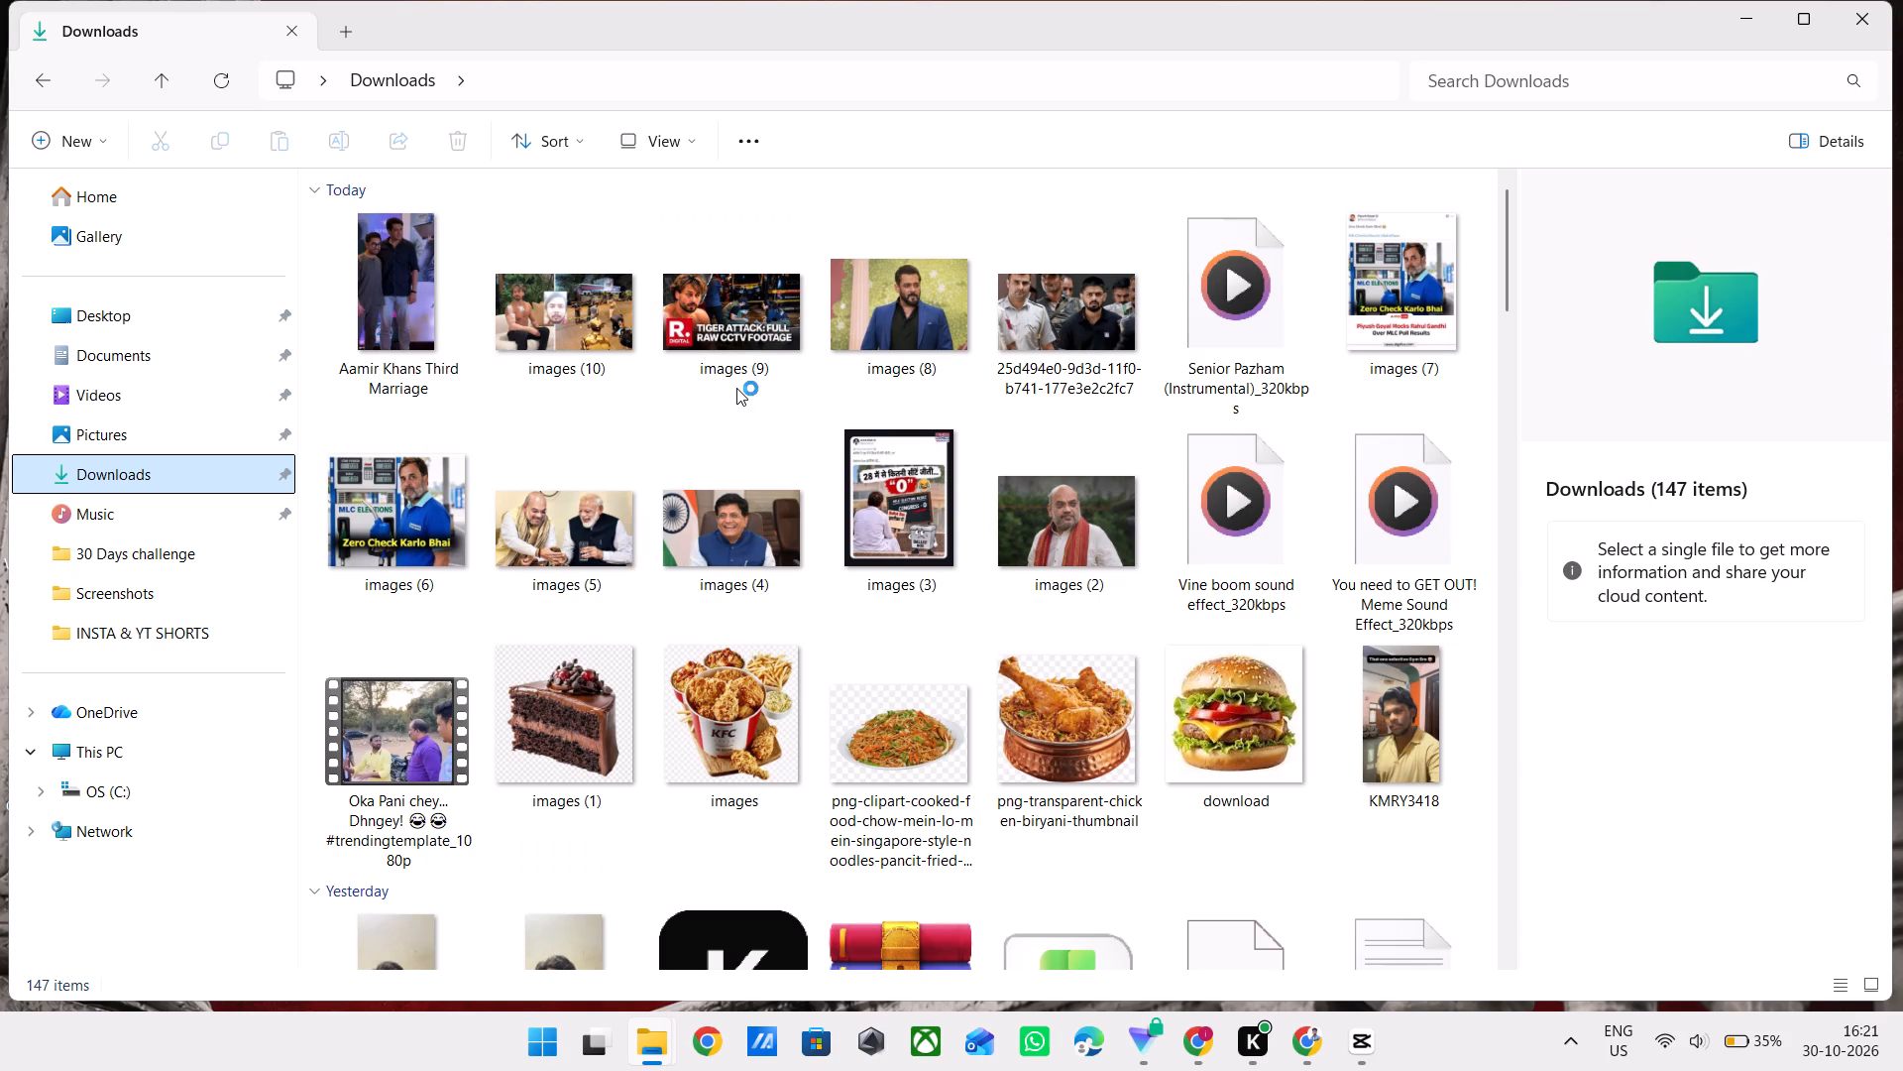
pyautogui.scroll(-1, 544, 542)
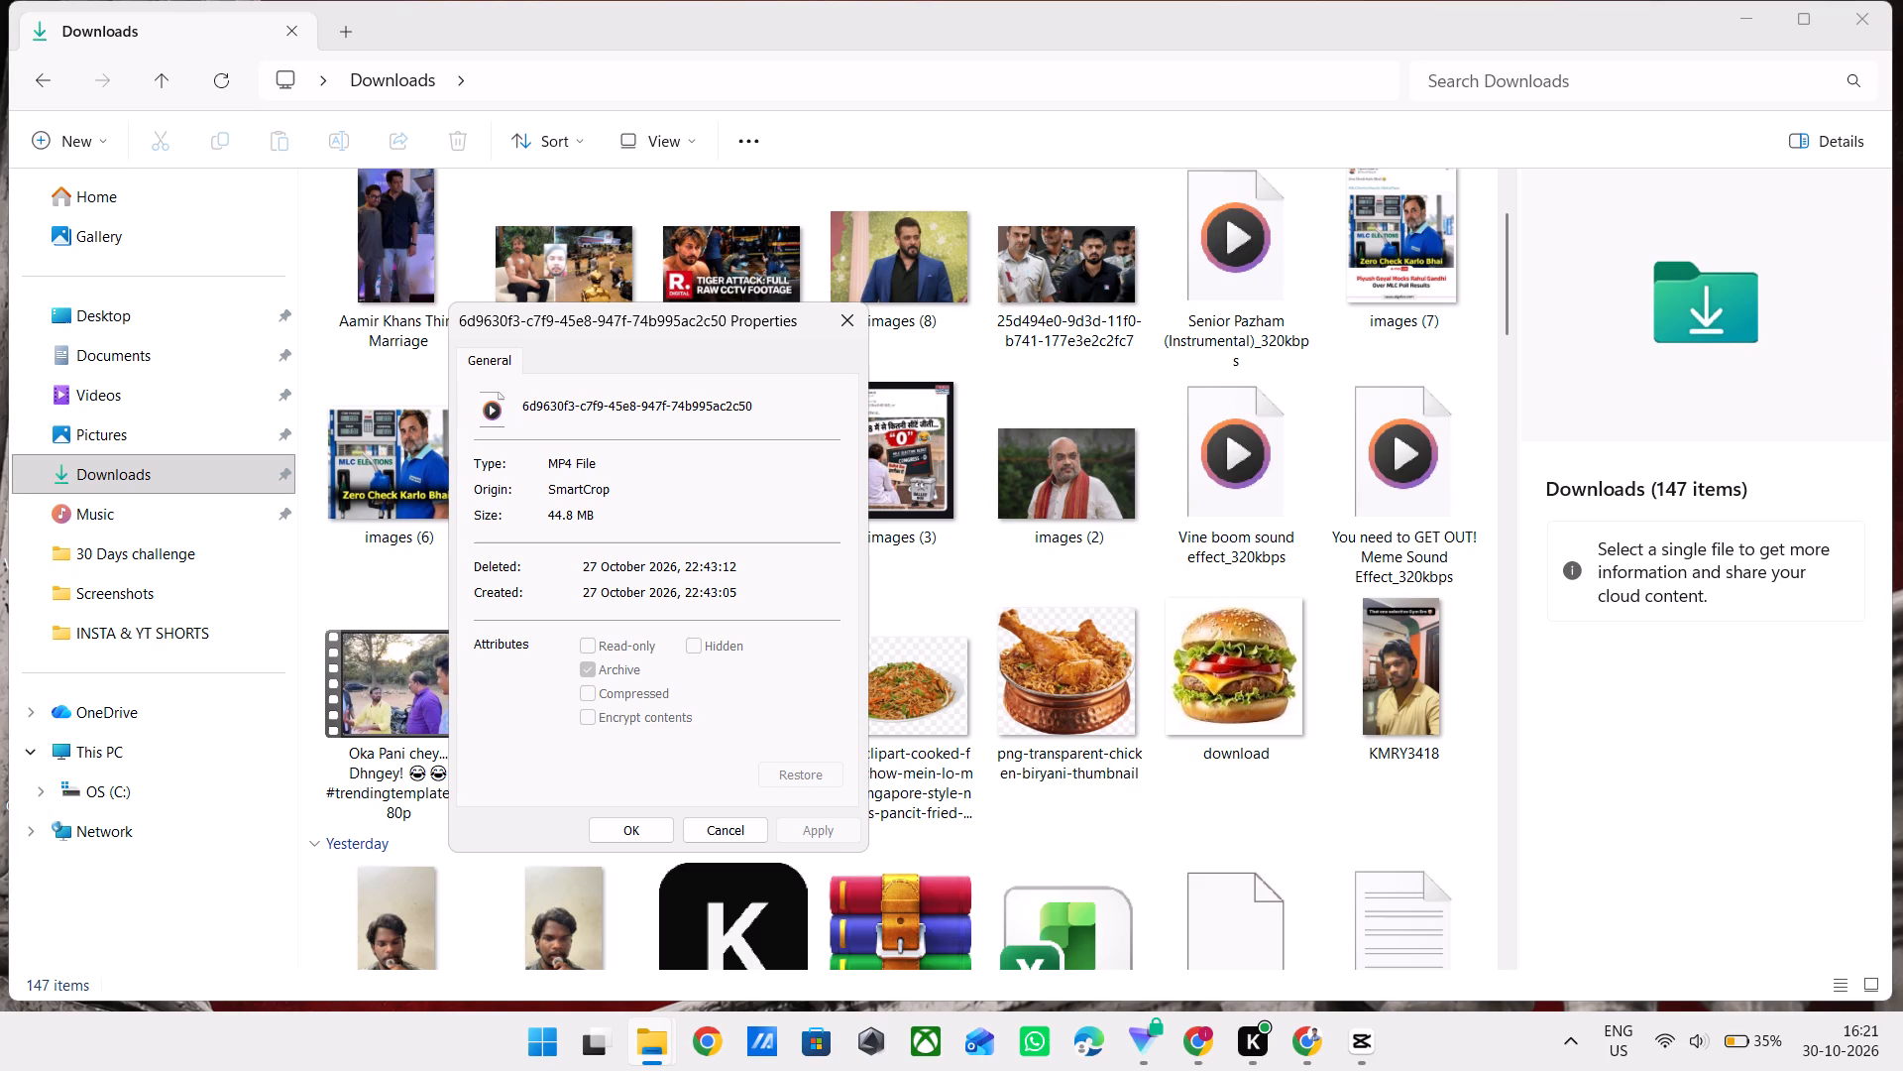
pyautogui.click(844, 322)
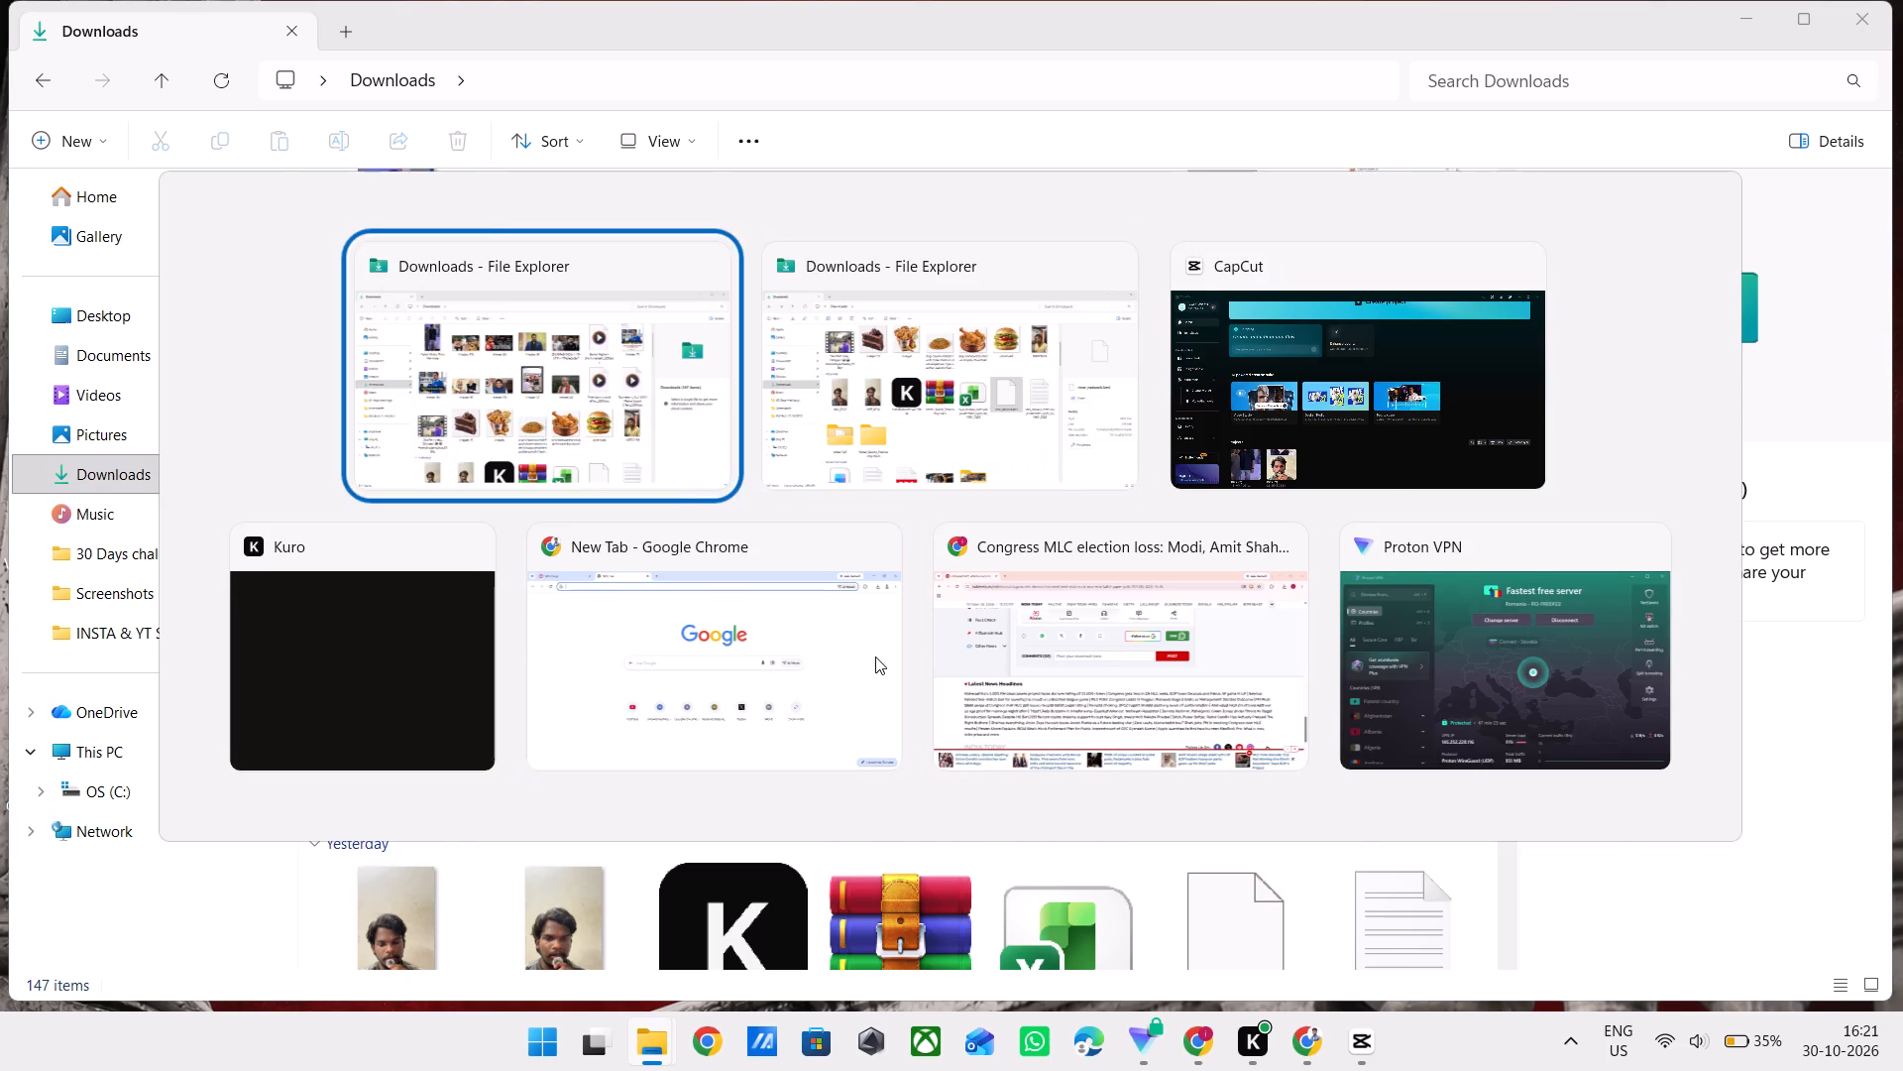
# Reopen the Recycle Bin from the desktop and preview the deleted videos 2c9d2ffb, 080e2d26, 102 - Copy, both named 102, and 254e90bd.
pyautogui.doubleClick(40, 63)
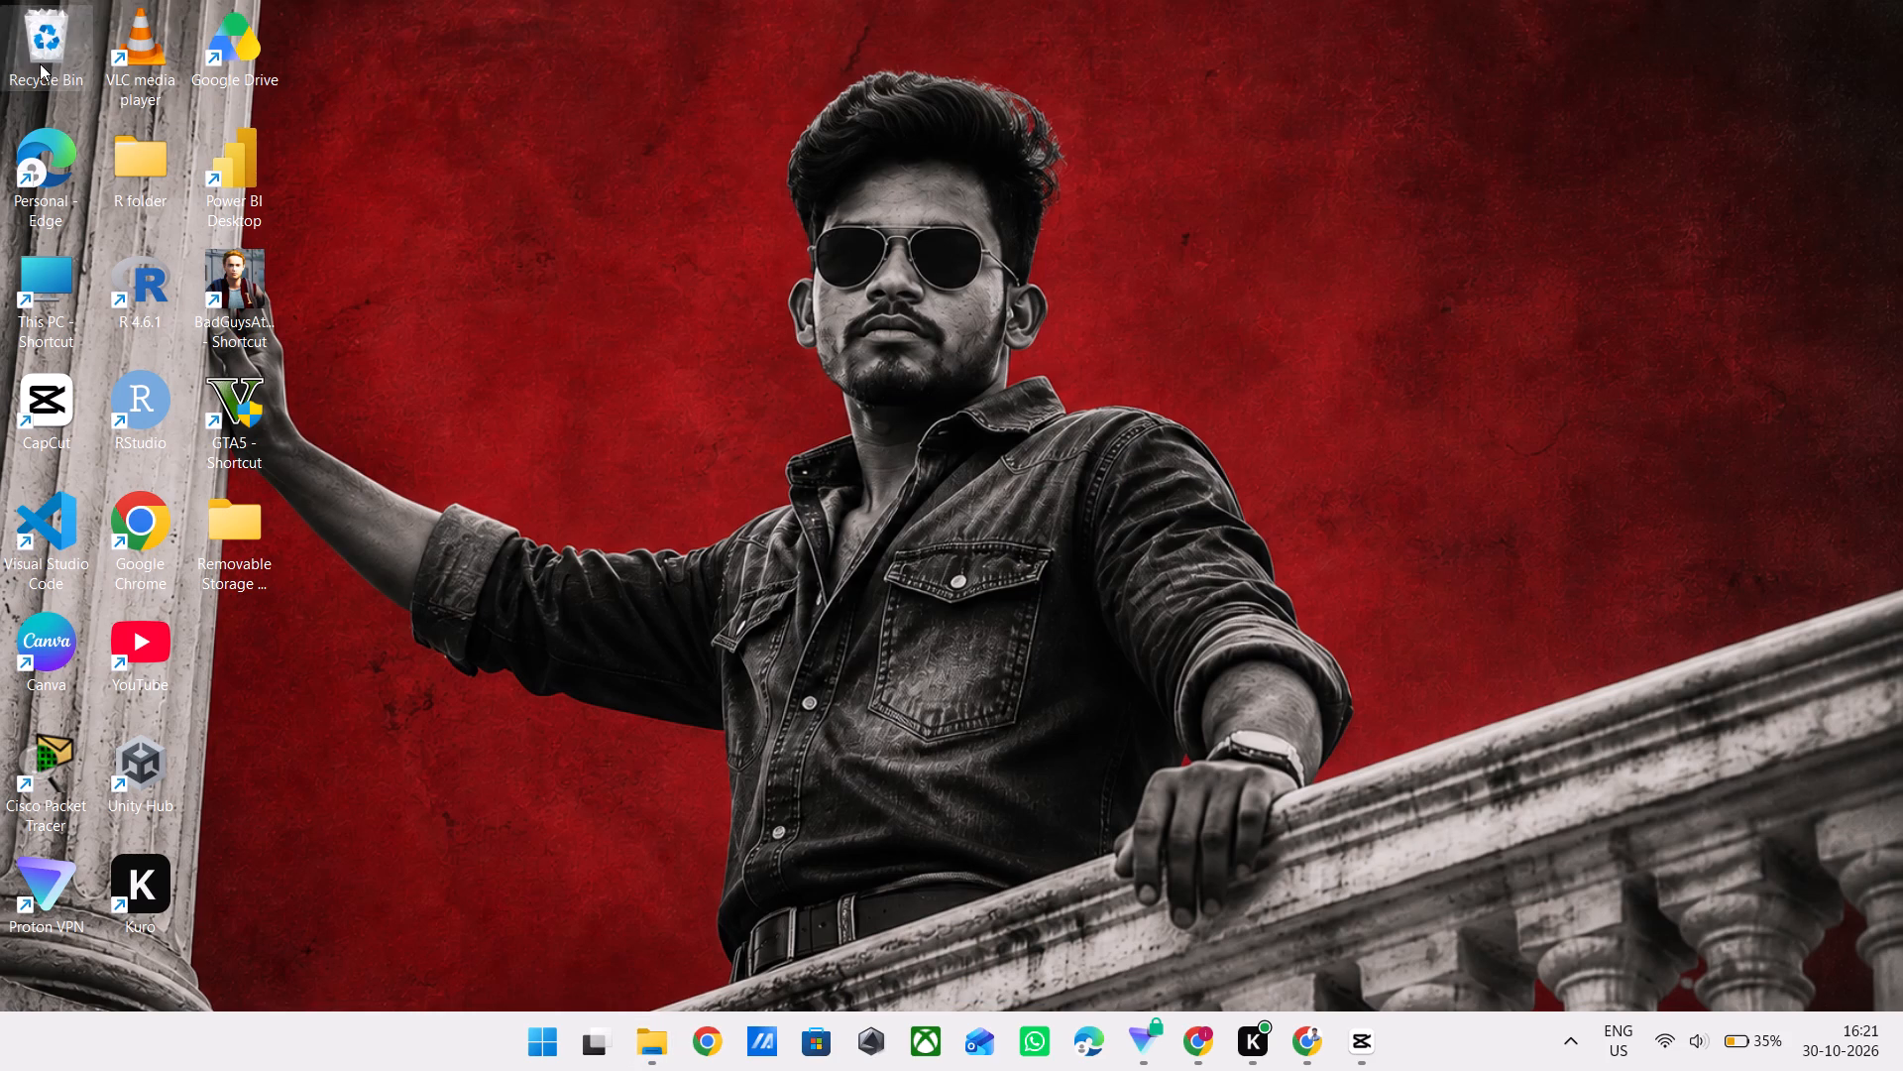
pyautogui.click(452, 266)
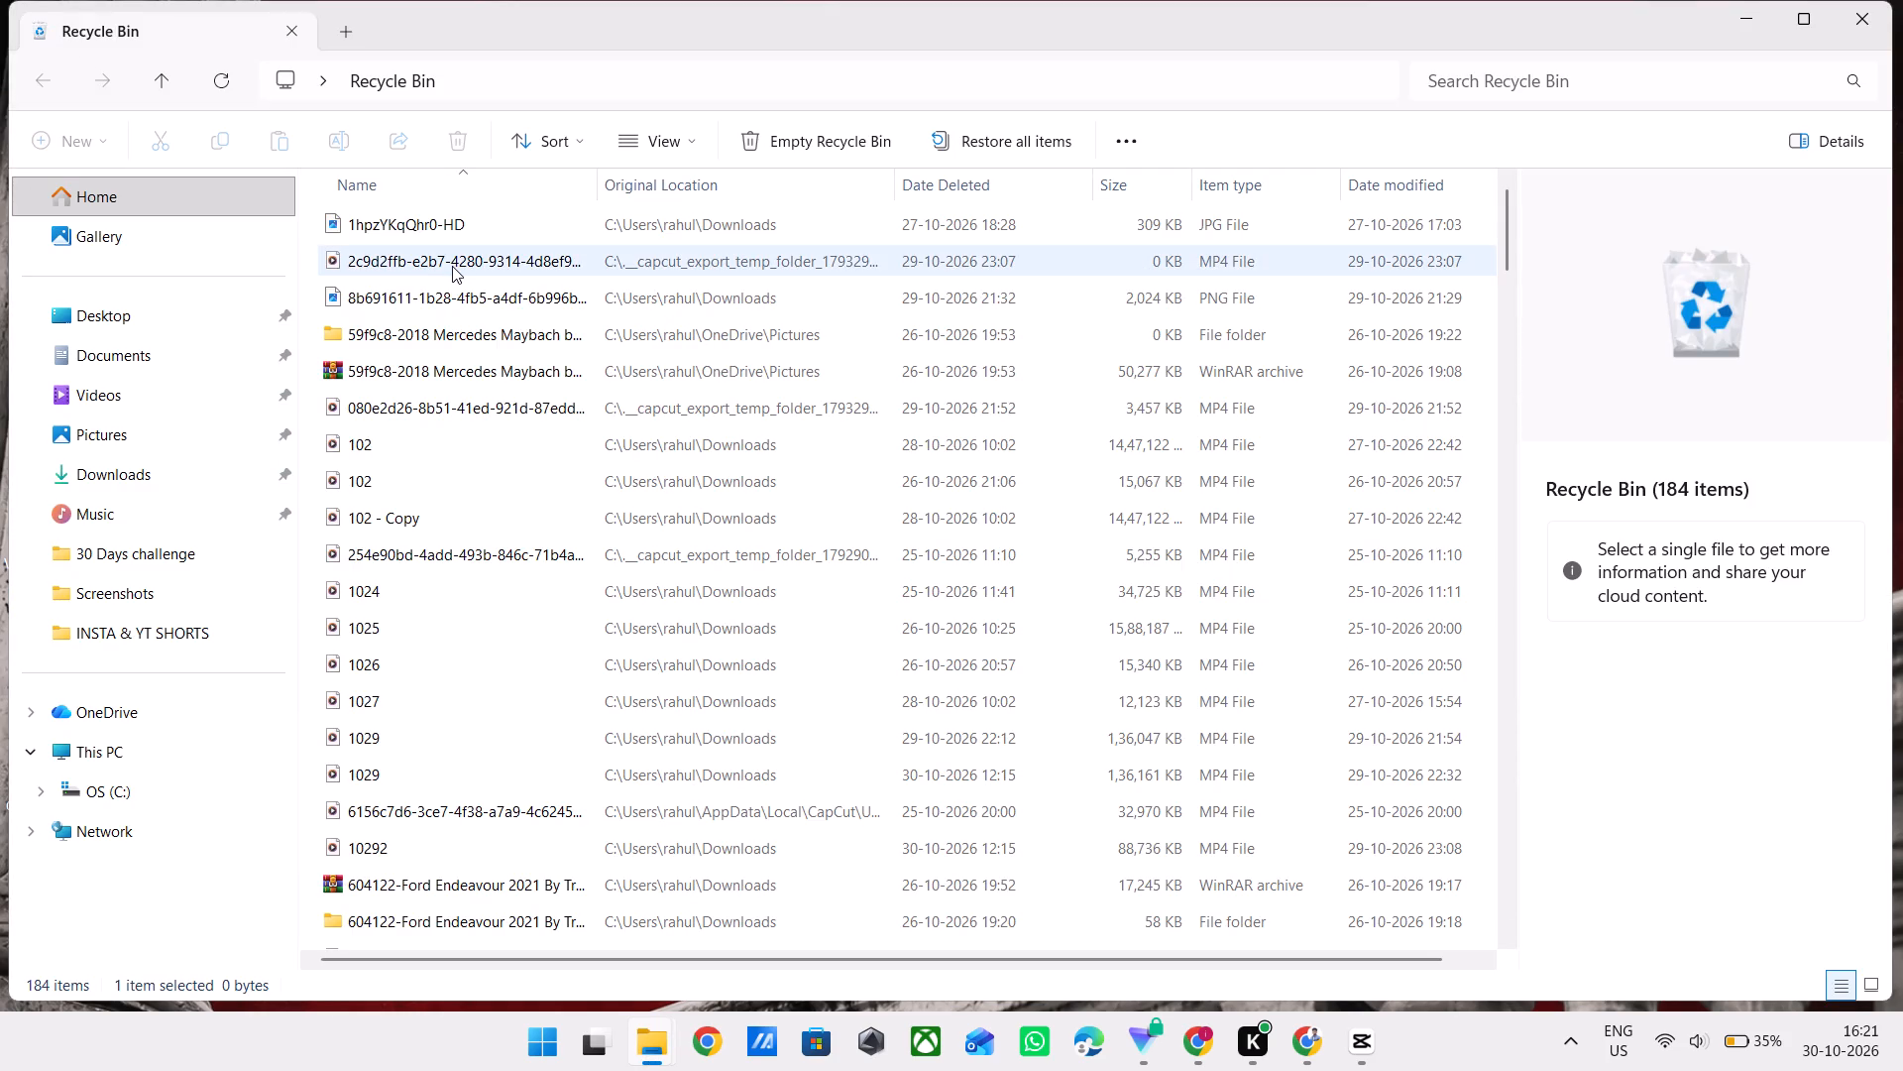
pyautogui.click(491, 396)
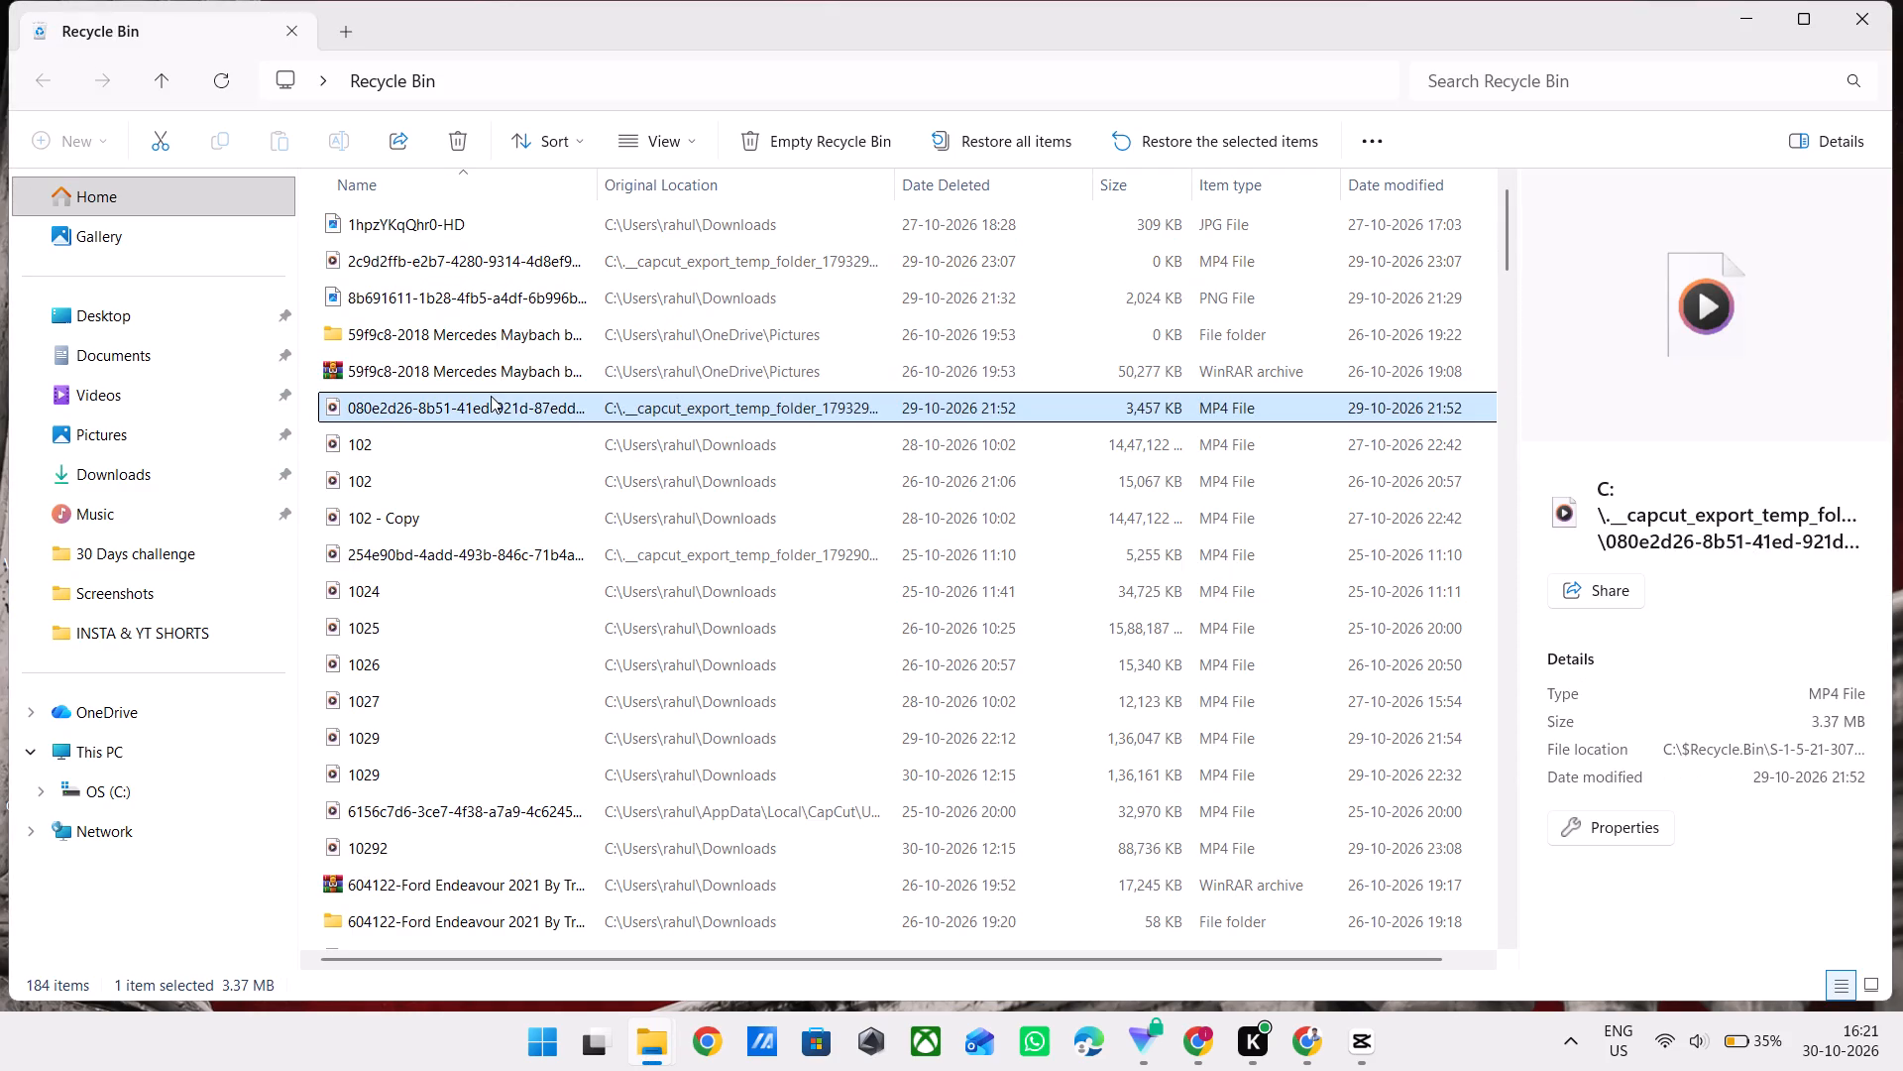
pyautogui.click(477, 516)
pyautogui.click(435, 487)
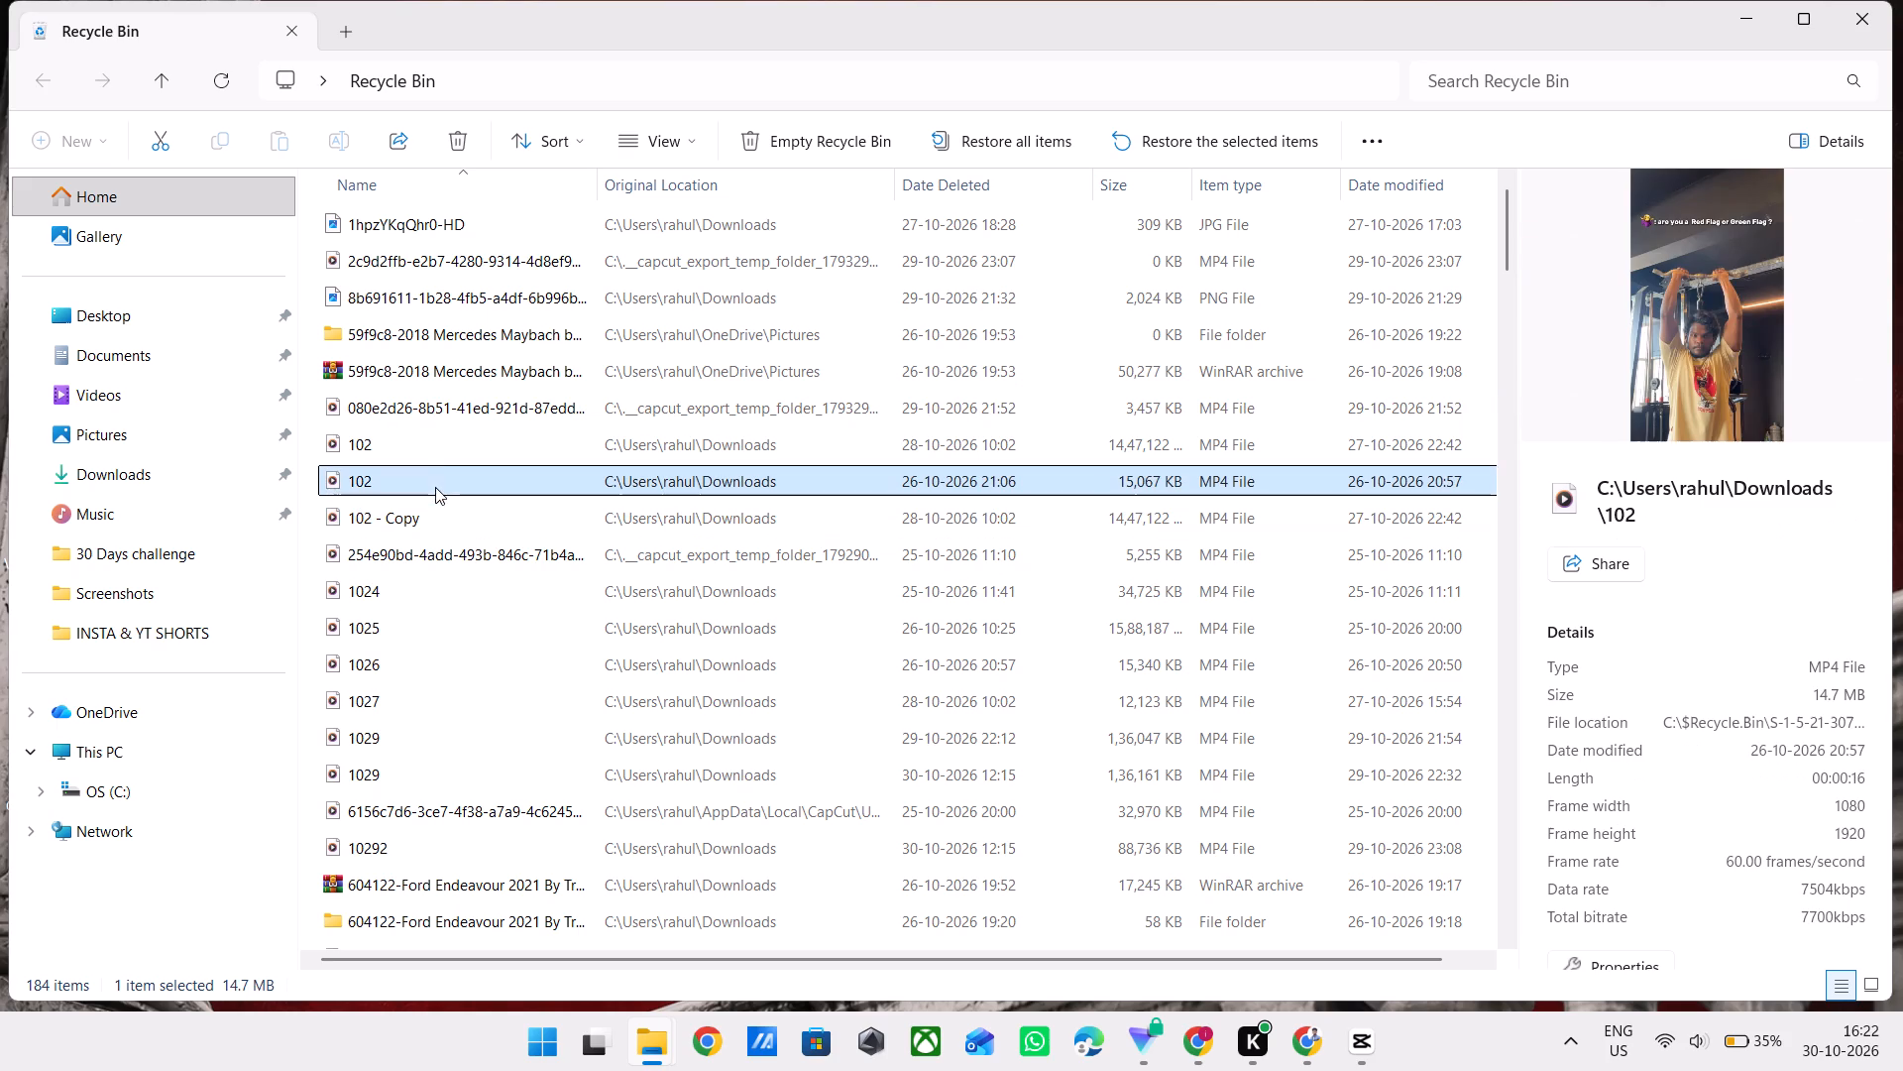
pyautogui.click(414, 454)
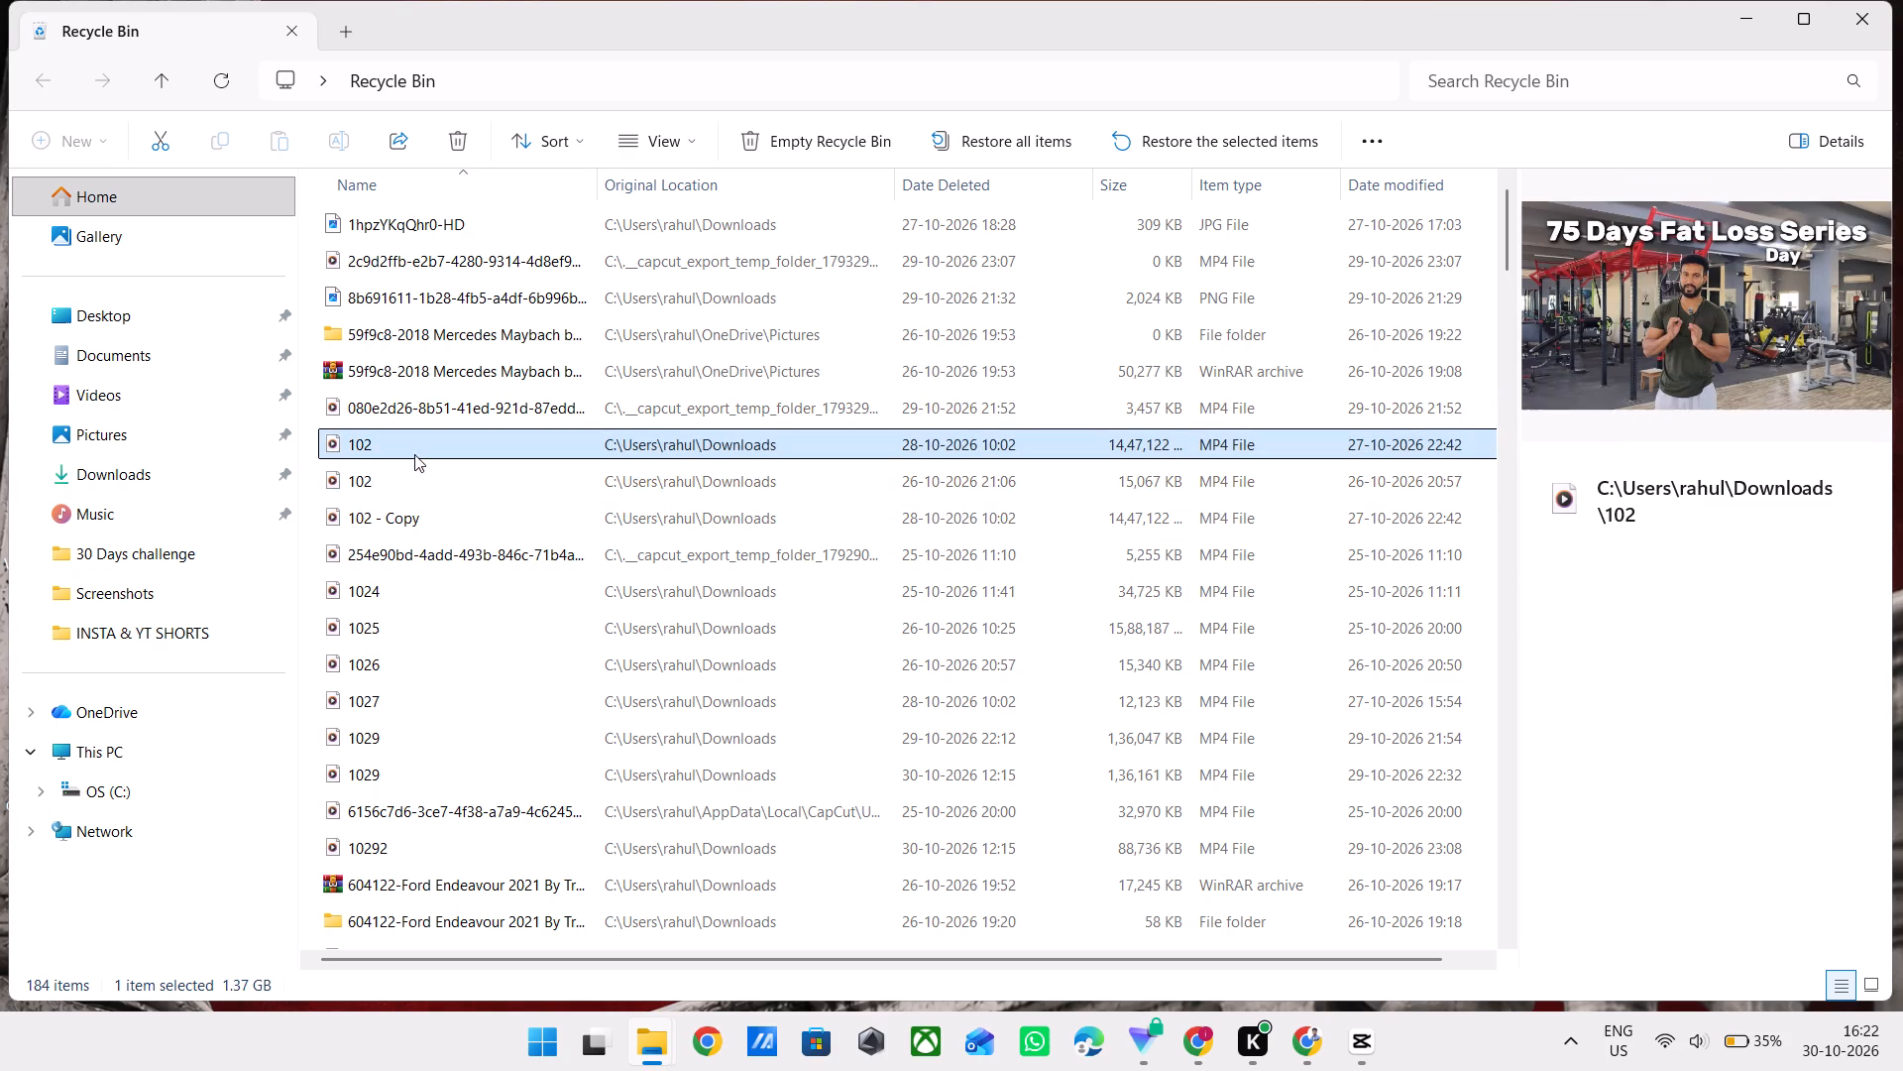
pyautogui.click(514, 558)
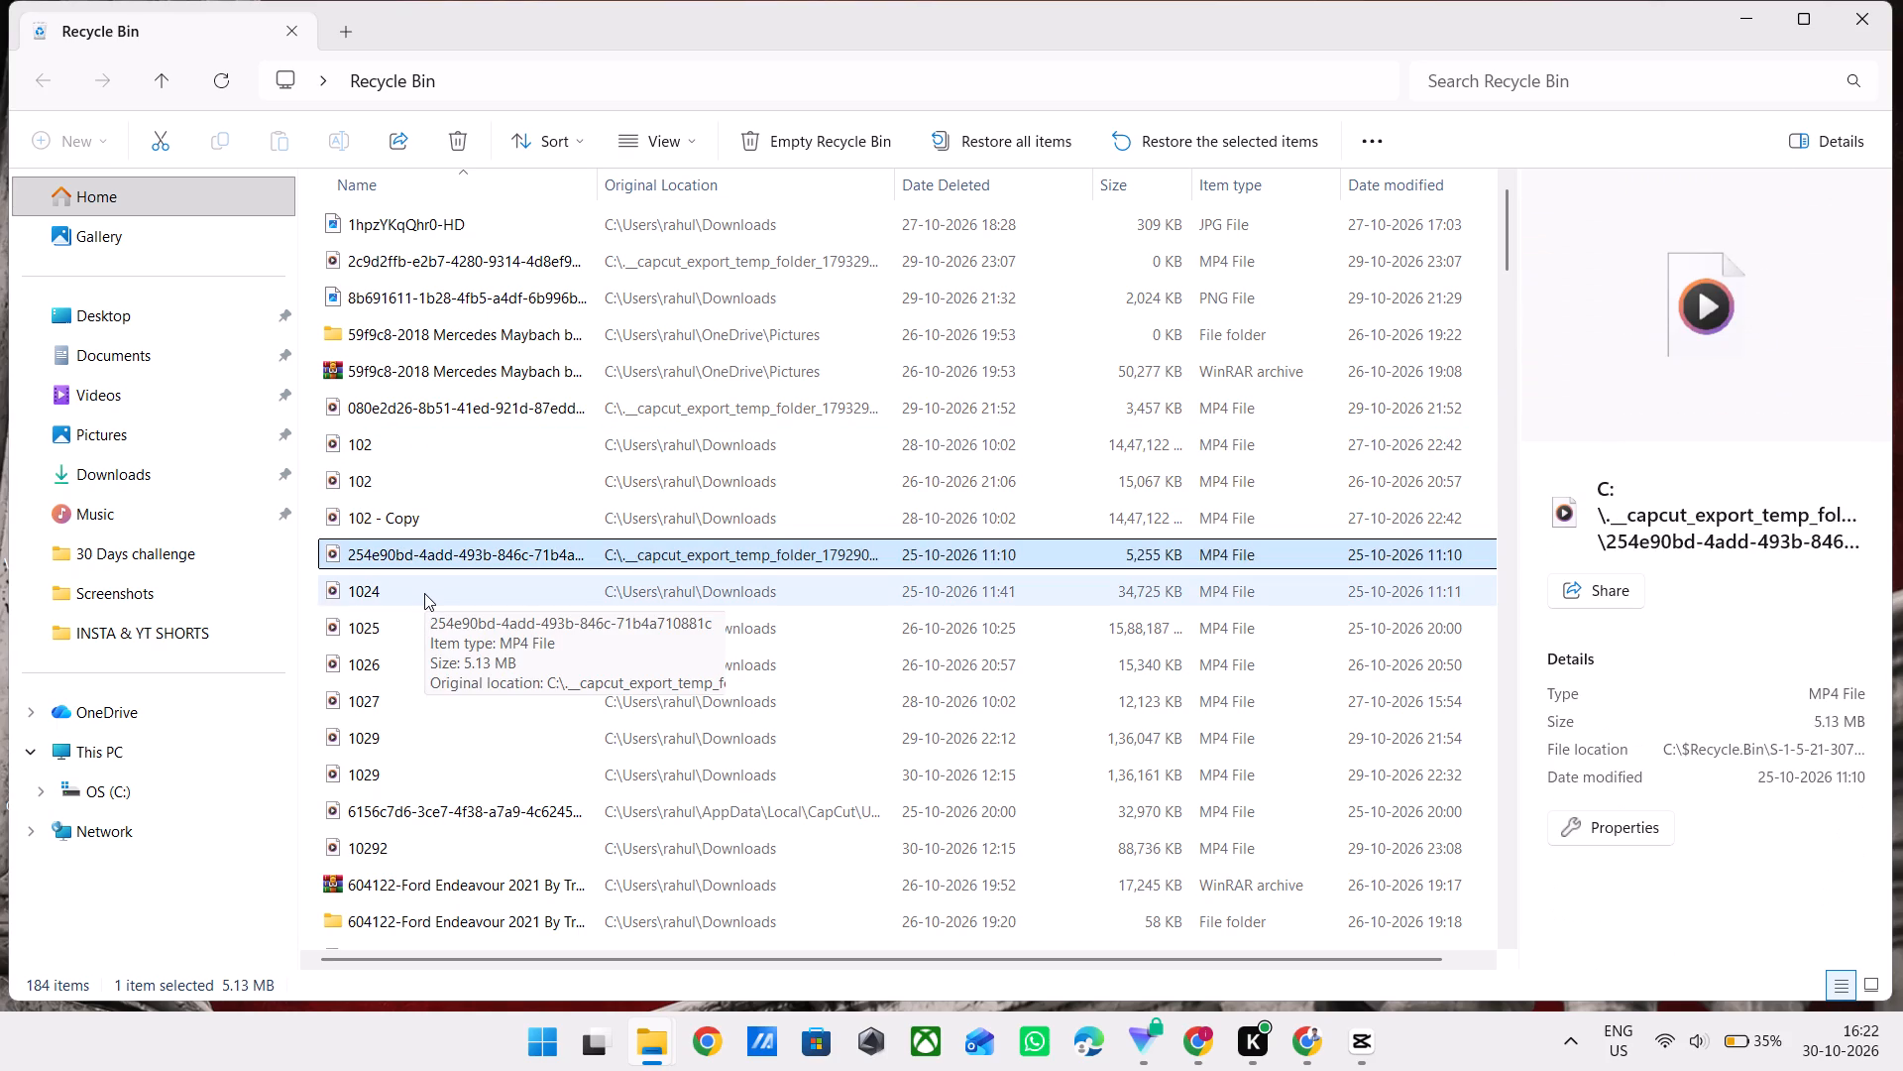
# Preview the deleted videos 1026, 1027, both named 1029, 10292 and 809170eb, and look through the files listed below them.
pyautogui.click(413, 744)
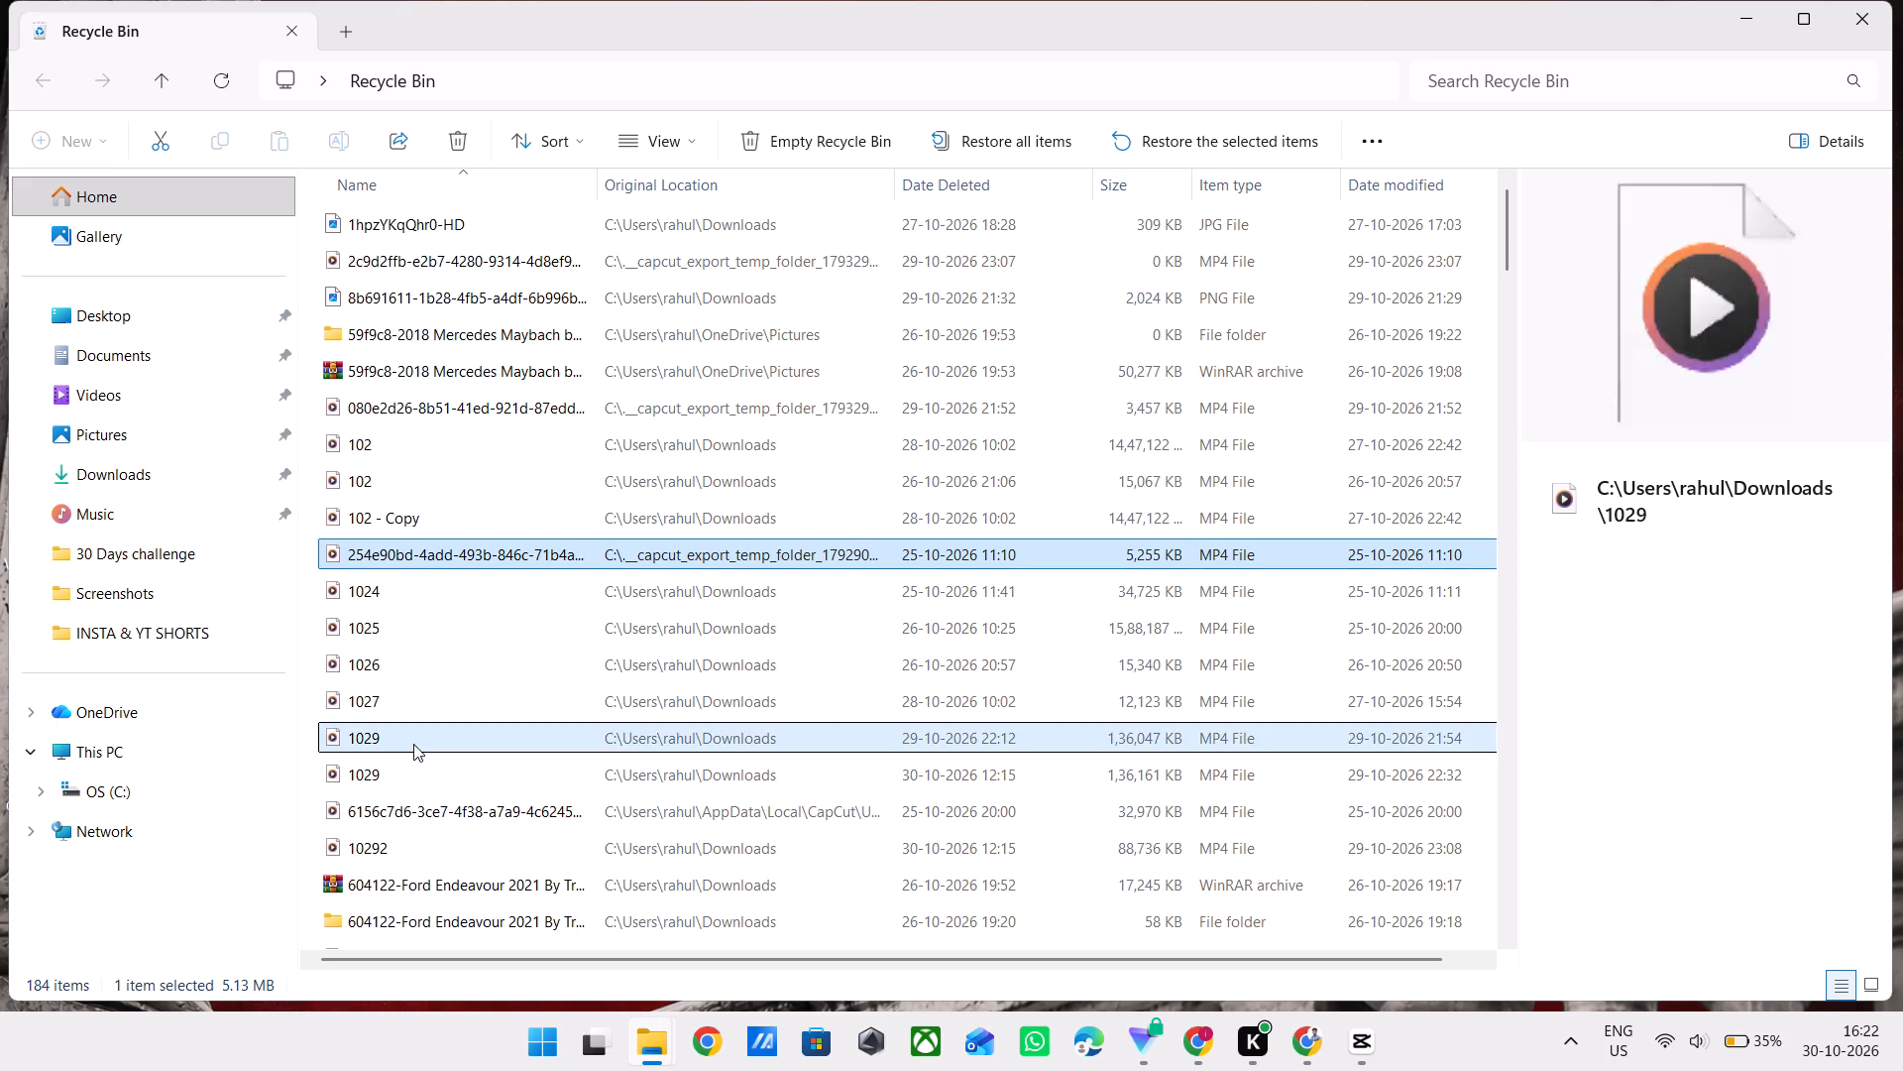
pyautogui.click(400, 710)
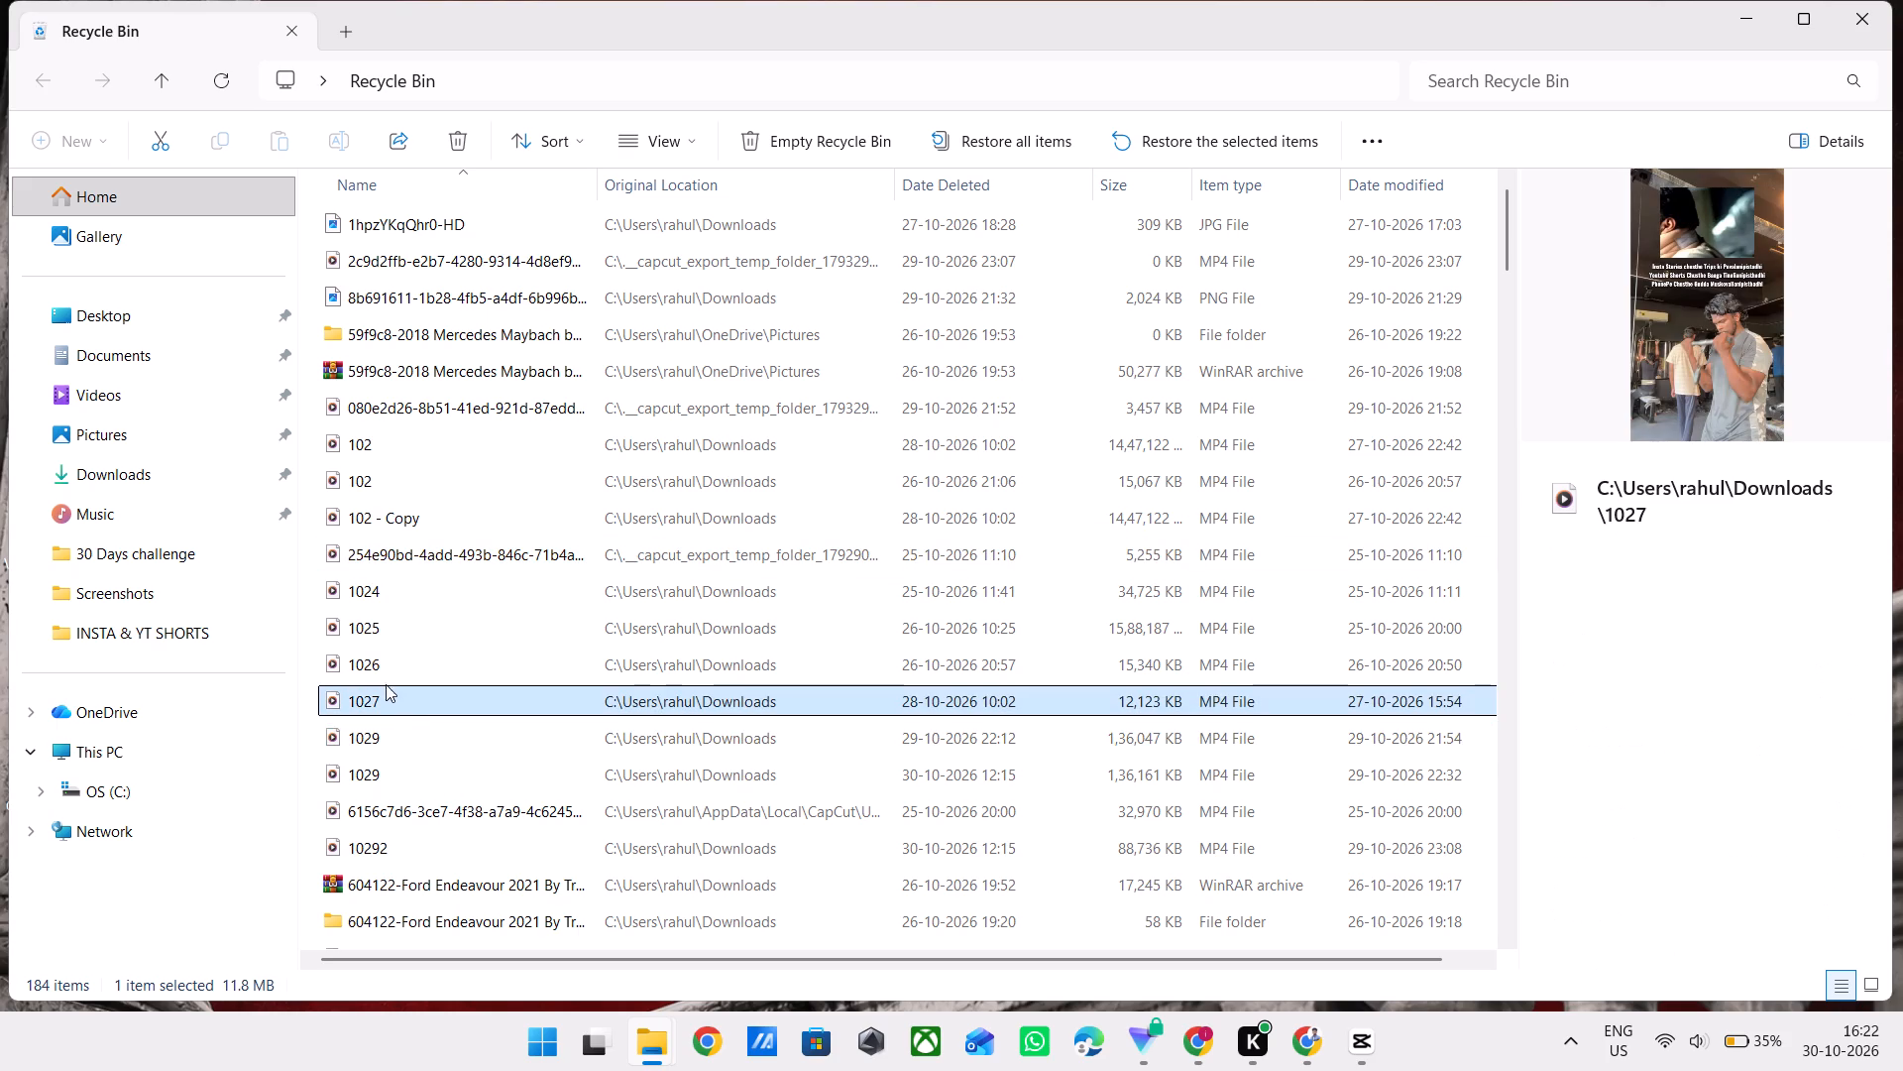
pyautogui.click(376, 671)
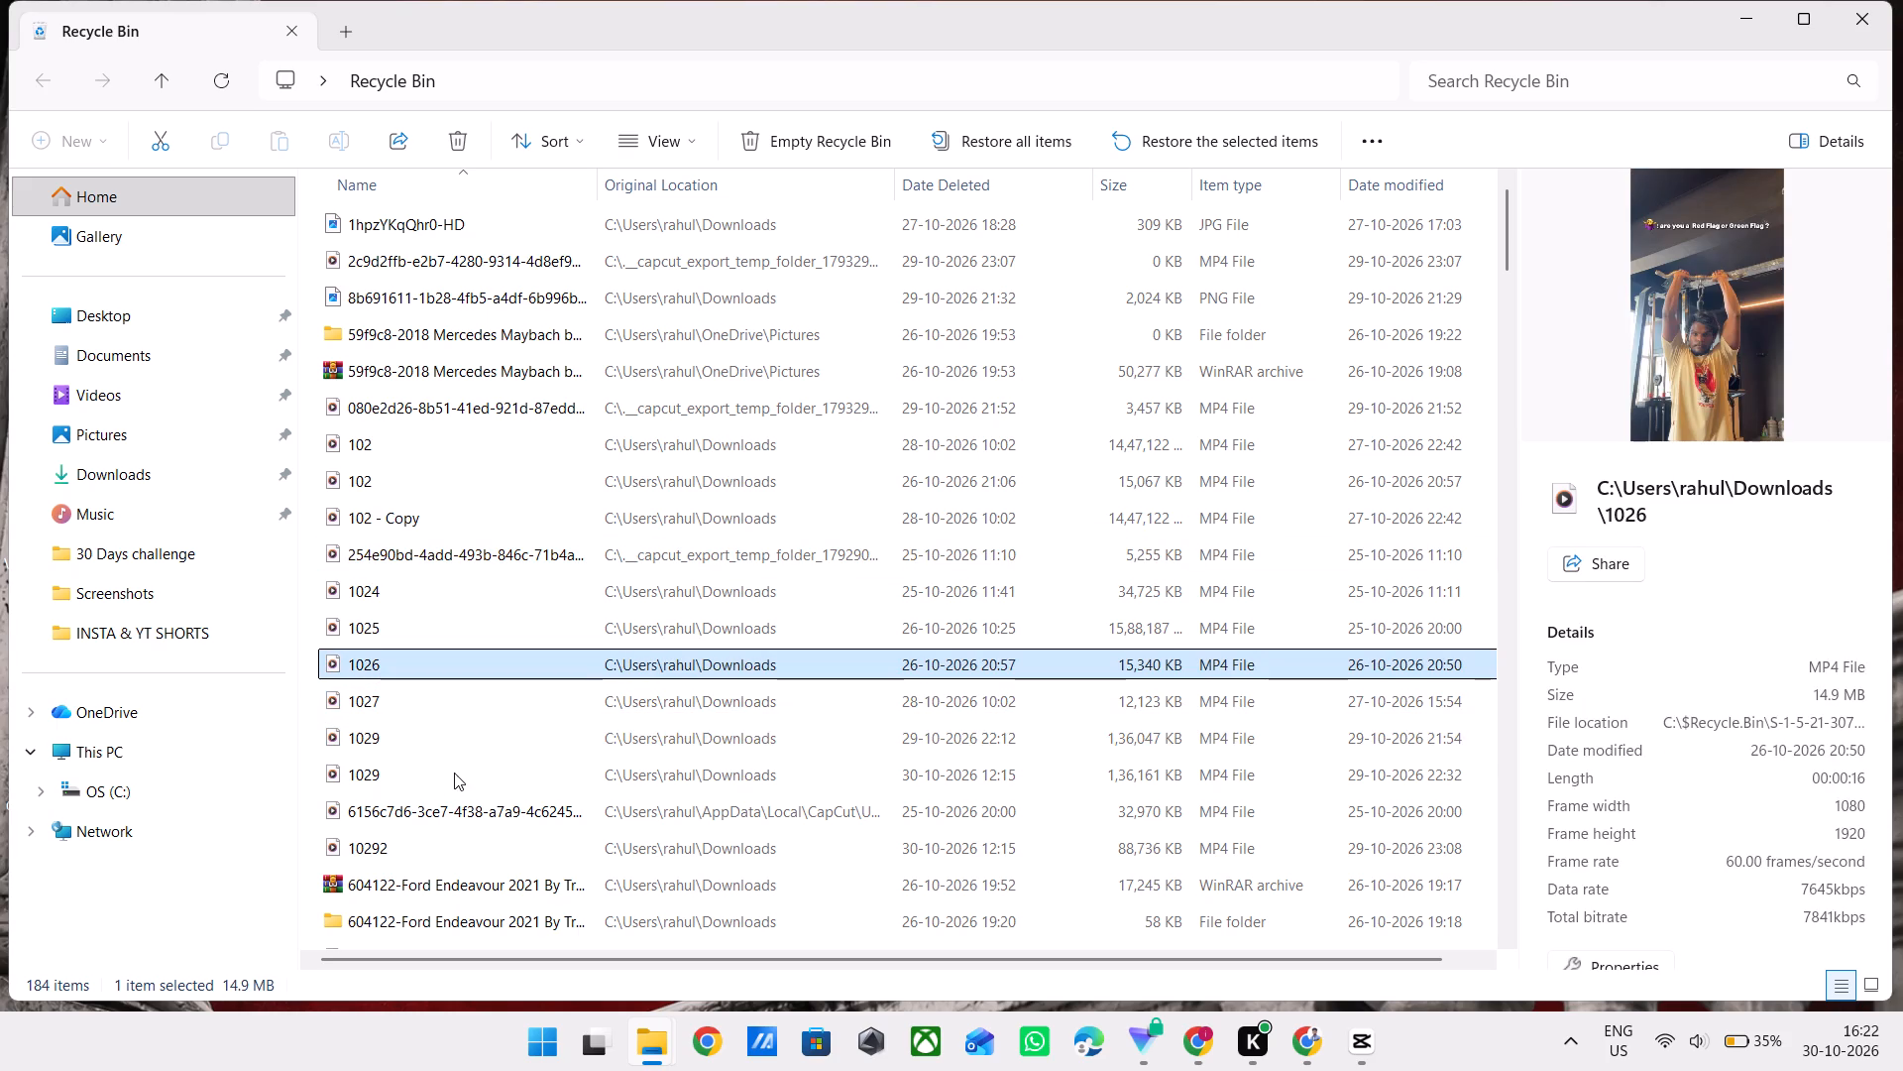
pyautogui.click(454, 771)
pyautogui.scroll(-1, 454, 771)
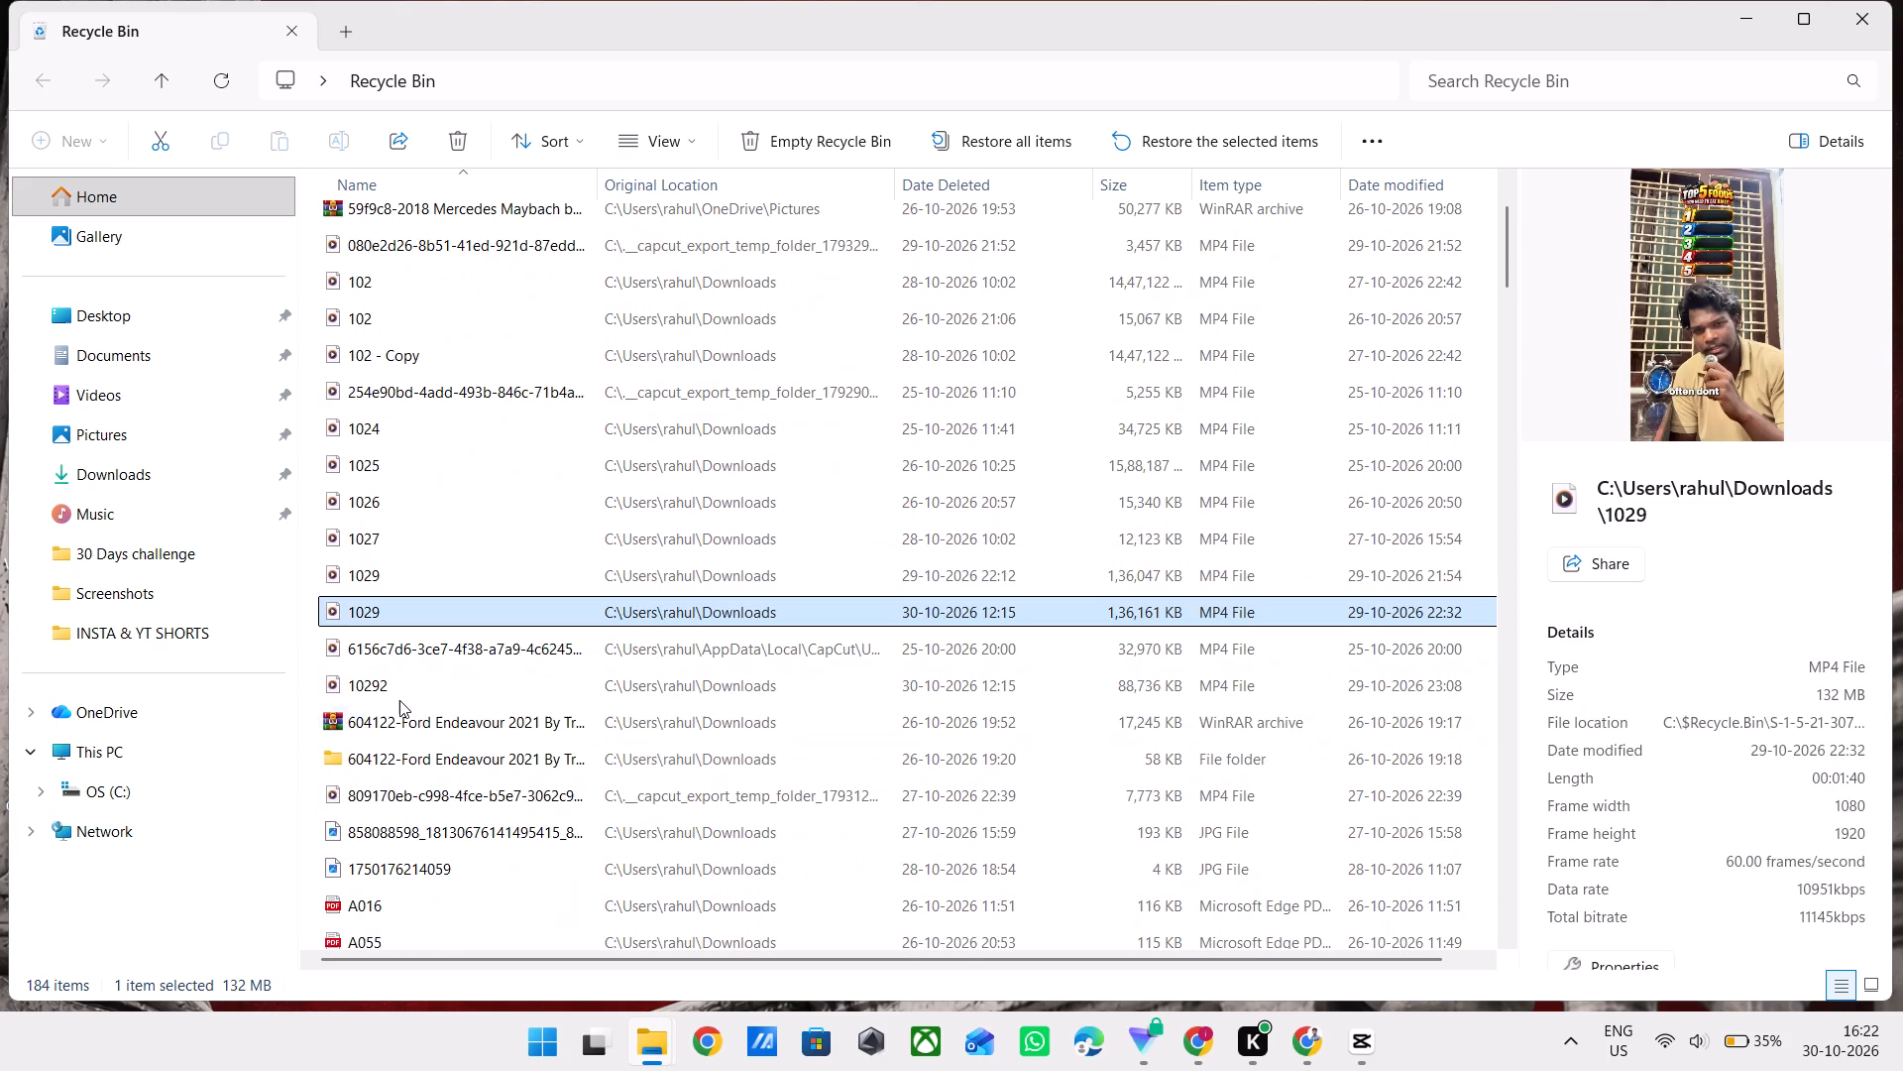
pyautogui.click(413, 672)
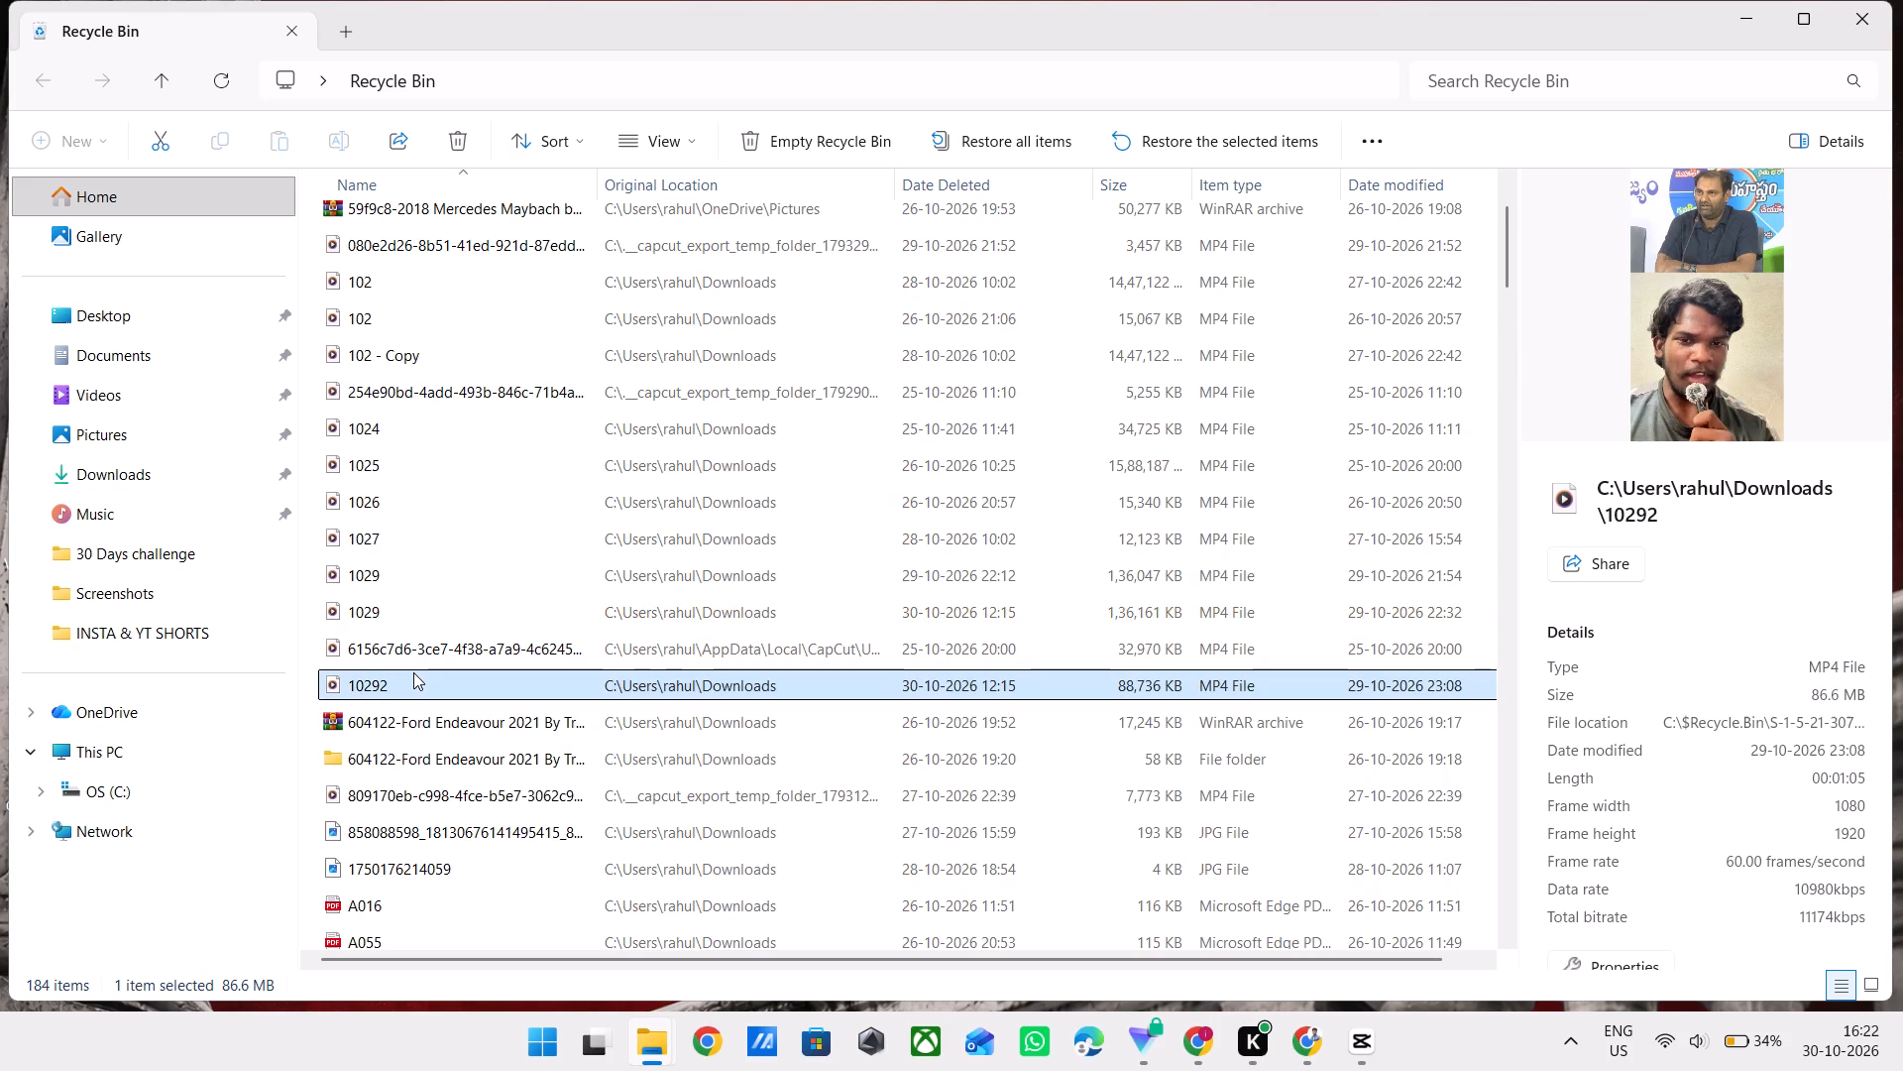
pyautogui.scroll(-1, 509, 743)
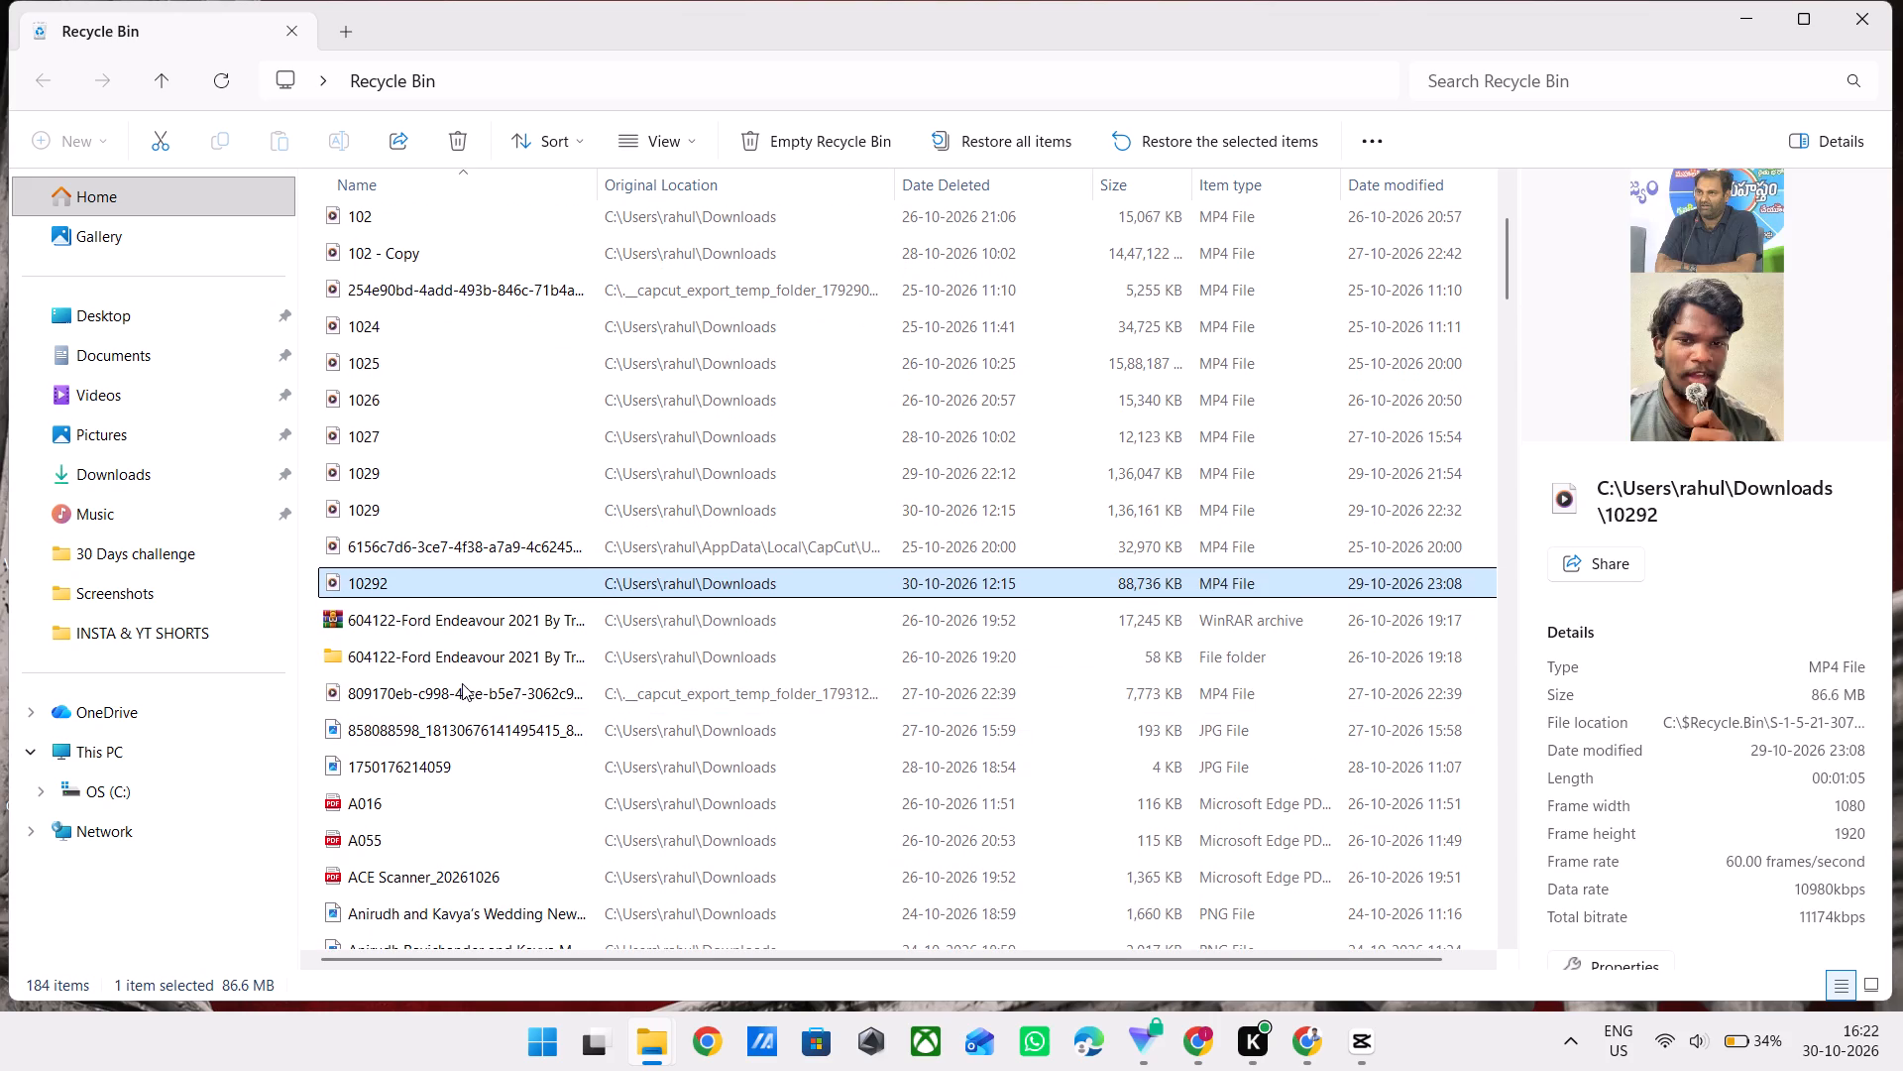
pyautogui.click(462, 683)
pyautogui.scroll(-3, 511, 765)
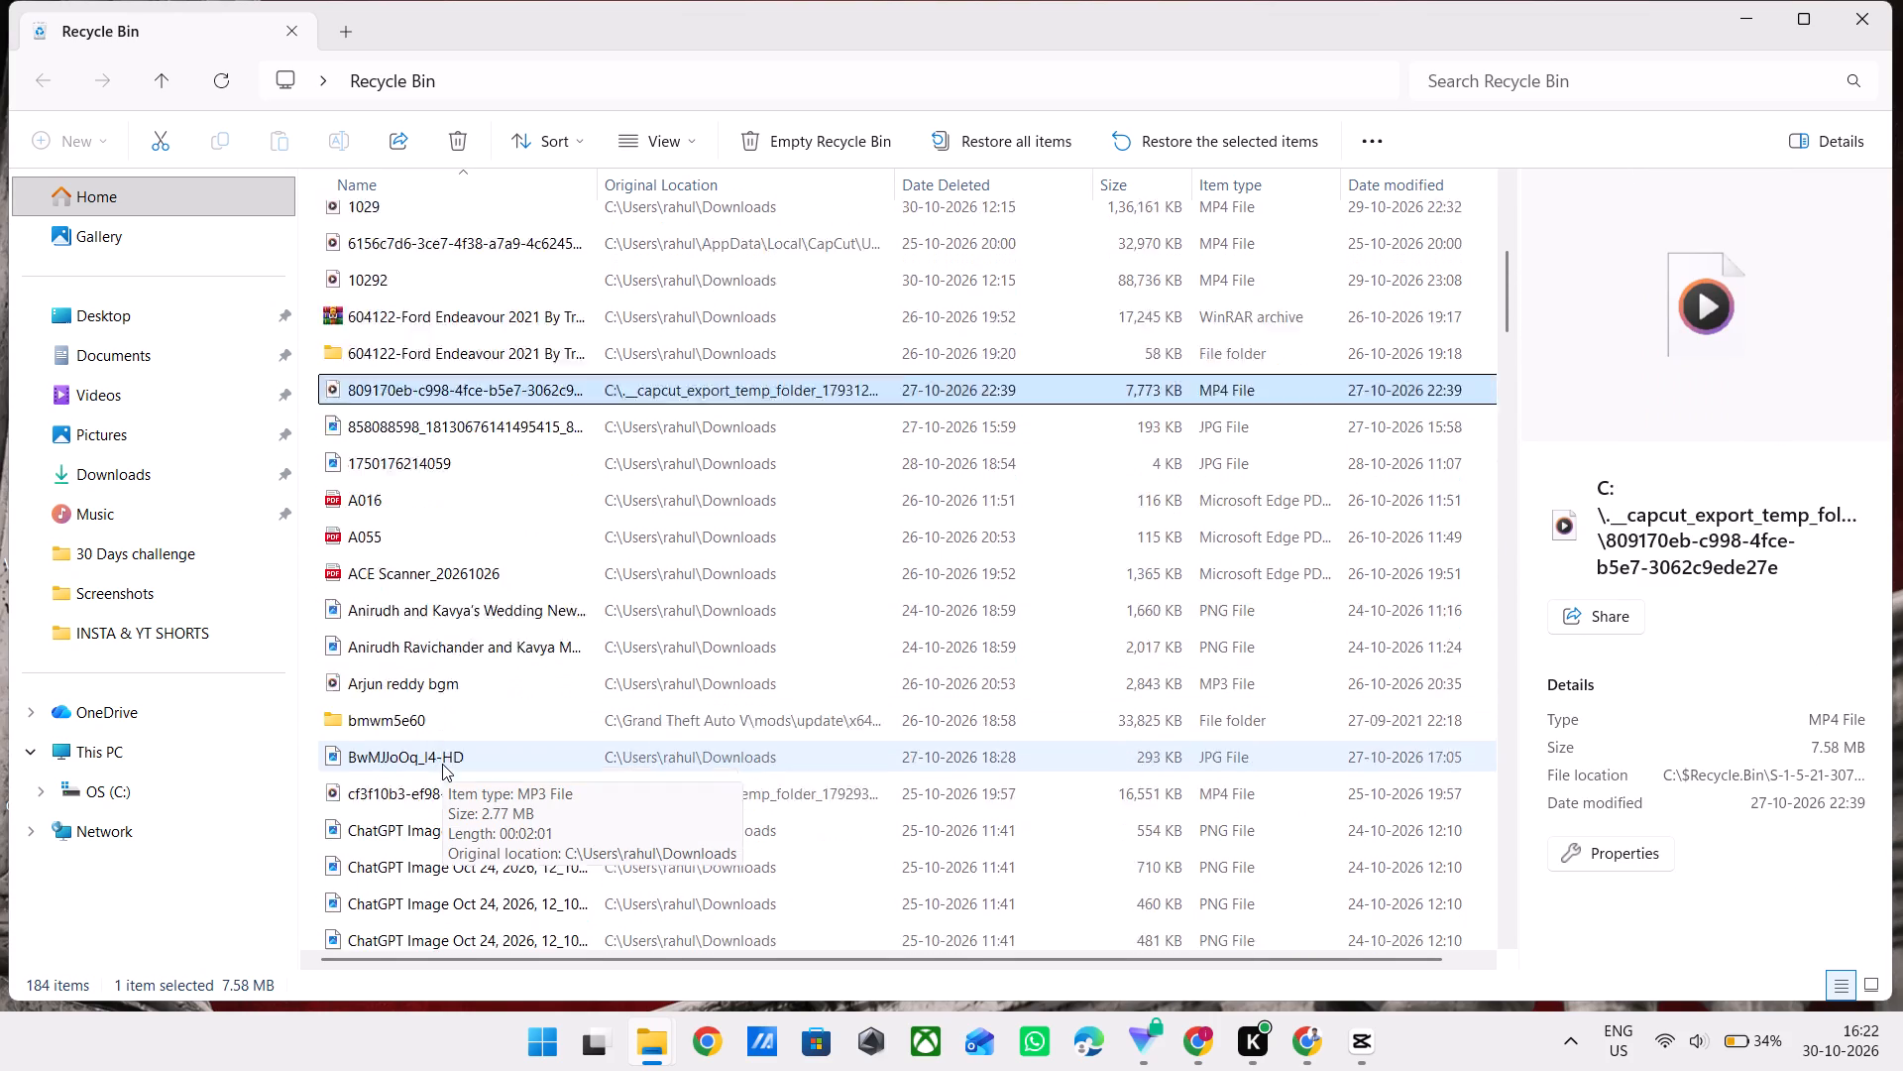
pyautogui.scroll(-2, 442, 764)
pyautogui.scroll(11, 442, 764)
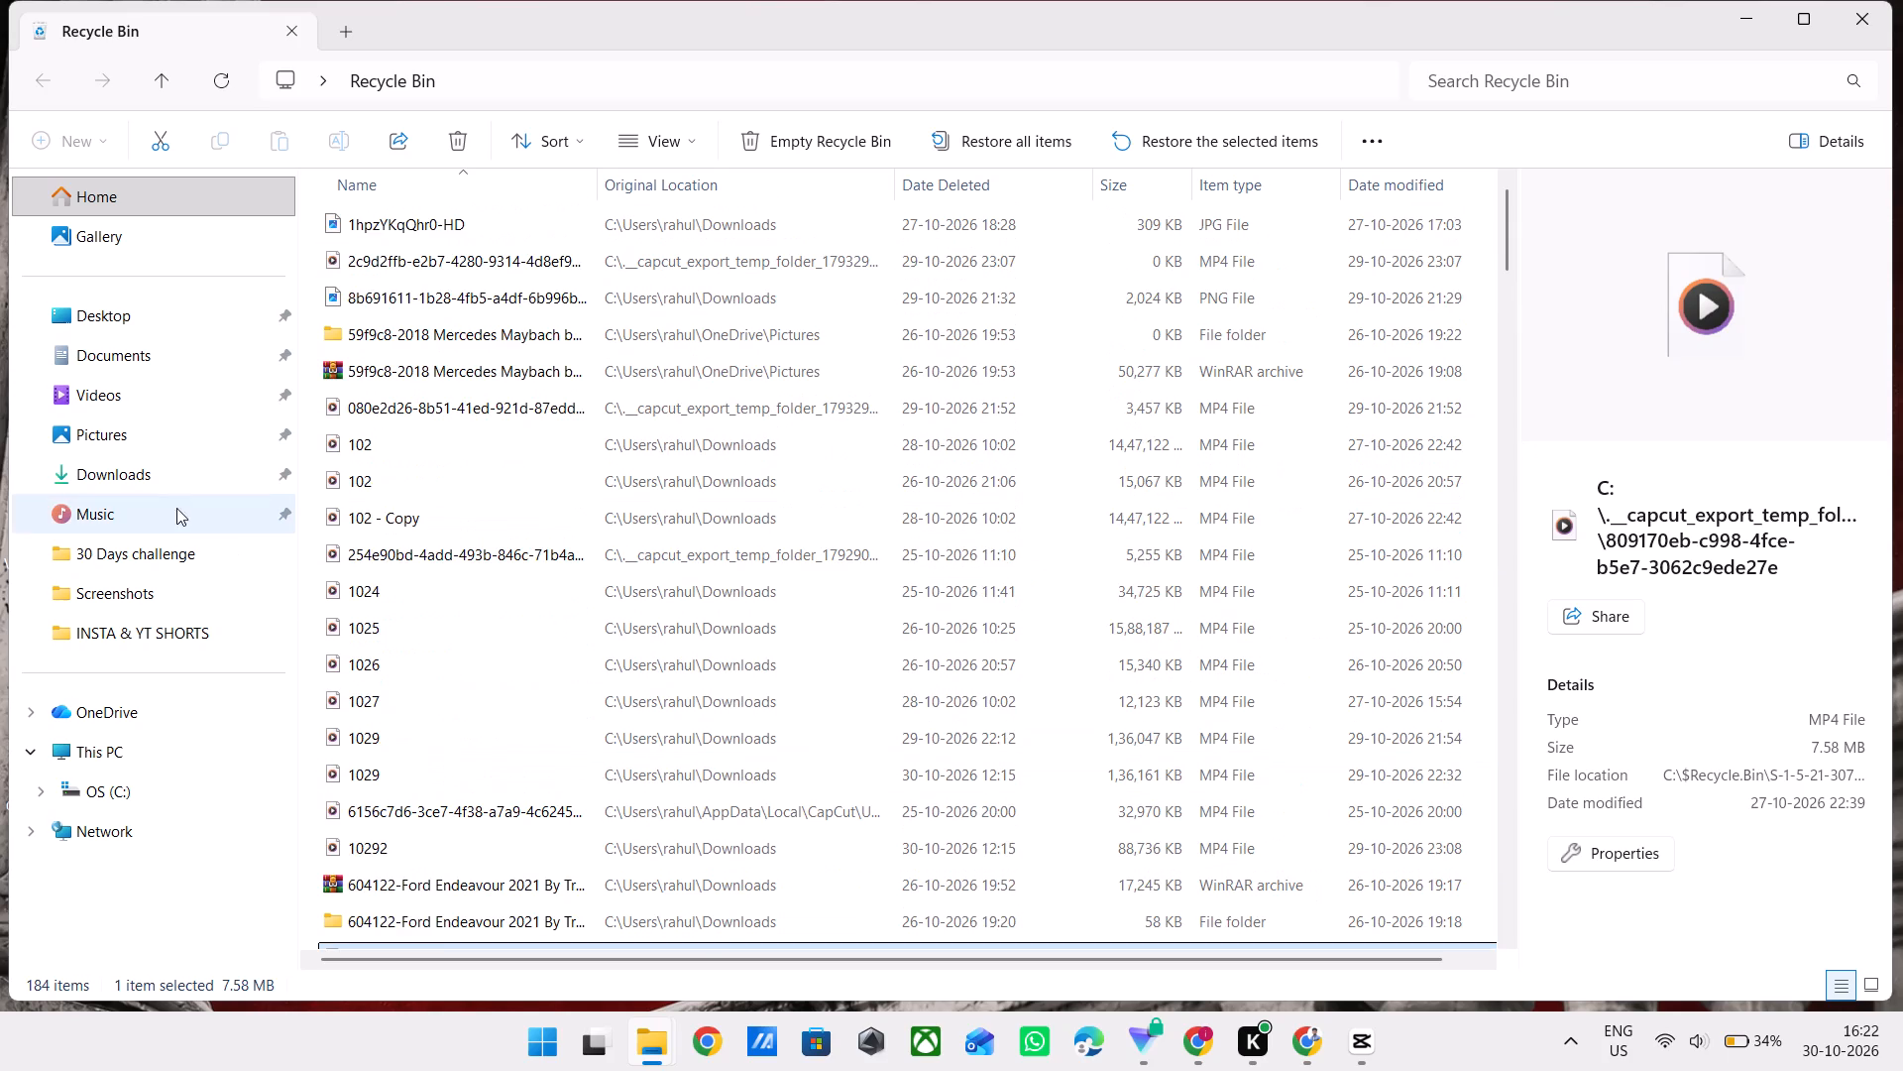
# Go back to the Downloads folder and look over today's files.
pyautogui.click(137, 475)
pyautogui.scroll(1, 499, 481)
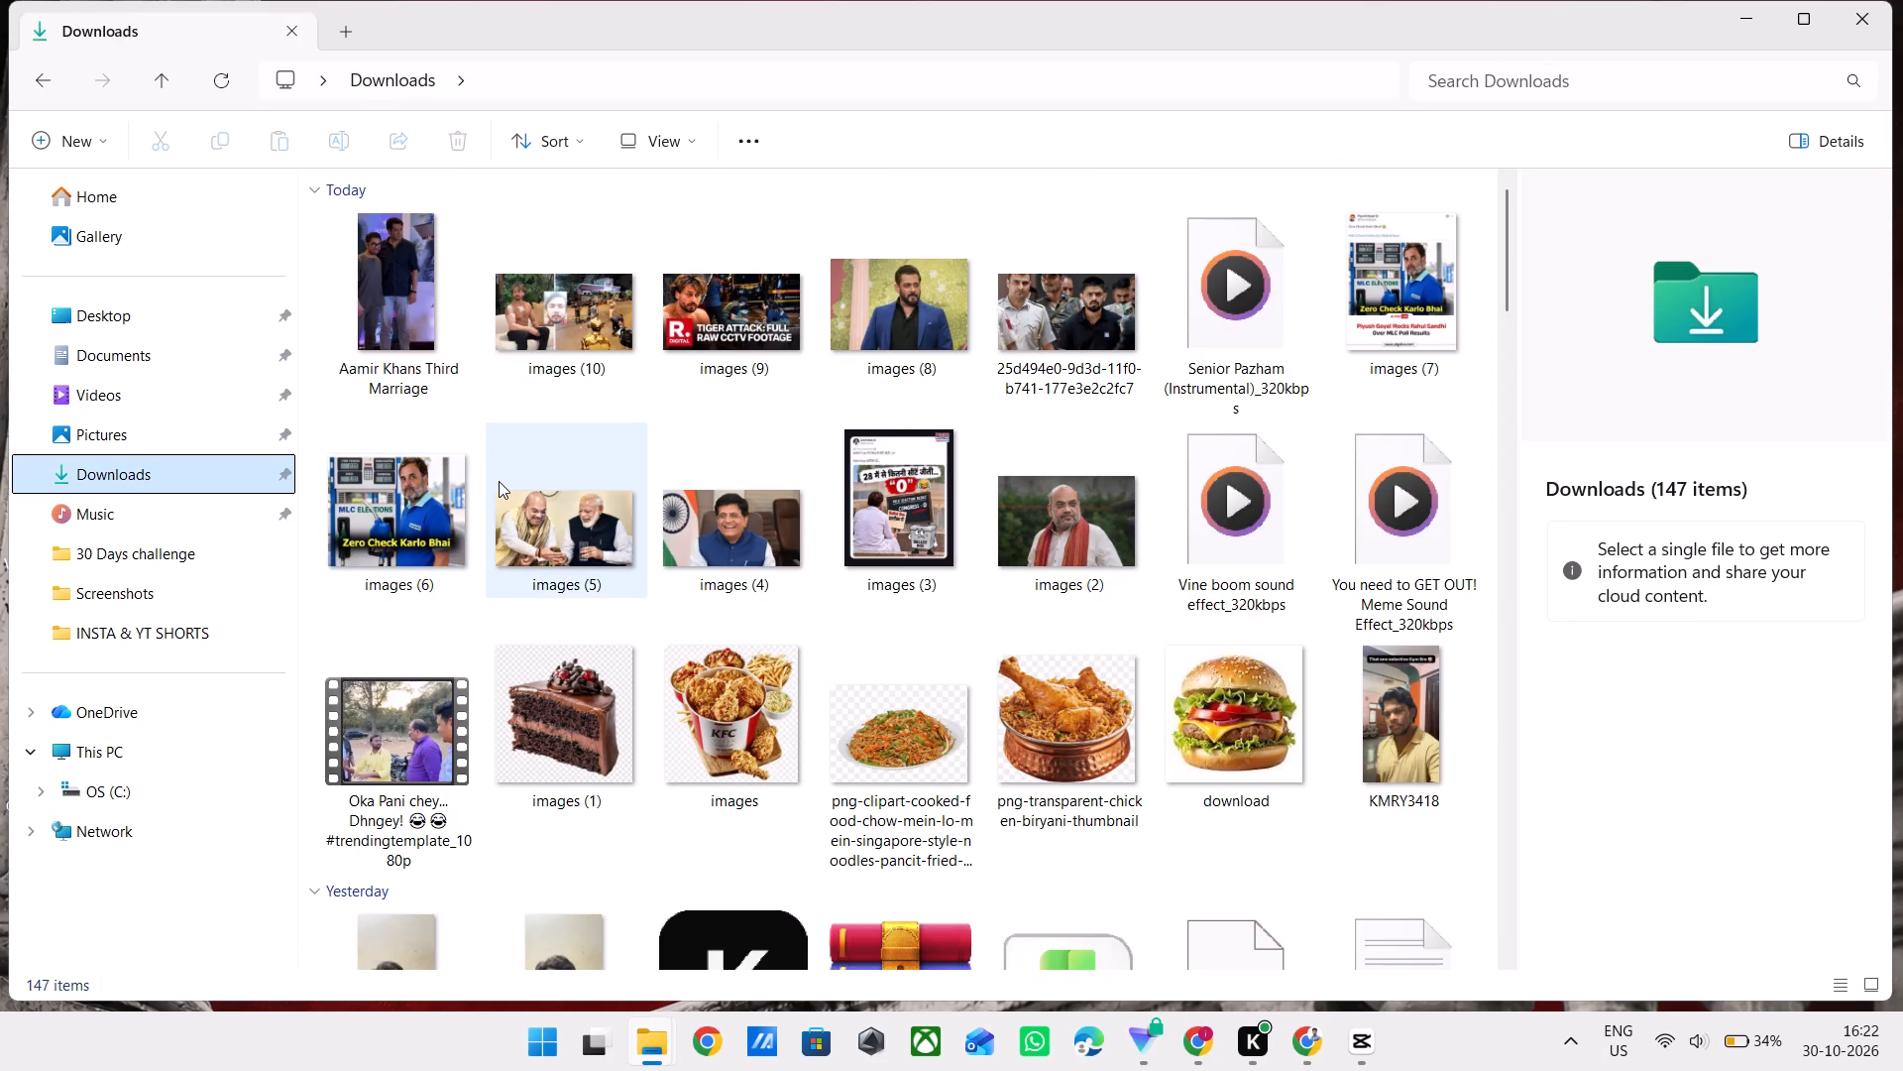
pyautogui.scroll(1, 499, 481)
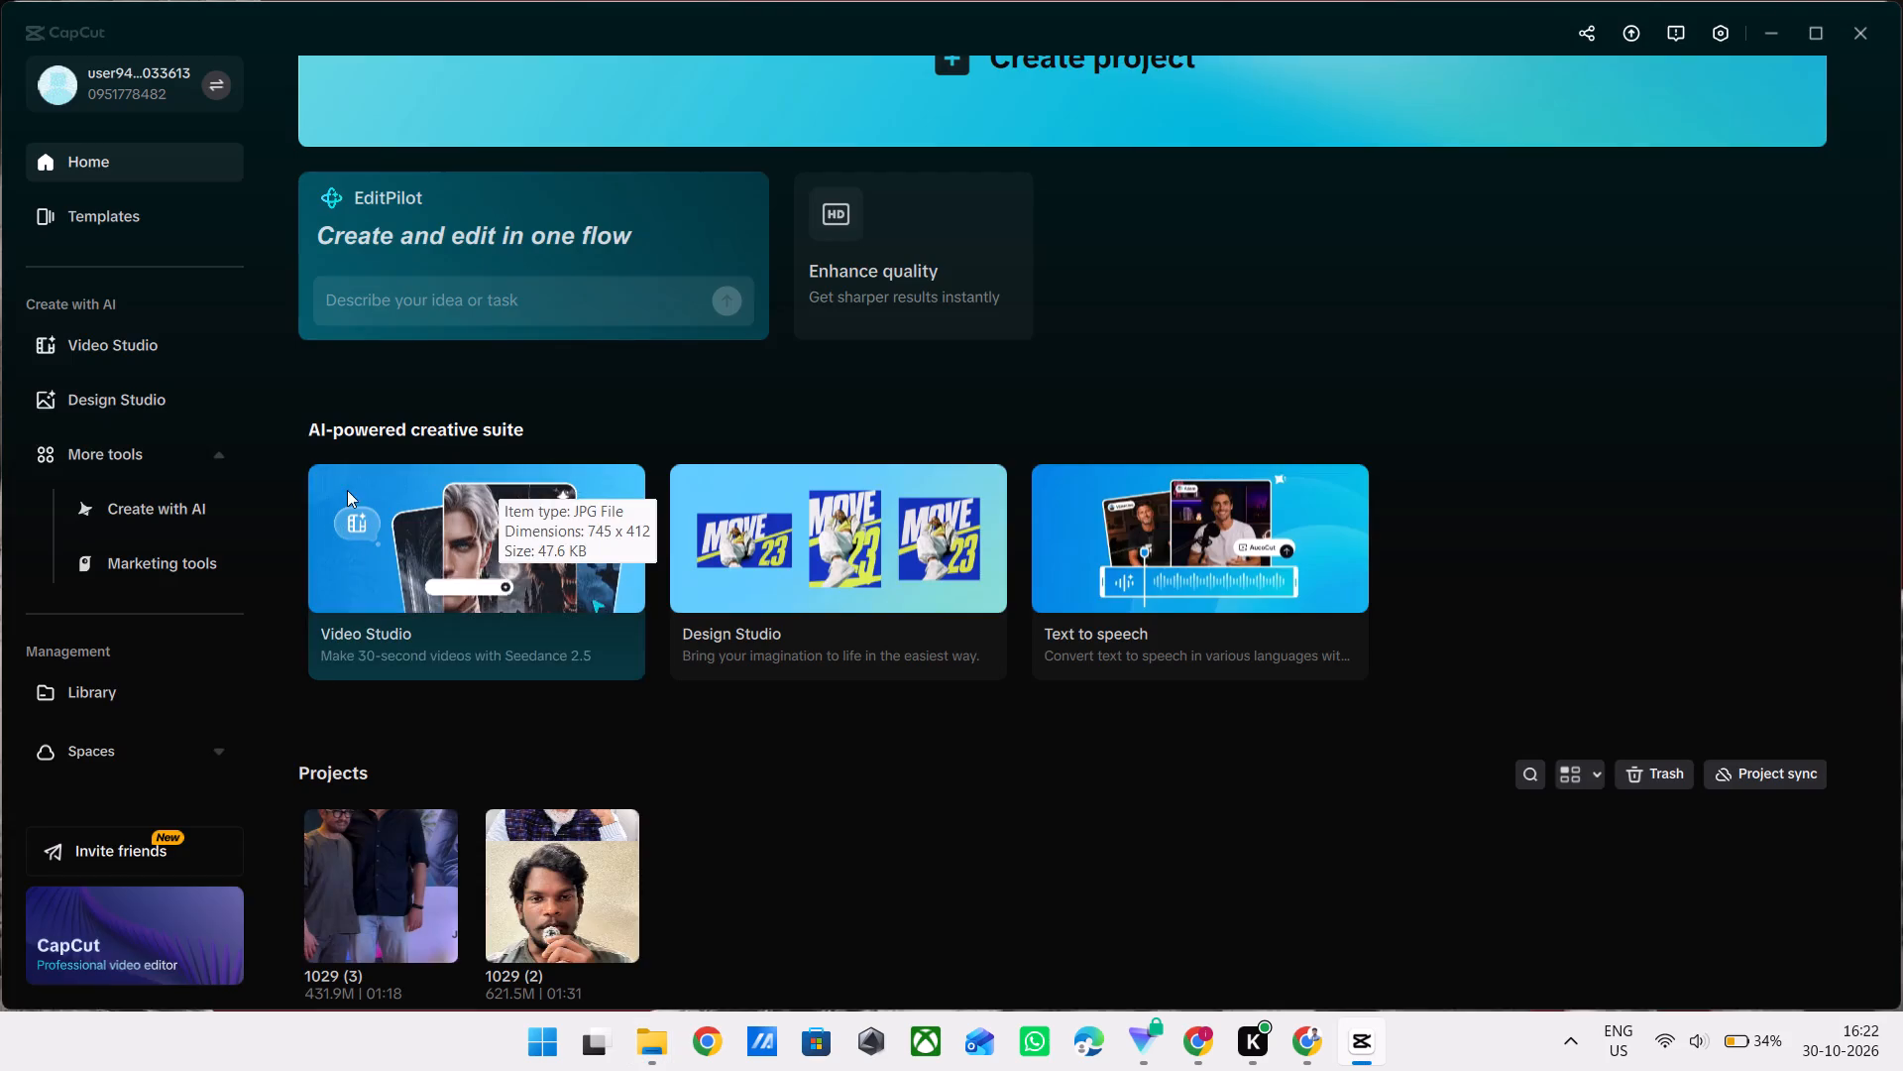
# Switch to CapCut and create a new project.
pyautogui.click(618, 110)
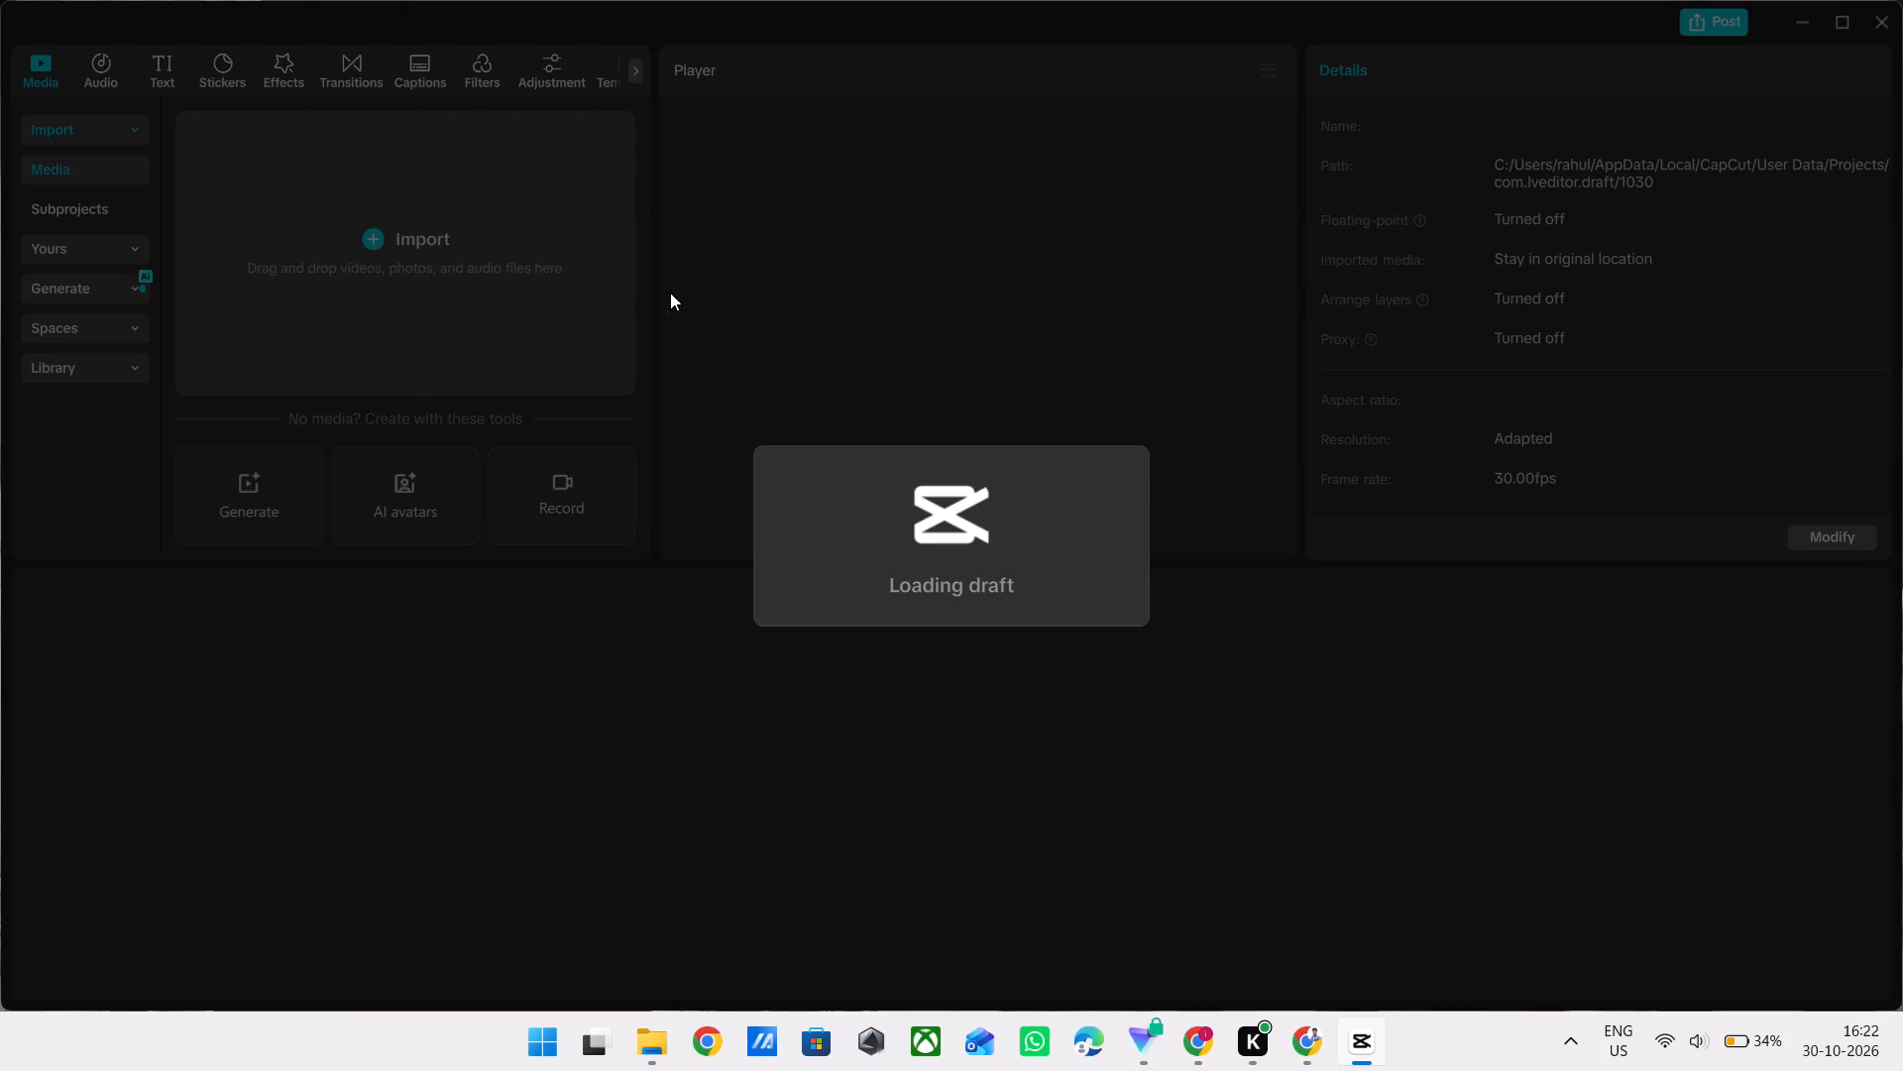
# Import the video KMRY3418 from the device's Downloads folder into the project's media.
pyautogui.click(400, 303)
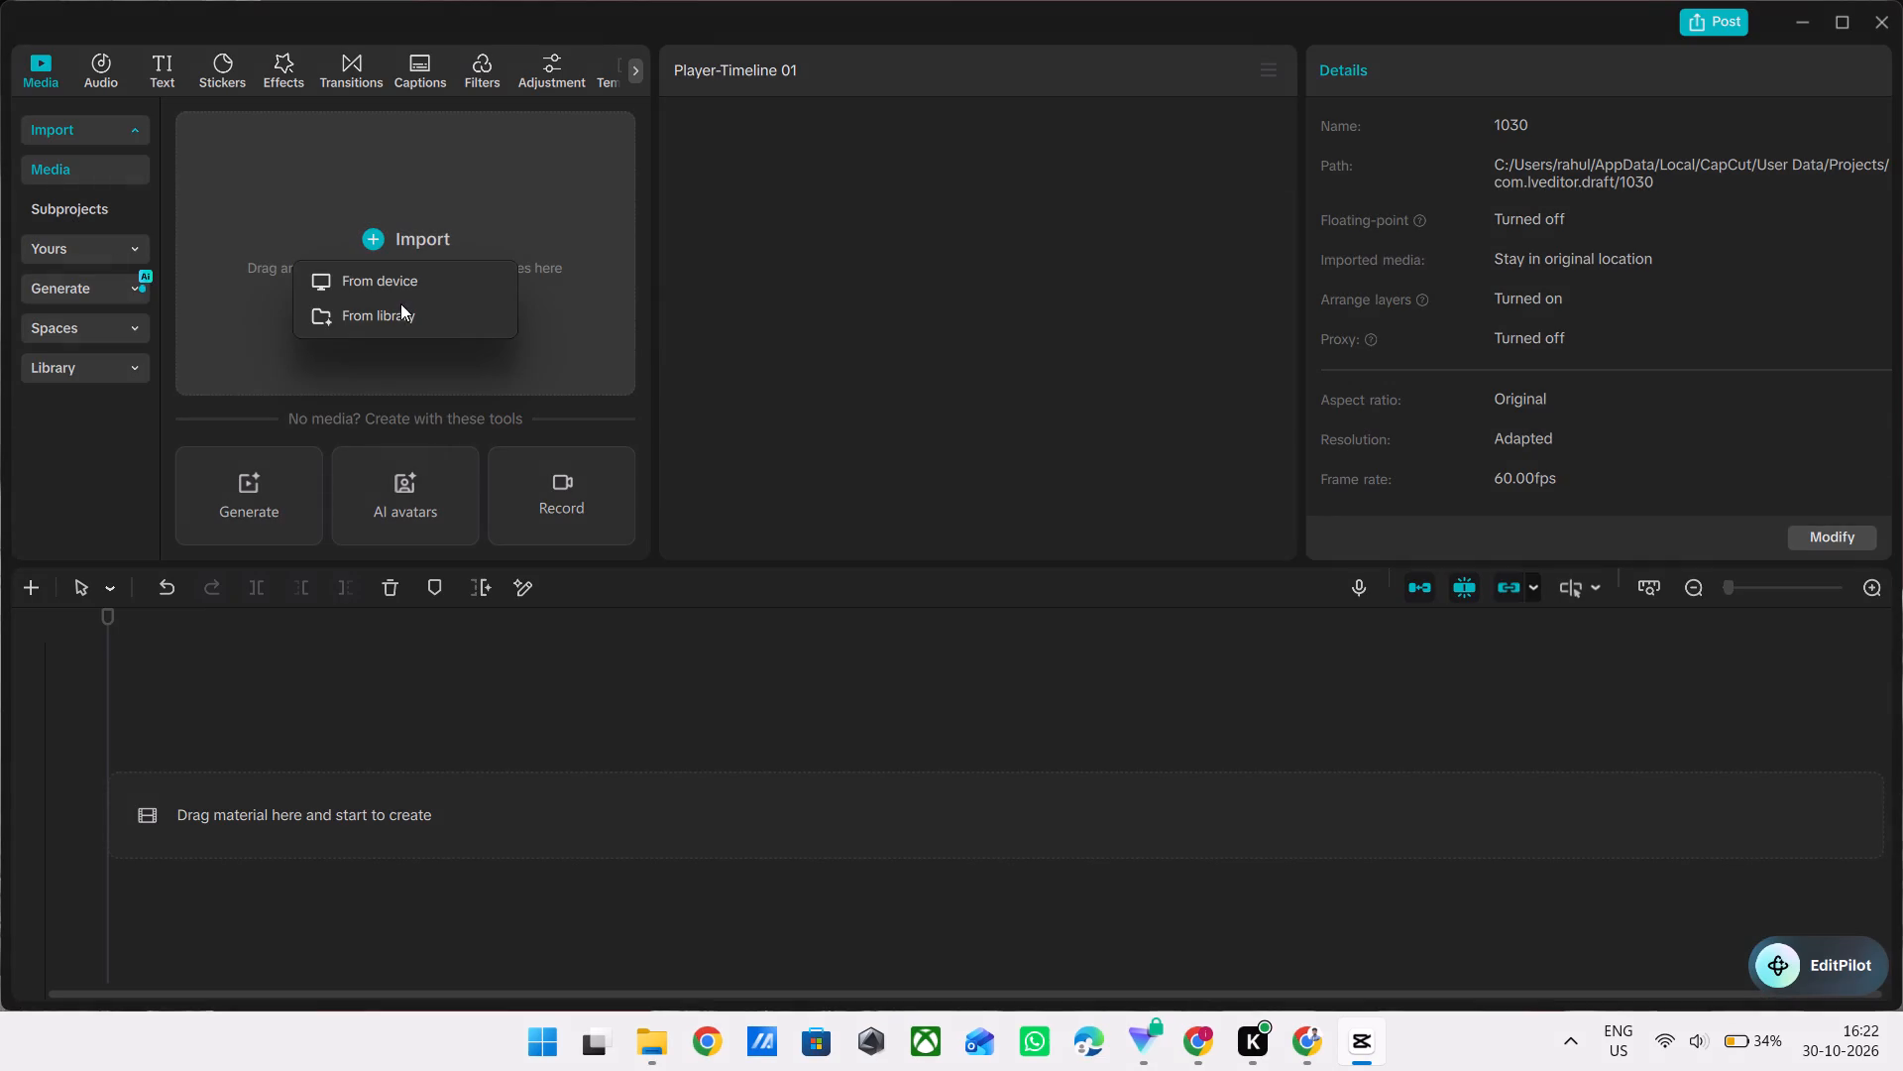
pyautogui.click(415, 275)
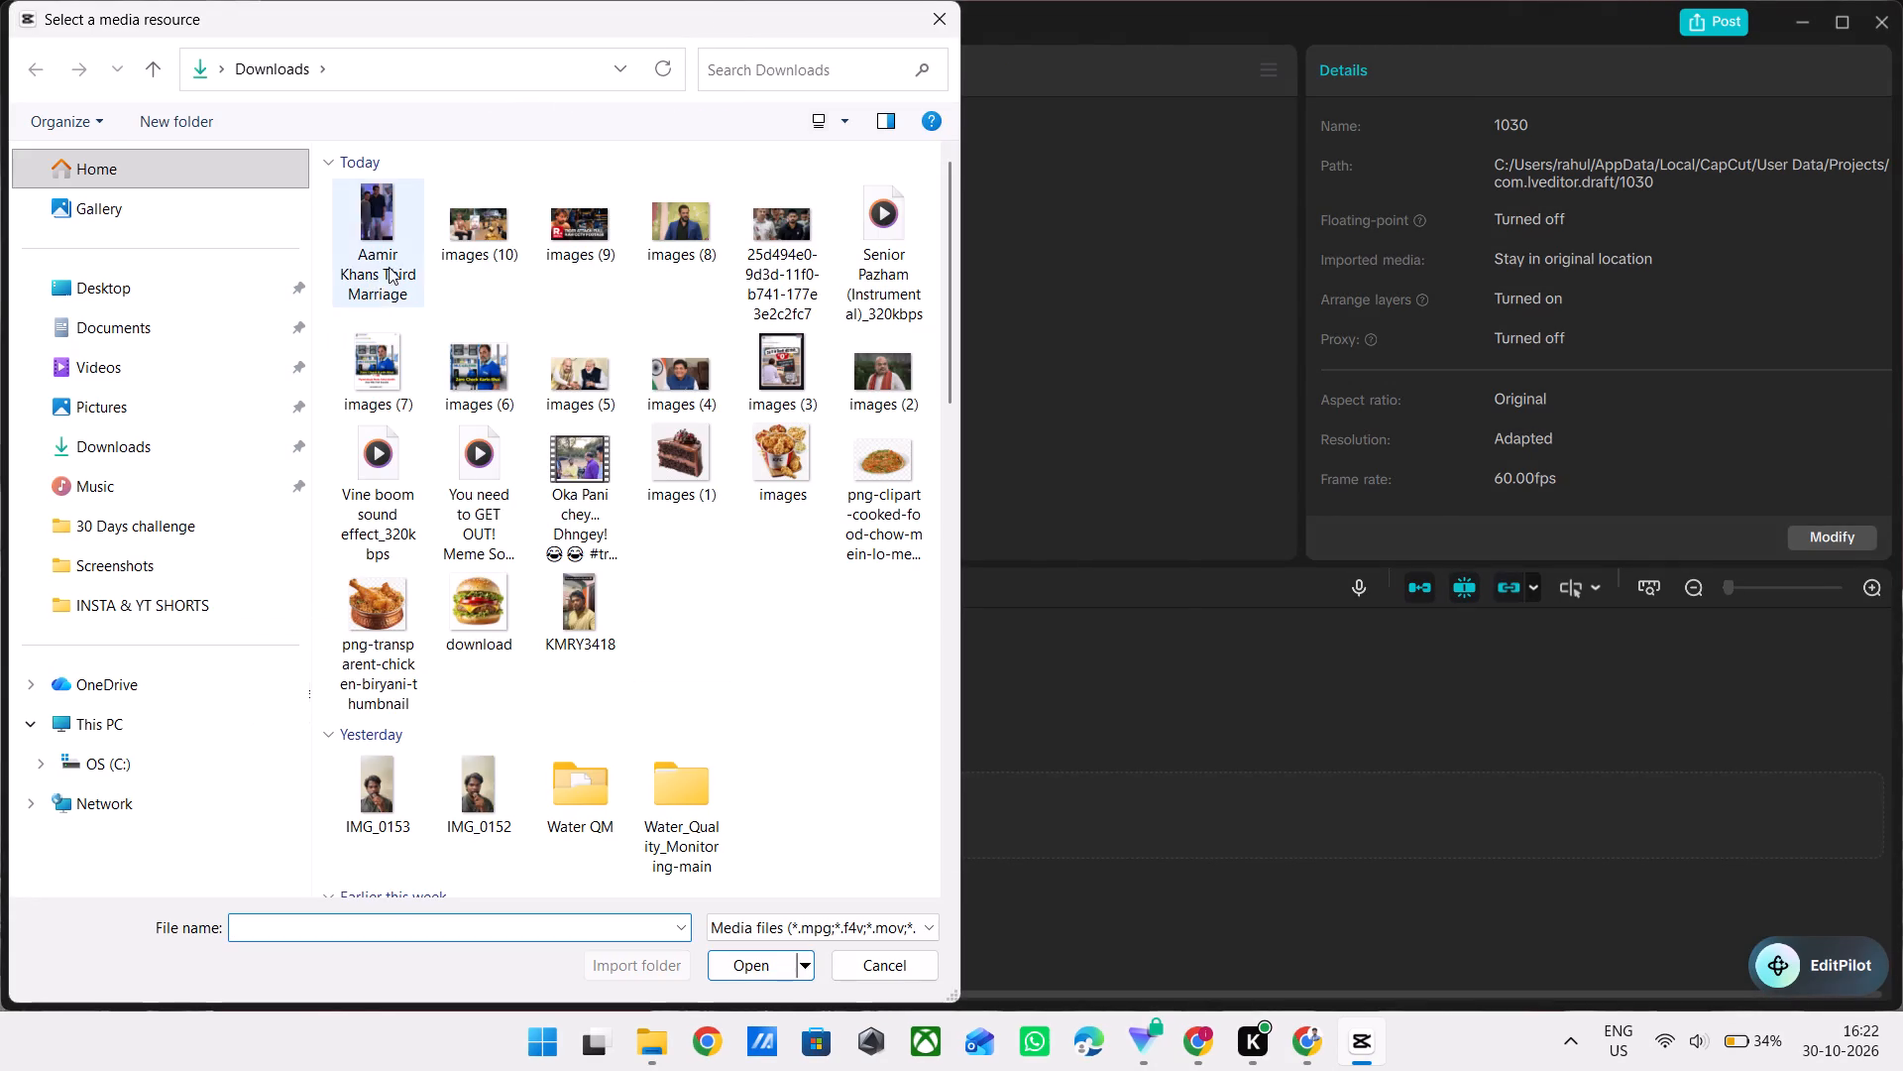
pyautogui.click(577, 586)
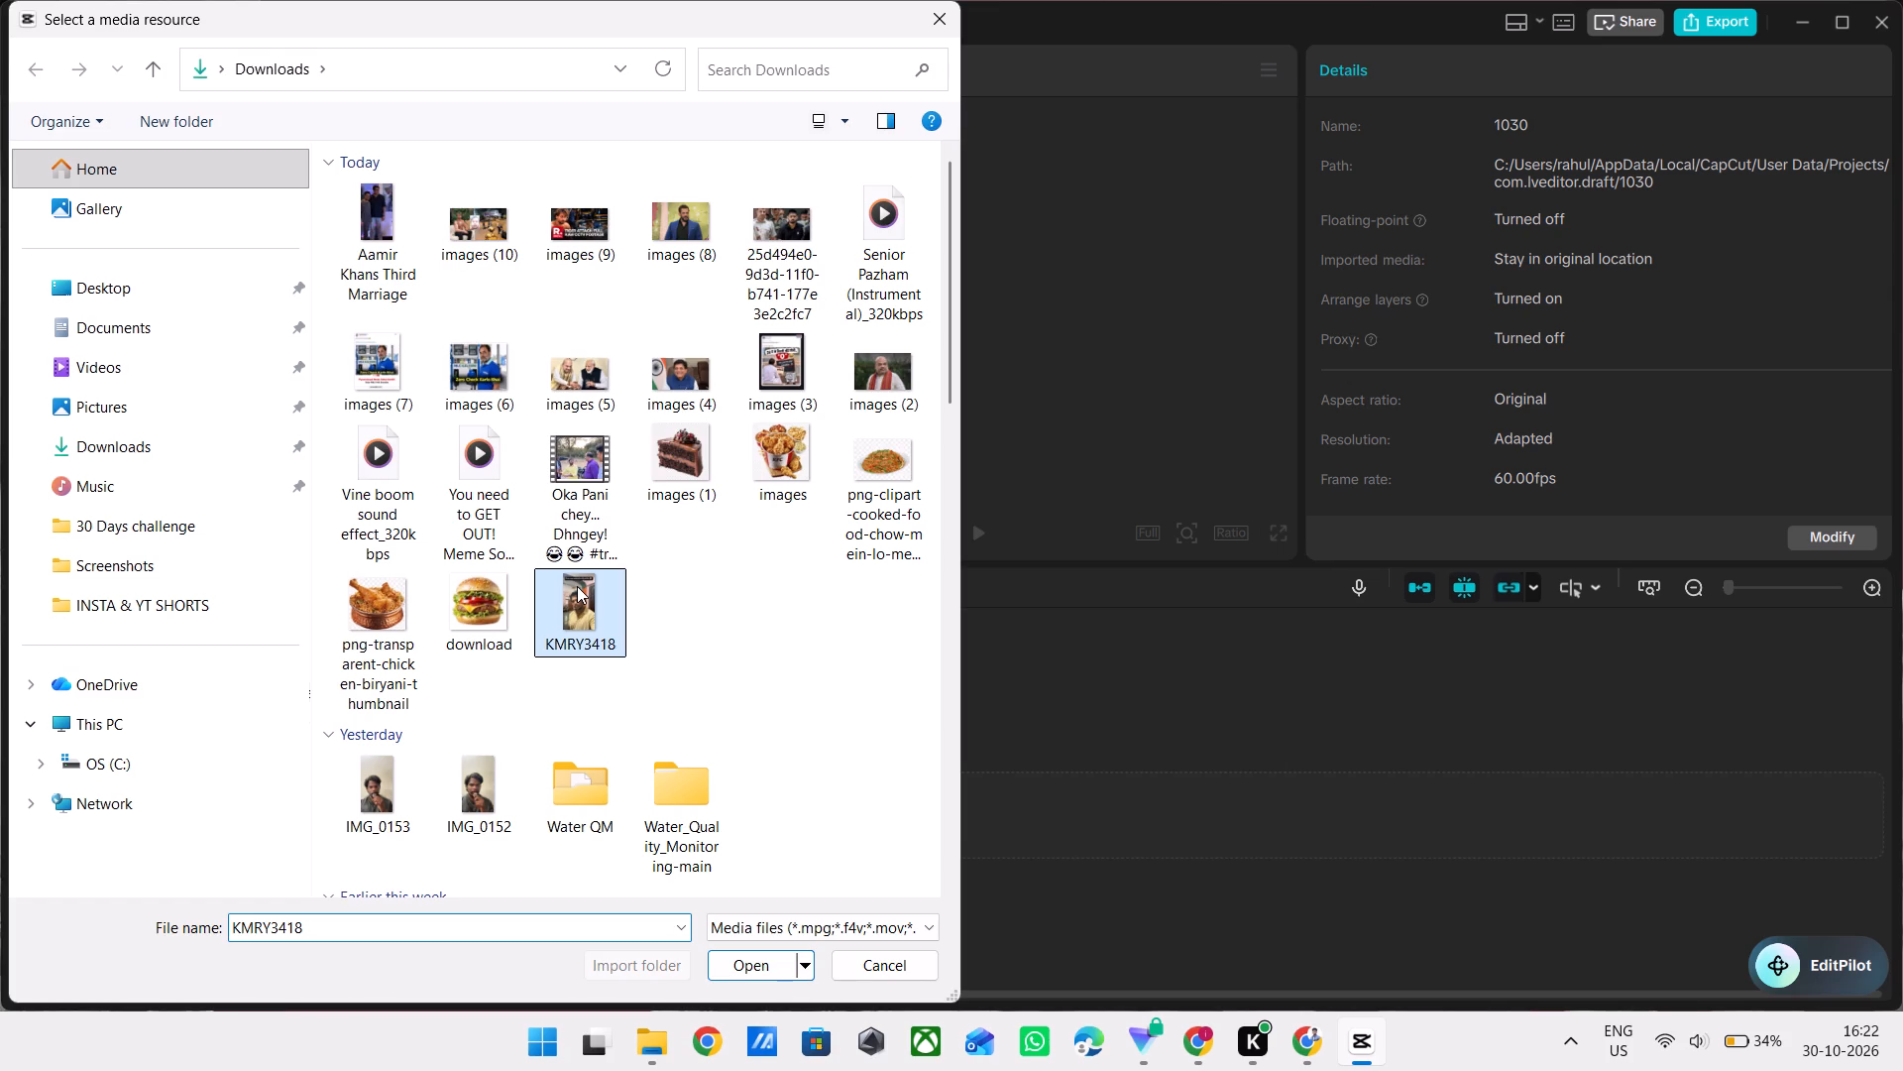
pyautogui.press('Return')
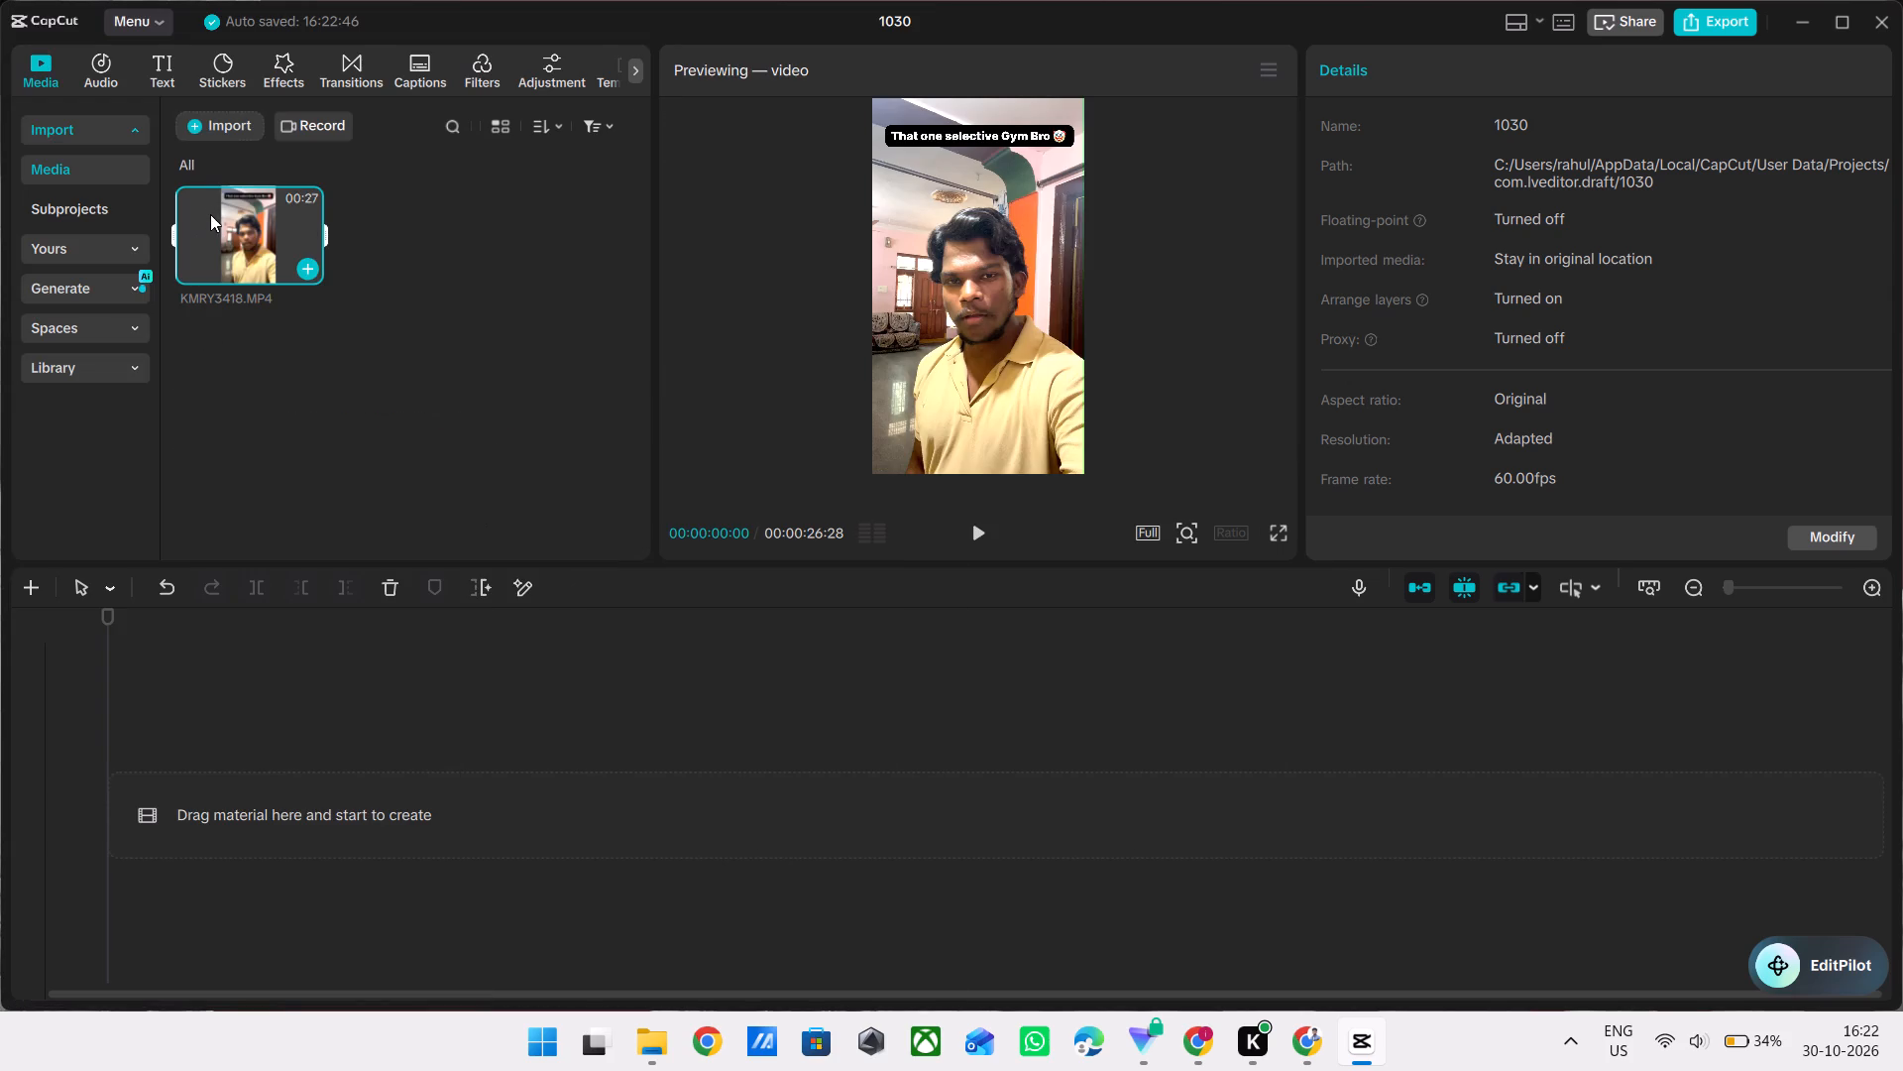
# Place the KMRY3418 video at the start of the empty timeline, accepting the SDR color space.
pyautogui.moveTo(204, 222); pyautogui.dragTo(201, 739)
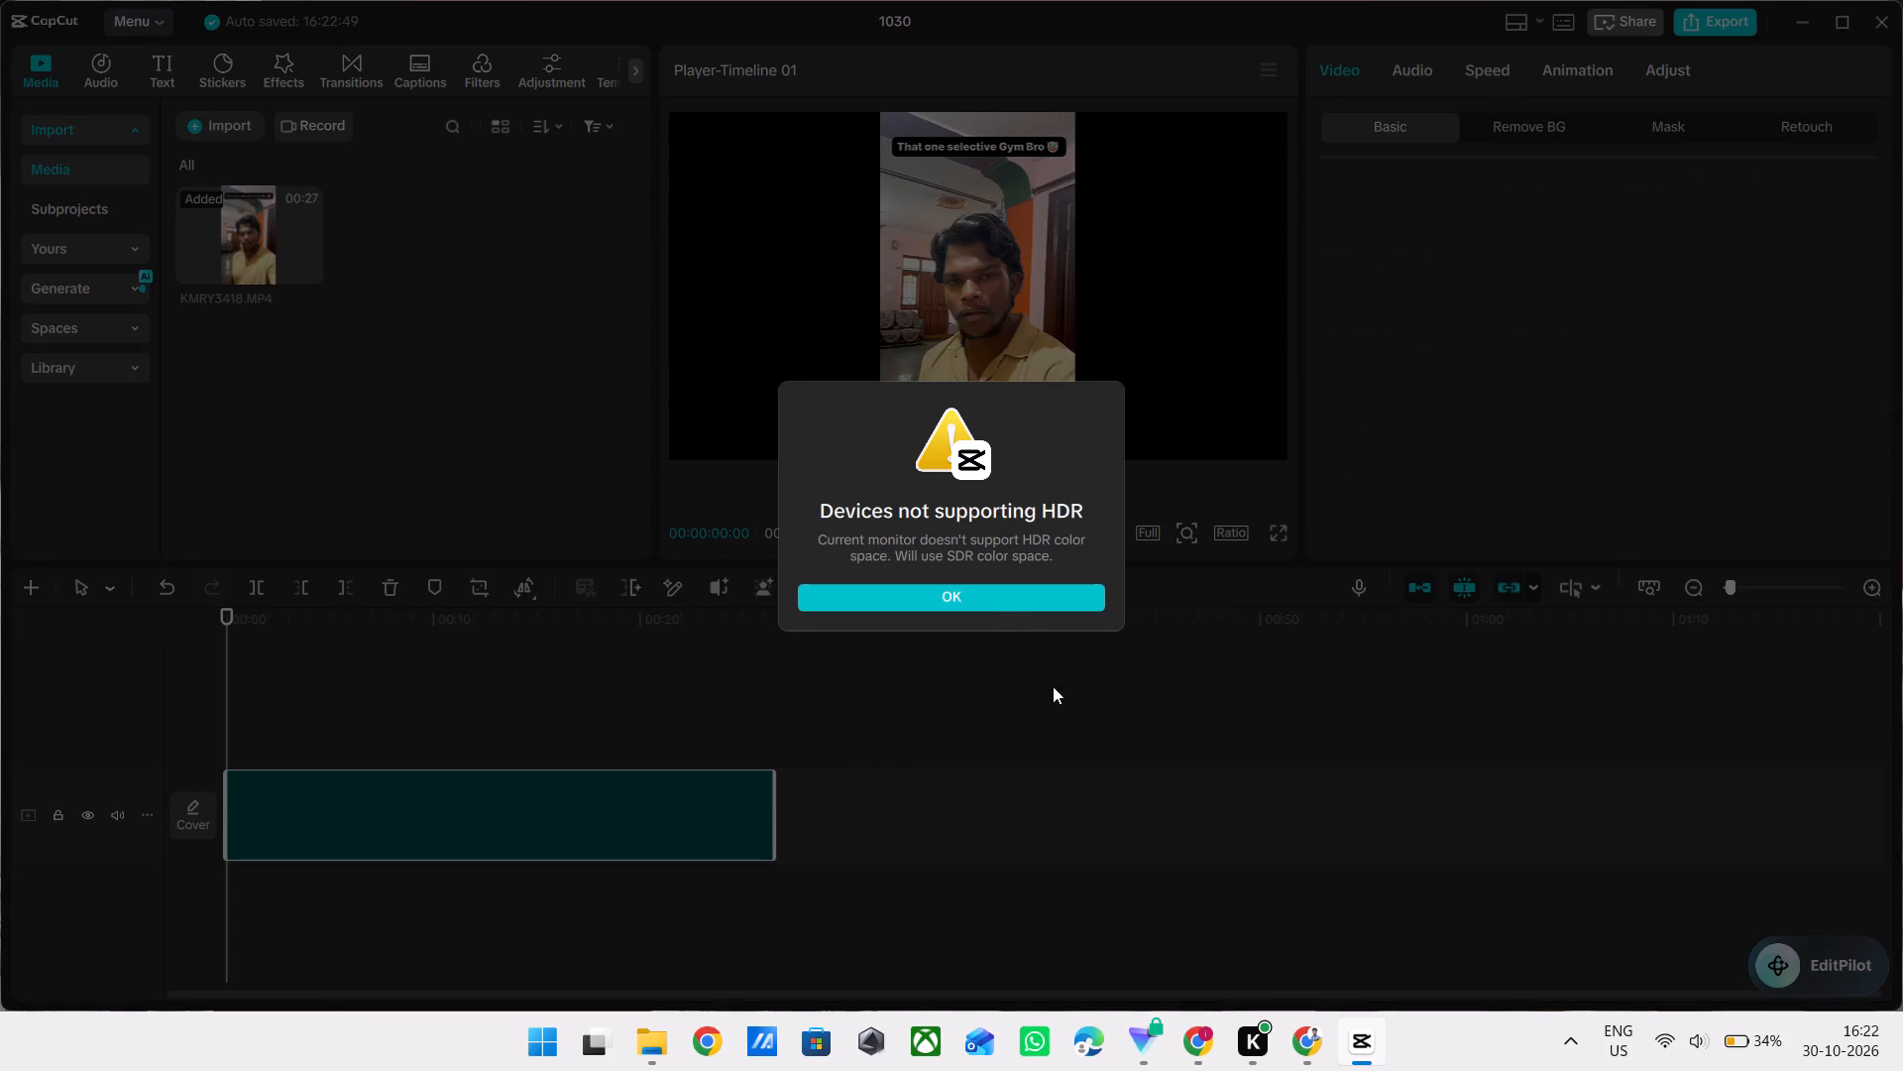
pyautogui.click(995, 611)
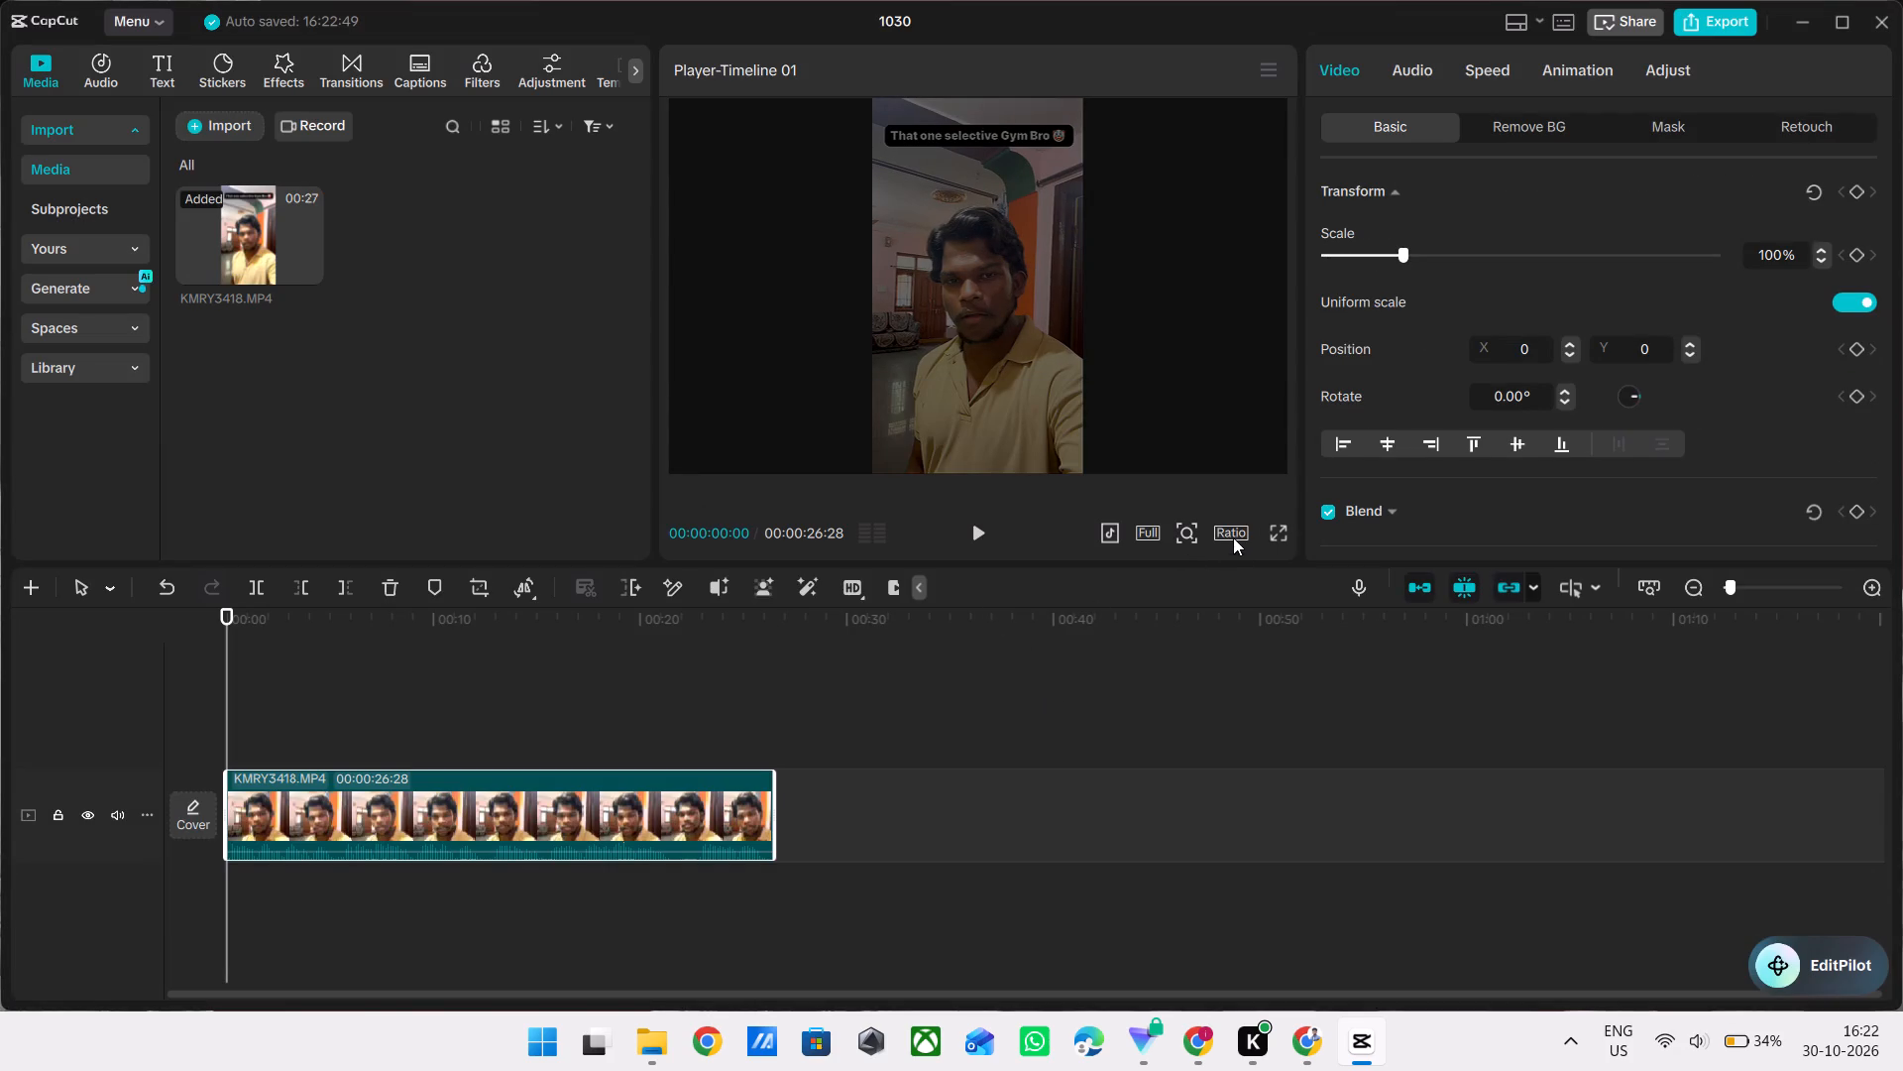
# Set the project's aspect ratio to 9:16.
pyautogui.click(1231, 534)
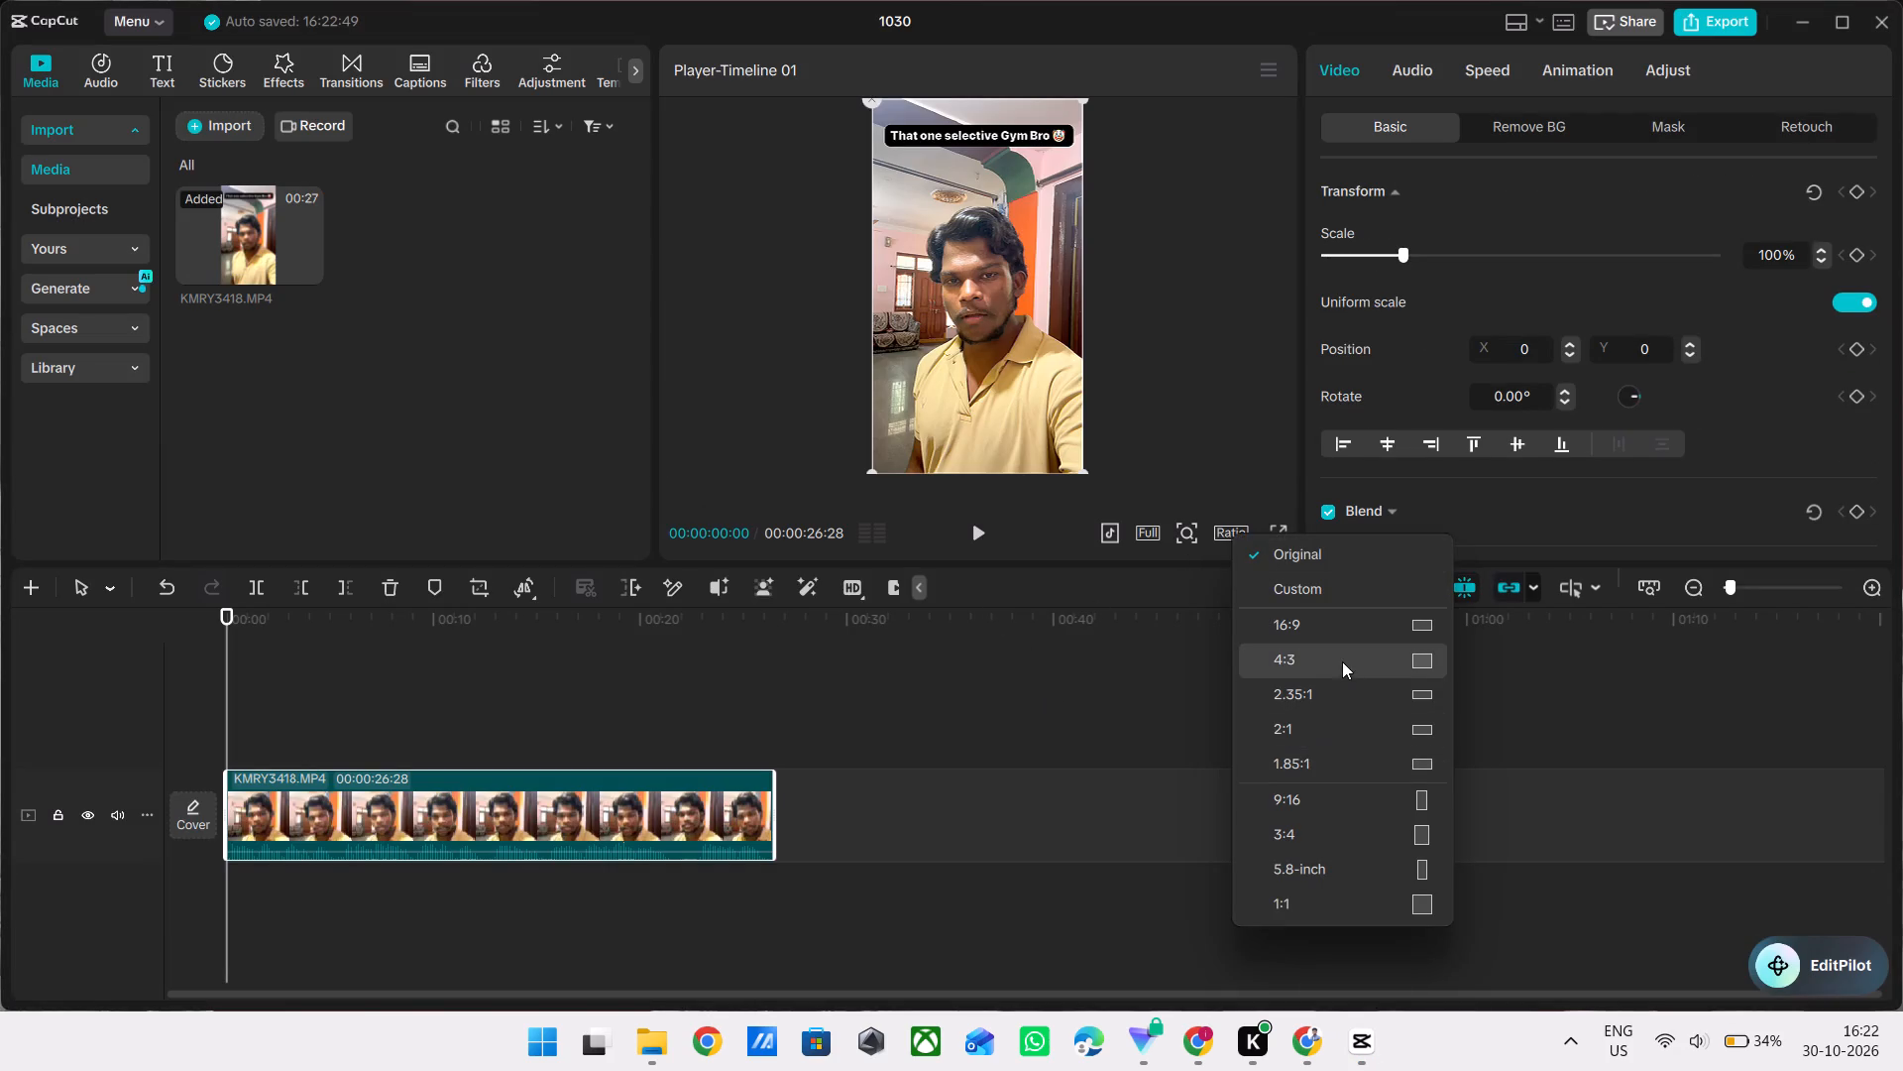
pyautogui.click(1304, 817)
# Play through the KMRY3418 clip to find the cut point and trim away everything after 00:00:12:48.
pyautogui.press('space')
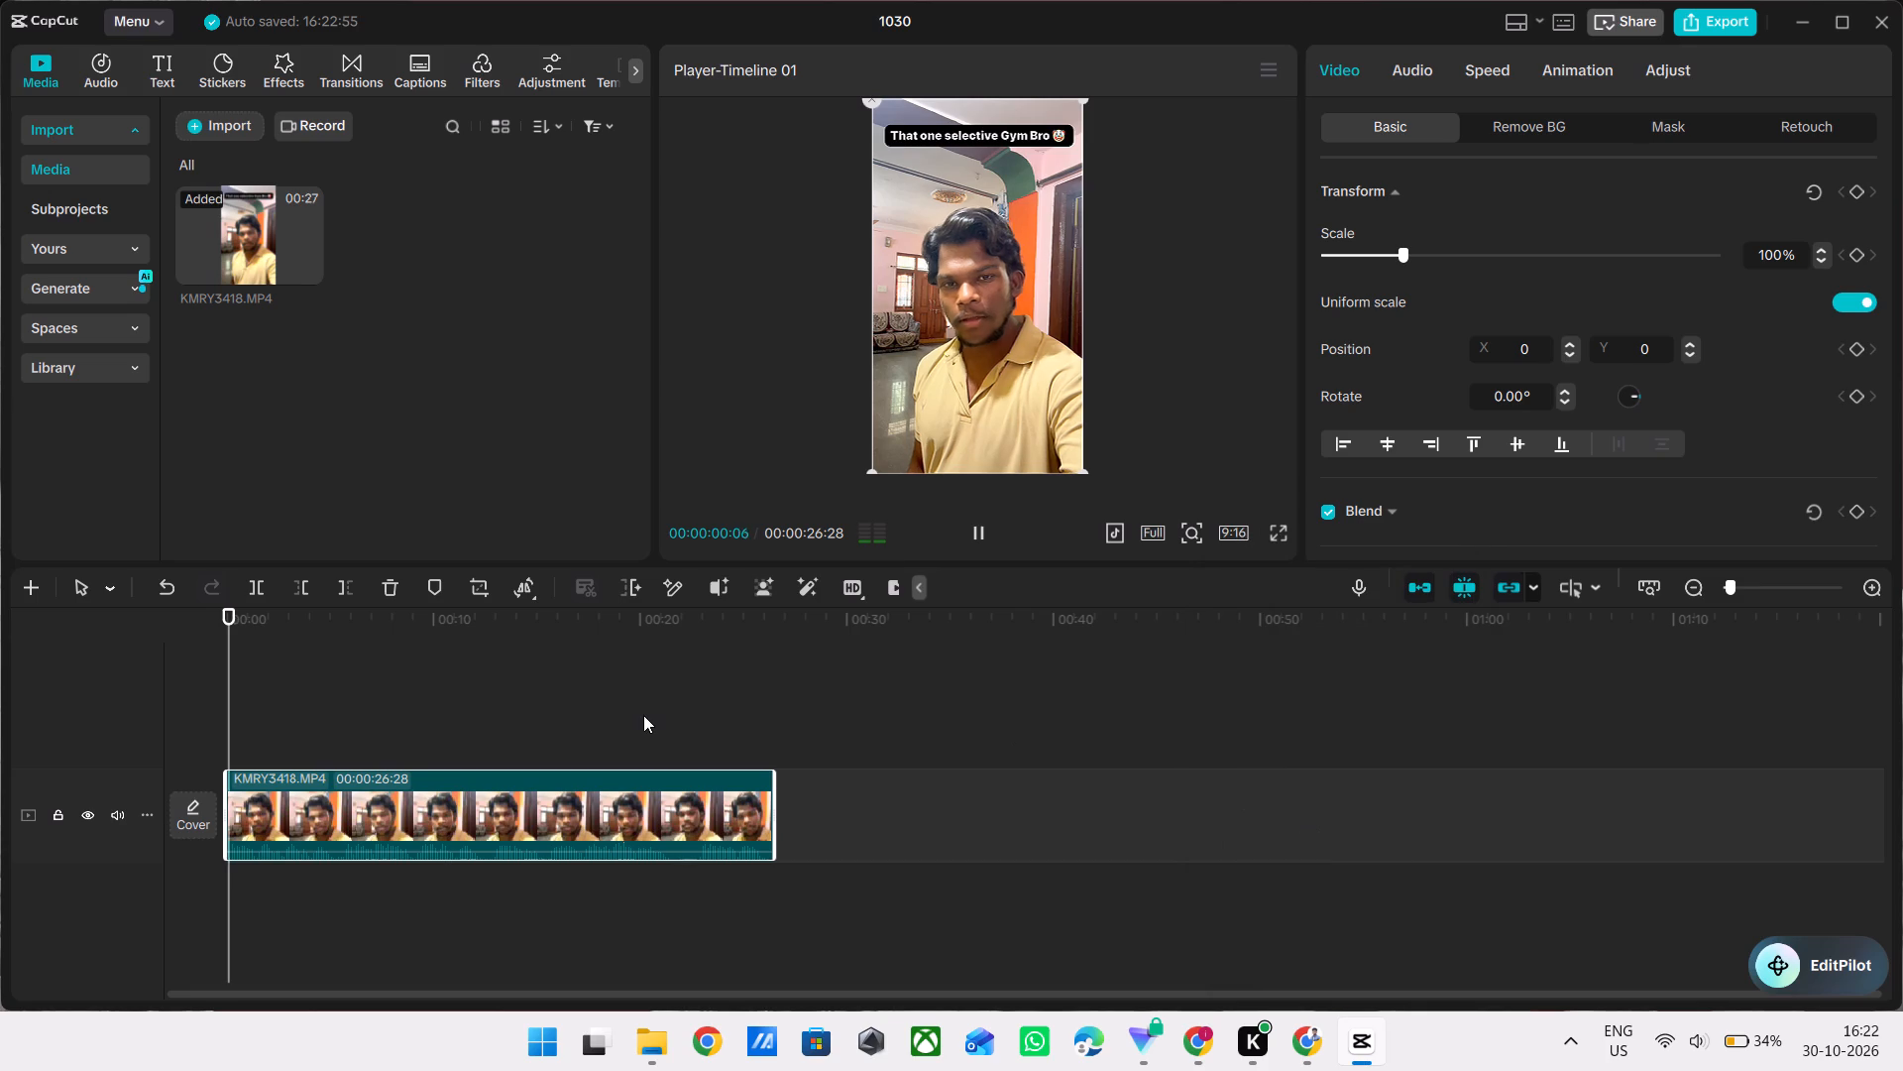
pyautogui.click(708, 680)
pyautogui.moveTo(708, 680); pyautogui.dragTo(504, 668)
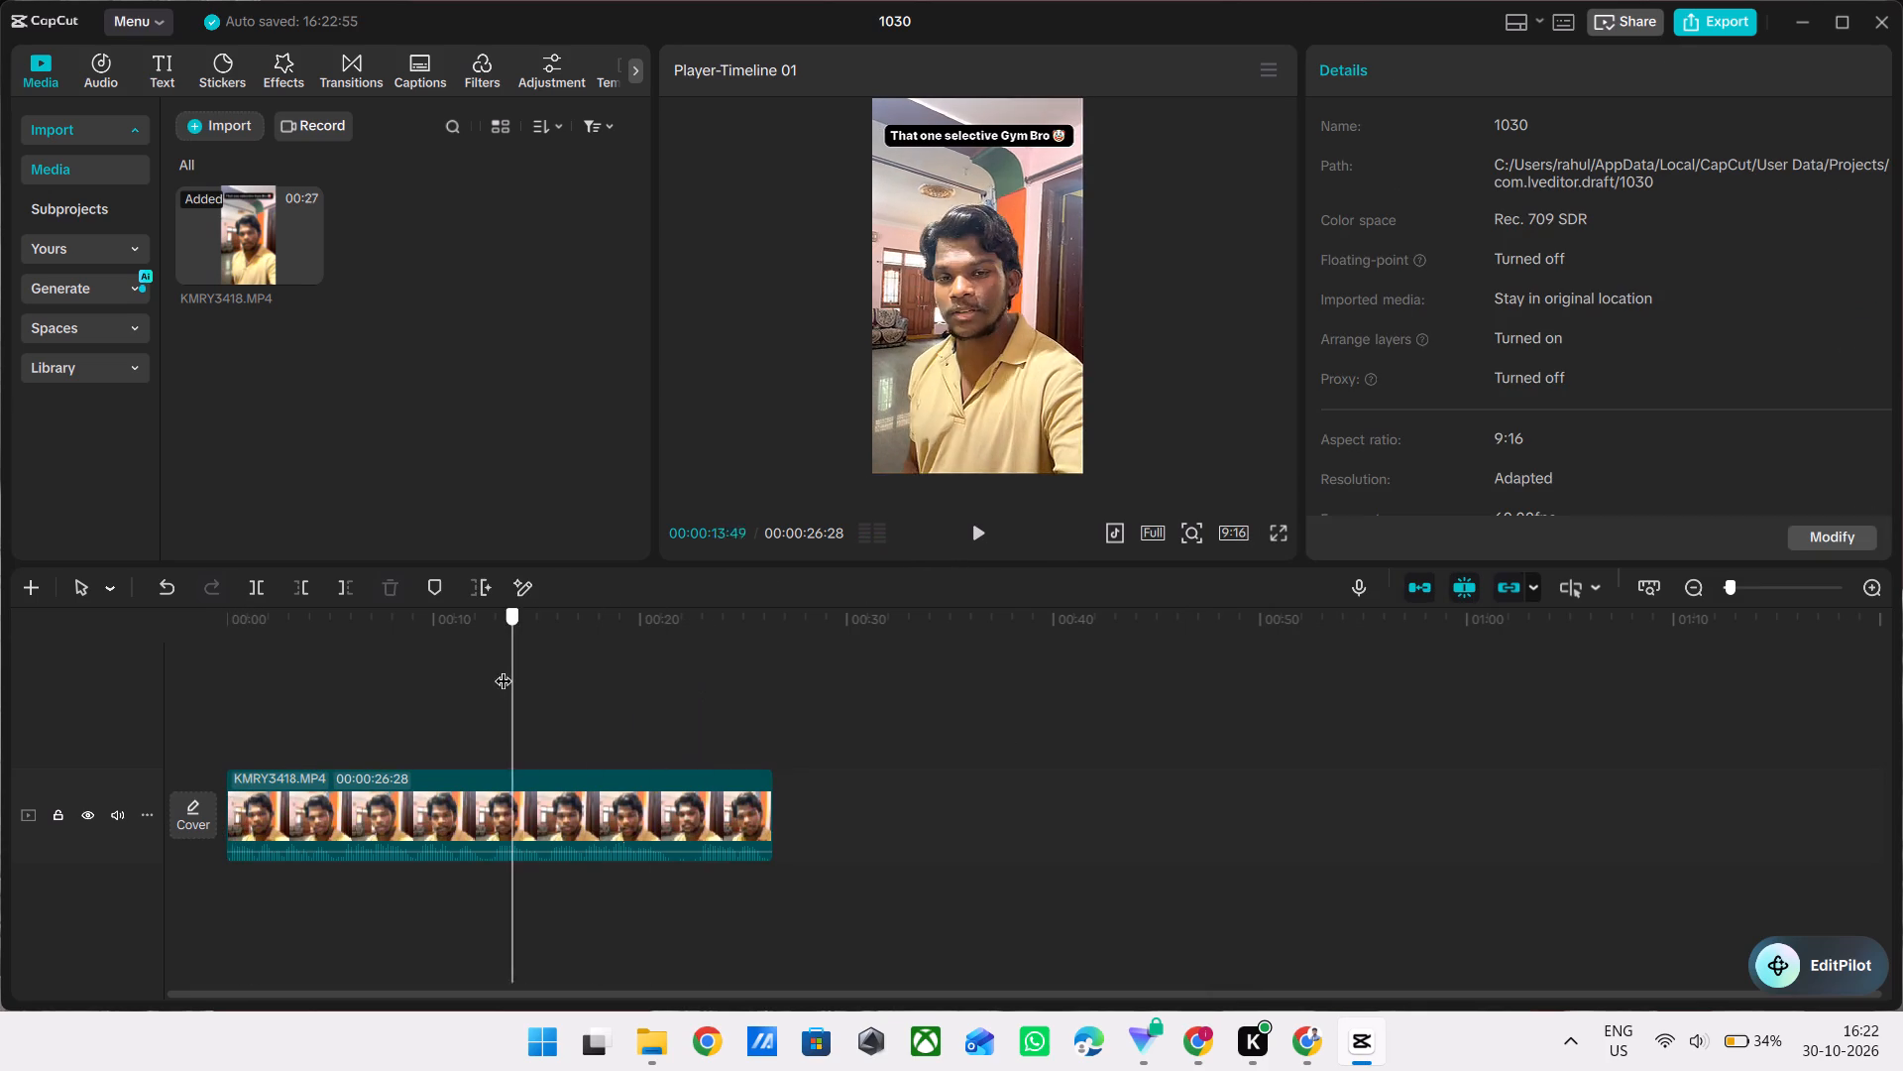
pyautogui.moveTo(504, 668); pyautogui.dragTo(457, 664)
pyautogui.press('space')
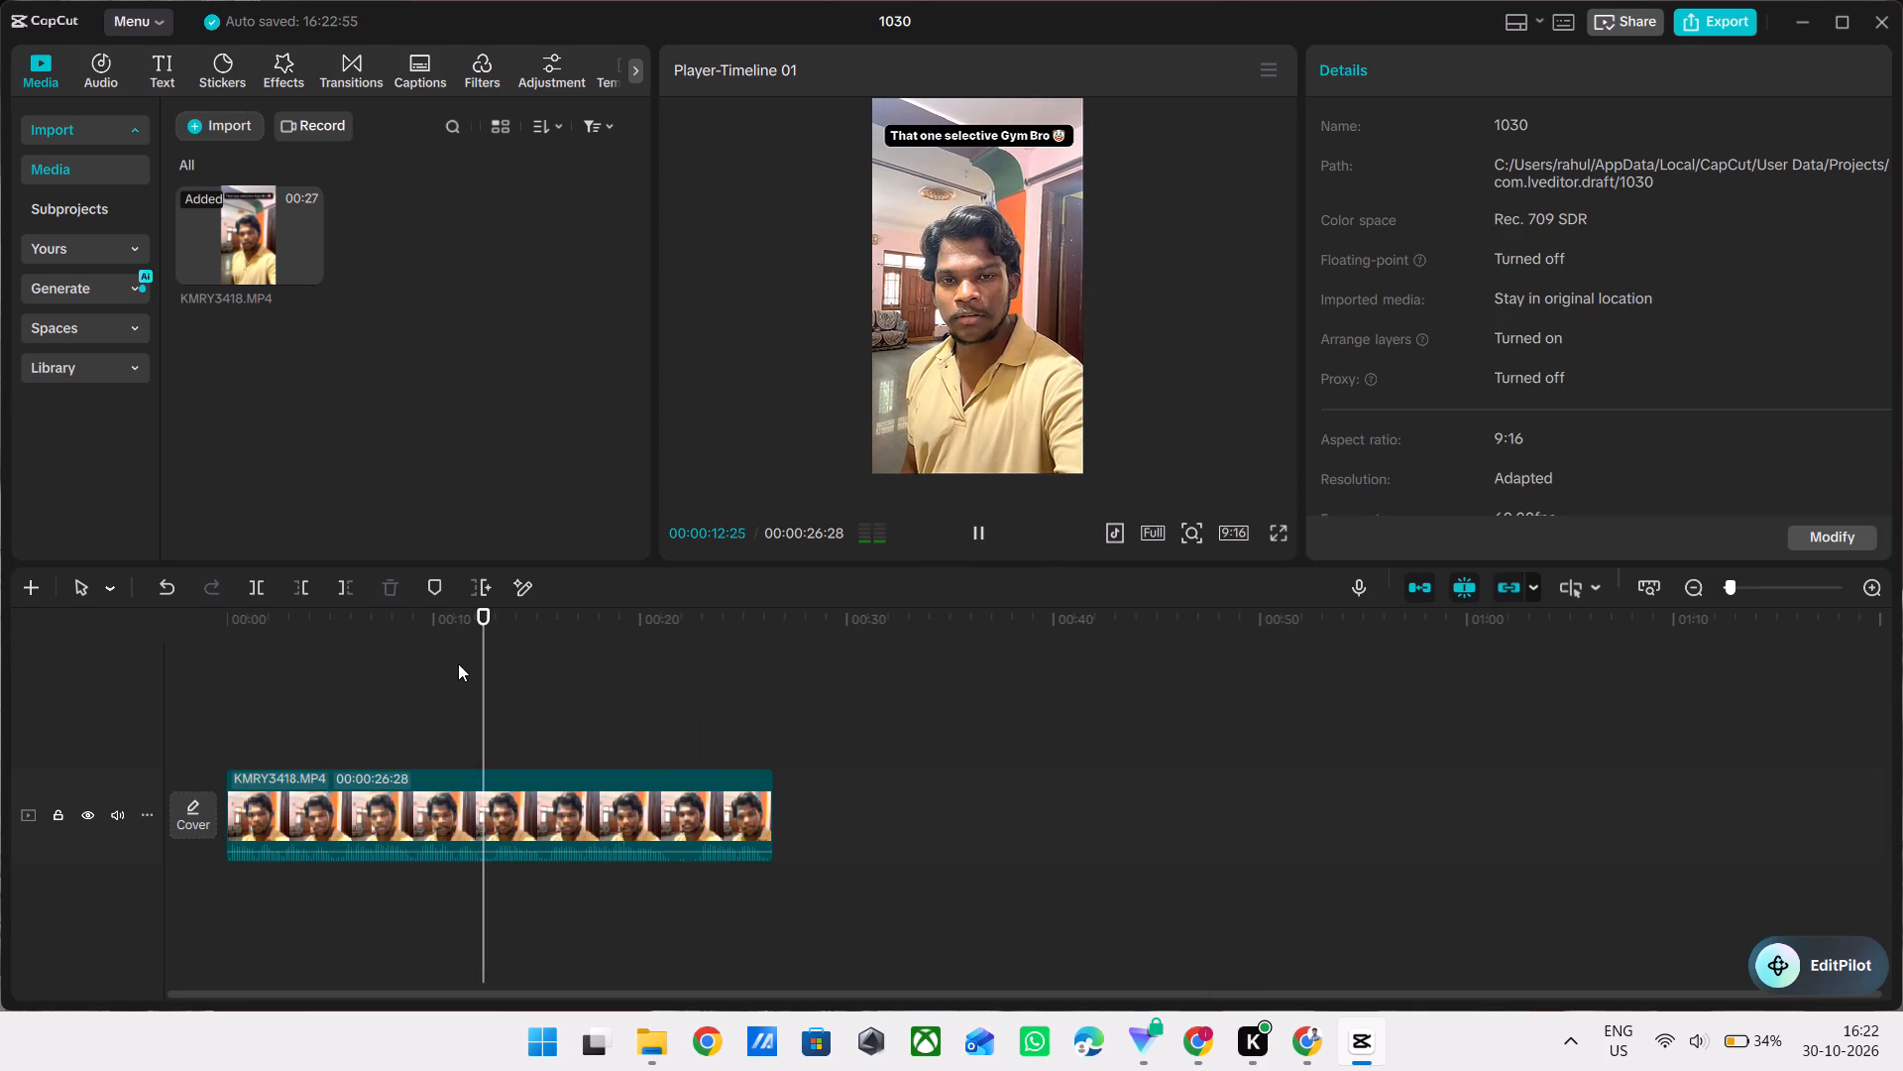
pyautogui.press('space')
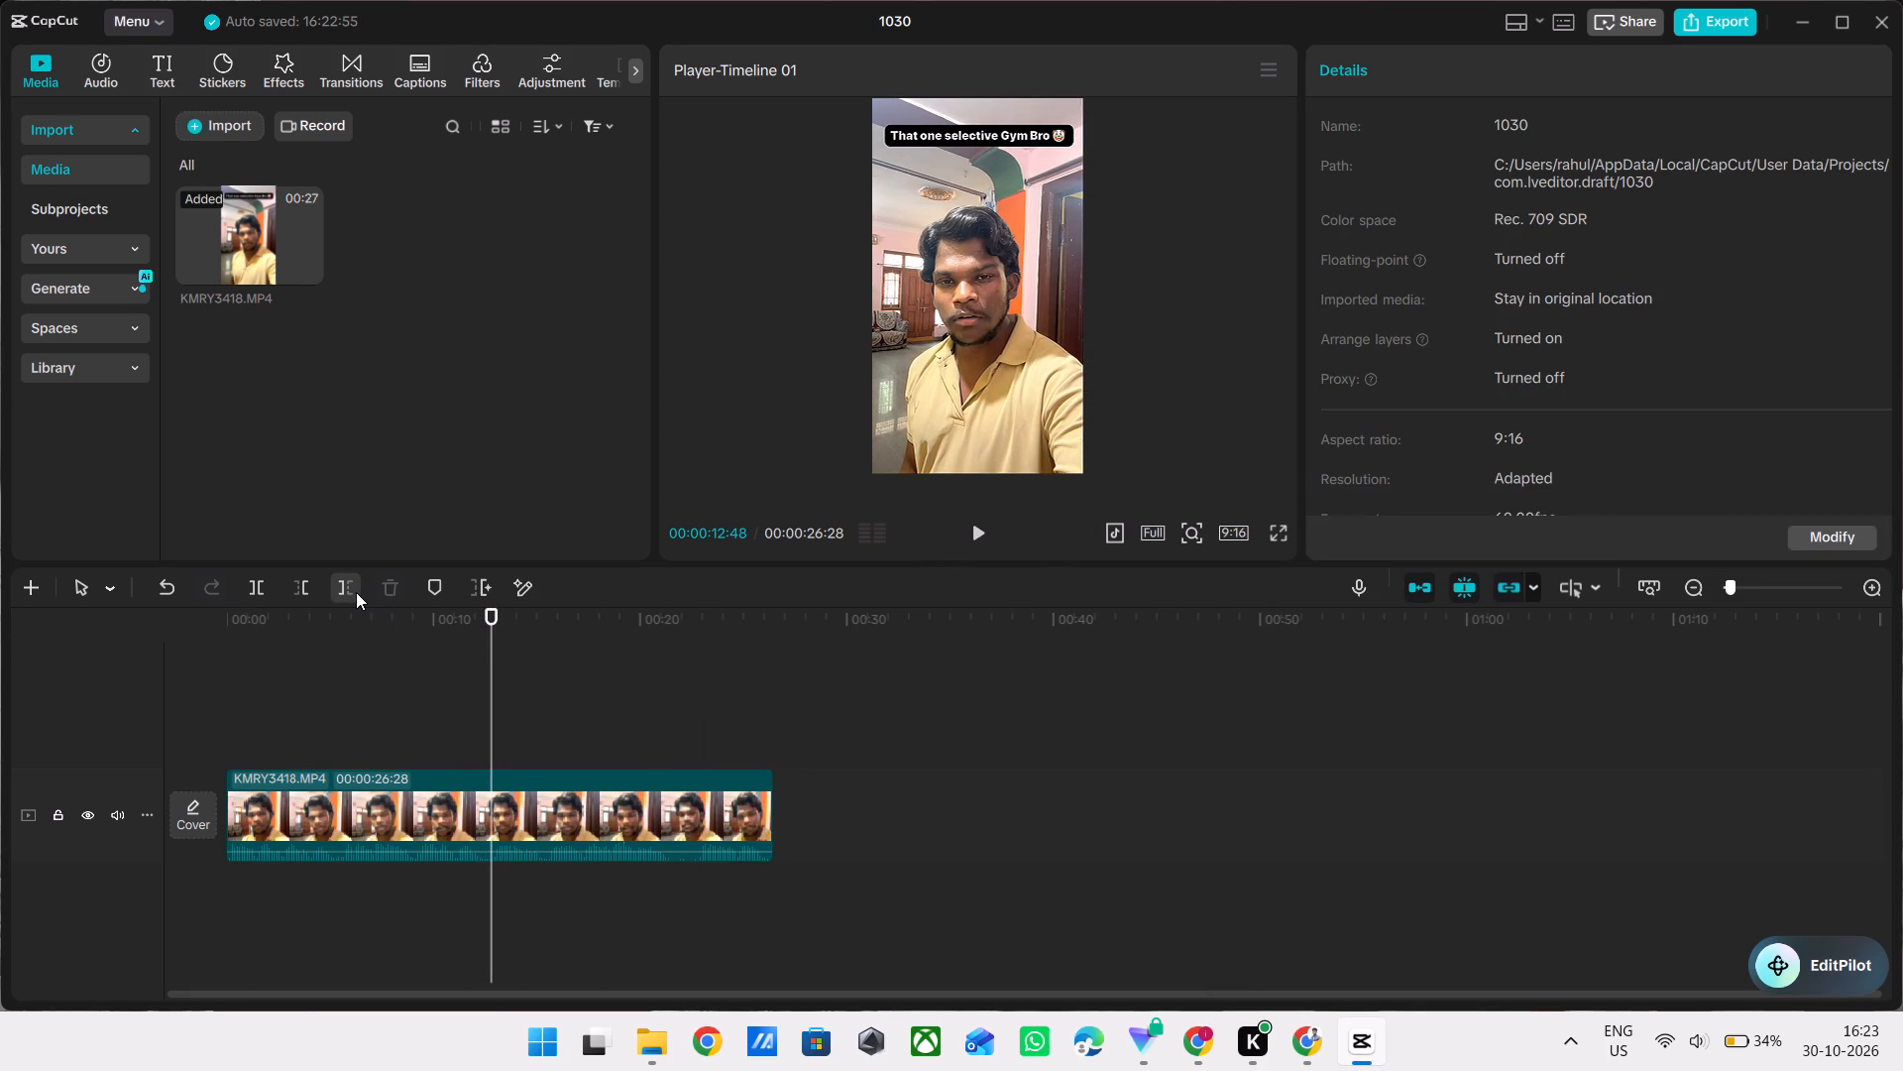
pyautogui.click(356, 592)
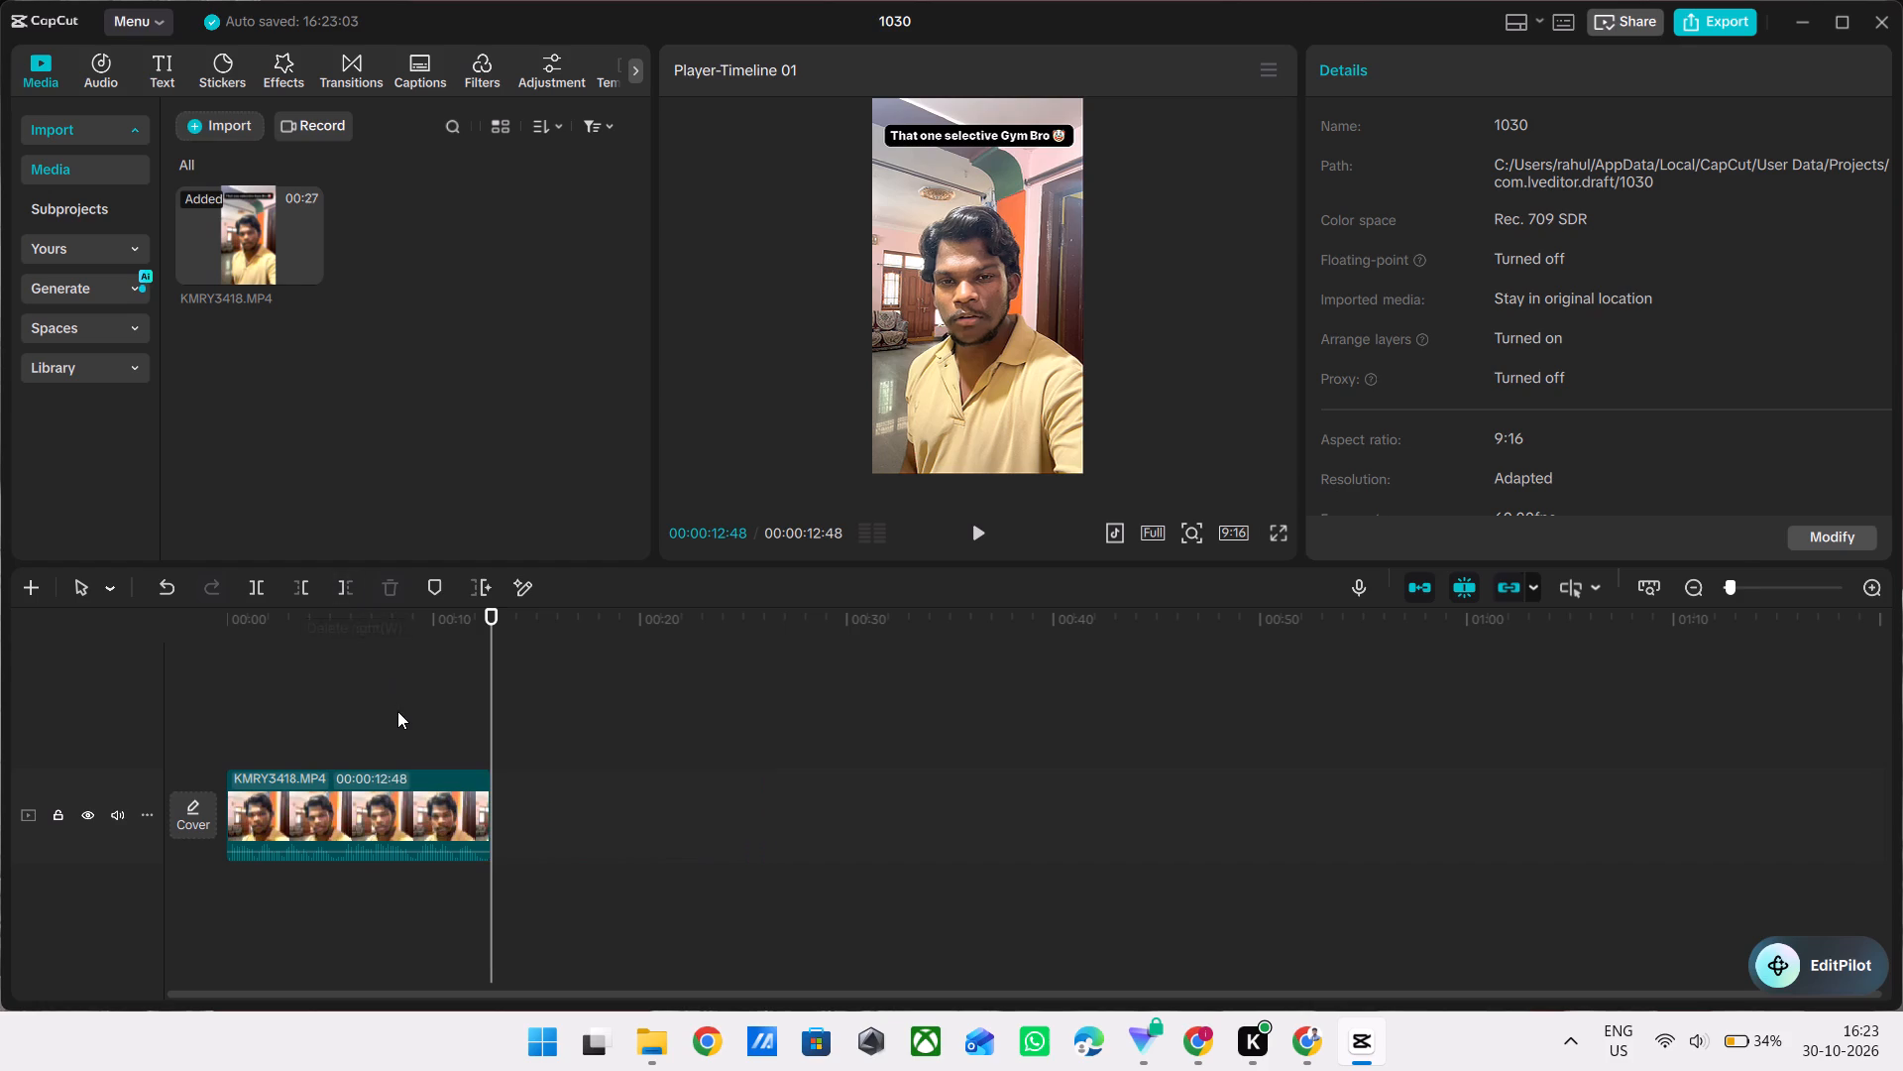
# Import the cake, KFC bucket, noodles, chicken biryani and burger images plus the Vine boom sound effect from Downloads.
pyautogui.scroll(-2, 654, 808)
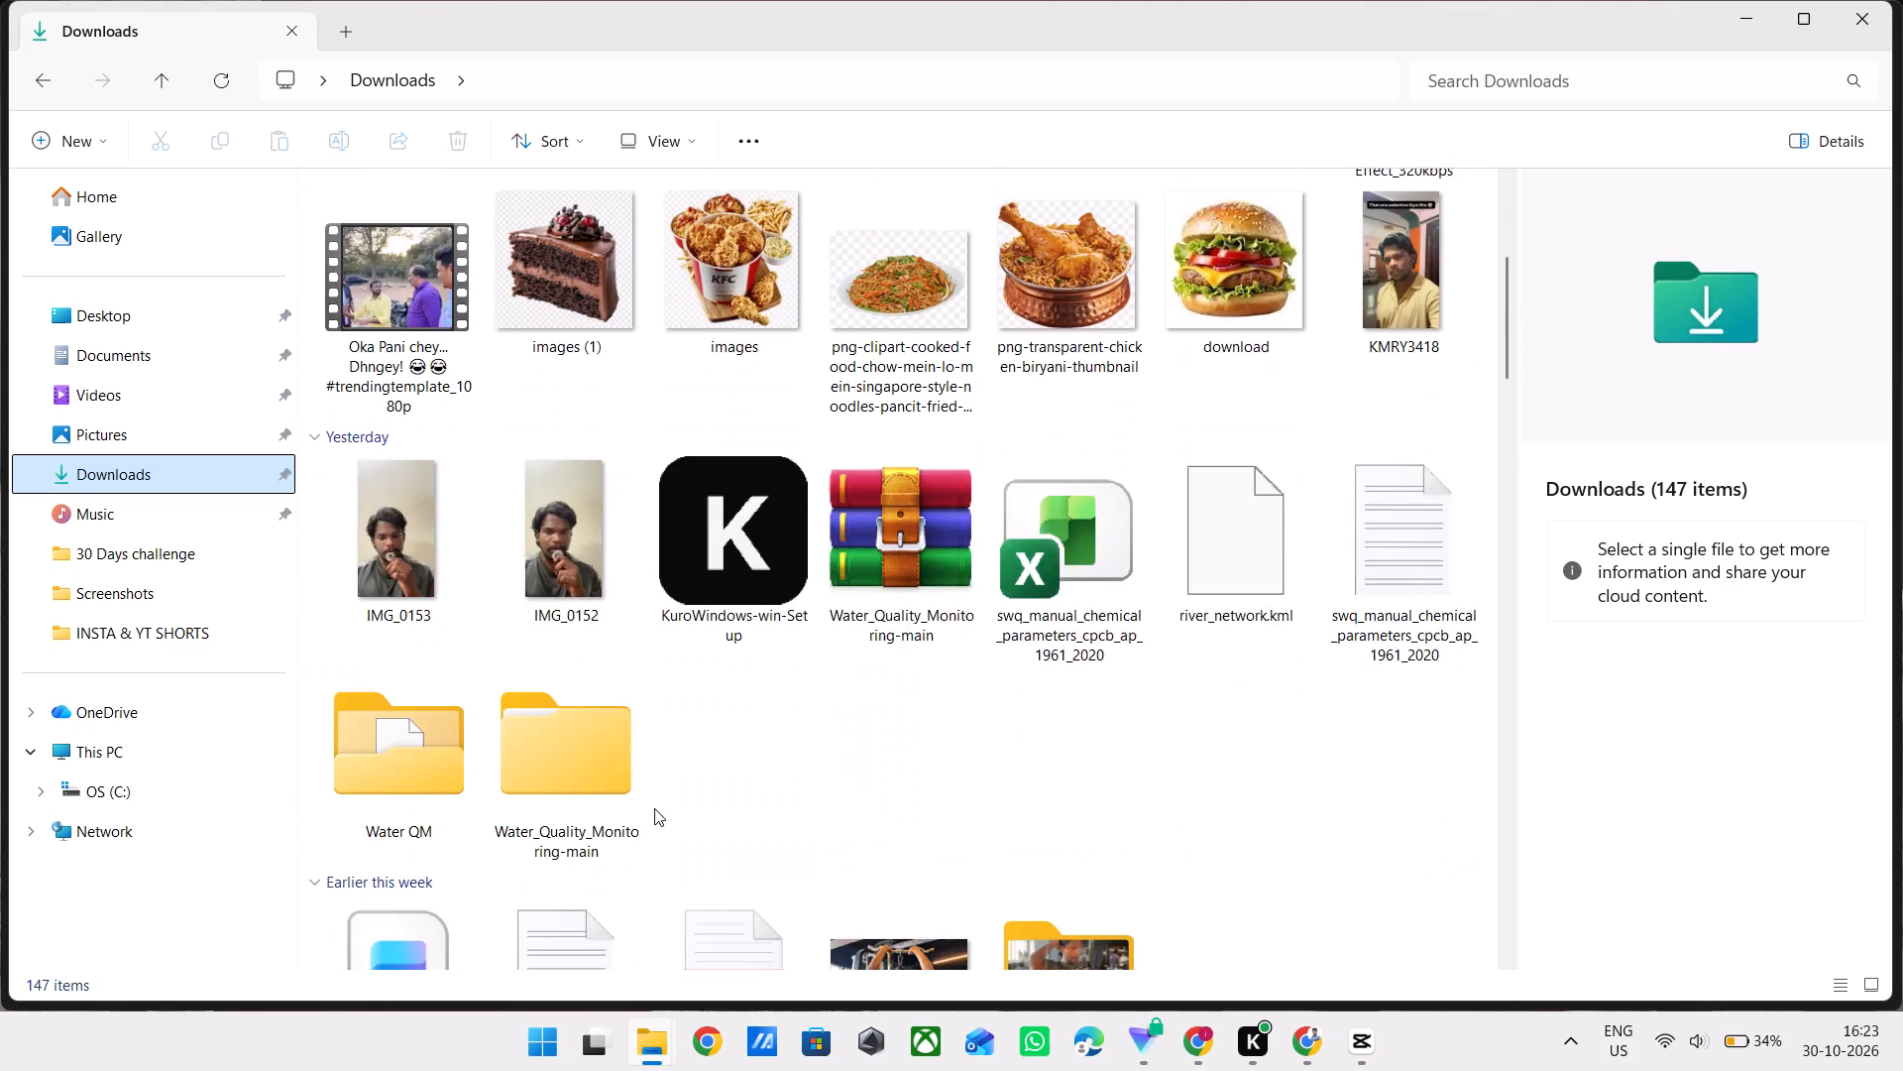
pyautogui.click(369, 691)
pyautogui.moveTo(369, 691); pyautogui.dragTo(31, 730)
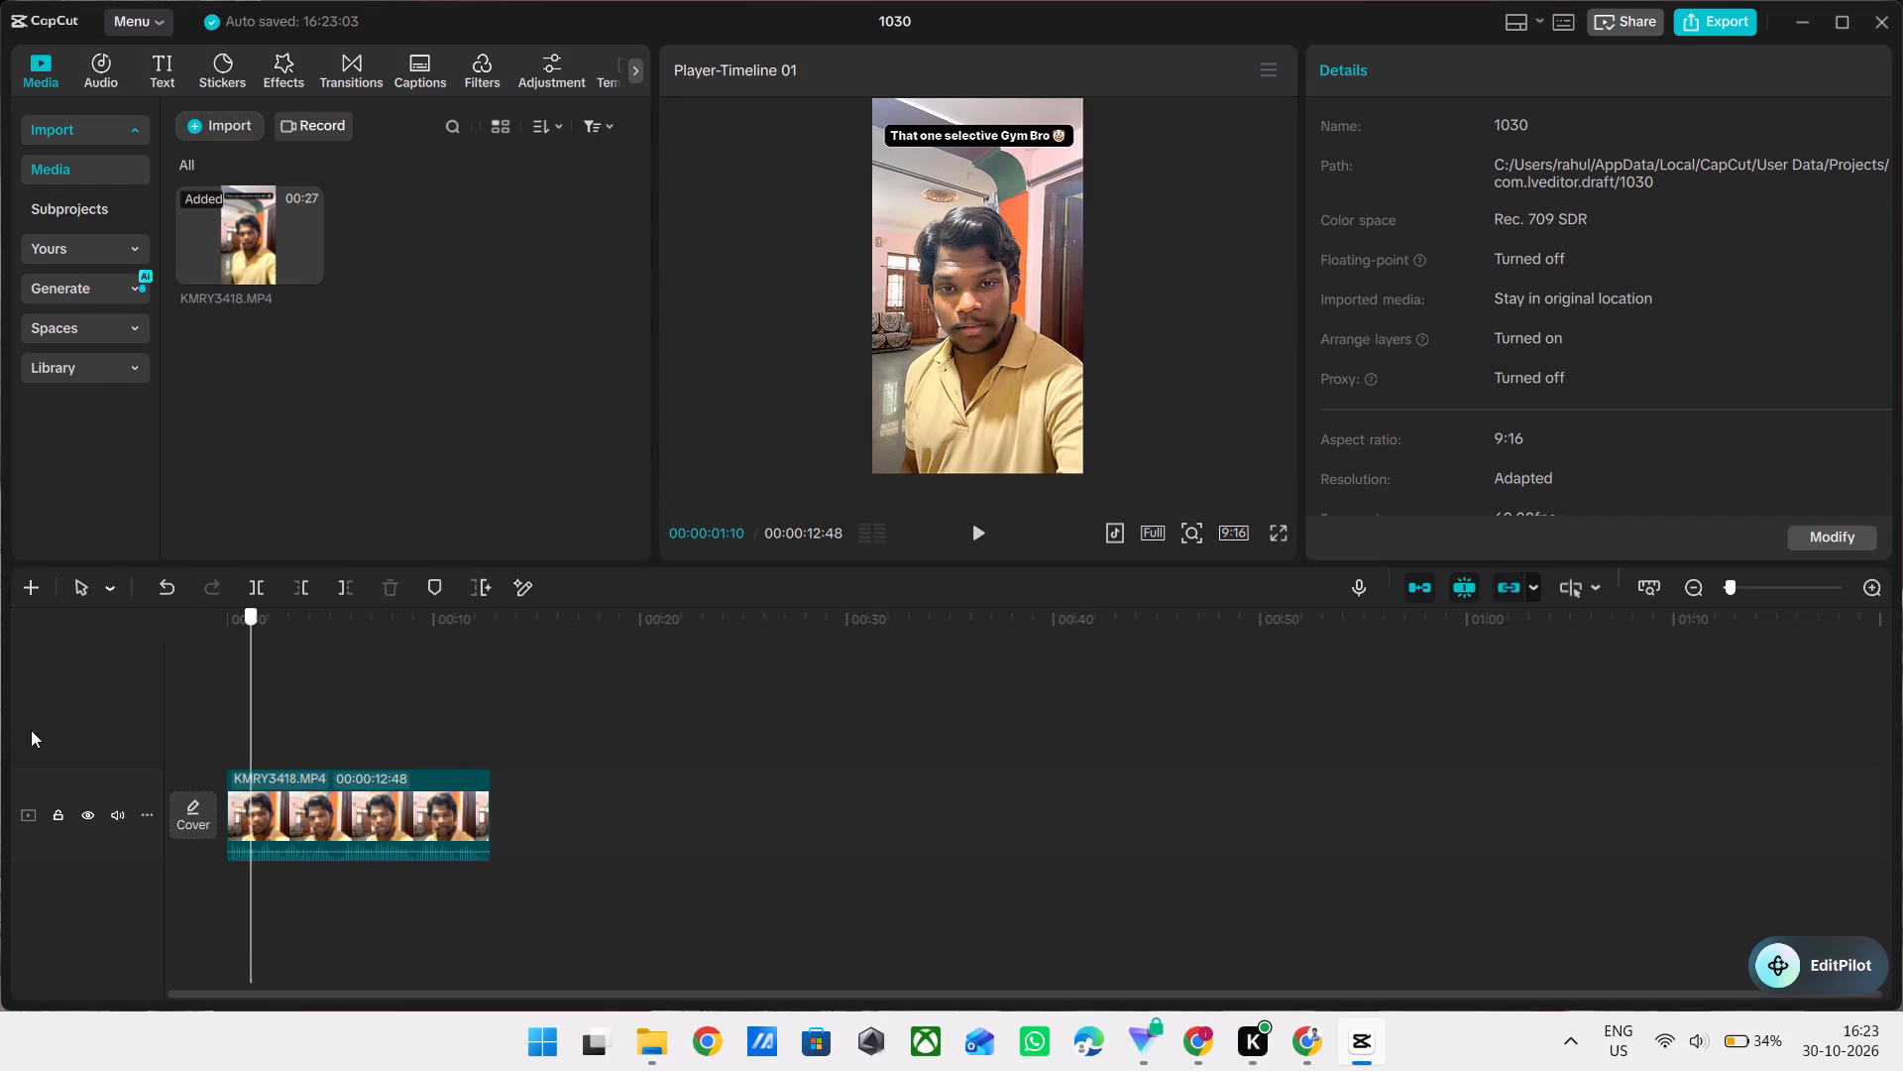
pyautogui.moveTo(31, 730); pyautogui.dragTo(0, 746)
pyautogui.click(210, 137)
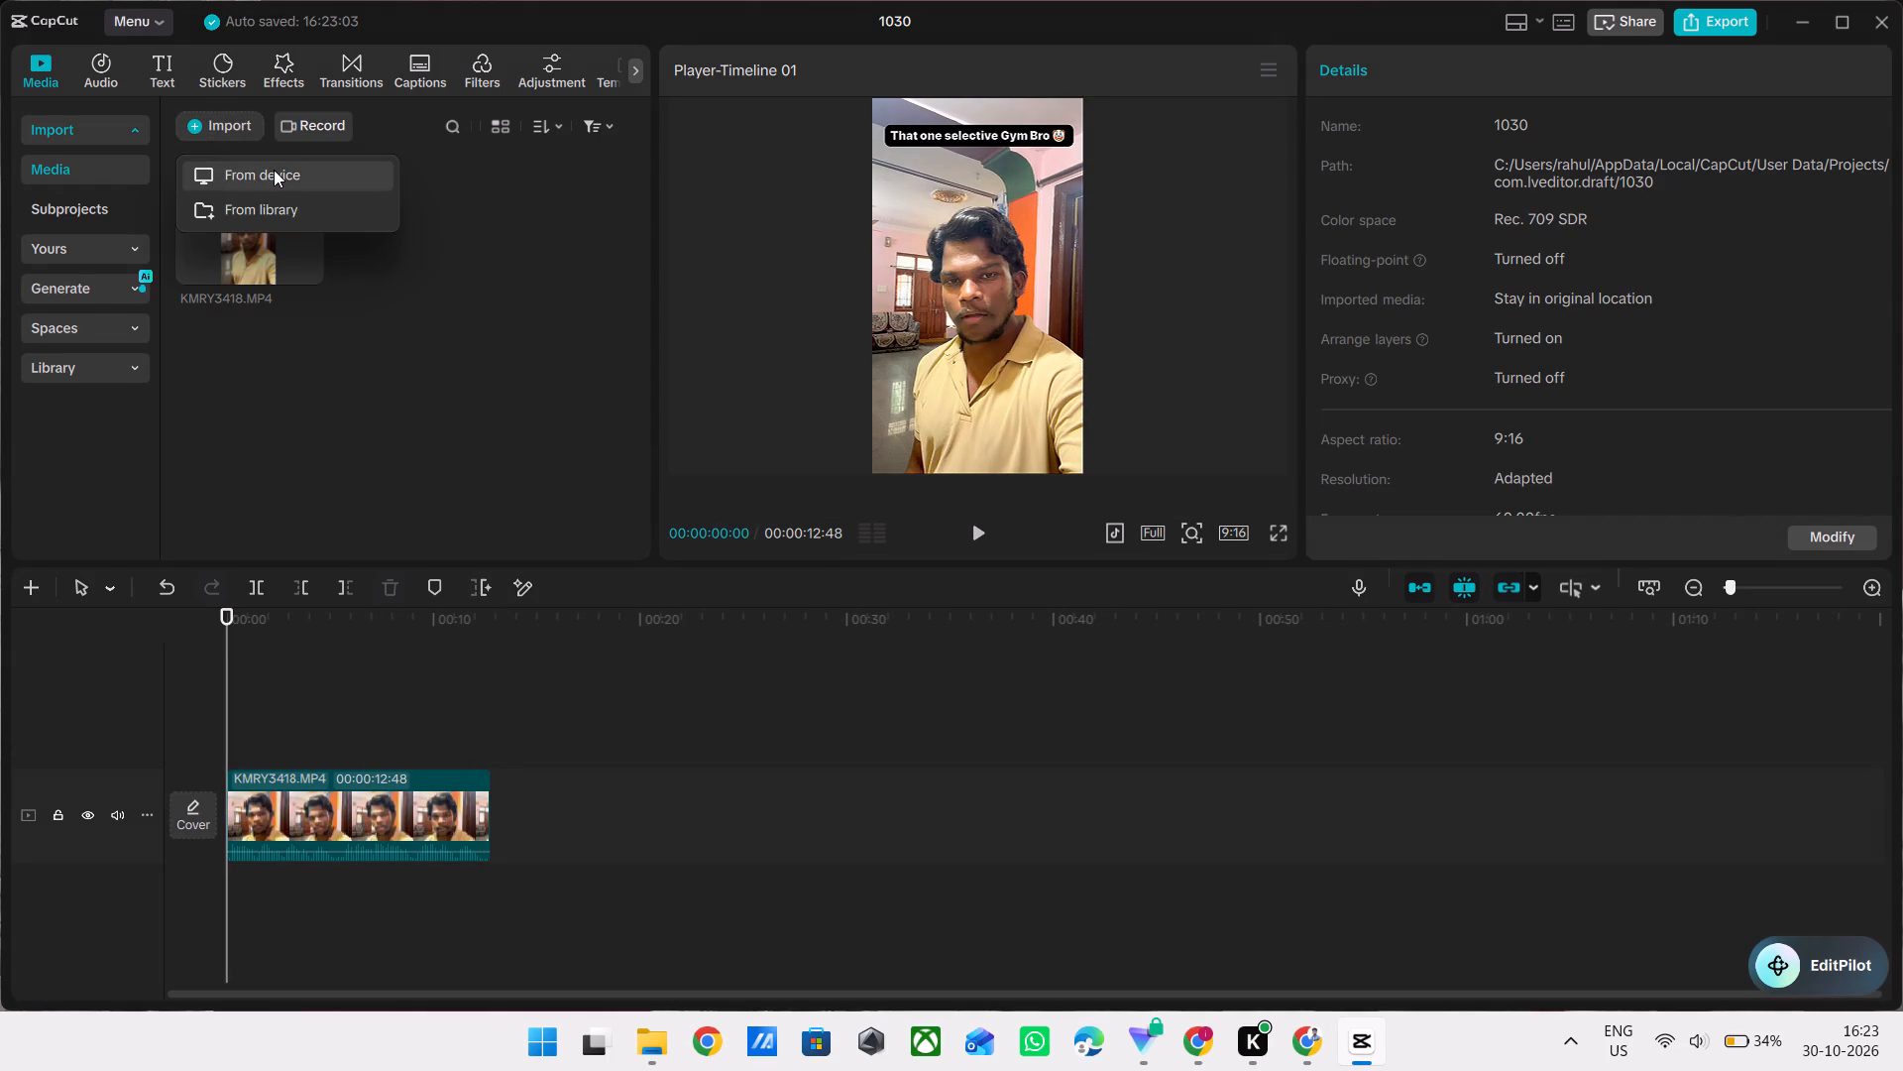
pyautogui.click(273, 172)
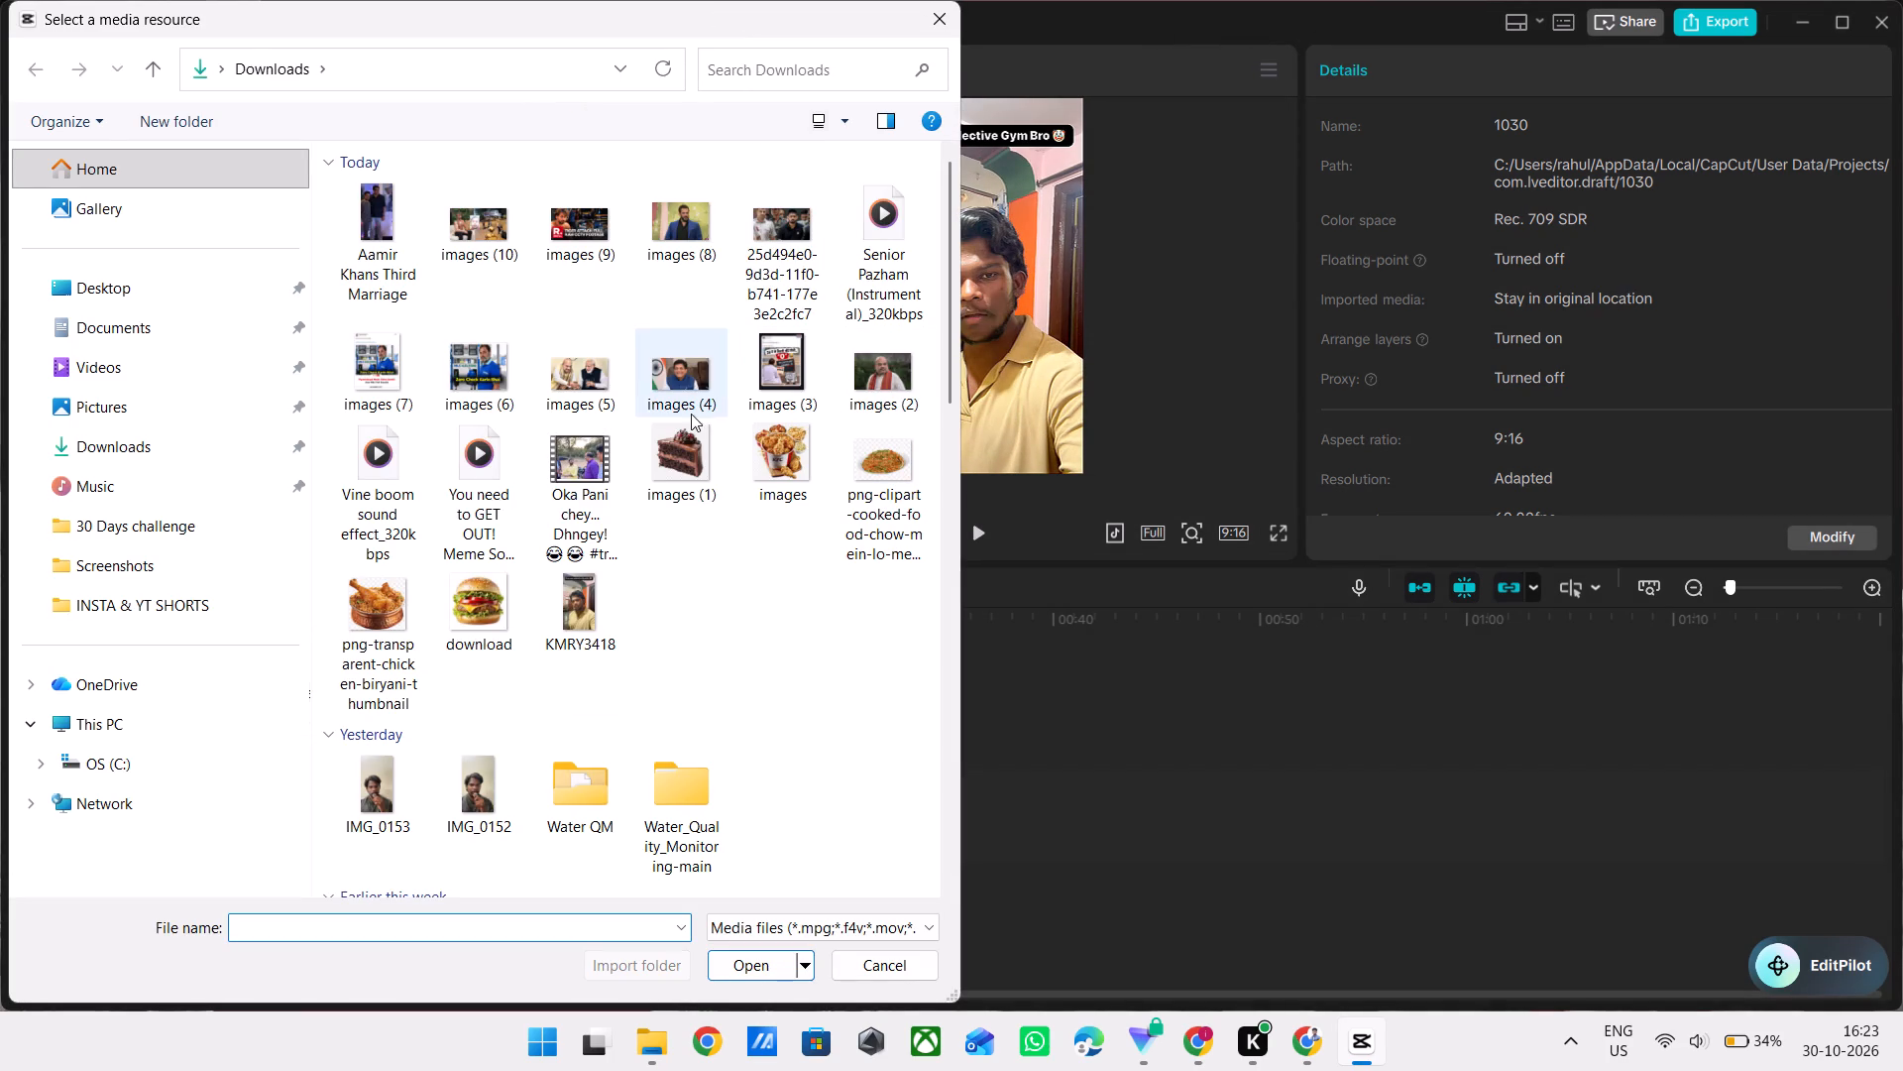
pyautogui.keyDown('ctrl'); pyautogui.click(687, 457); pyautogui.keyUp('ctrl')
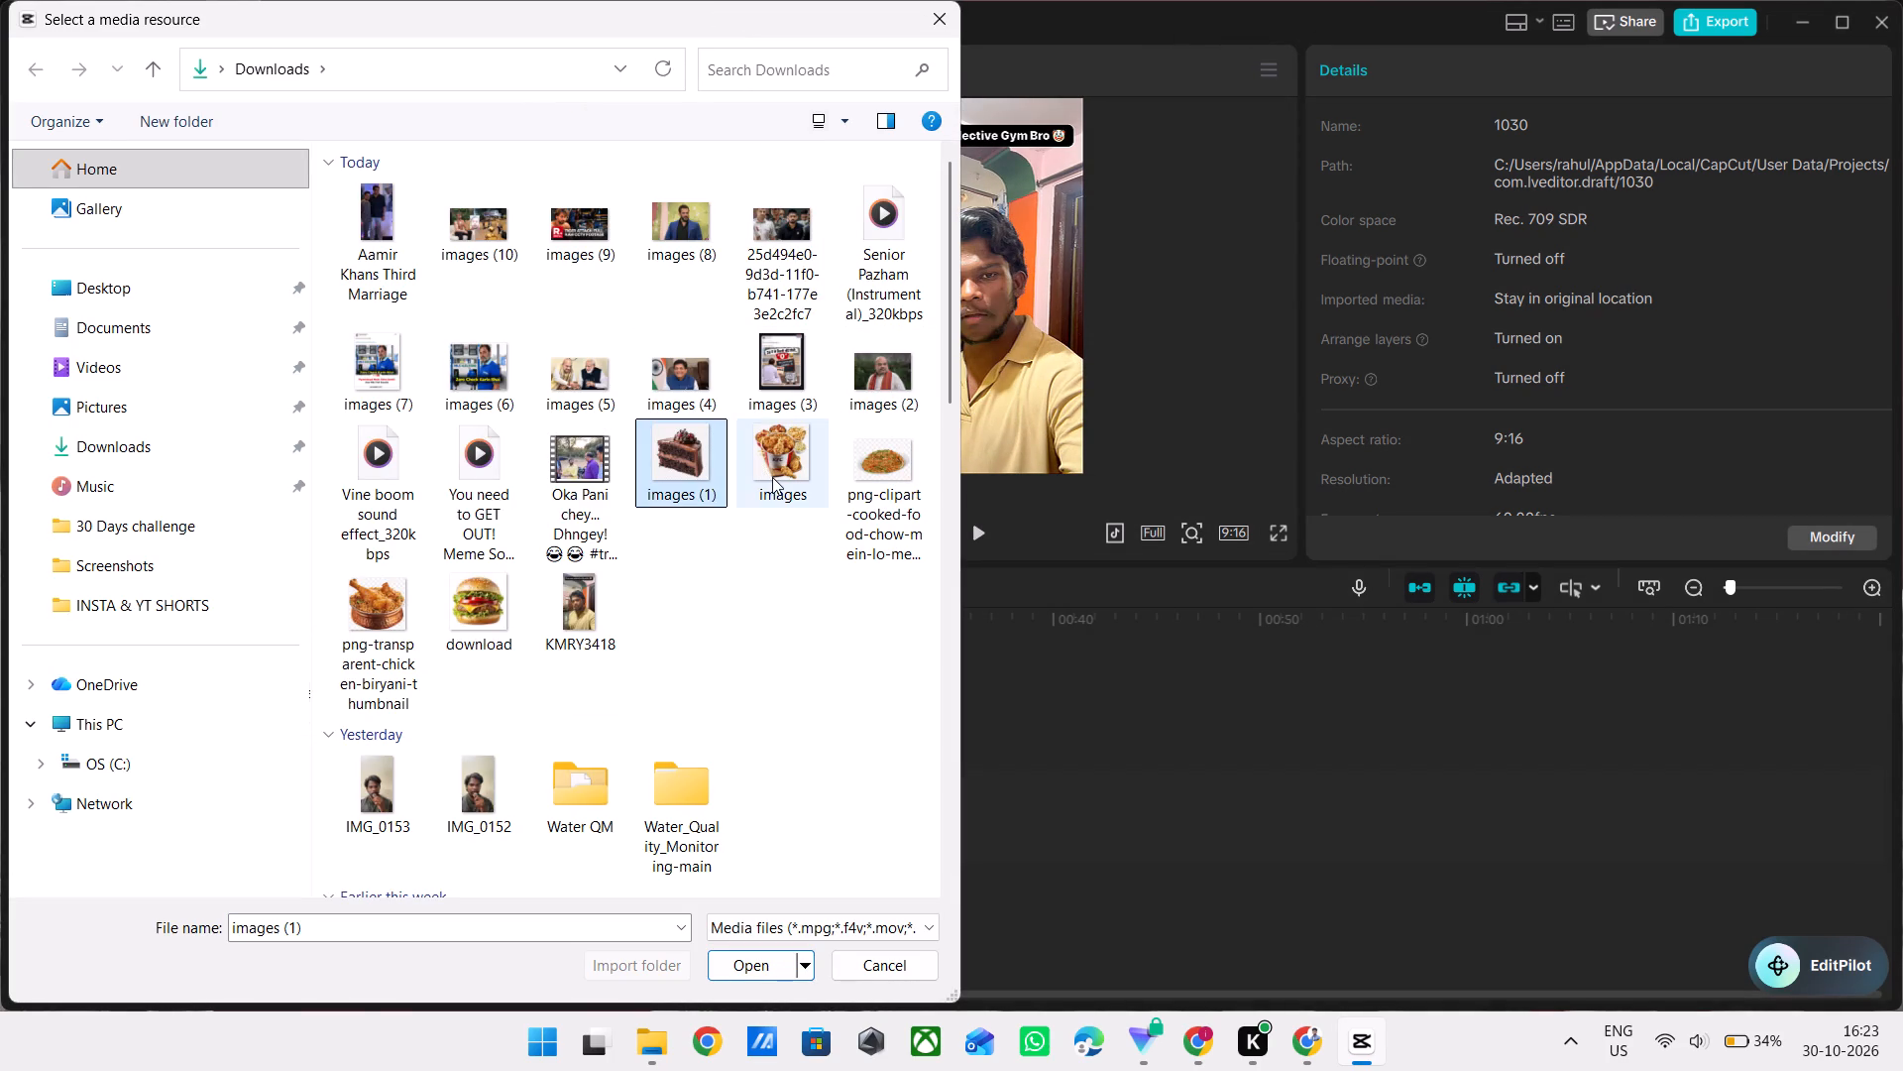
pyautogui.keyDown('ctrl'); pyautogui.click(772, 477); pyautogui.keyUp('ctrl')
pyautogui.keyDown('ctrl'); pyautogui.click(863, 491); pyautogui.keyUp('ctrl')
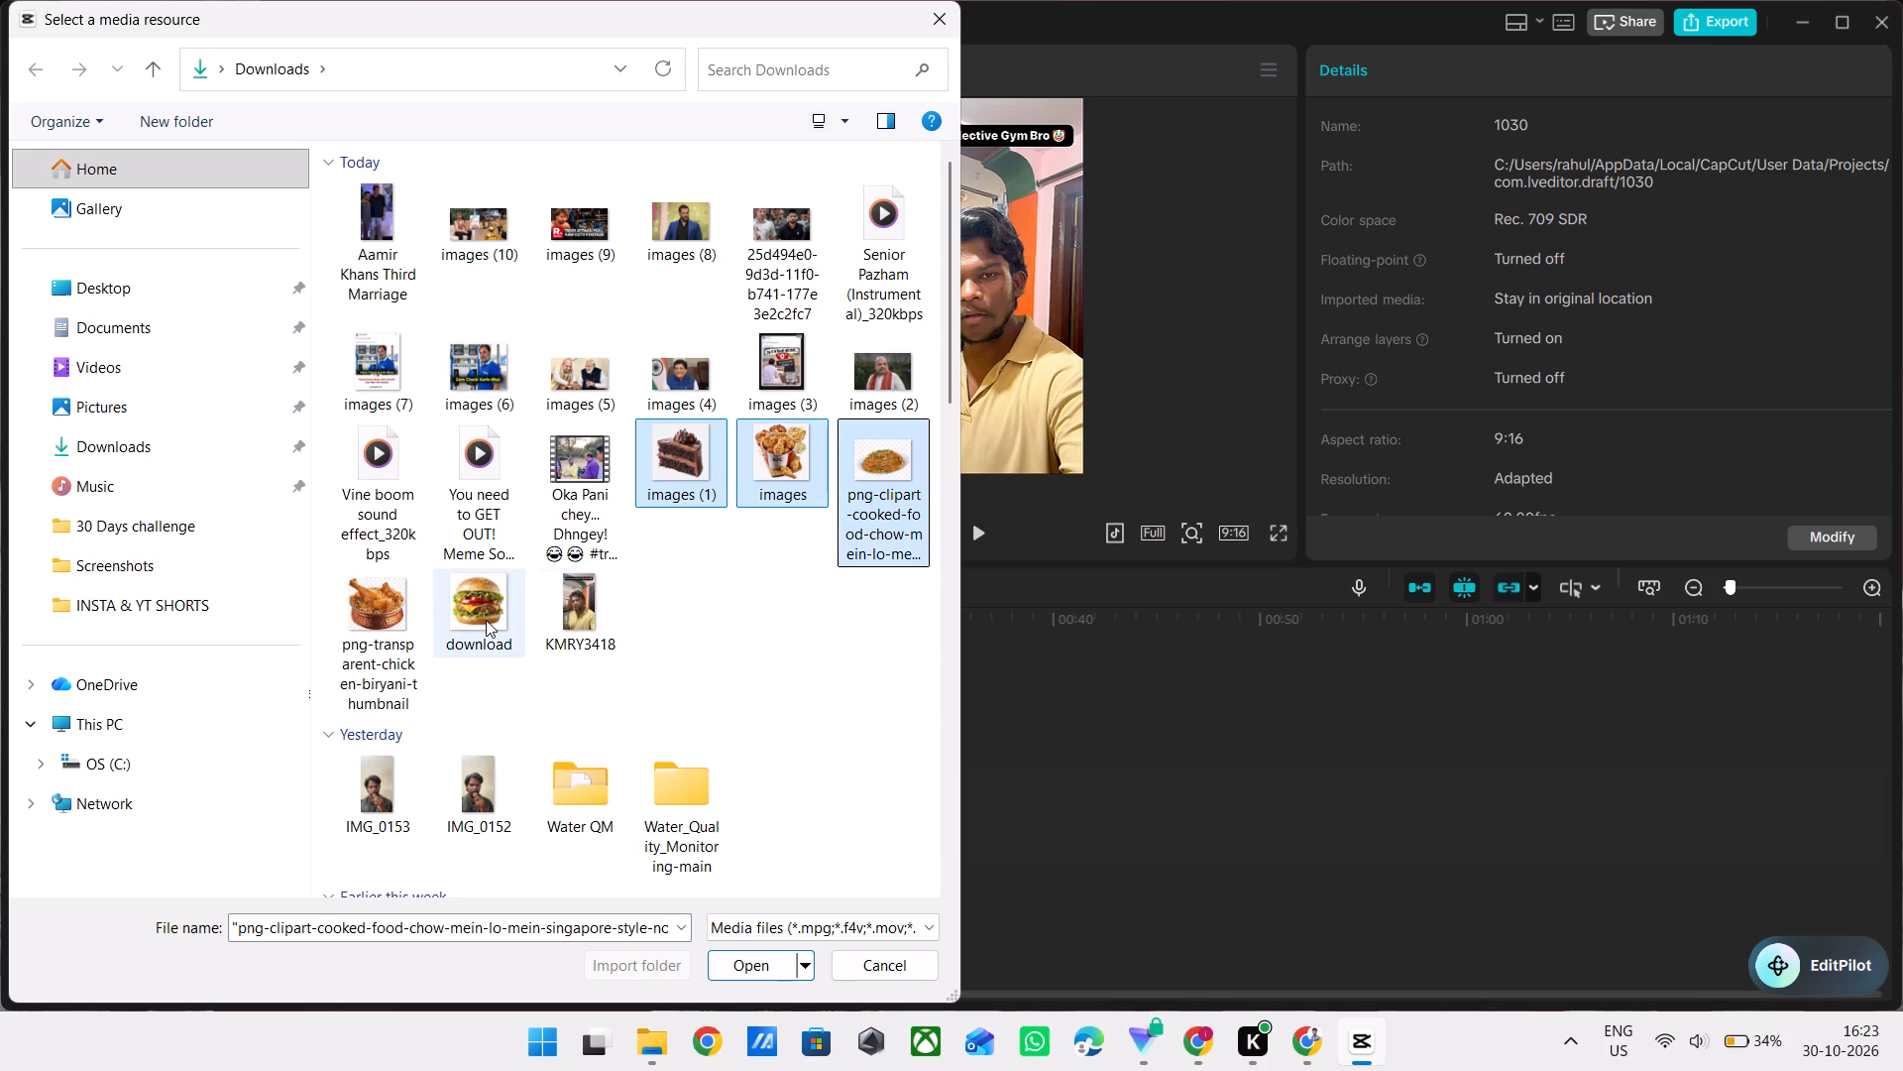
pyautogui.keyDown('ctrl'); pyautogui.click(397, 607); pyautogui.keyUp('ctrl')
pyautogui.keyDown('ctrl'); pyautogui.click(460, 625); pyautogui.keyUp('ctrl')
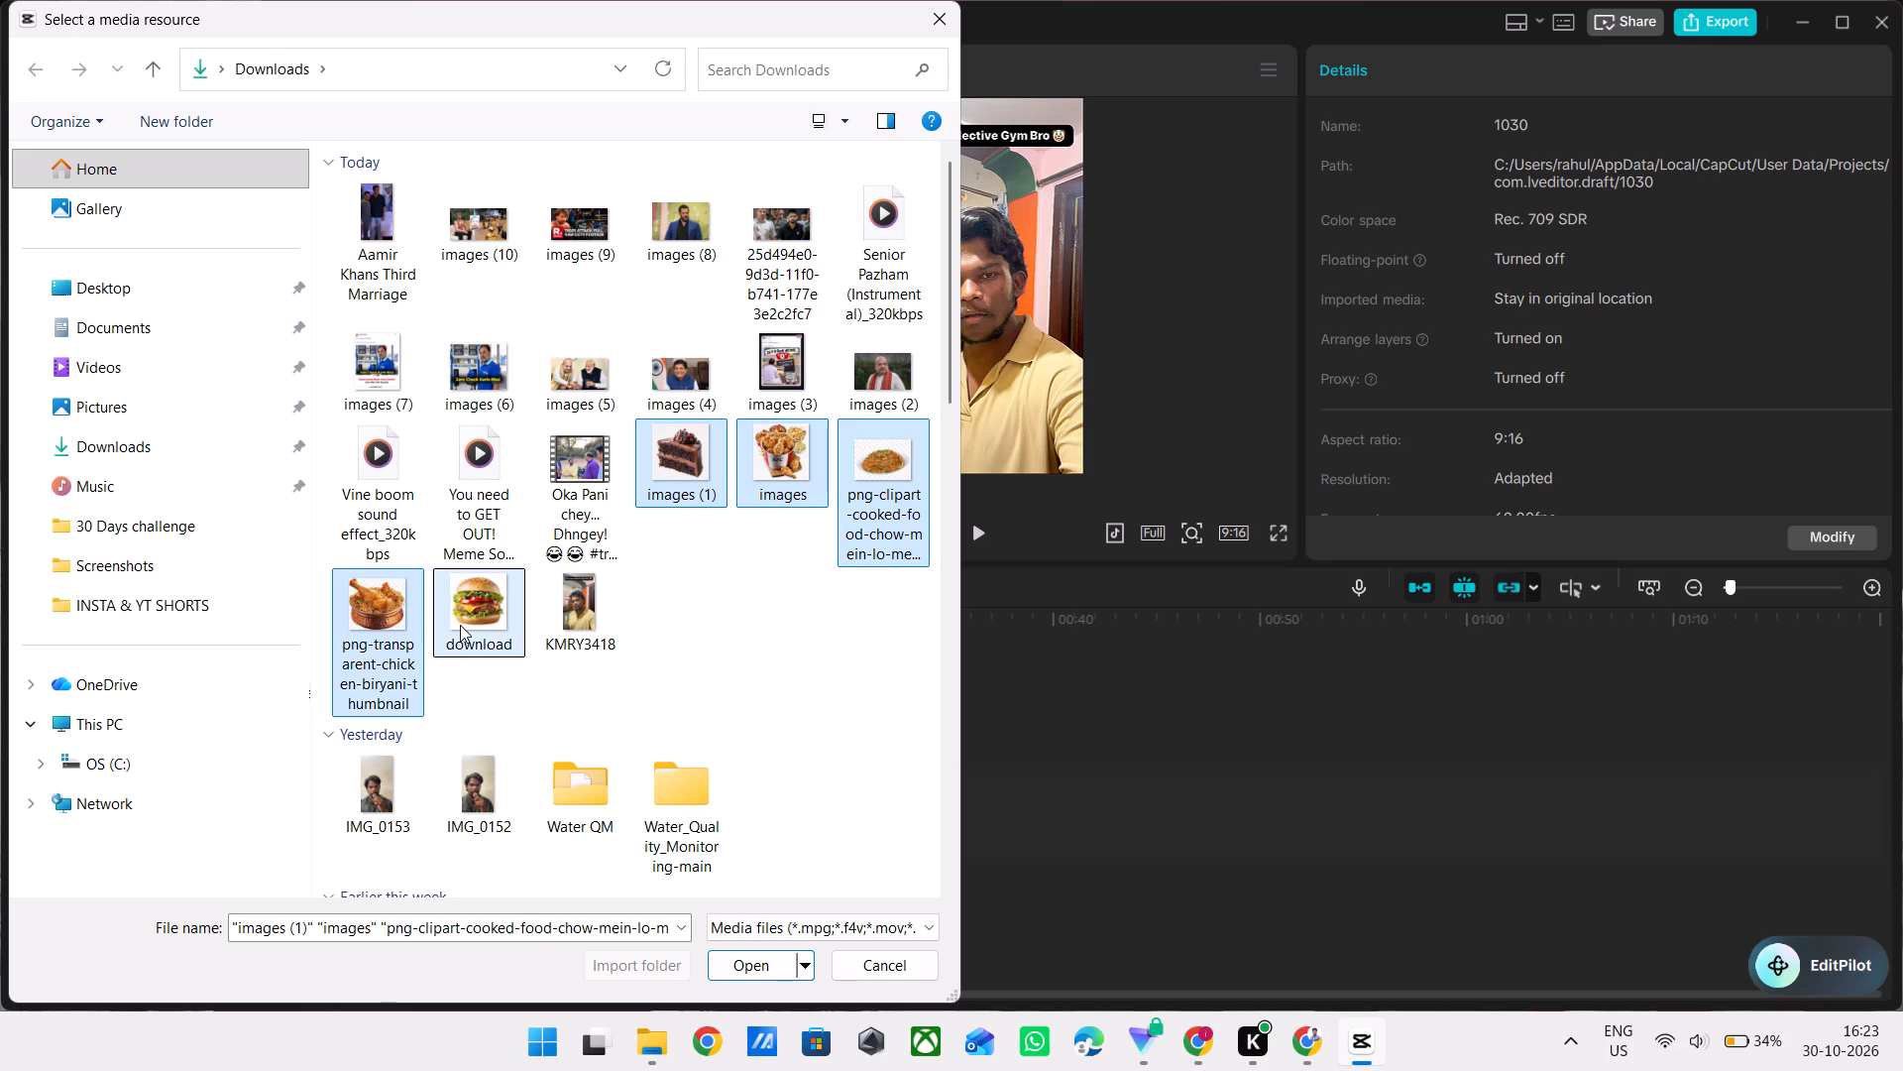
pyautogui.keyDown('ctrl'); pyautogui.click(383, 485); pyautogui.keyUp('ctrl')
pyautogui.press('Return')
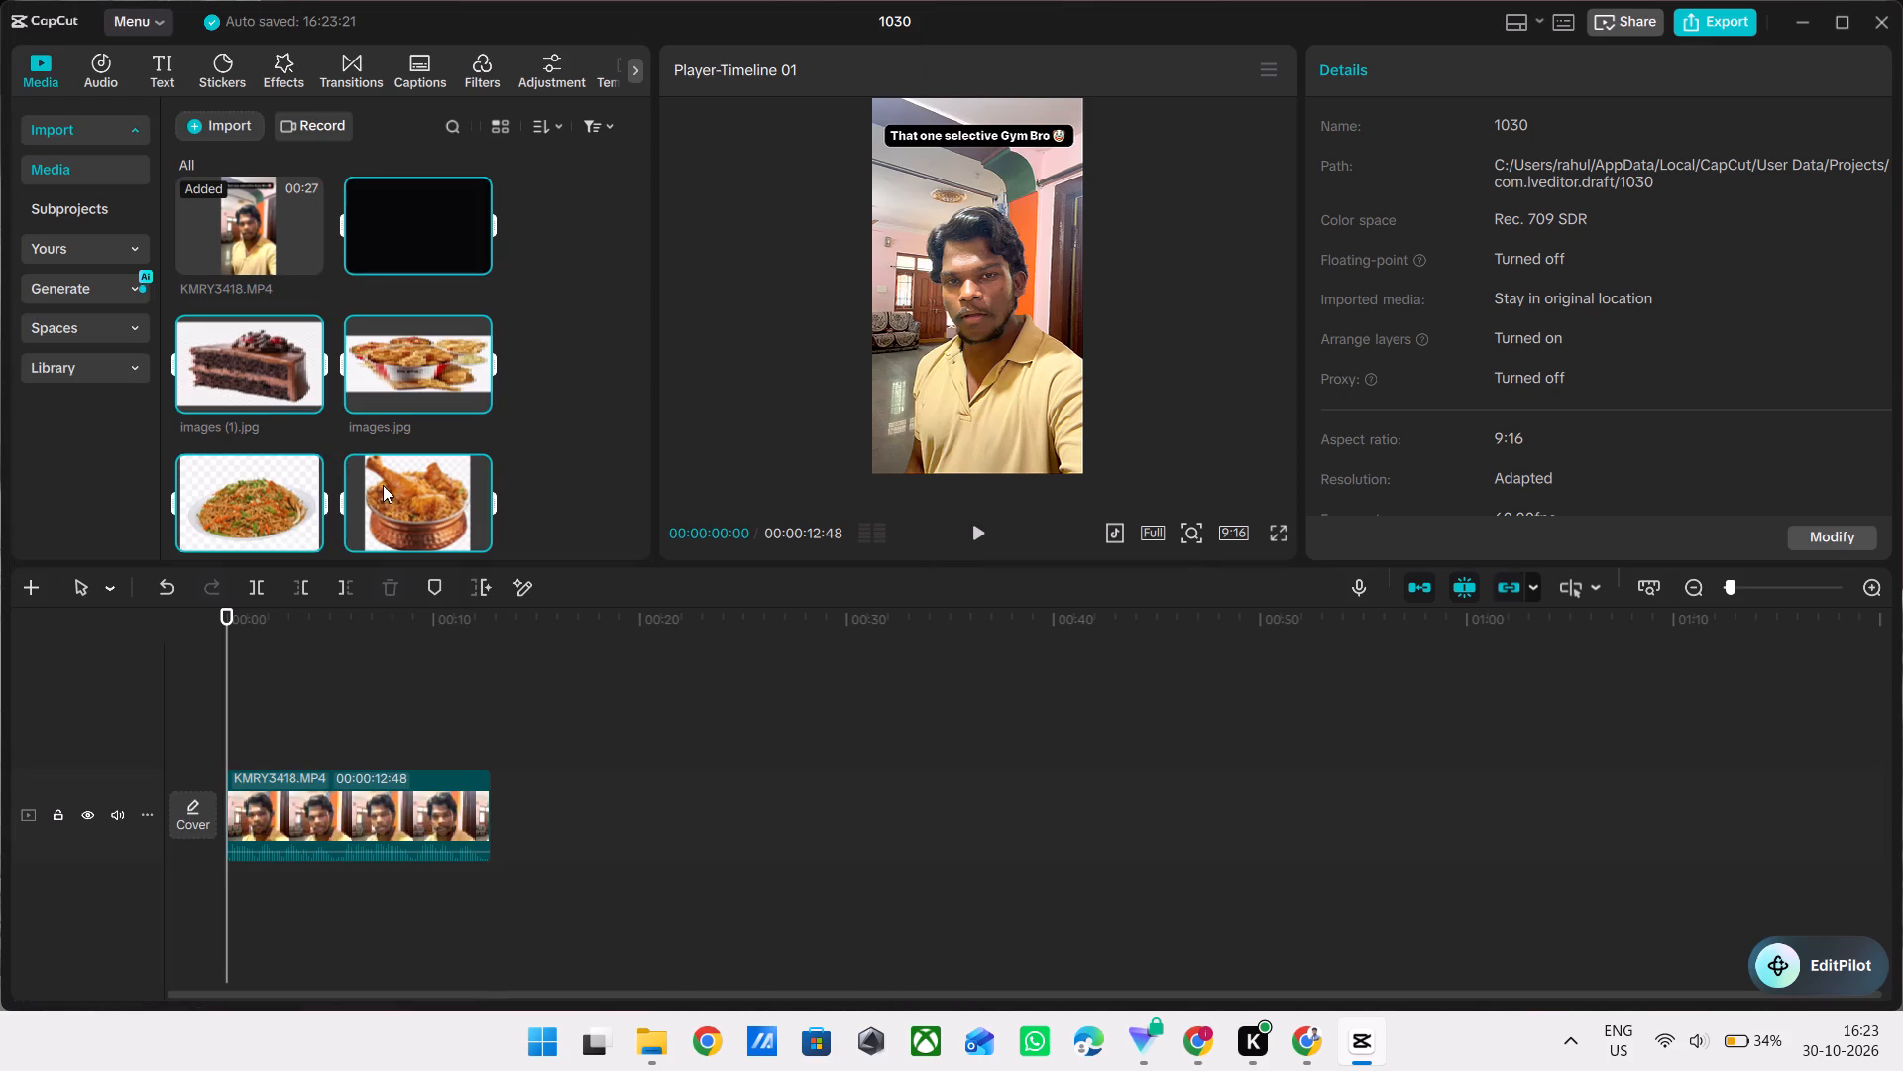
pyautogui.click(515, 367)
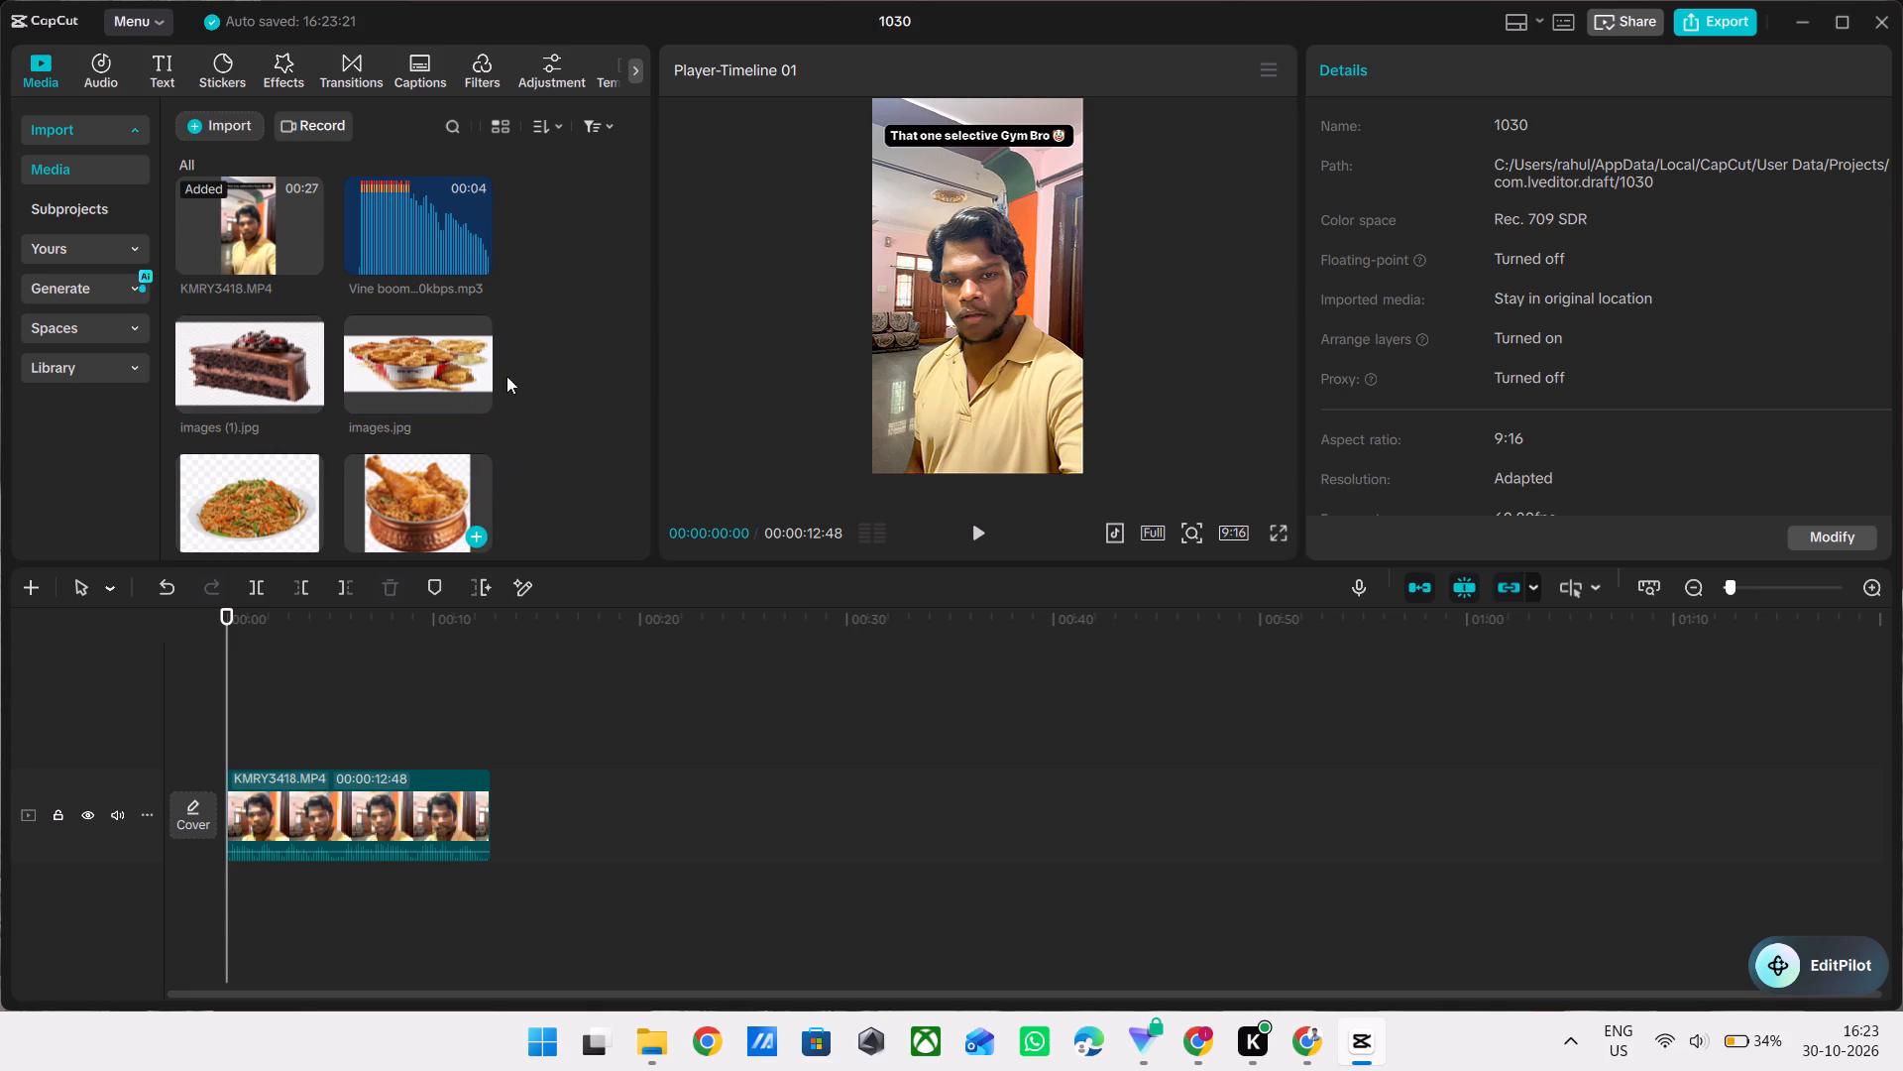
# Place the Vine boom sound effect under the end of the KMRY3418 clip at about 12 s and play that part.
pyautogui.moveTo(435, 249); pyautogui.dragTo(481, 887)
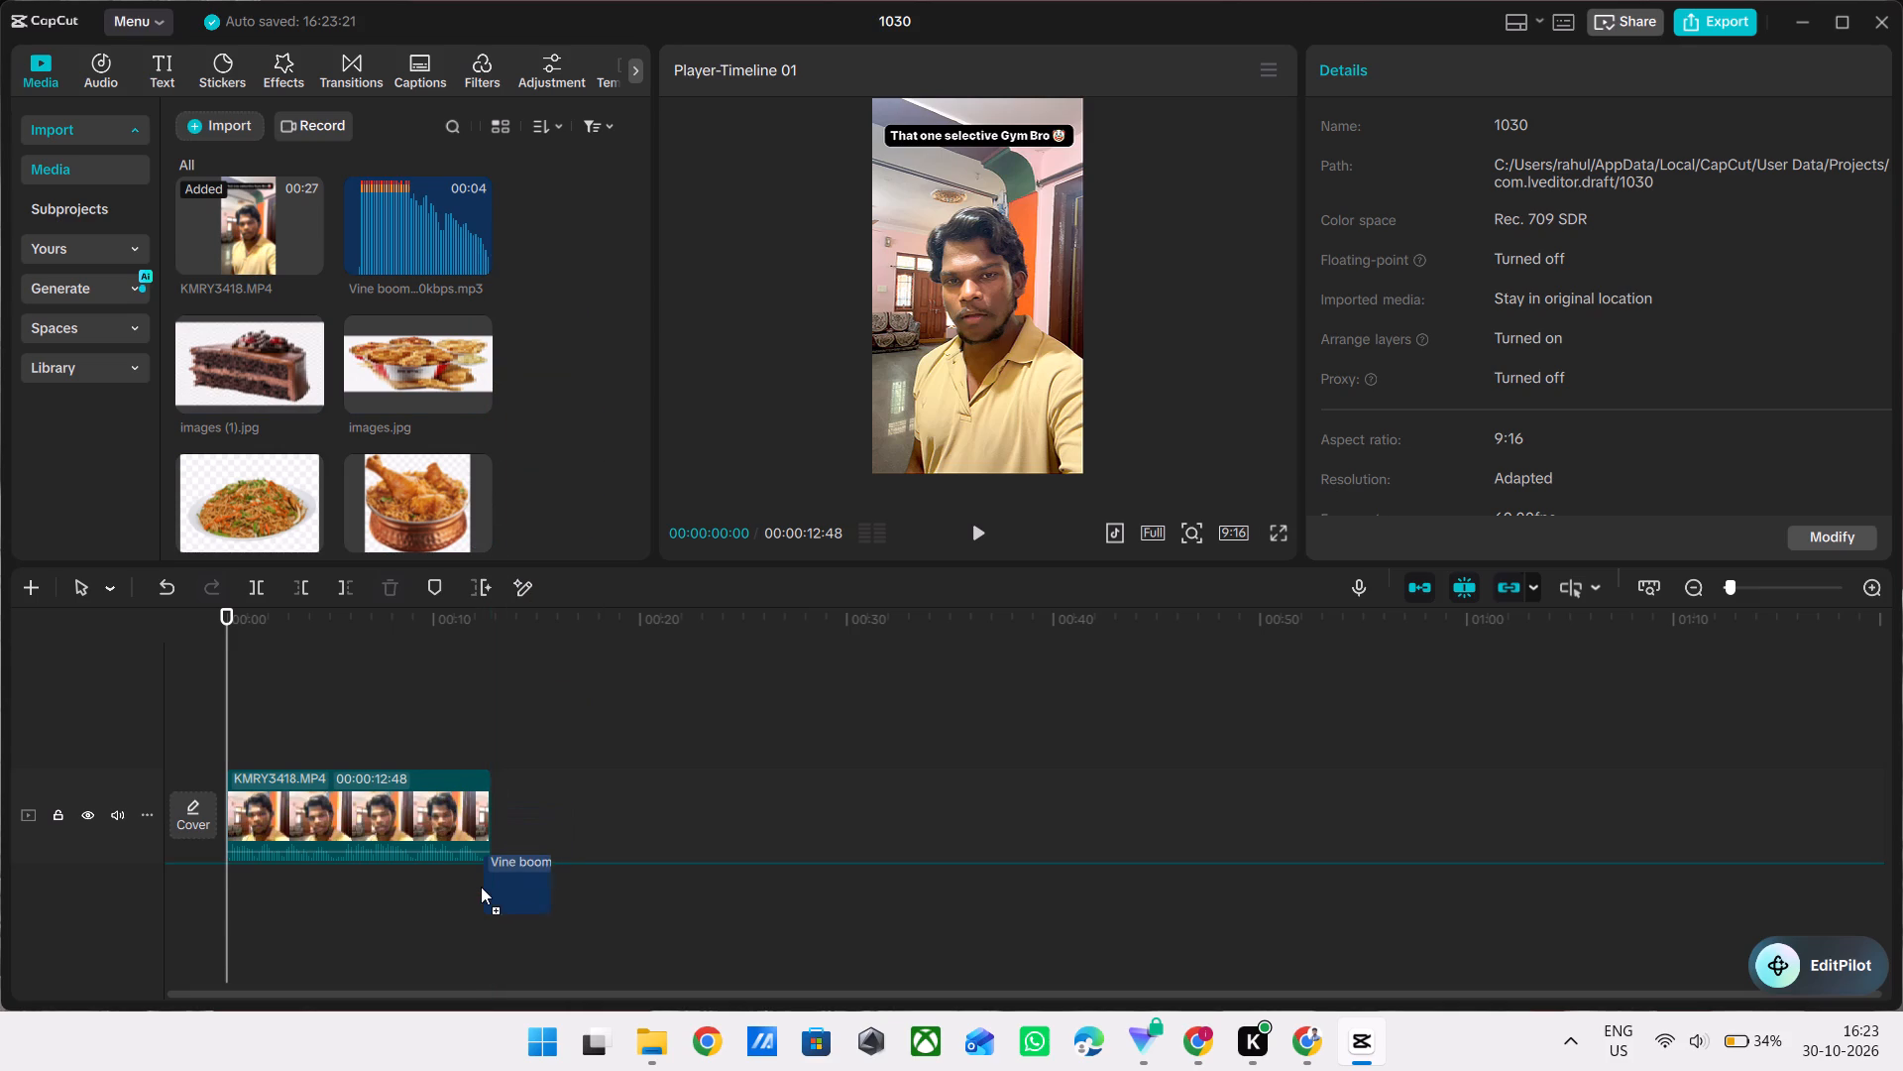
pyautogui.moveTo(481, 887); pyautogui.dragTo(474, 889)
pyautogui.click(473, 733)
pyautogui.moveTo(473, 733); pyautogui.dragTo(464, 733)
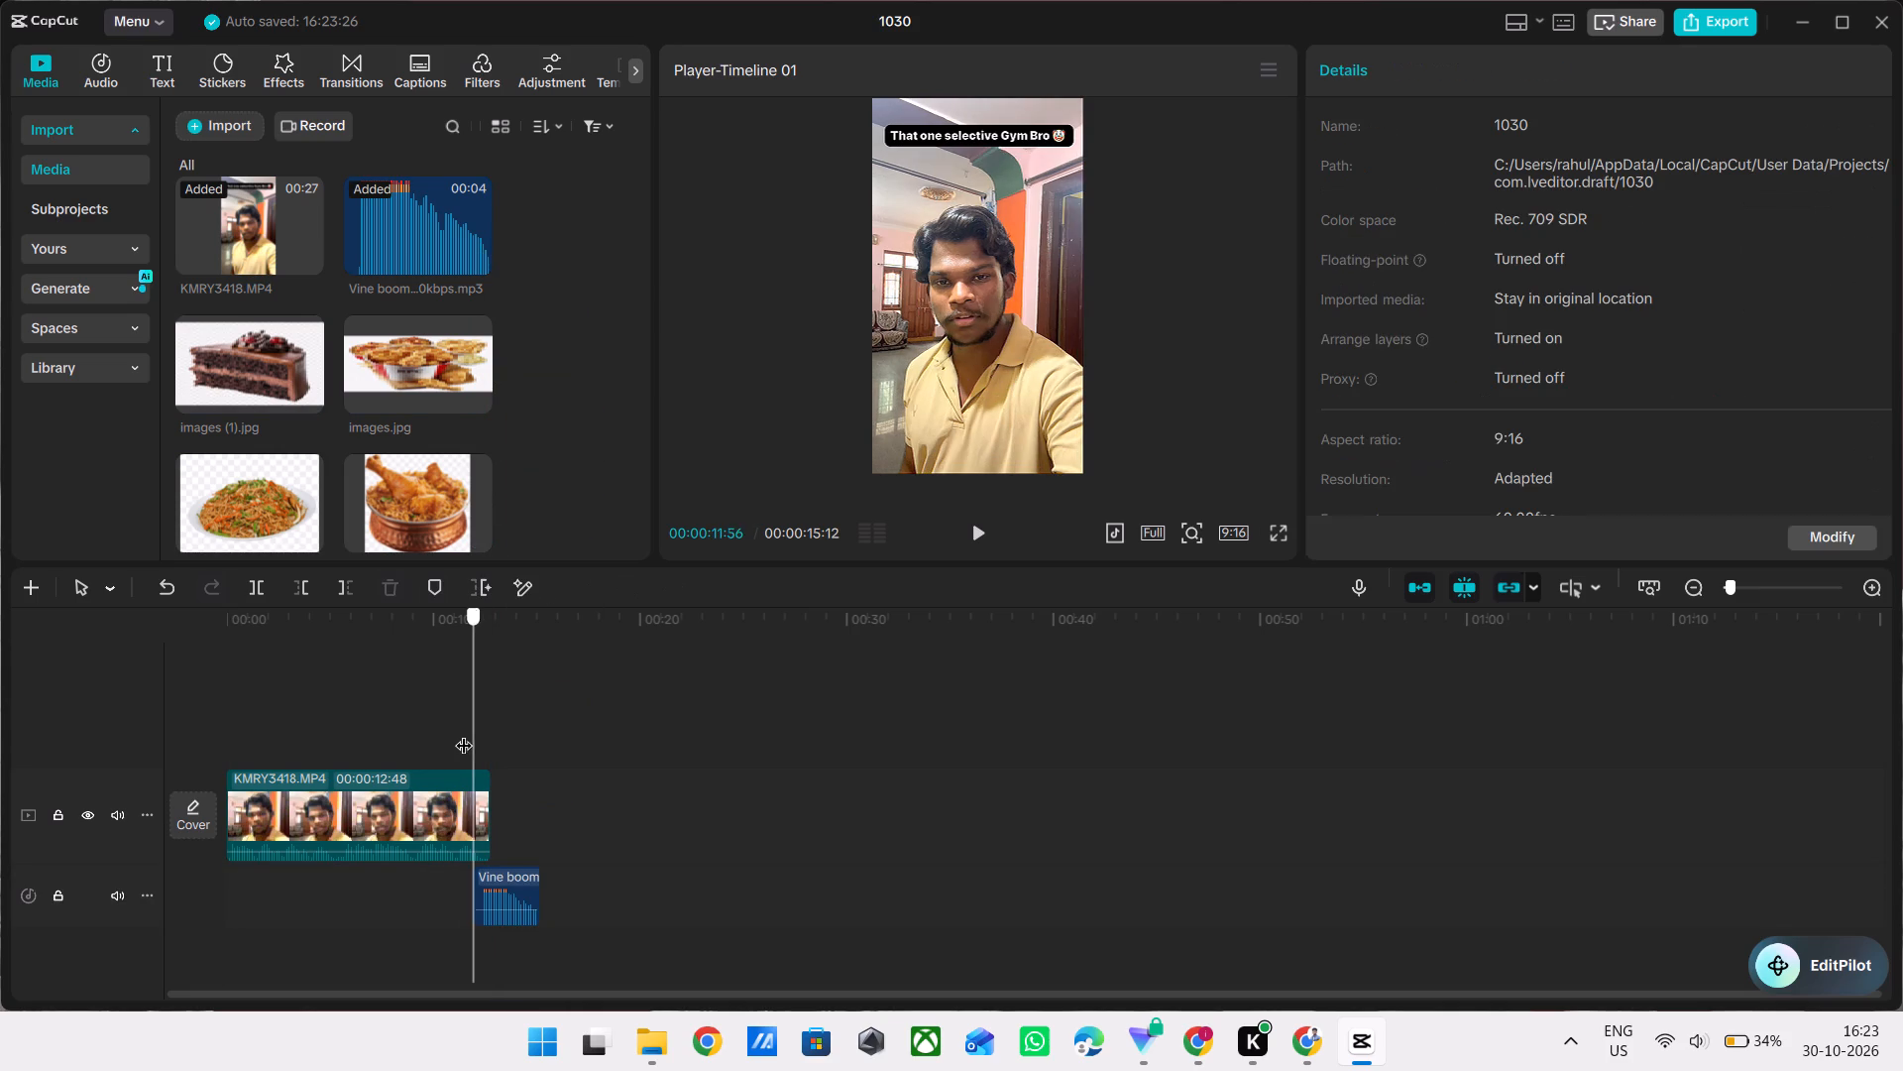
pyautogui.moveTo(464, 733); pyautogui.dragTo(461, 733)
pyautogui.press('space')
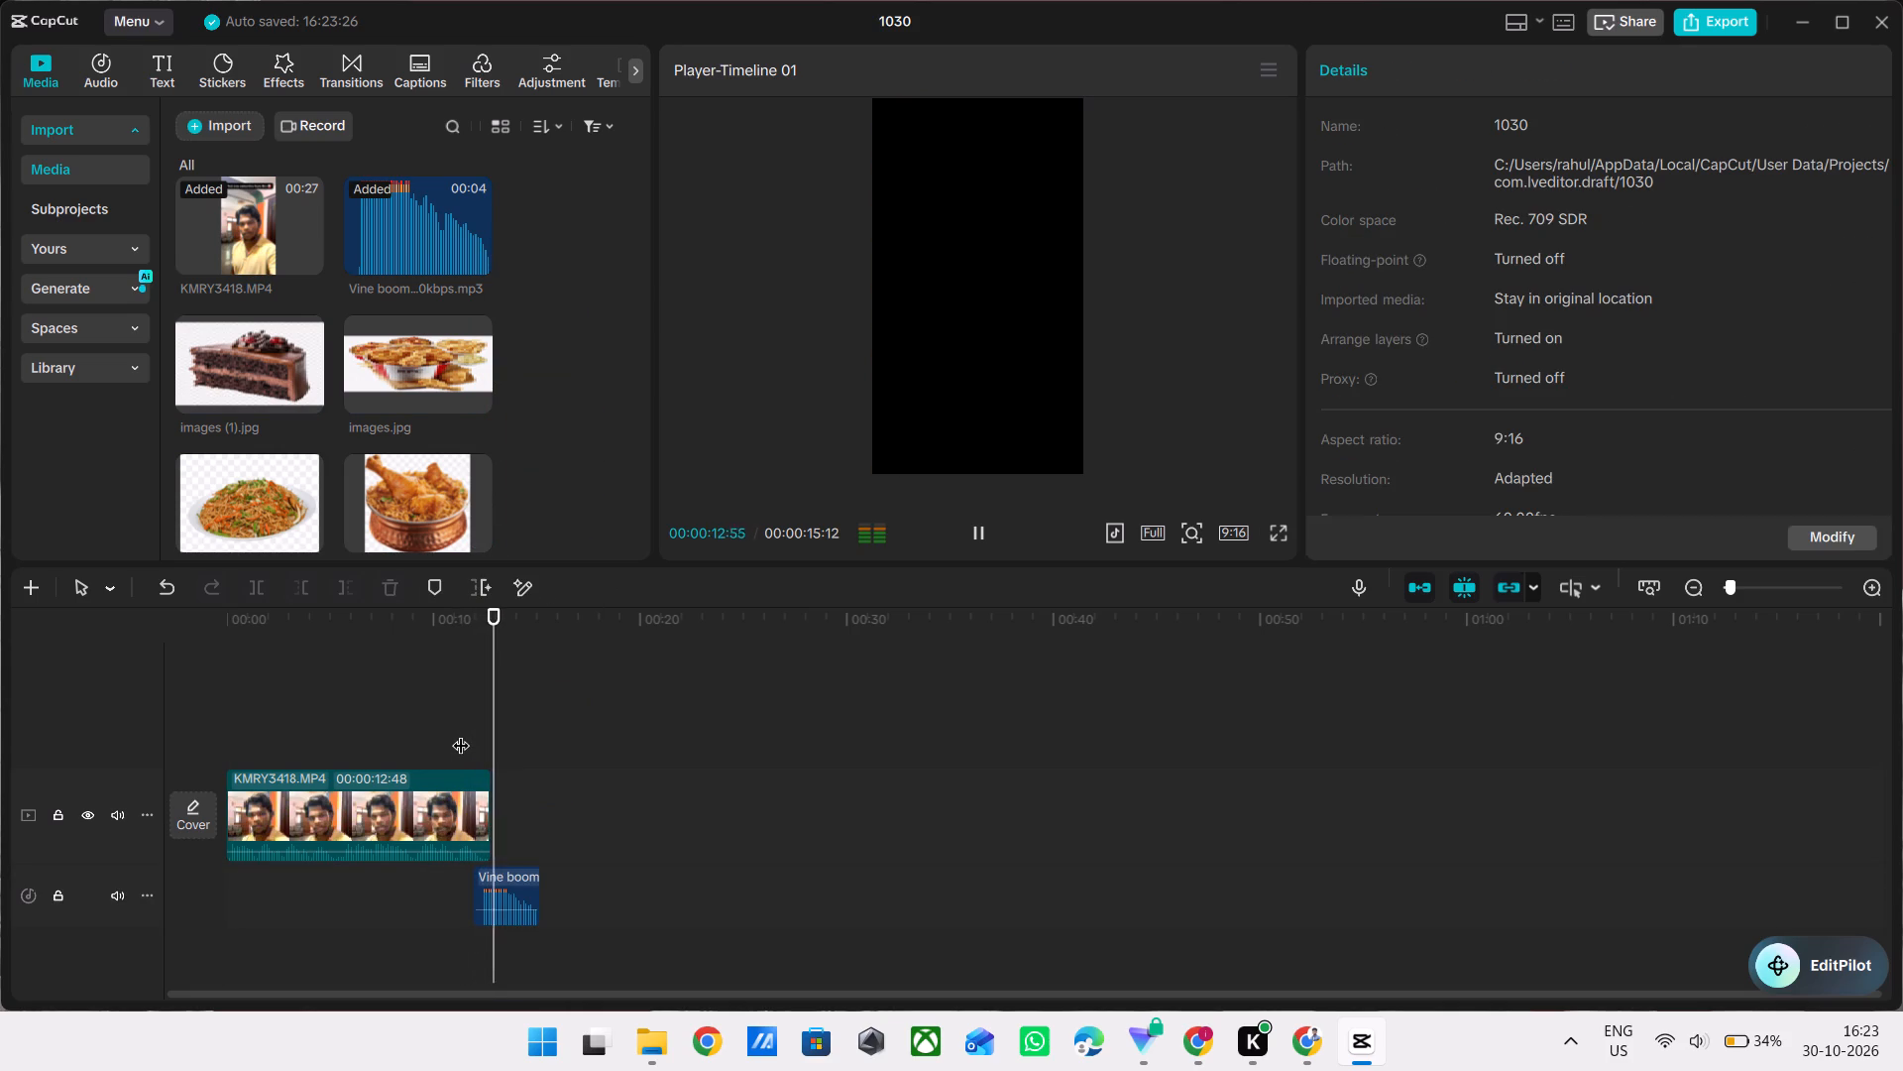
pyautogui.press('space')
# Import the Oka Pani video from the device's Downloads folder into the project's media.
pyautogui.scroll(-6, 440, 454)
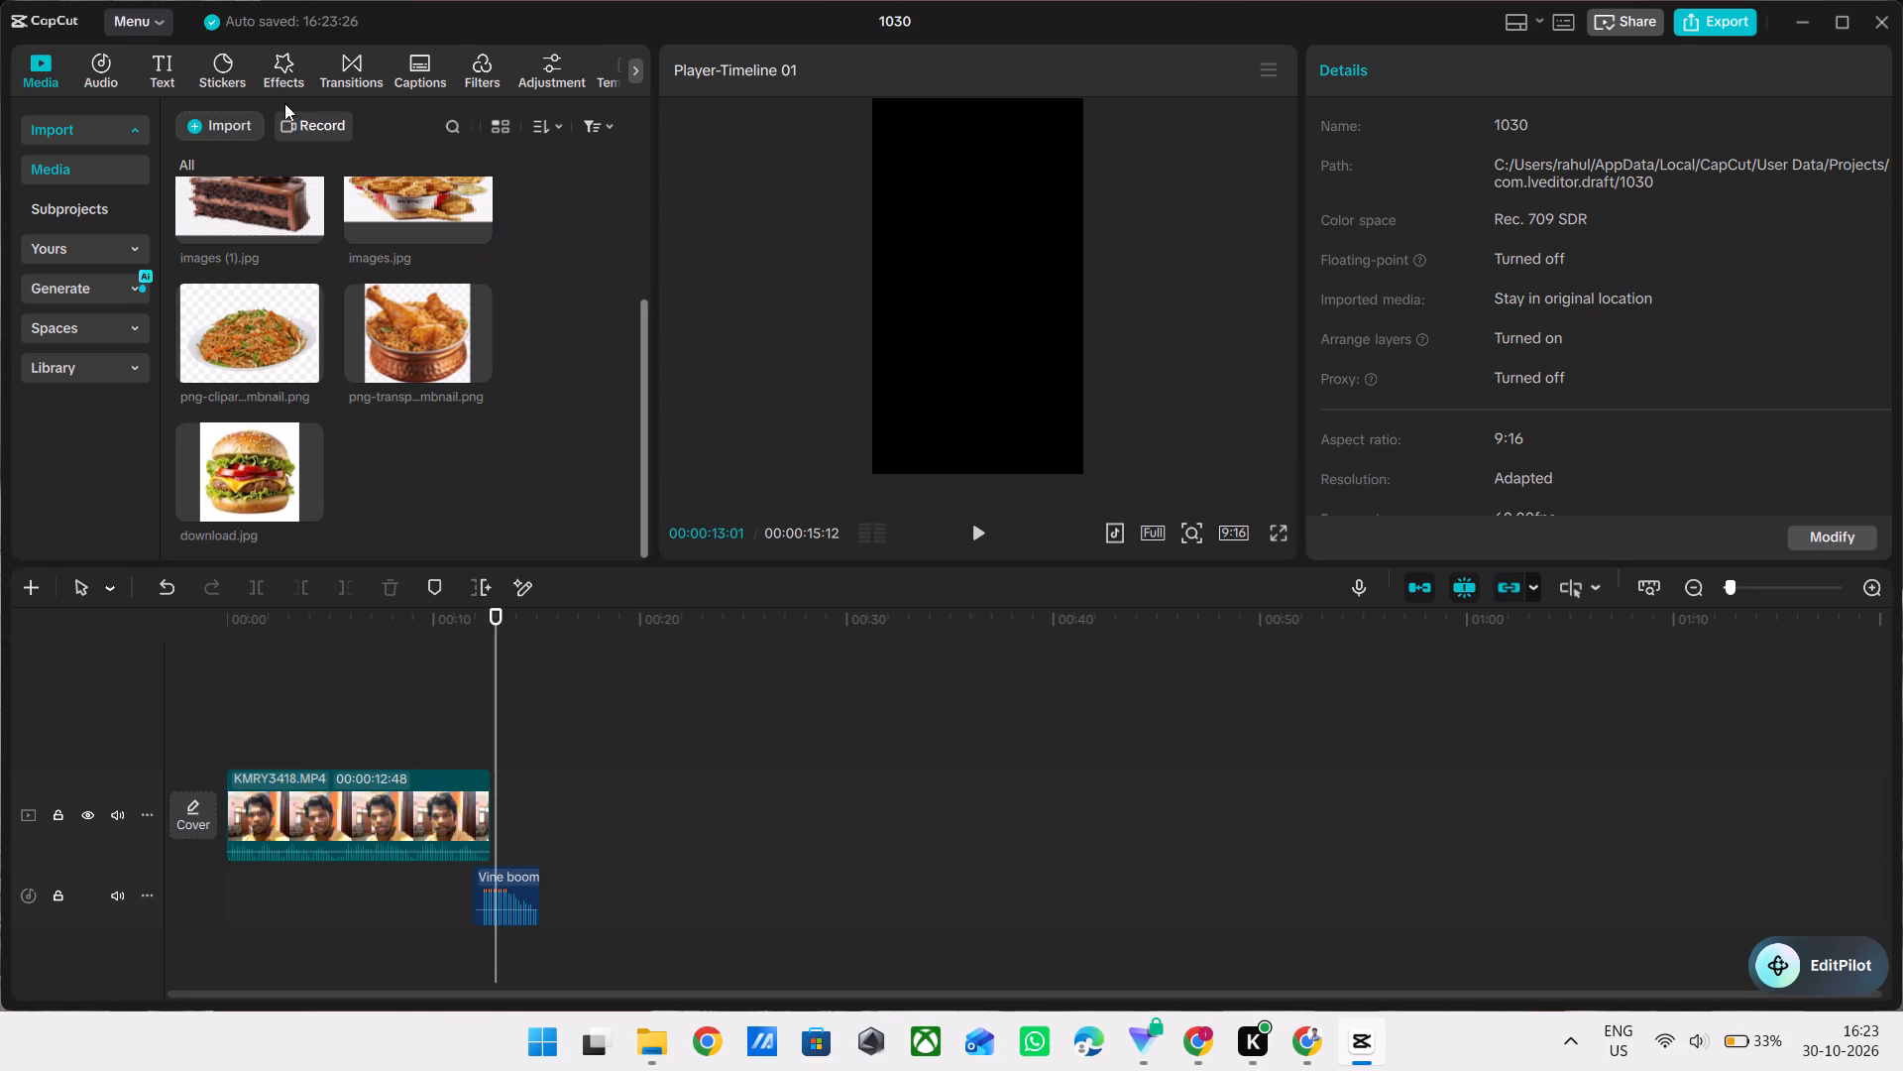
pyautogui.click(250, 127)
pyautogui.click(264, 168)
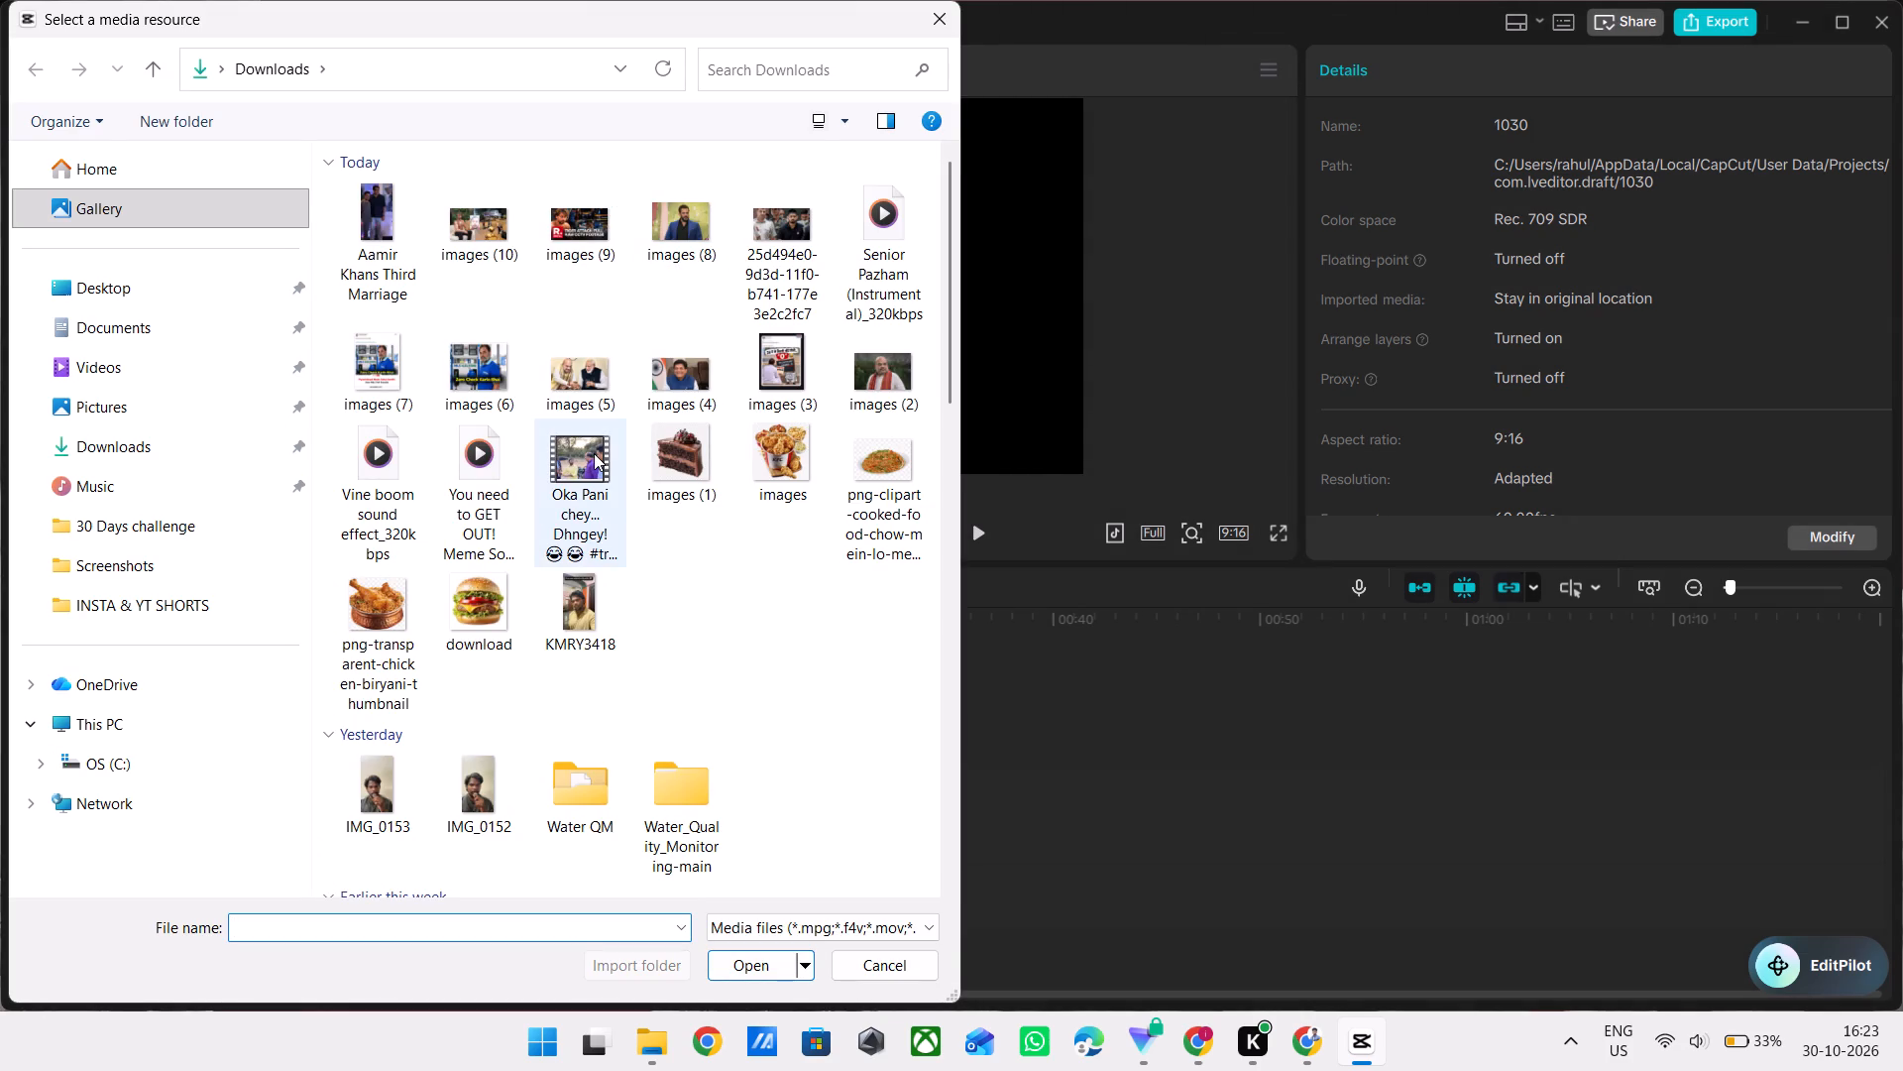
pyautogui.click(594, 453)
pyautogui.press('Return')
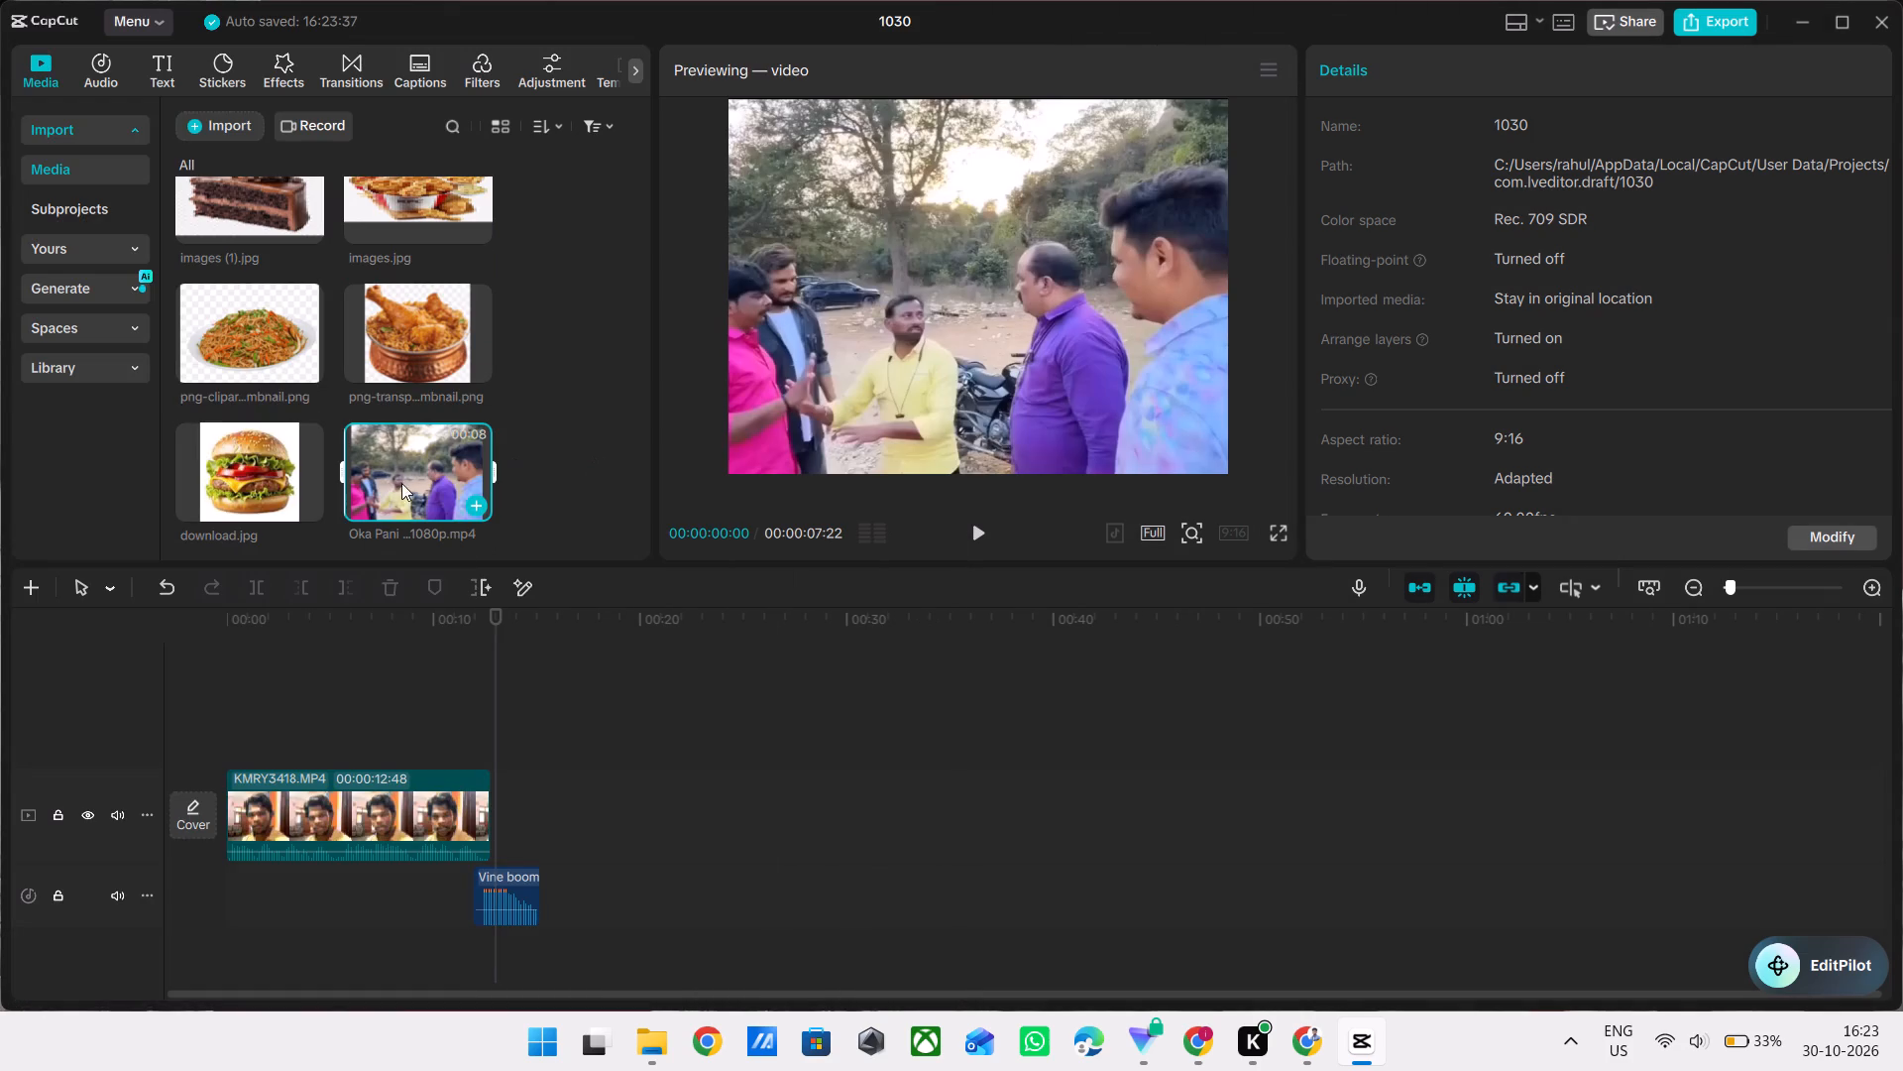
# Append the Oka Pani video directly after the KMRY3418 clip on the main track and play across the join.
pyautogui.moveTo(406, 480); pyautogui.dragTo(504, 815)
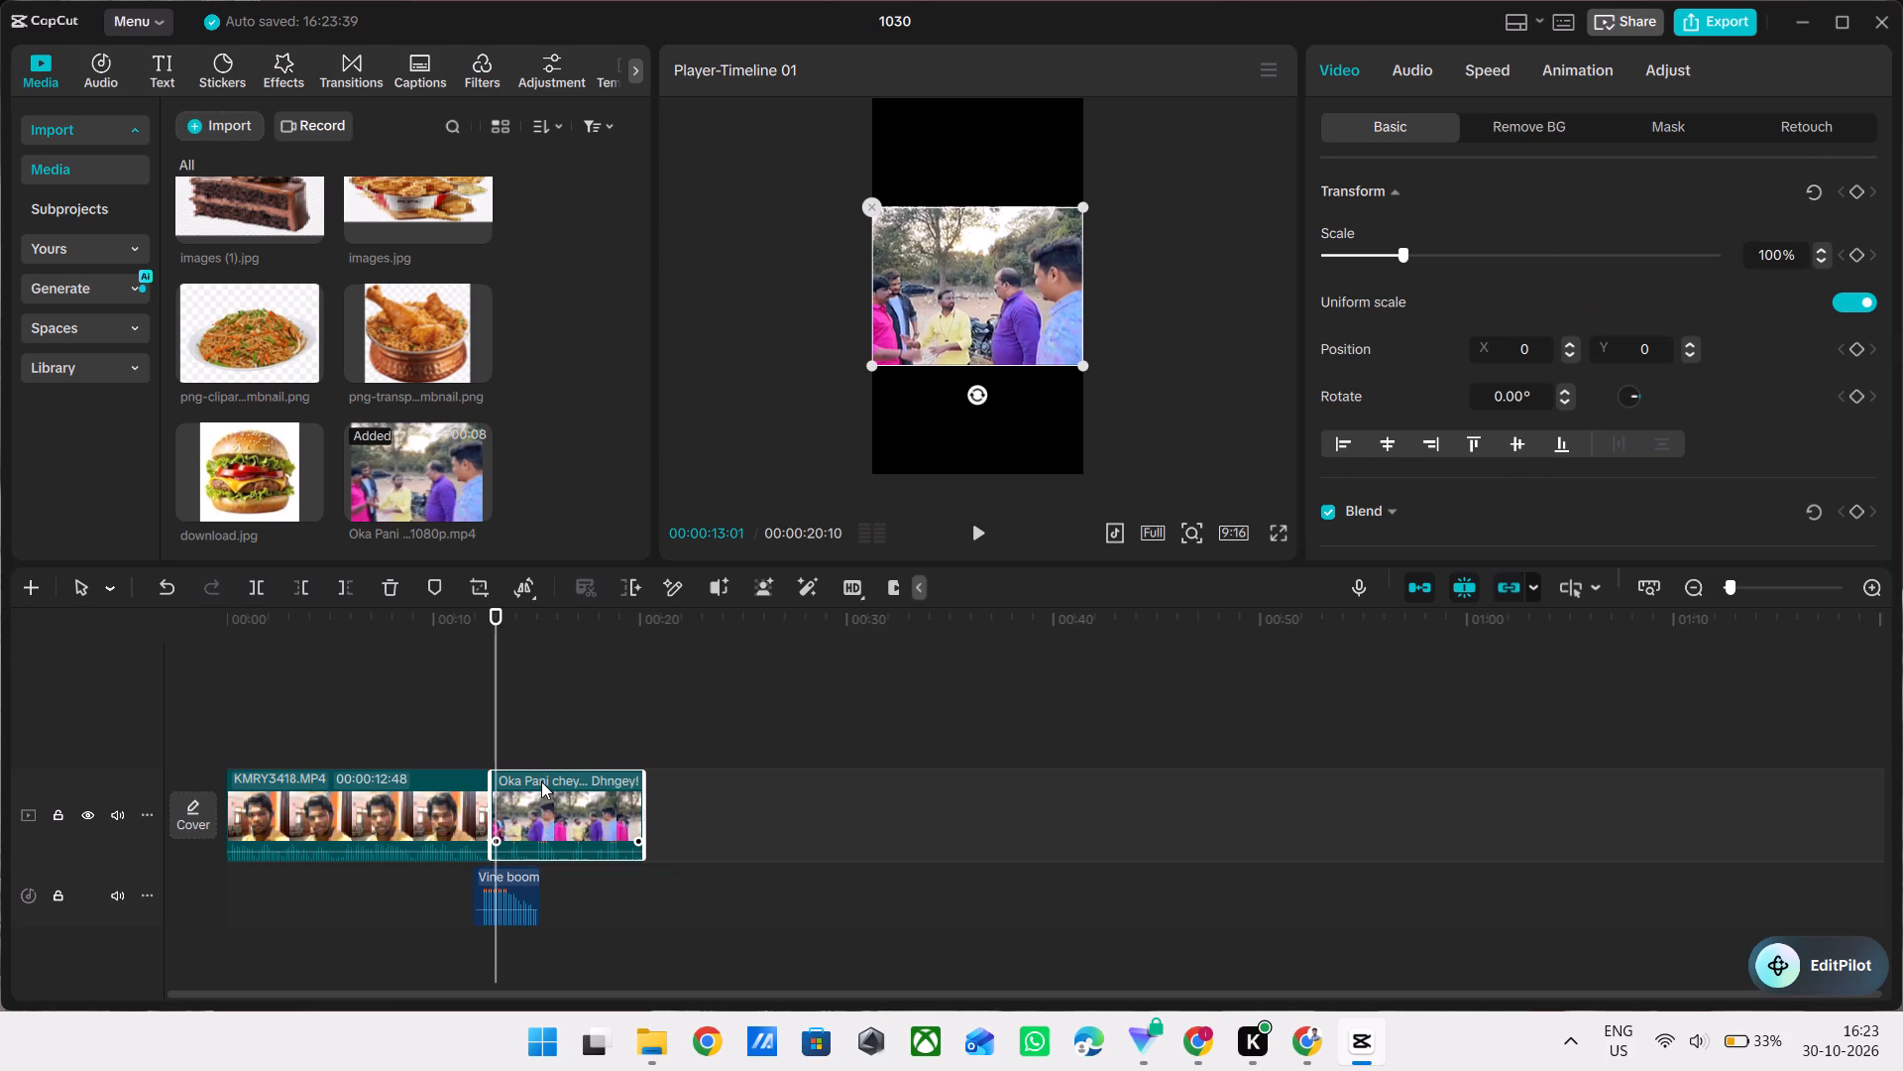
pyautogui.keyDown('ctrl'); pyautogui.scroll(9, 545, 783); pyautogui.keyUp('ctrl')
pyautogui.click(727, 709)
pyautogui.press('space')
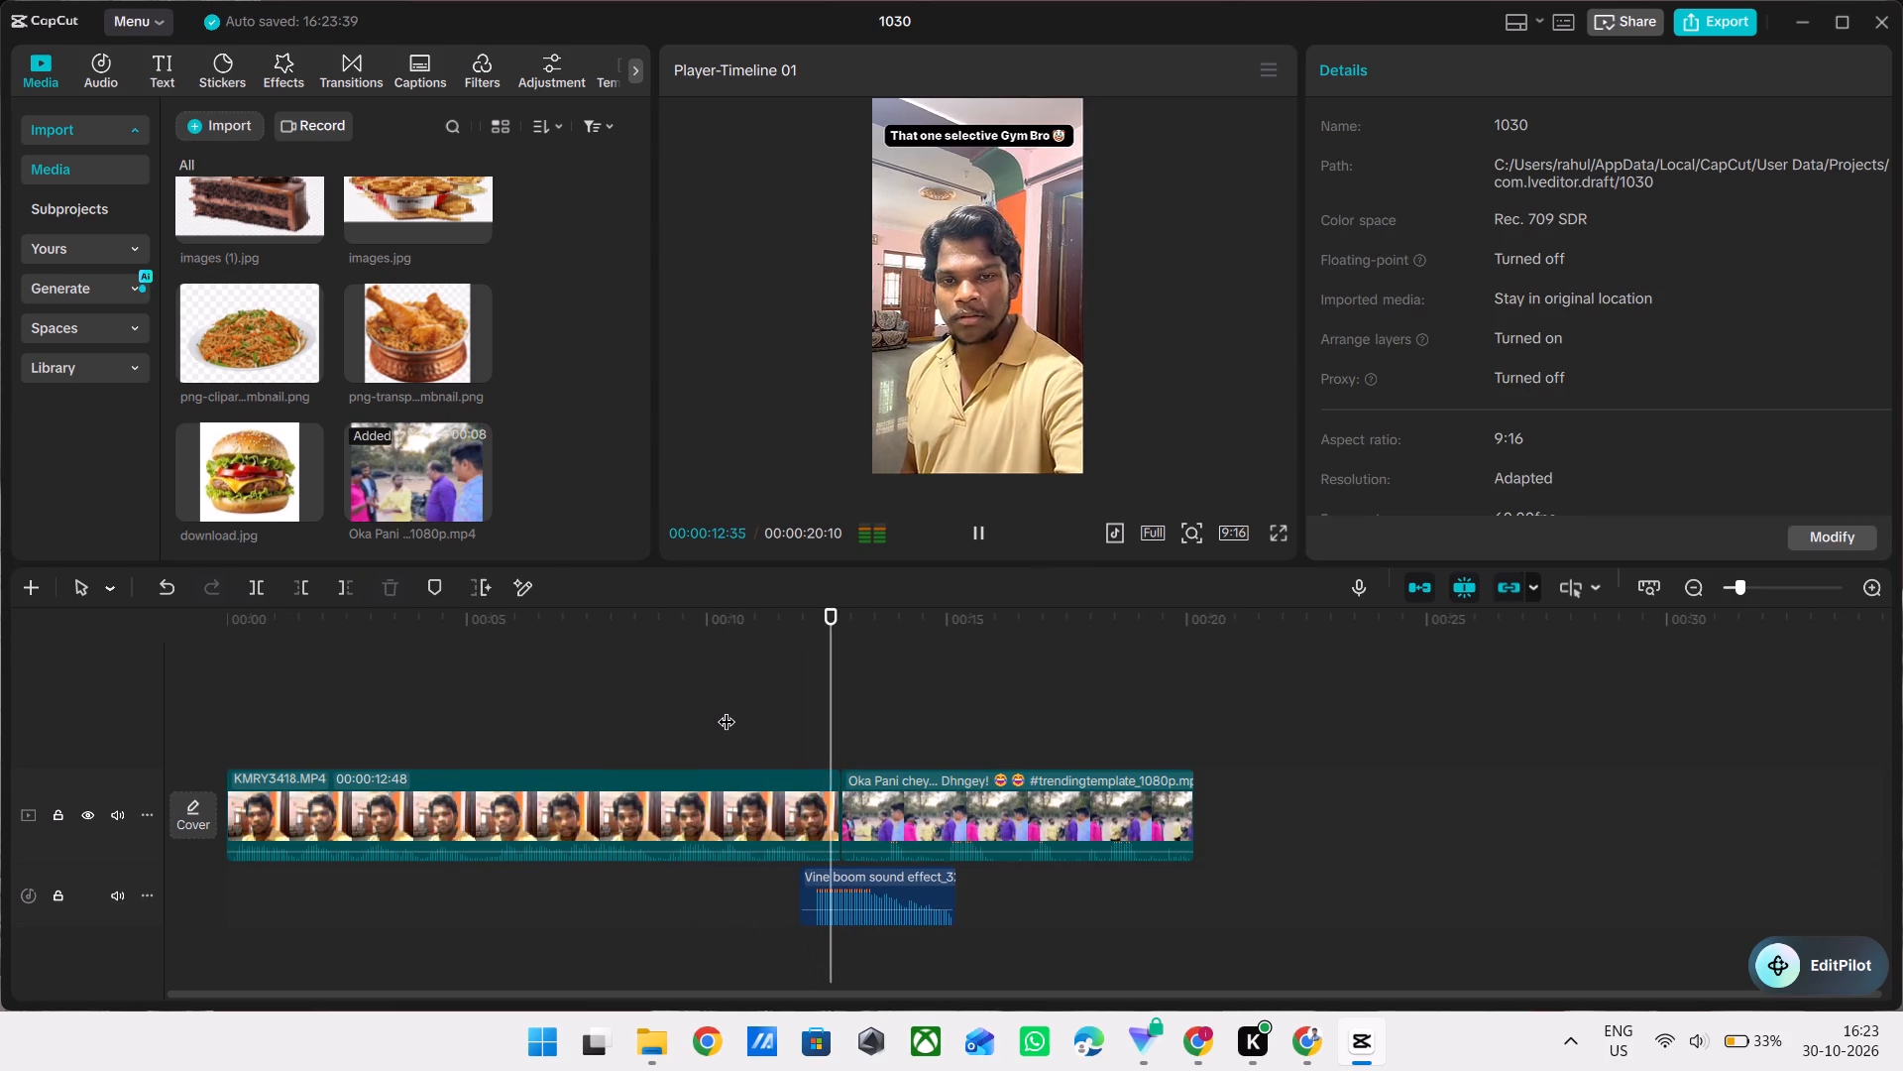
pyautogui.press('space')
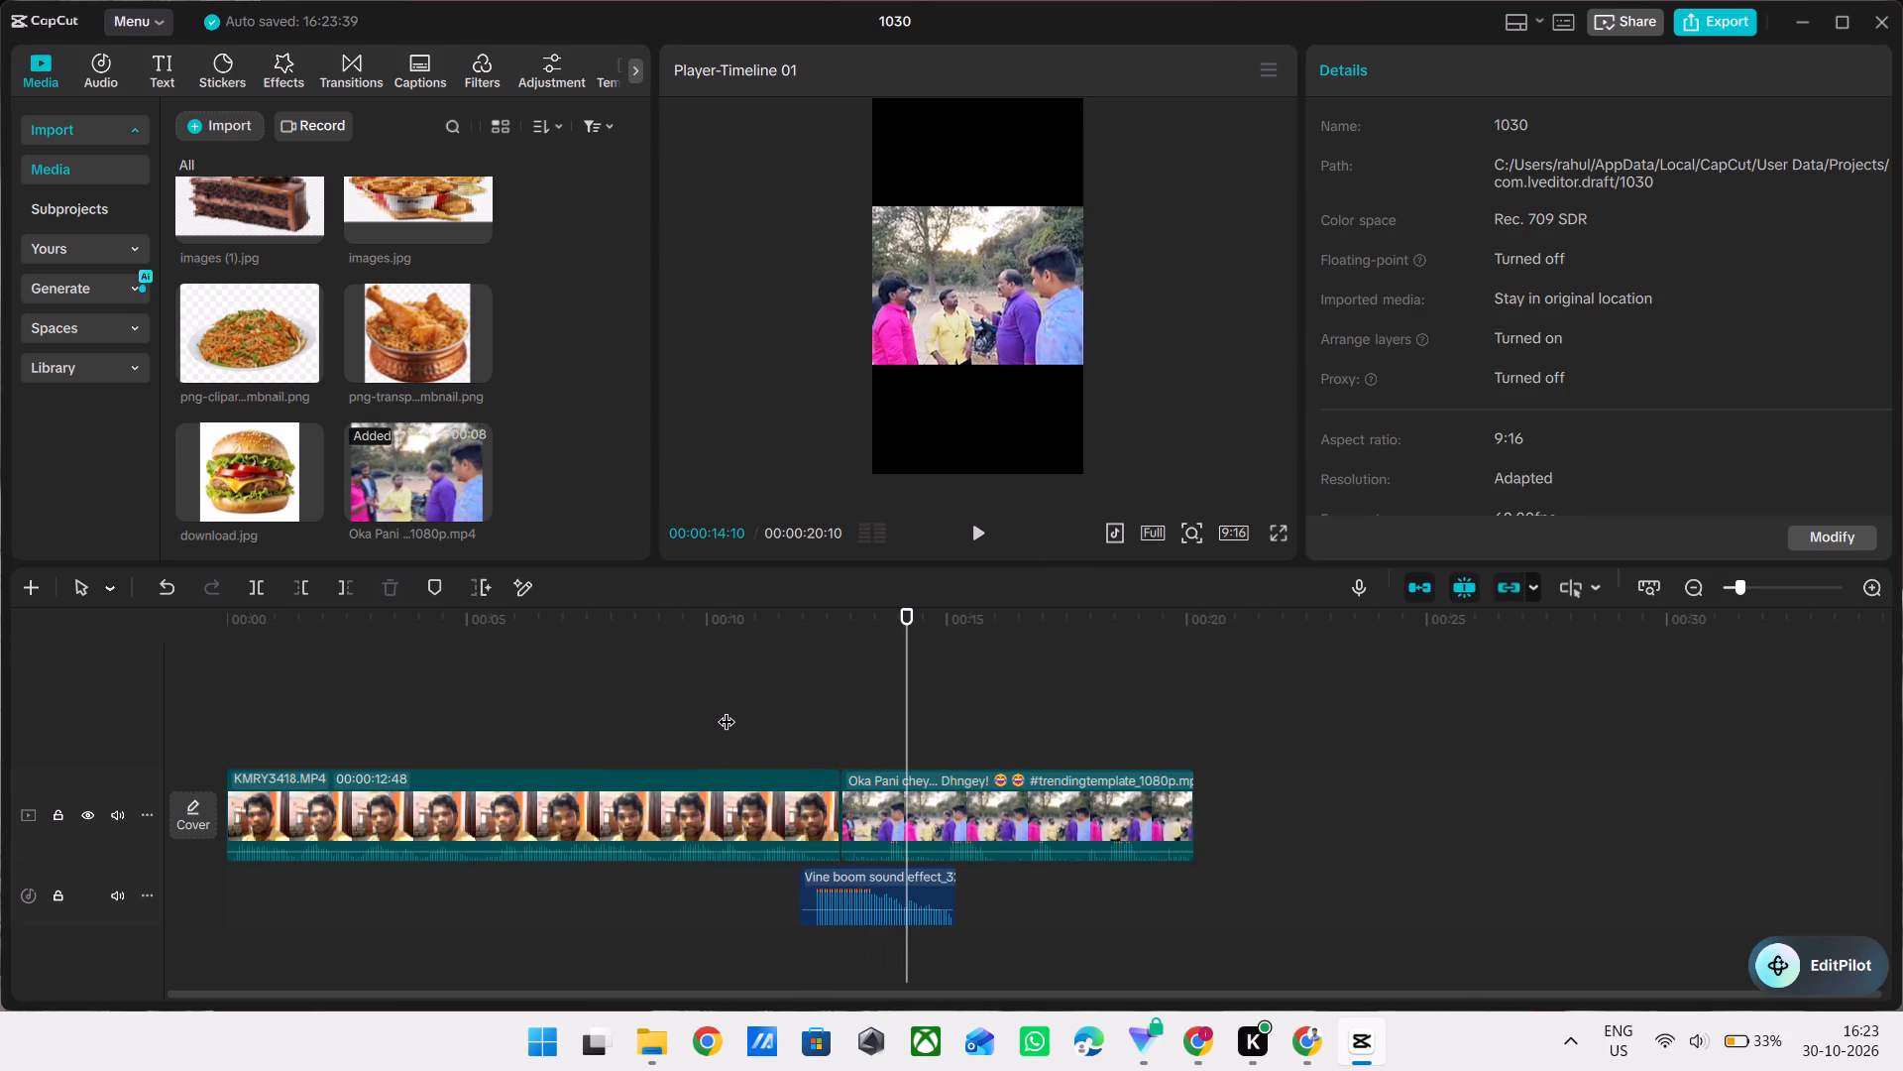
# Place the burger image download.jpg on a track above the KMRY3418 clip at the start of the timeline.
pyautogui.doubleClick(877, 685)
pyautogui.moveTo(877, 685); pyautogui.dragTo(45, 755)
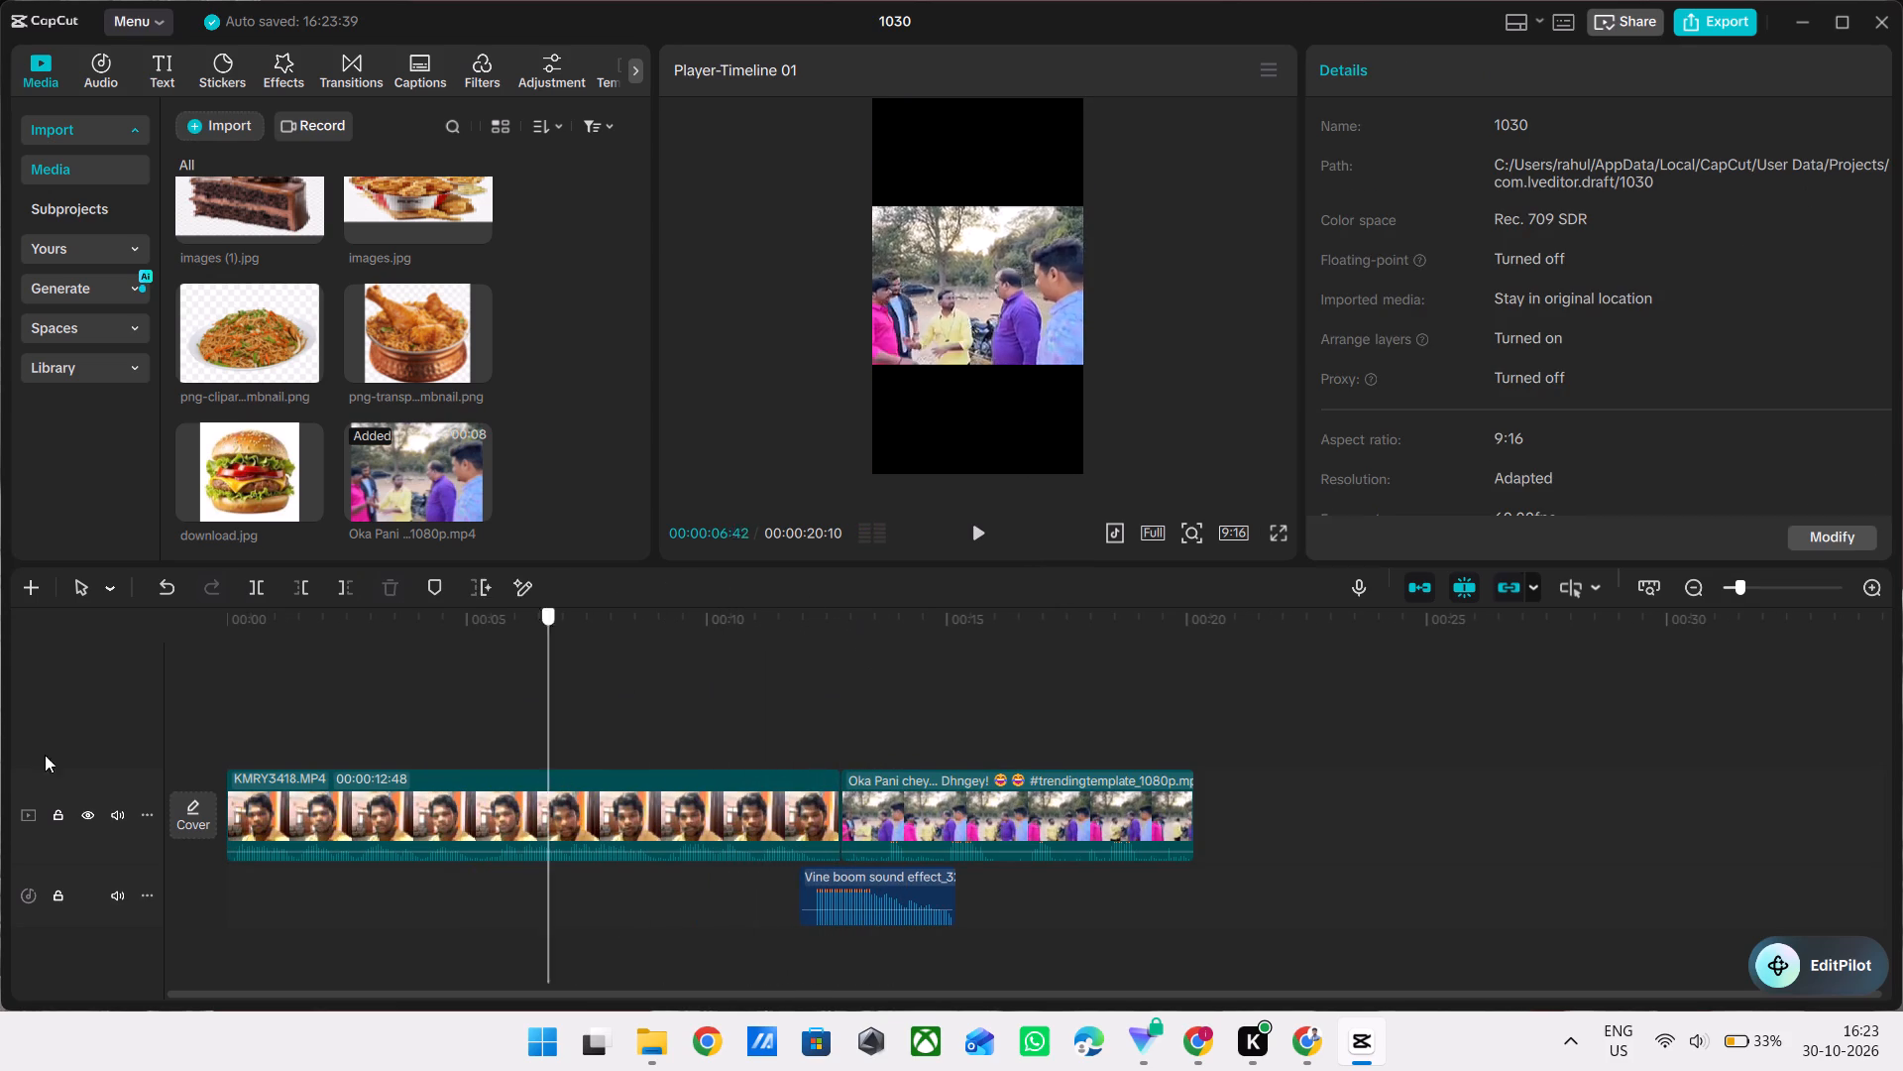
pyautogui.moveTo(45, 755); pyautogui.dragTo(0, 792)
pyautogui.hscroll(1, 331, 300)
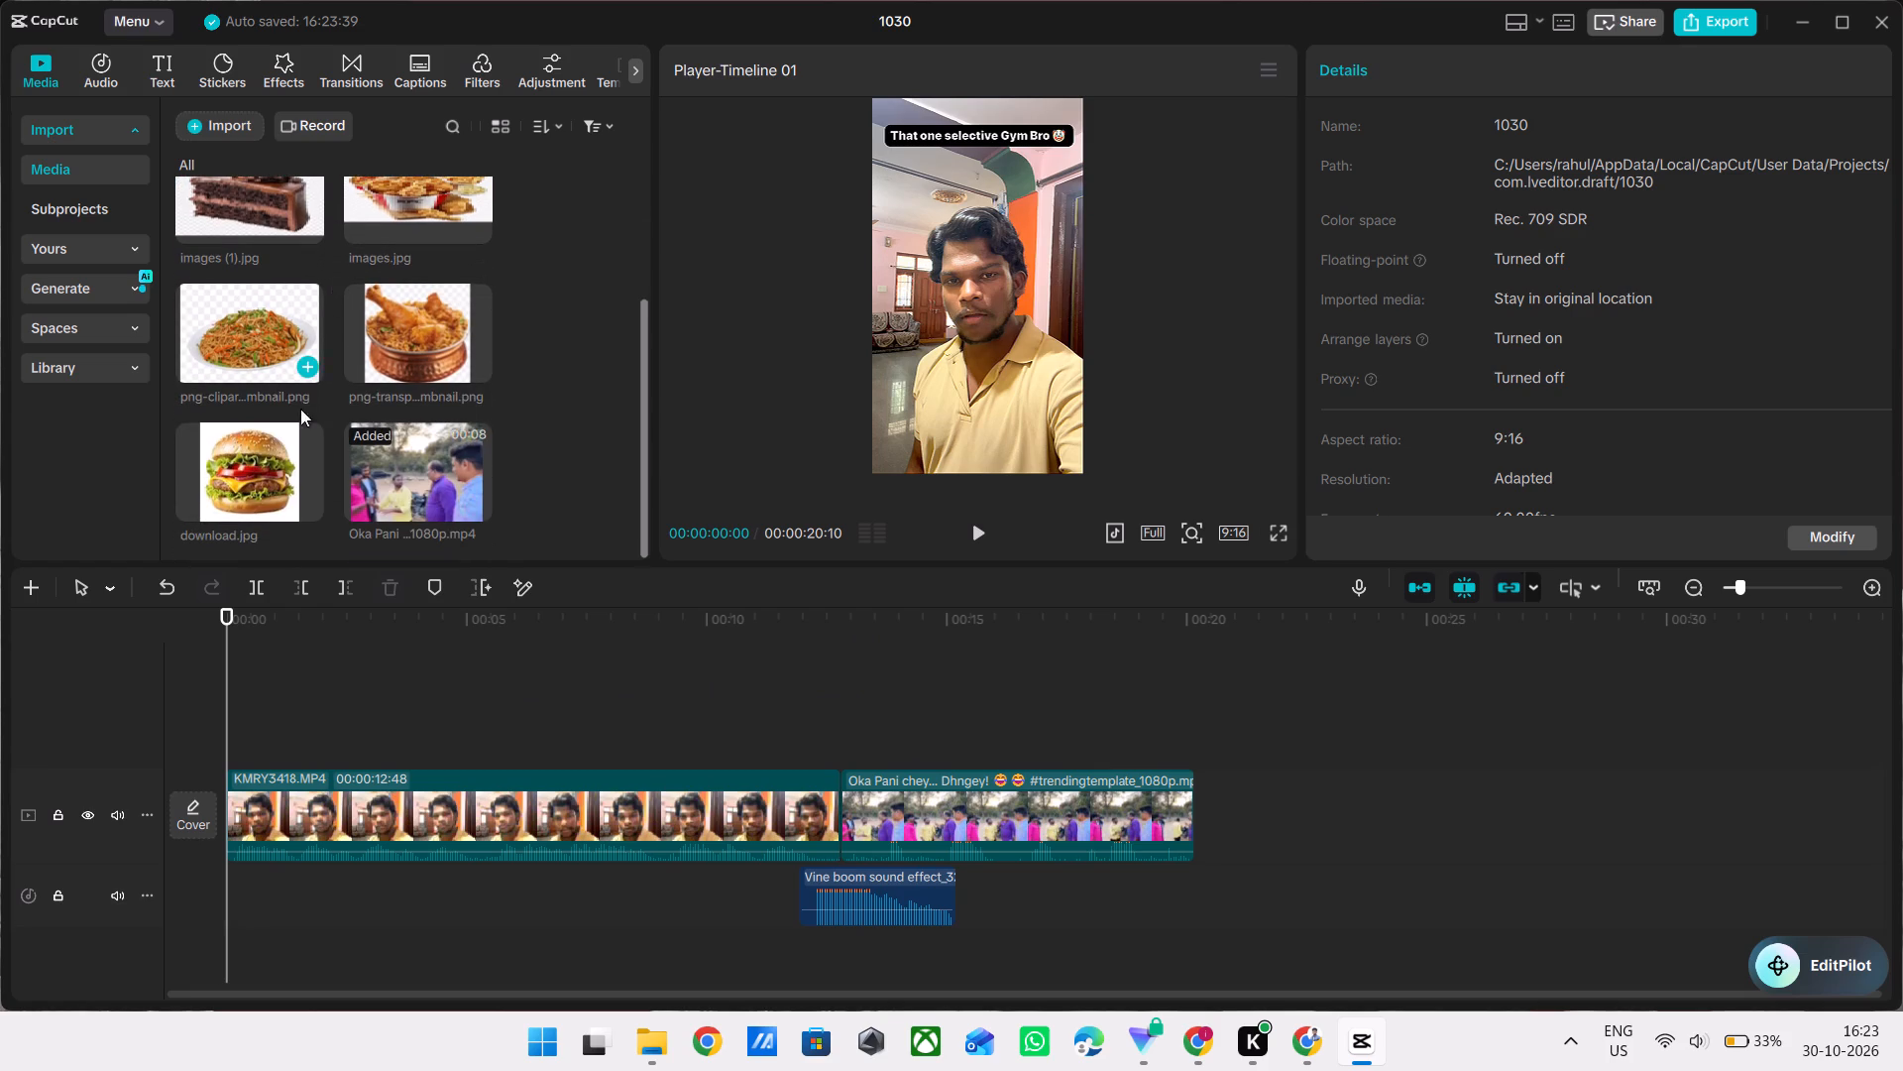
pyautogui.moveTo(277, 435); pyautogui.dragTo(223, 707)
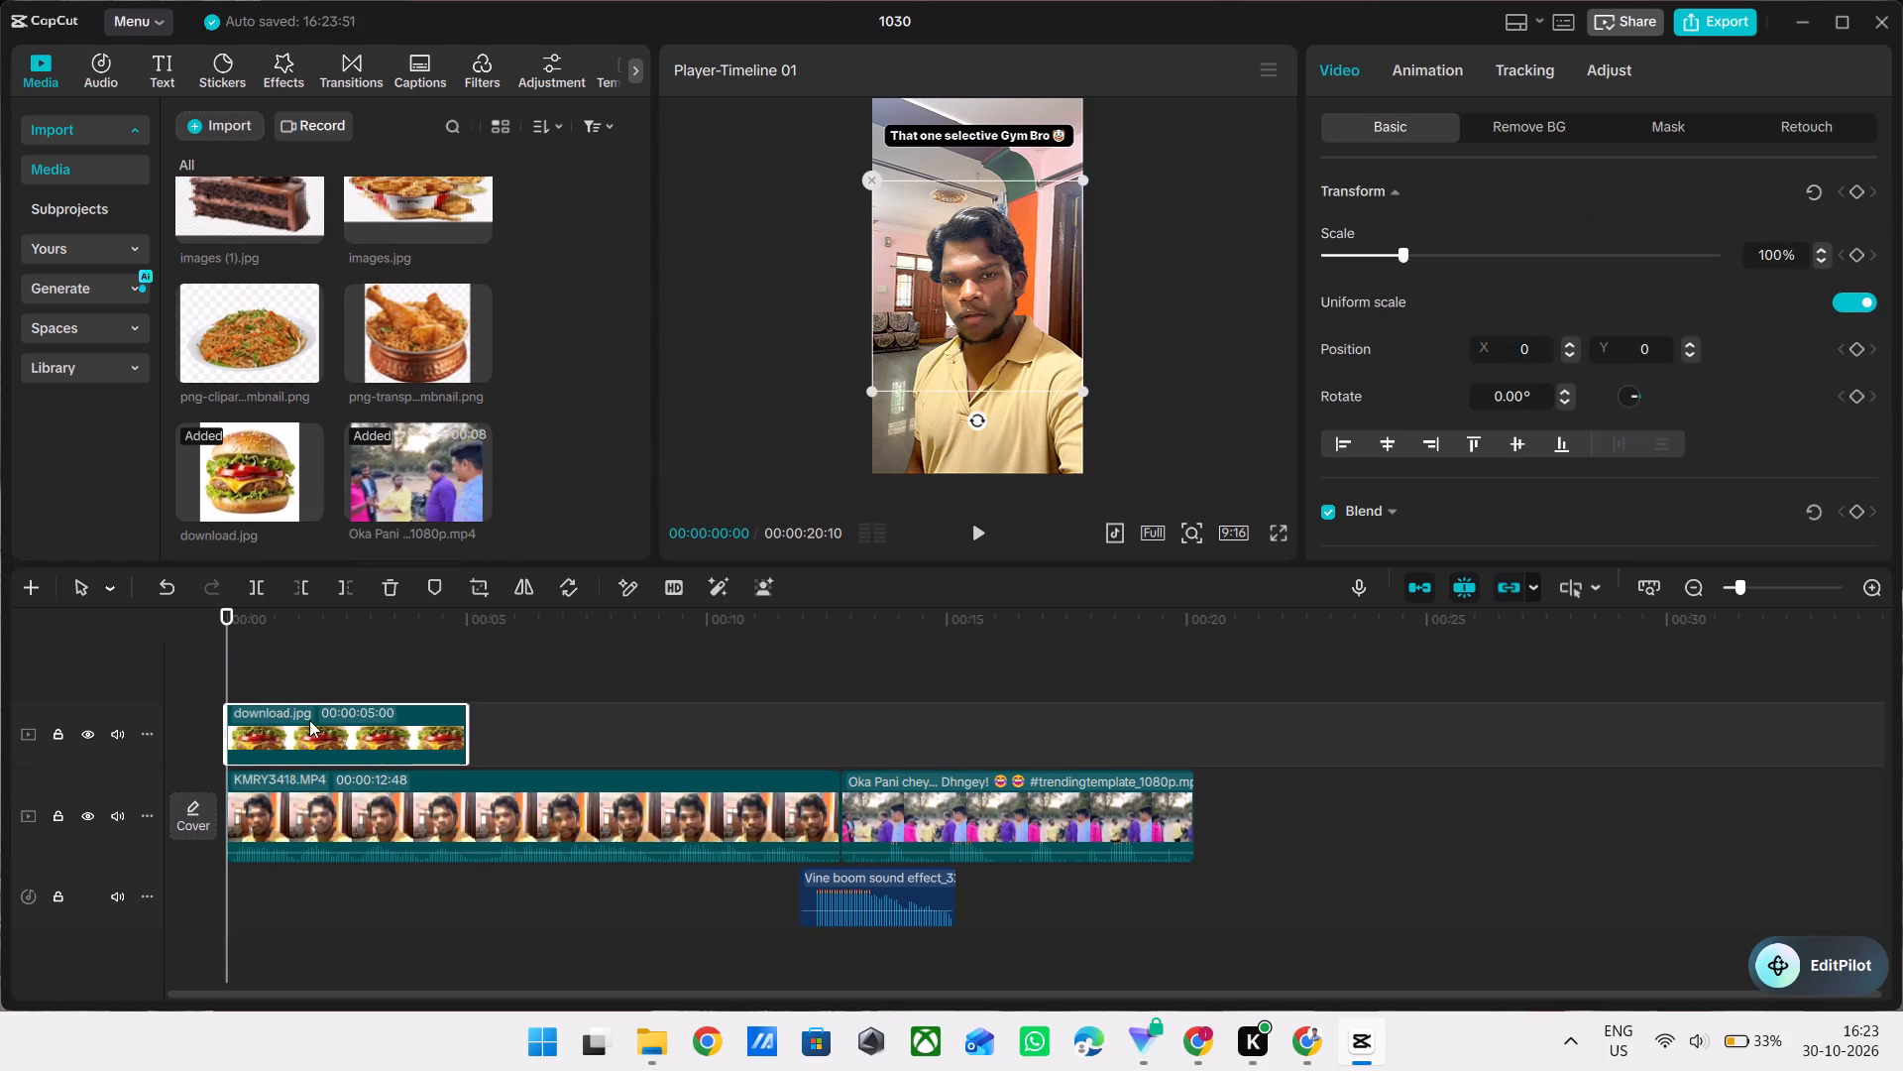
# Remove the burger image's white background with auto cutout.
pyautogui.click(755, 594)
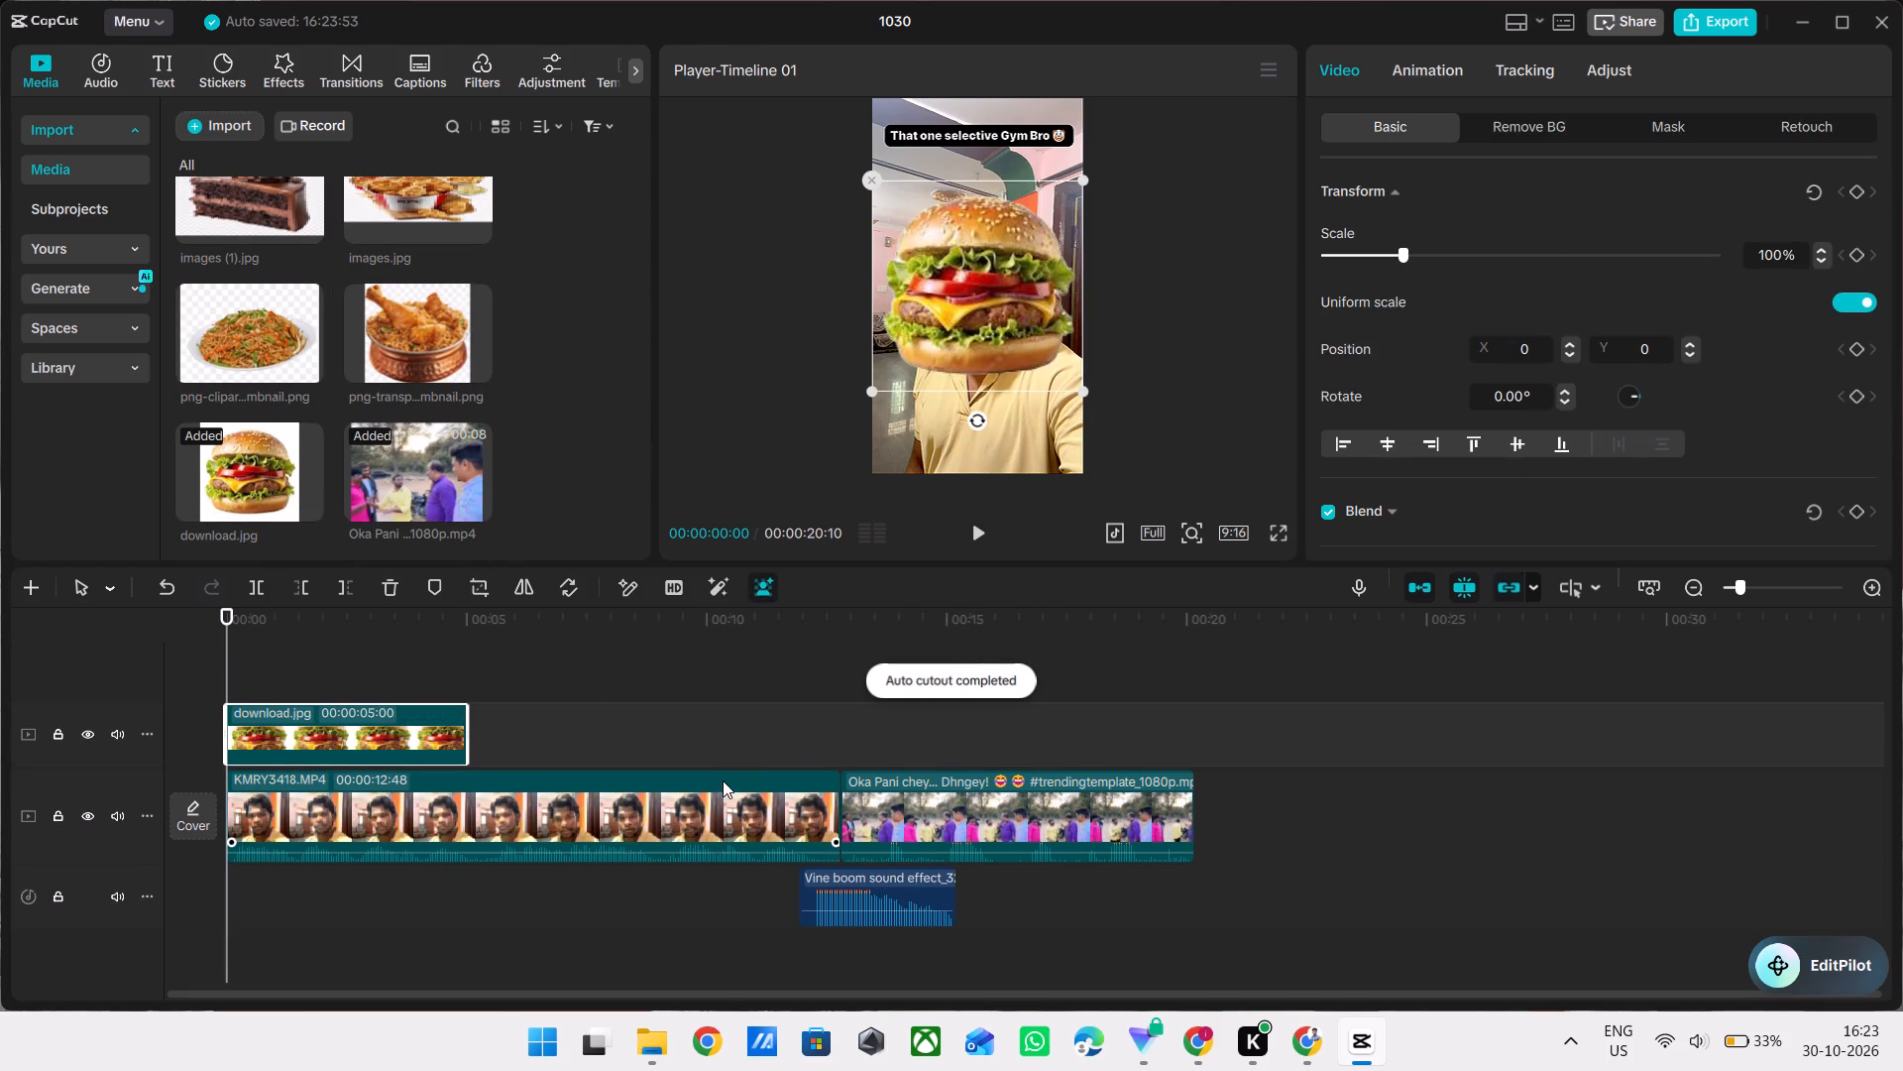
# Play the KMRY3418 clip to check its sound and set its volume to 5 dB.
pyautogui.click(756, 820)
pyautogui.press('space')
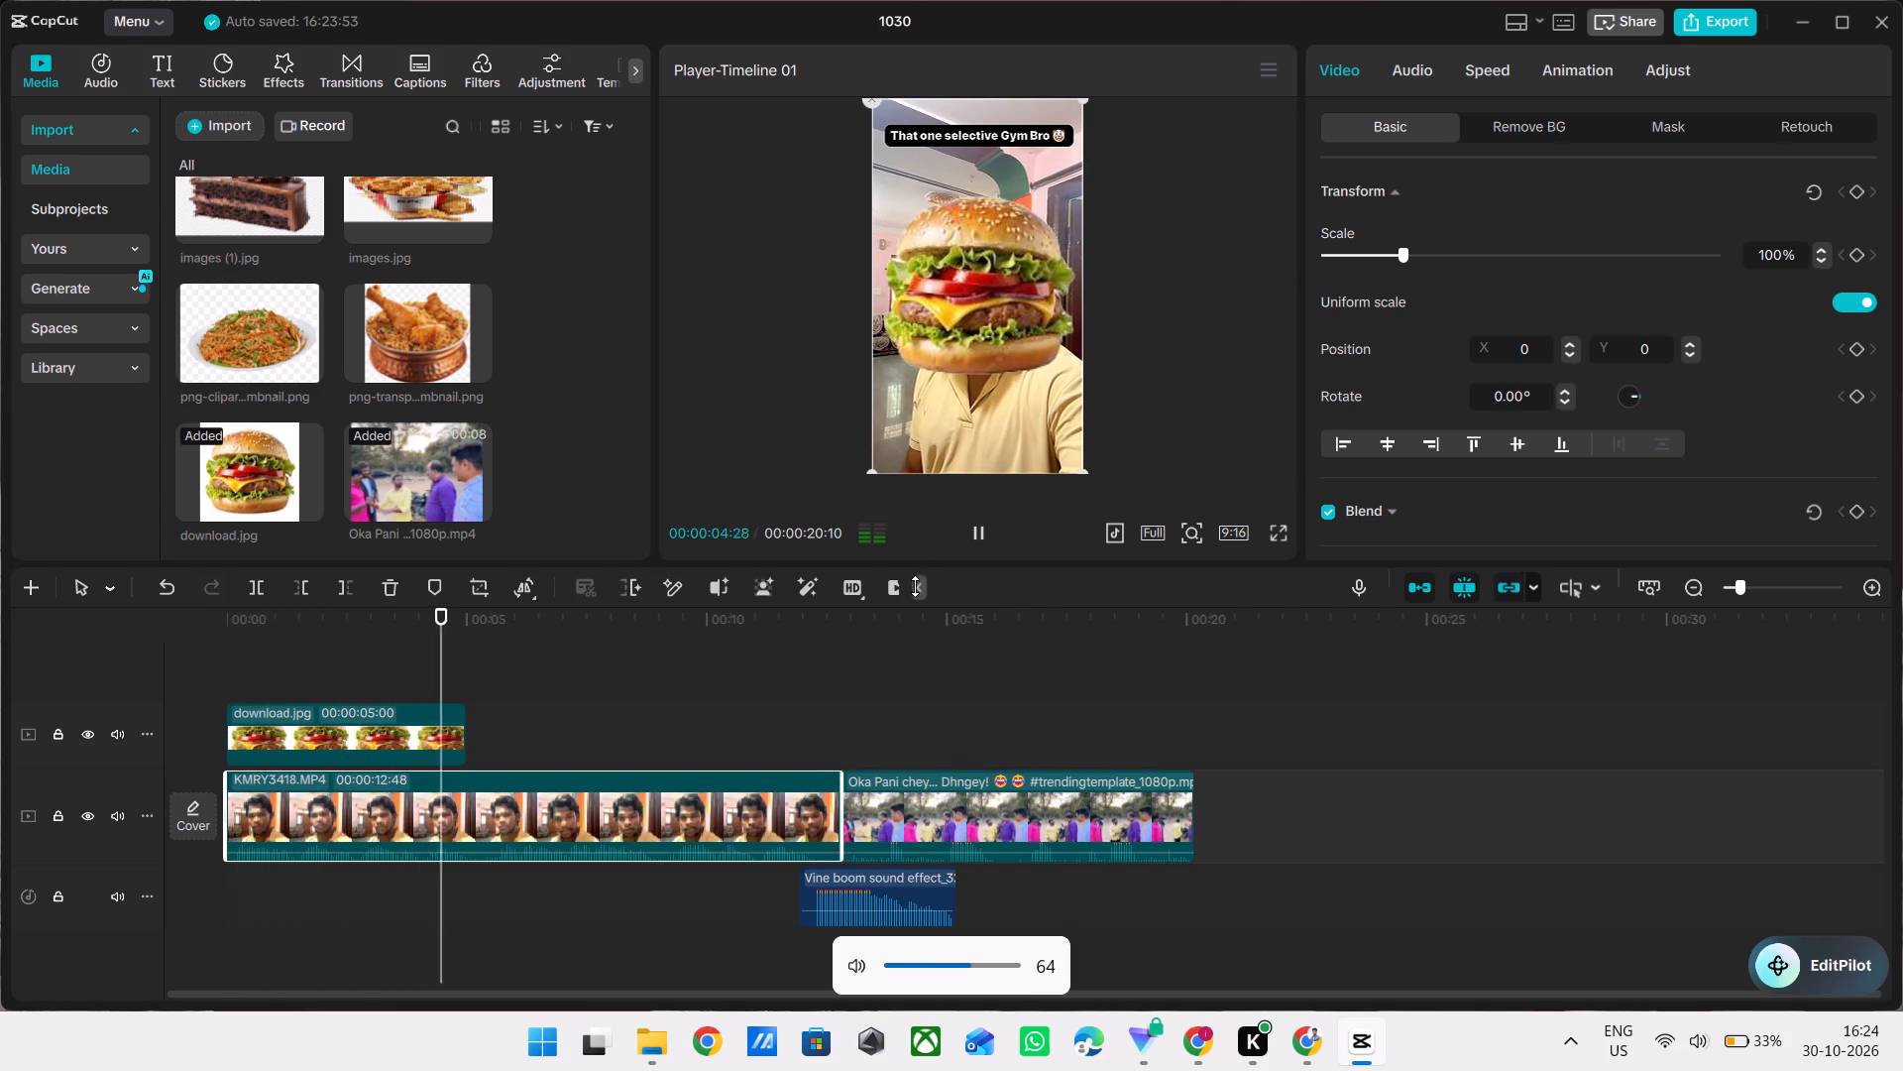
pyautogui.click(1482, 69)
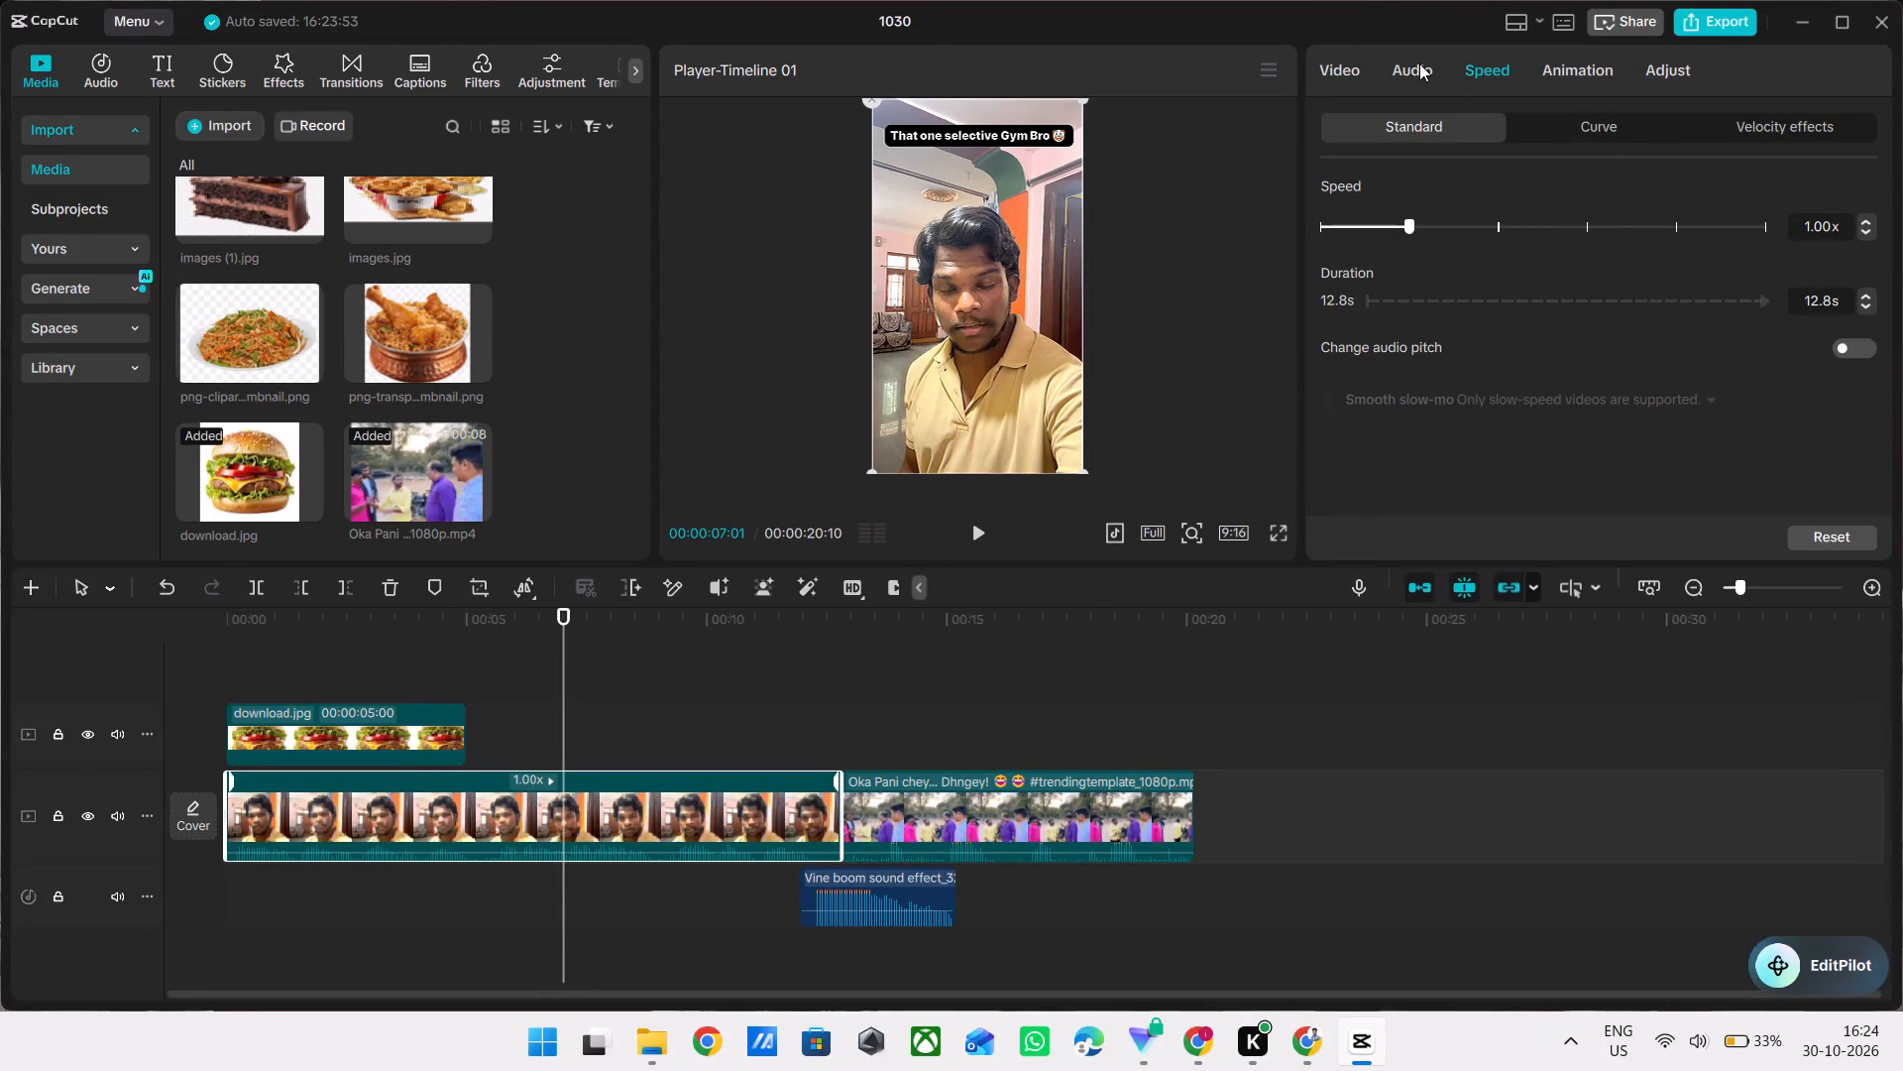
pyautogui.click(1419, 63)
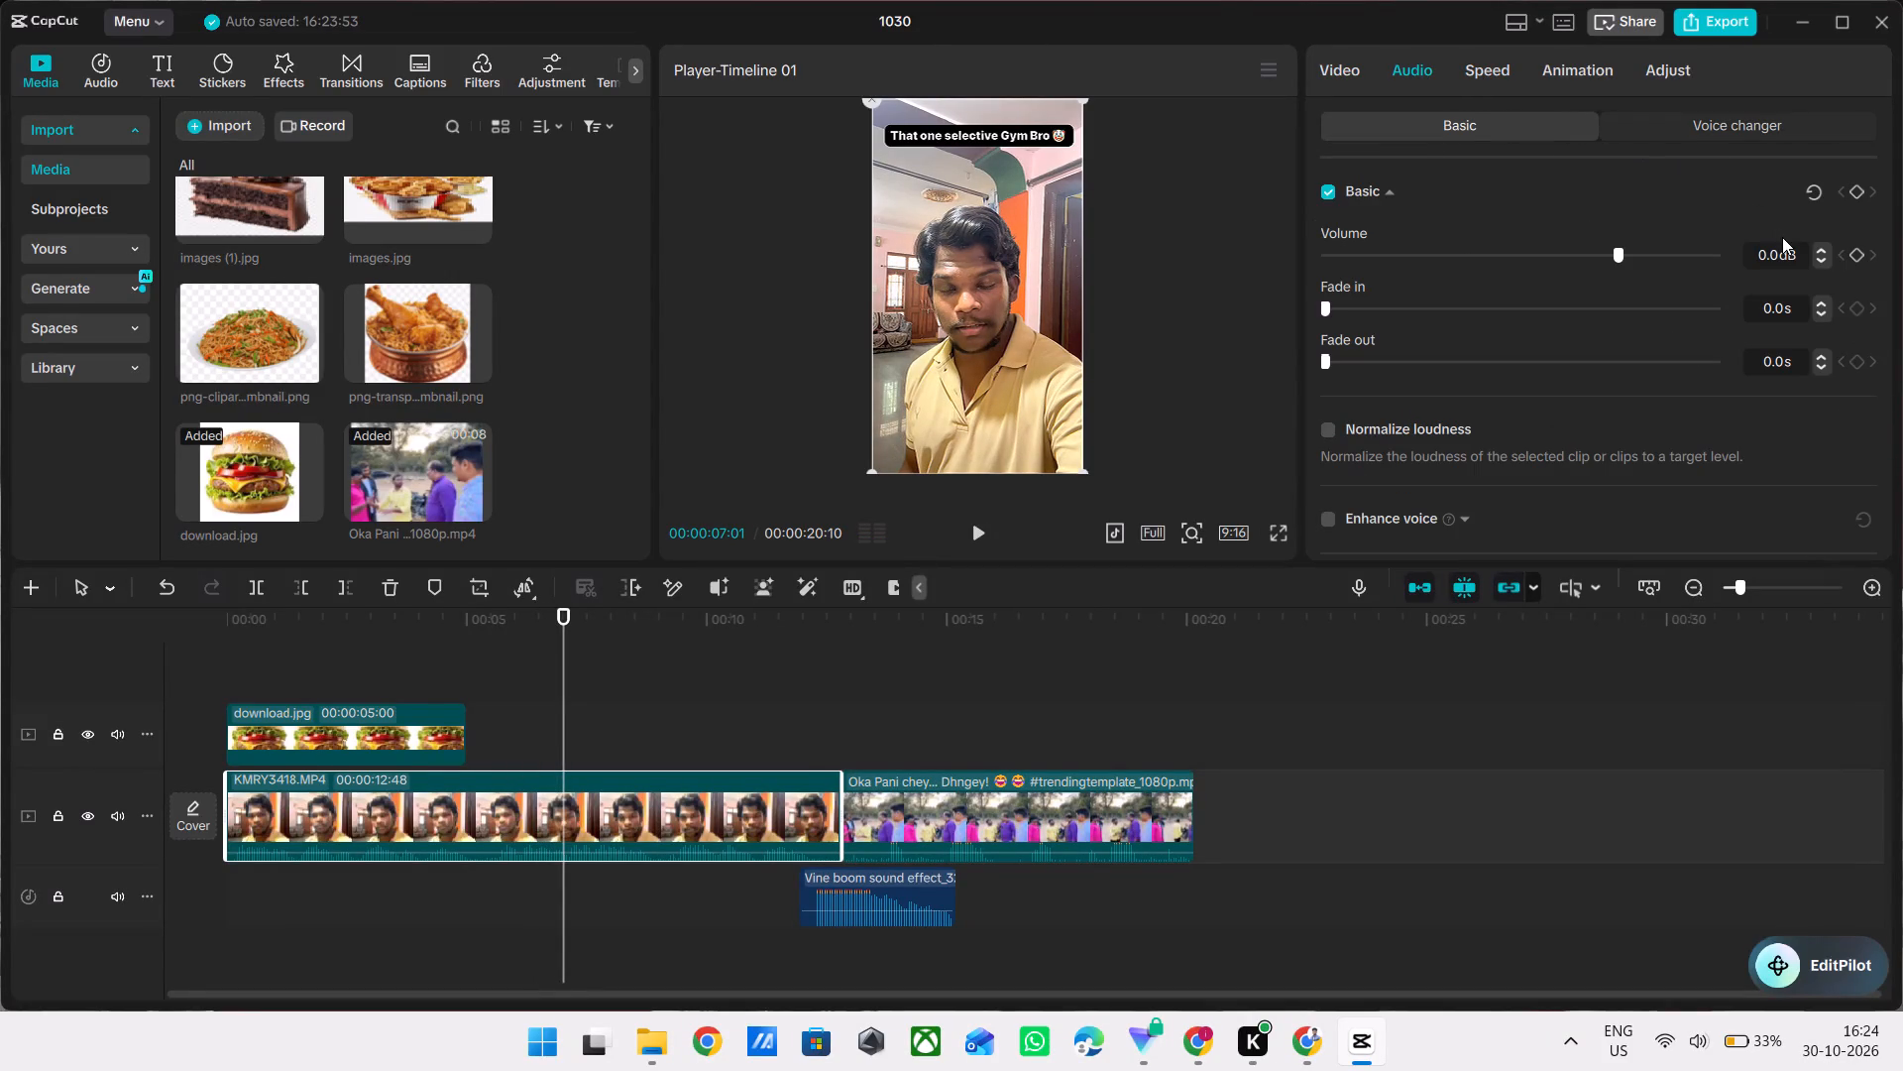
pyautogui.moveTo(1776, 253); pyautogui.dragTo(1729, 255)
pyautogui.press('5')
pyautogui.press('Return')
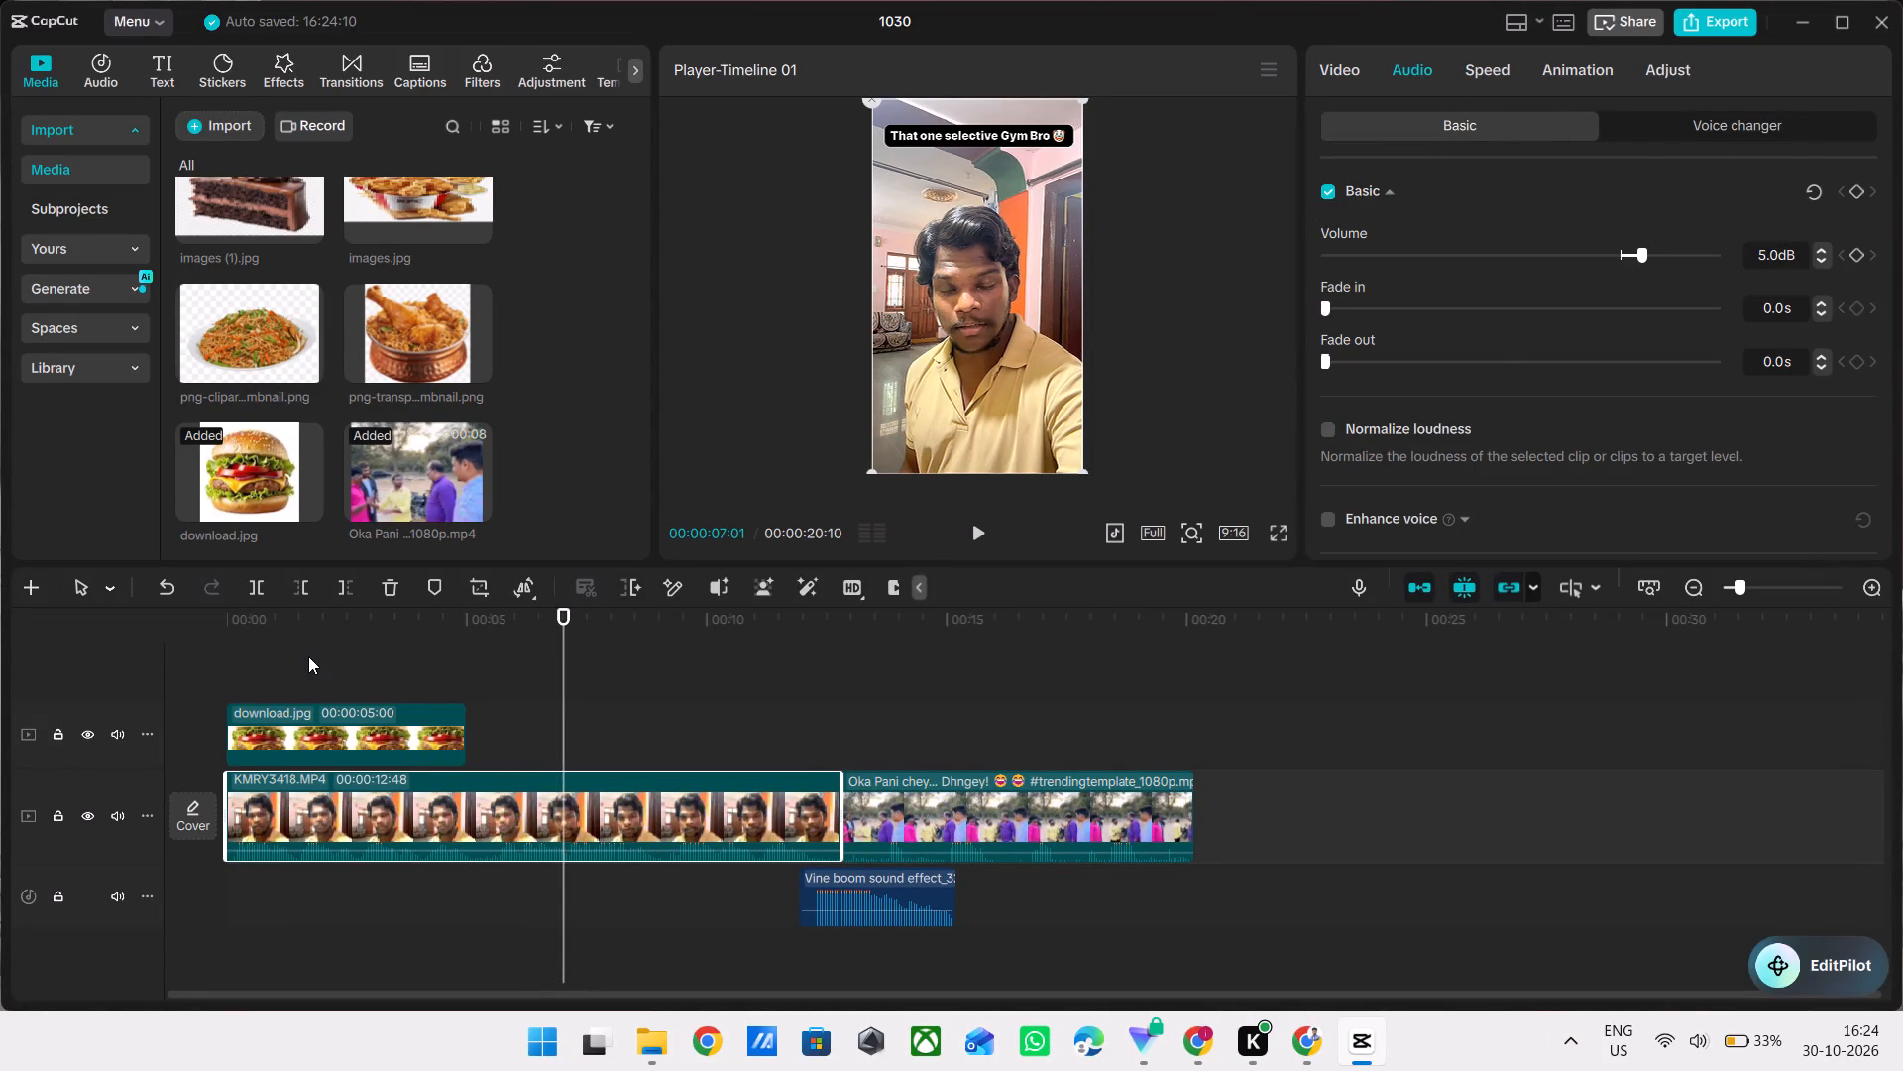
# Scale the burger overlay down to 31% and place it just above the man's head at X 0, Y 1079.
pyautogui.click(308, 656)
pyautogui.moveTo(308, 656); pyautogui.dragTo(0, 825)
pyautogui.press('space')
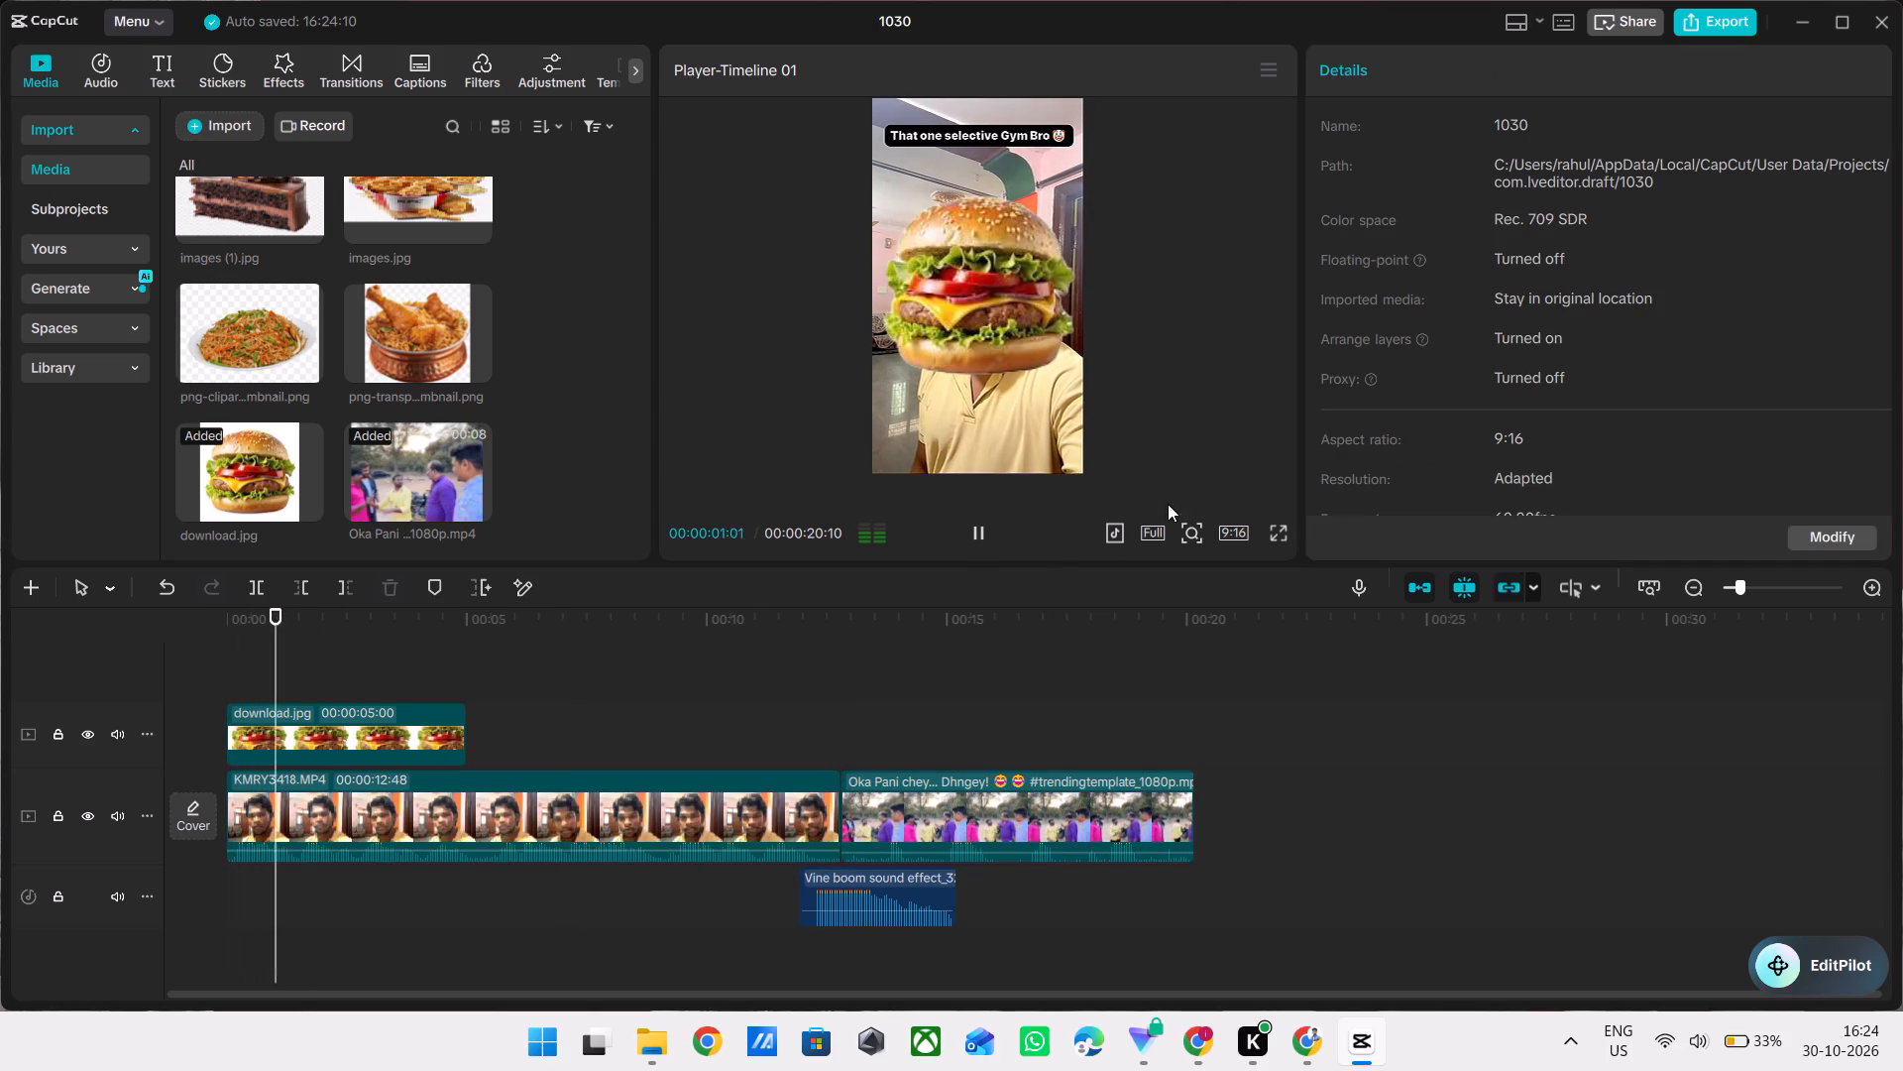
pyautogui.click(1023, 377)
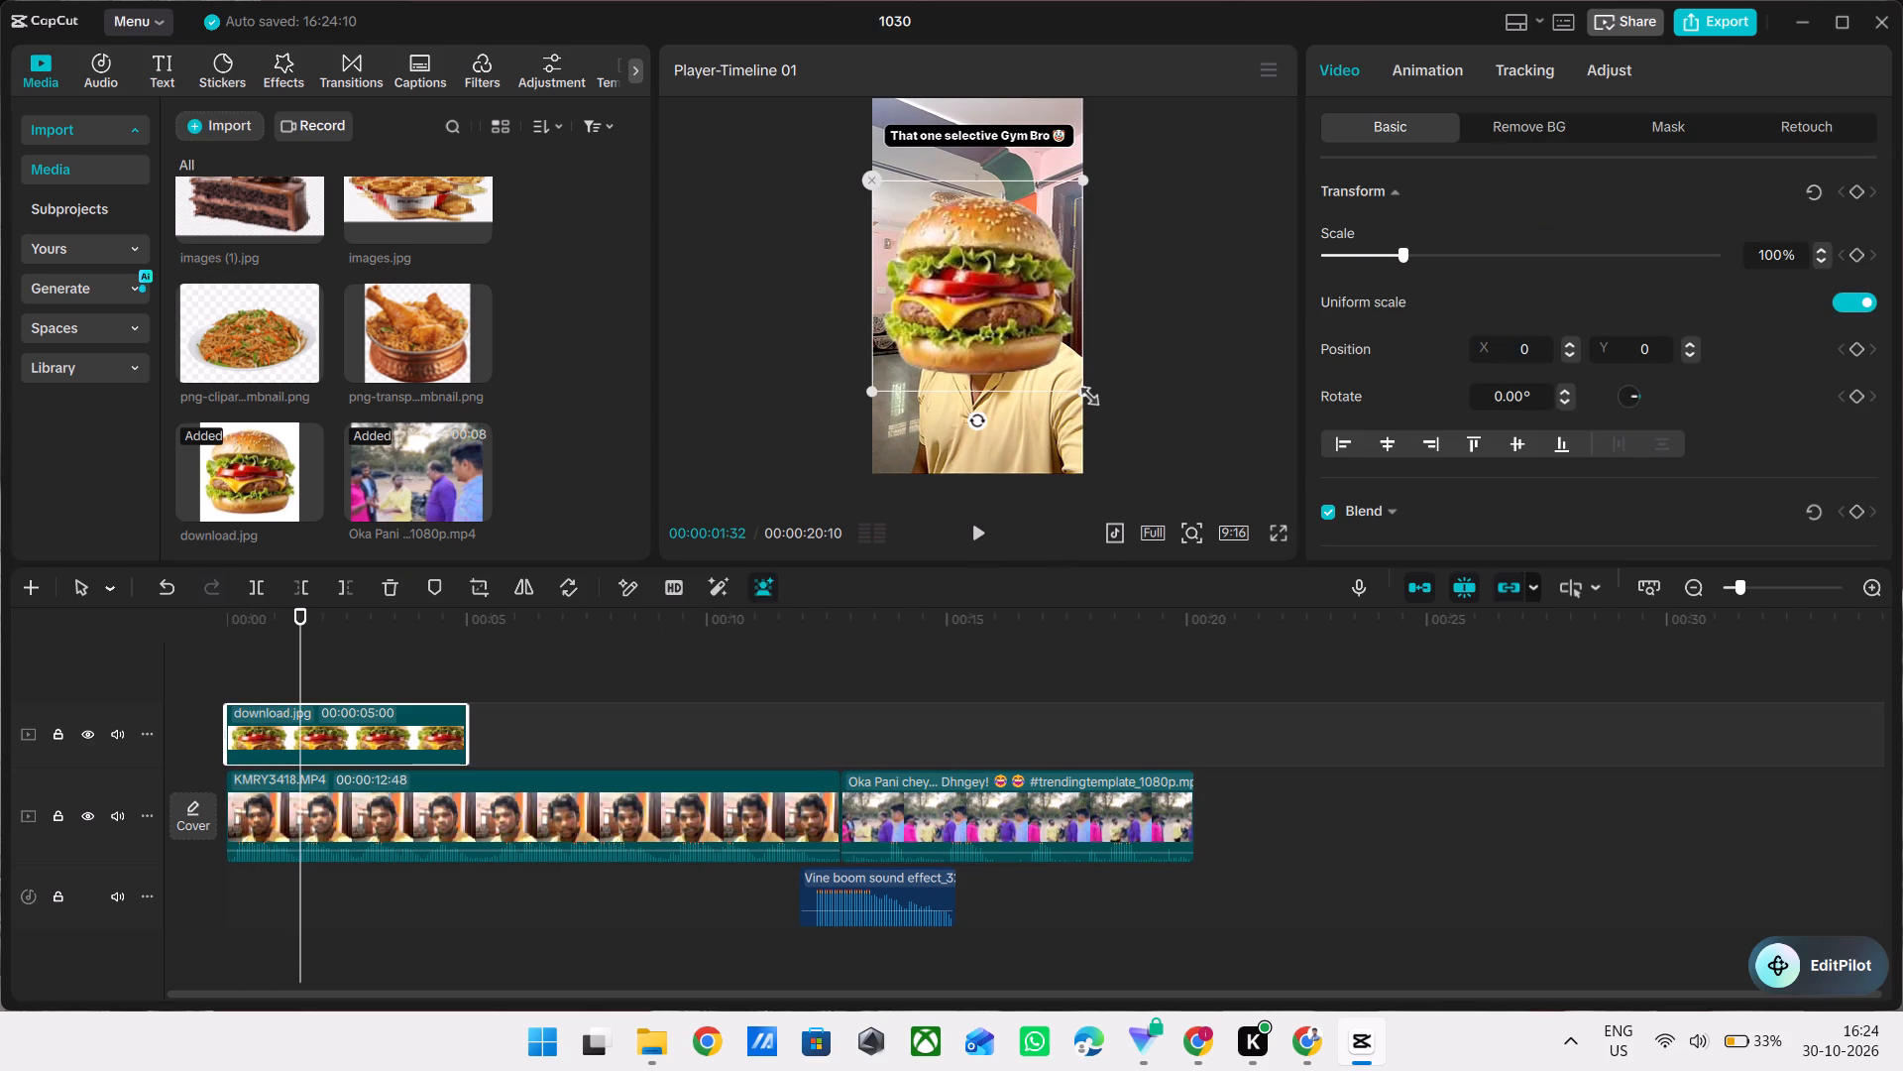
pyautogui.moveTo(1083, 392); pyautogui.dragTo(1004, 259)
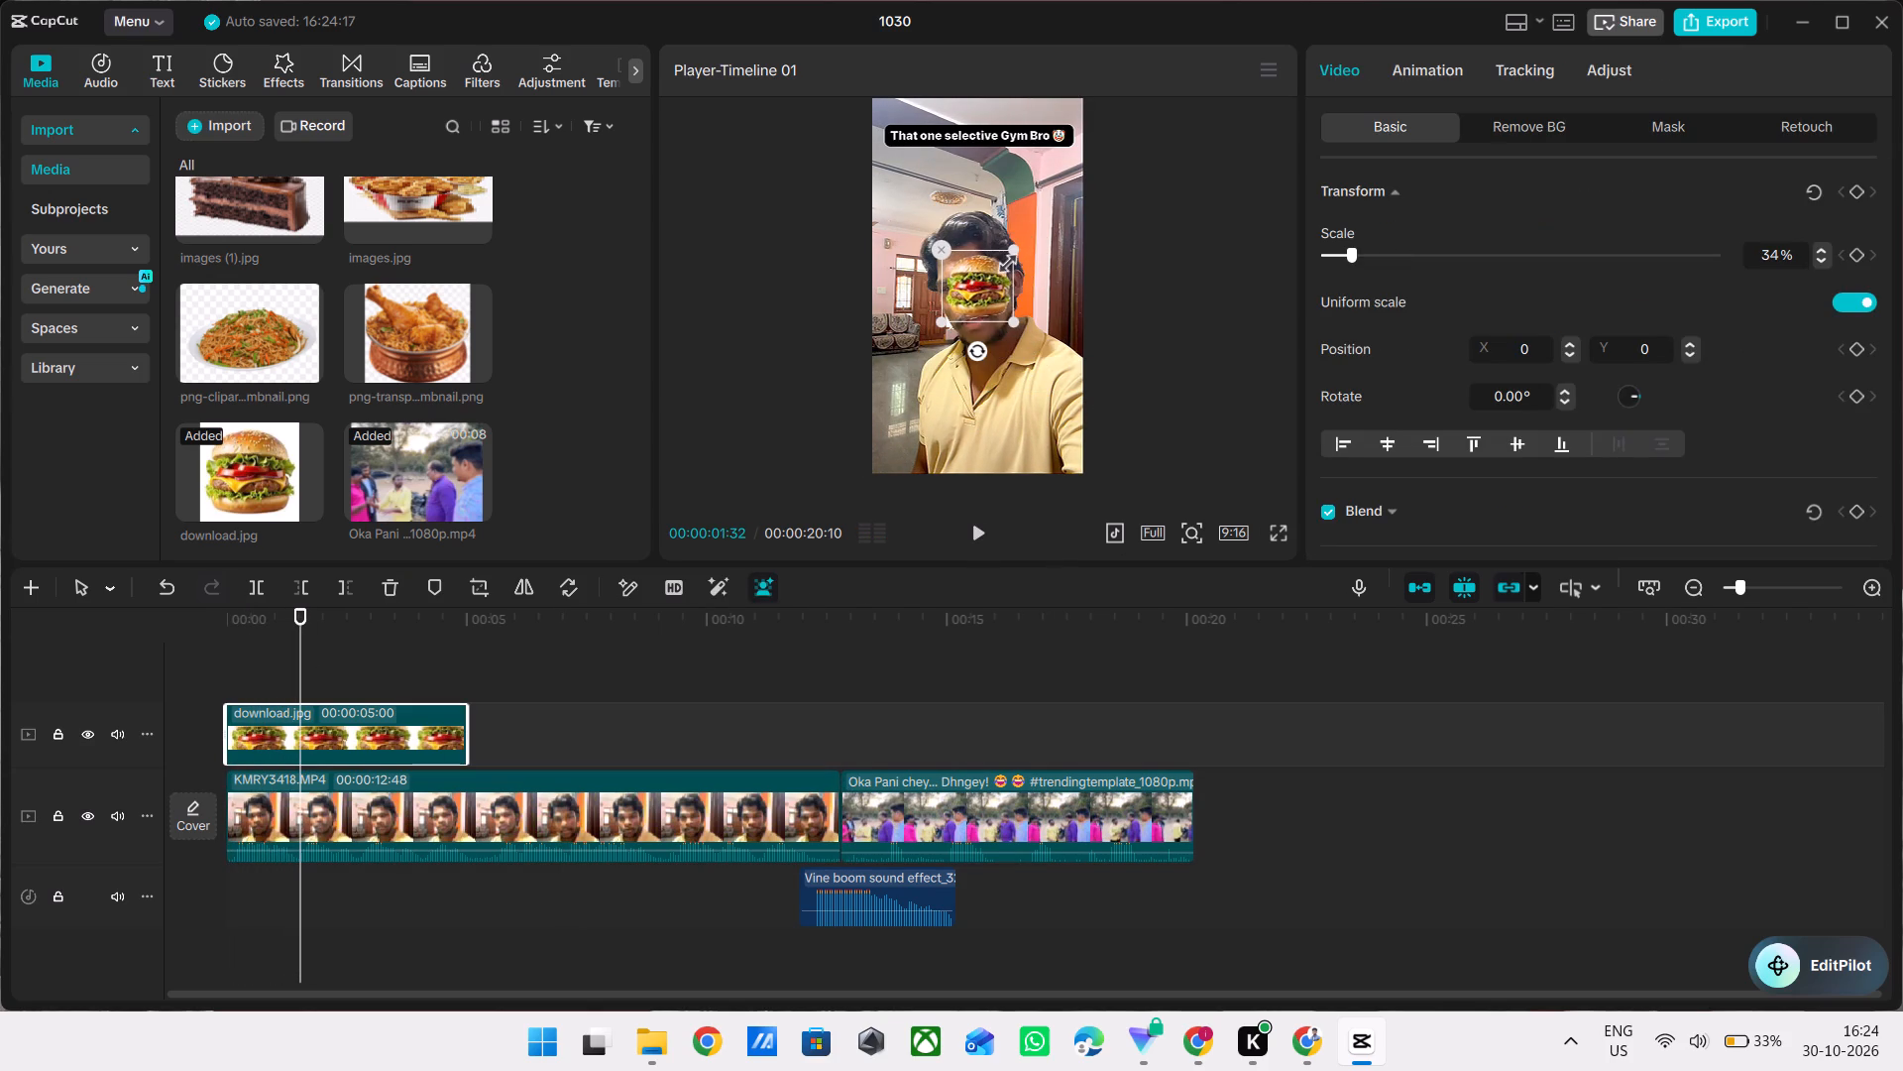
pyautogui.moveTo(973, 293); pyautogui.dragTo(980, 190)
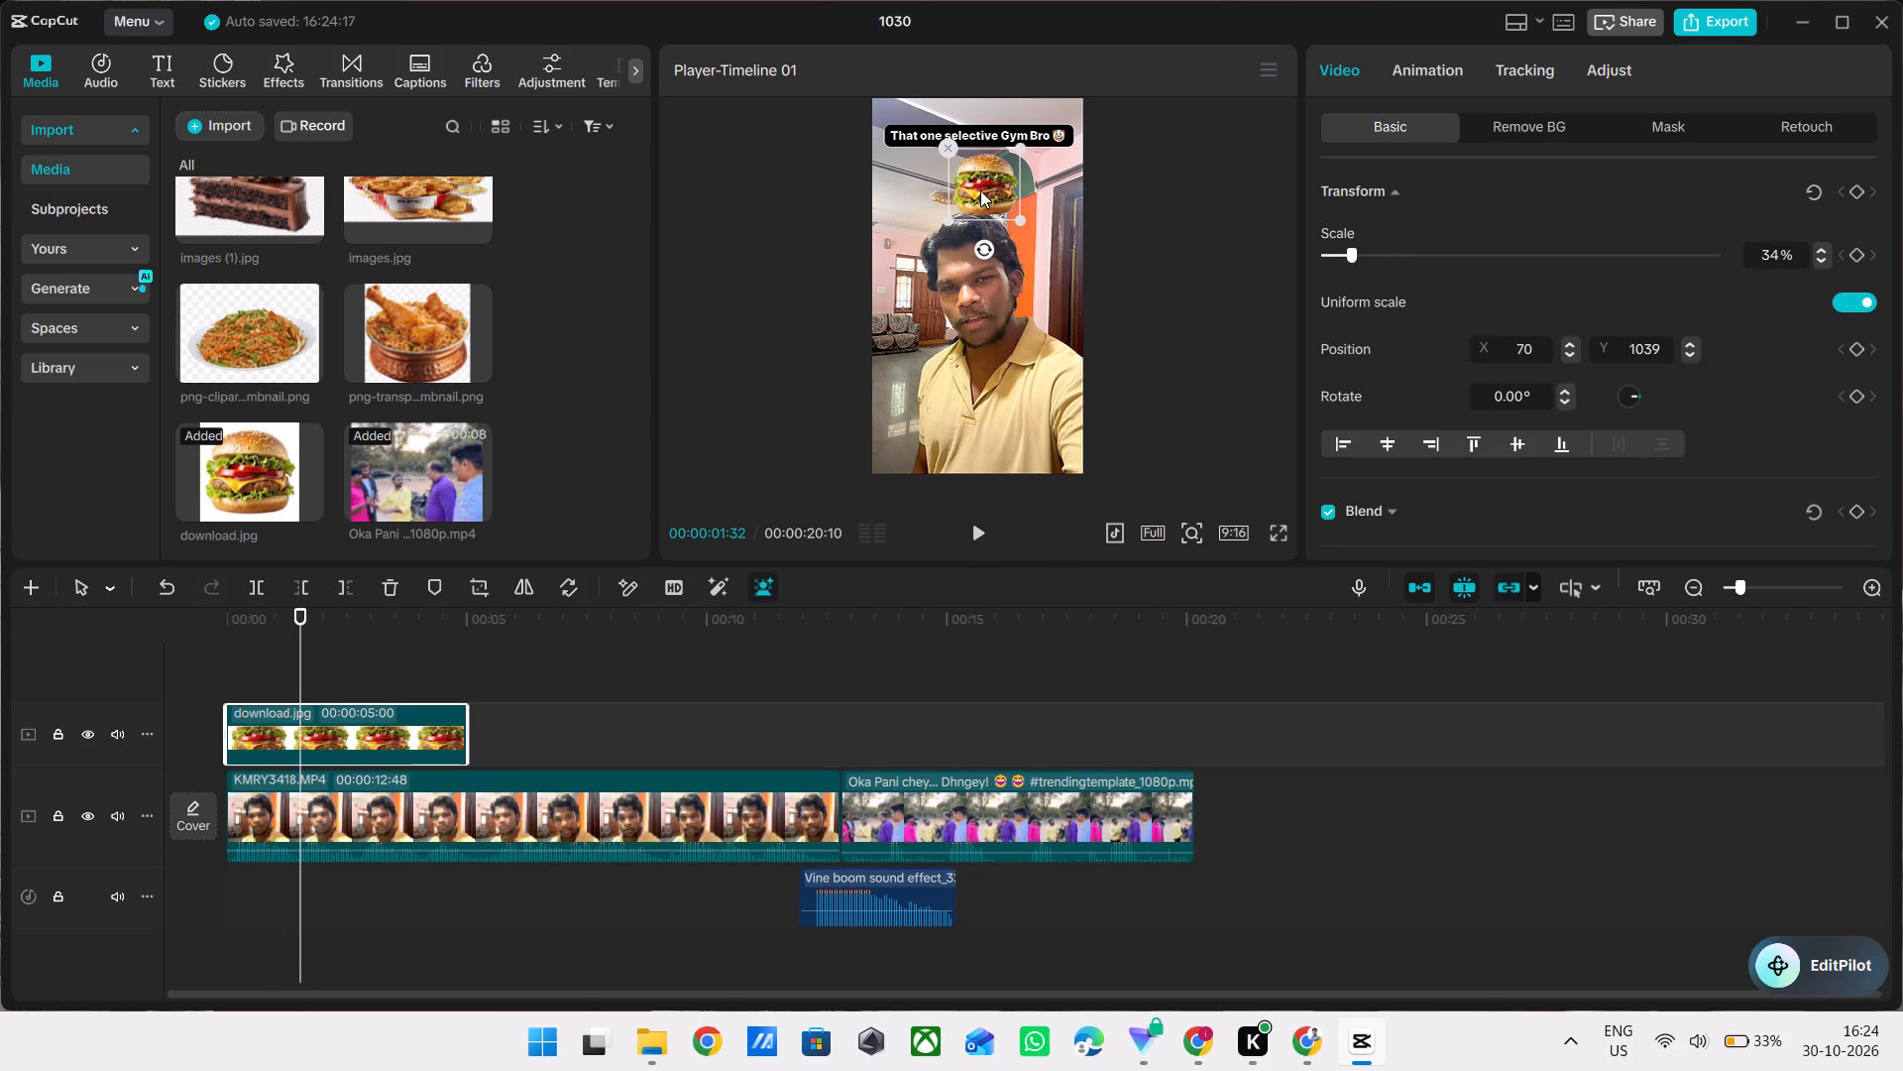
pyautogui.moveTo(1012, 213); pyautogui.dragTo(1008, 199)
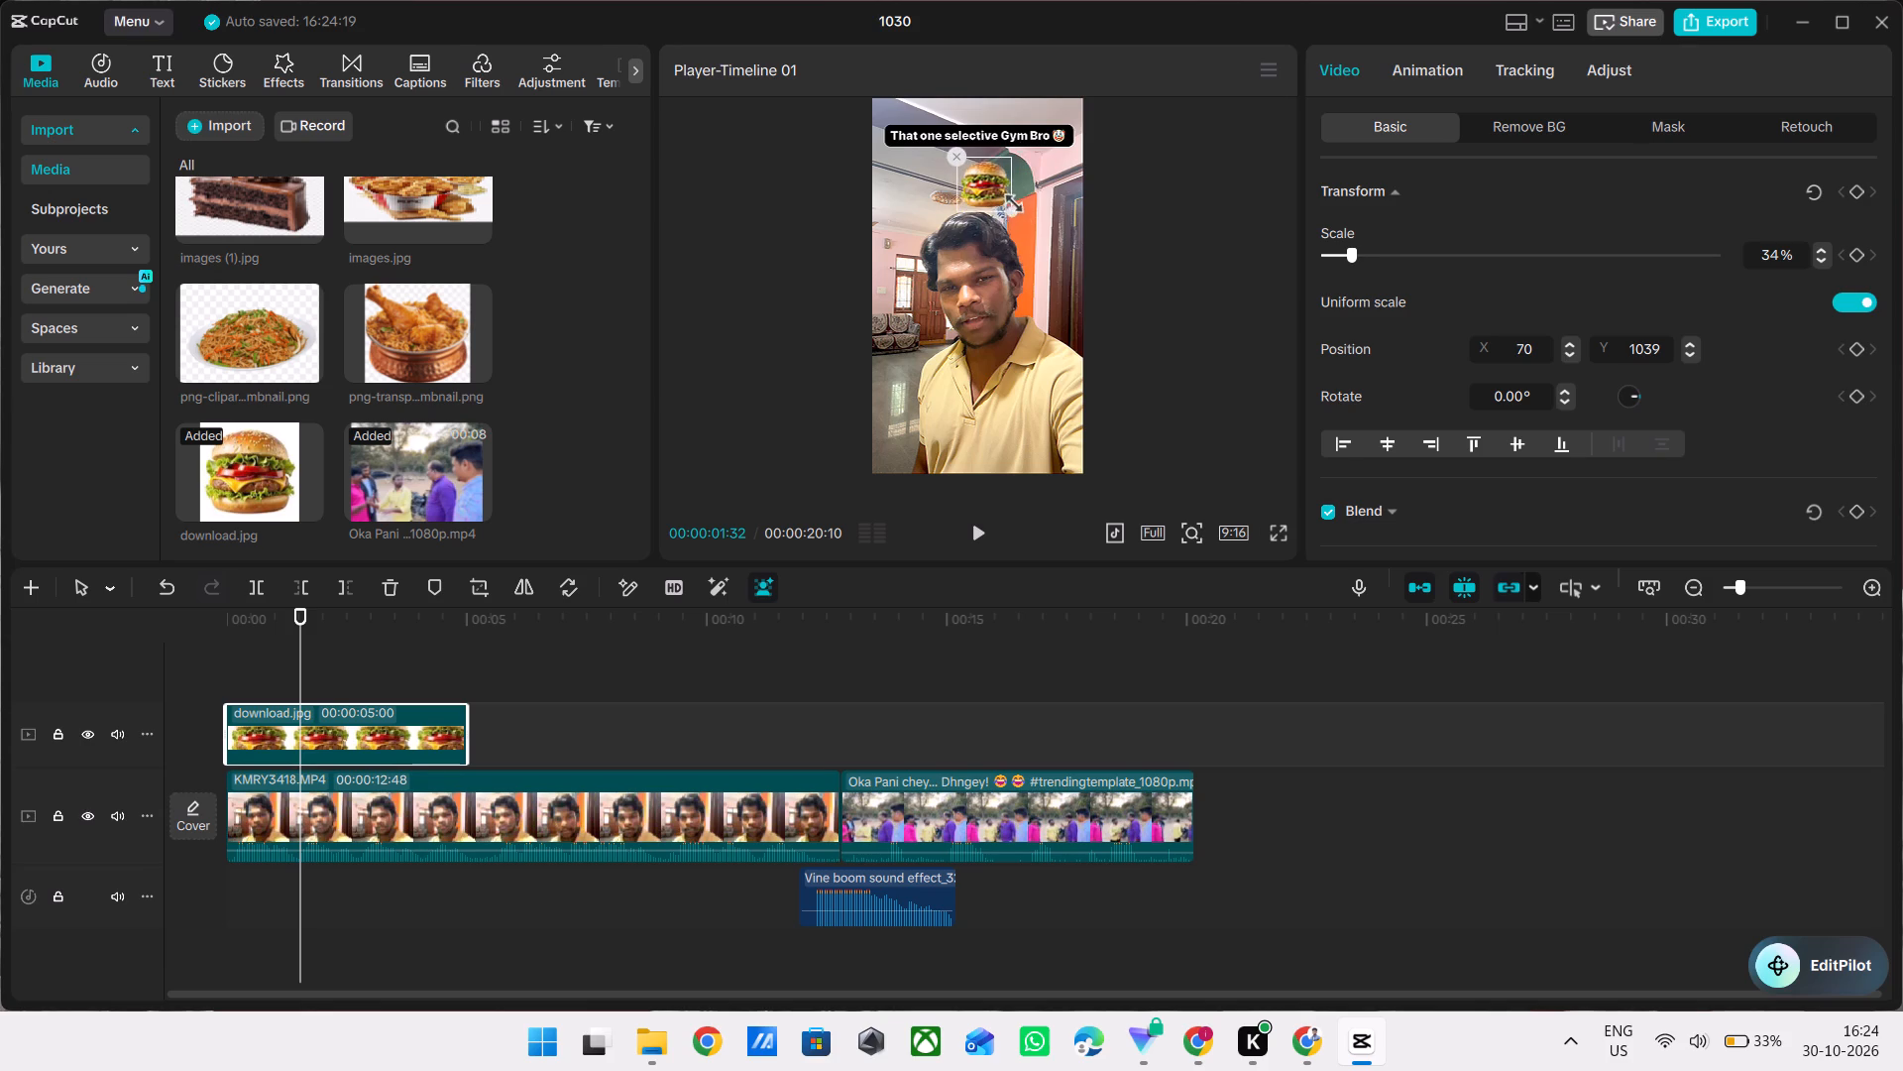
pyautogui.moveTo(1008, 199); pyautogui.dragTo(1009, 200)
pyautogui.keyDown('ctrl'); pyautogui.scroll(8, 1035, 205); pyautogui.keyUp('ctrl')
pyautogui.scroll(2, 1035, 205)
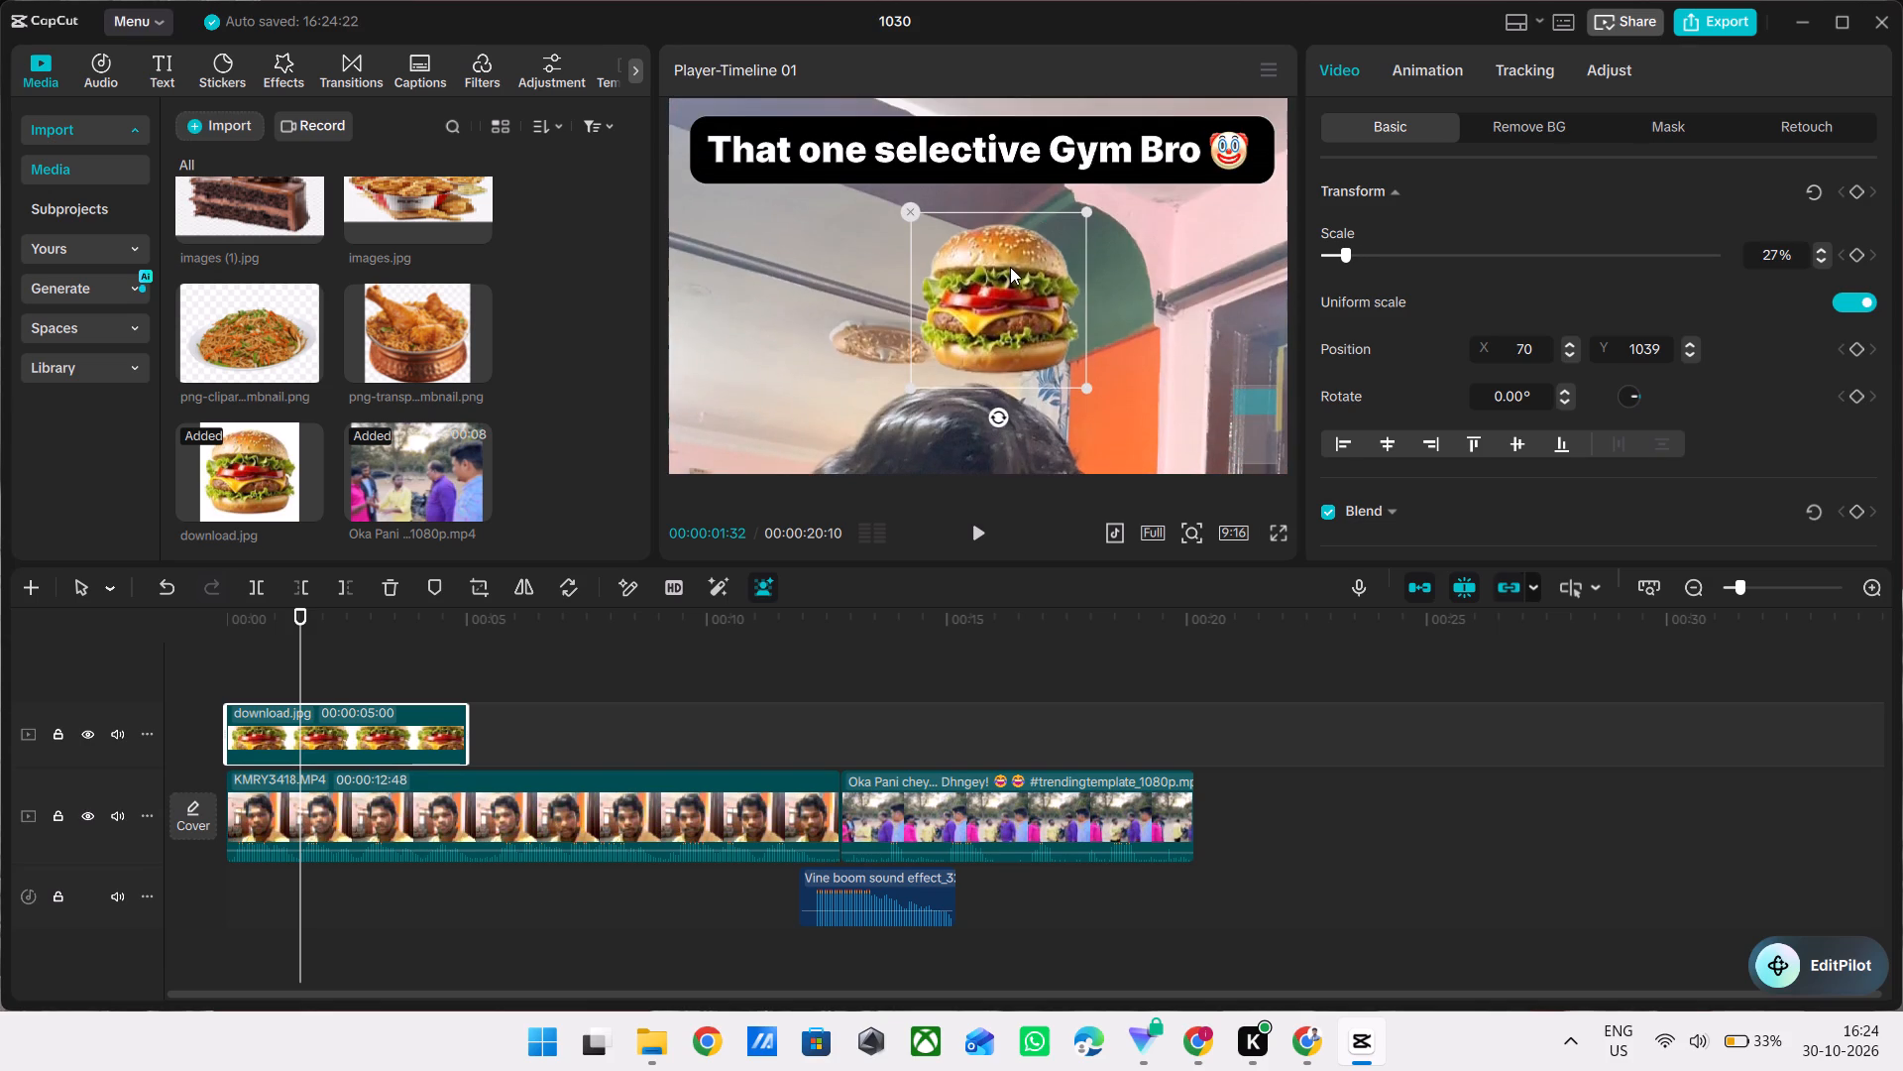
pyautogui.moveTo(1010, 268); pyautogui.dragTo(990, 255)
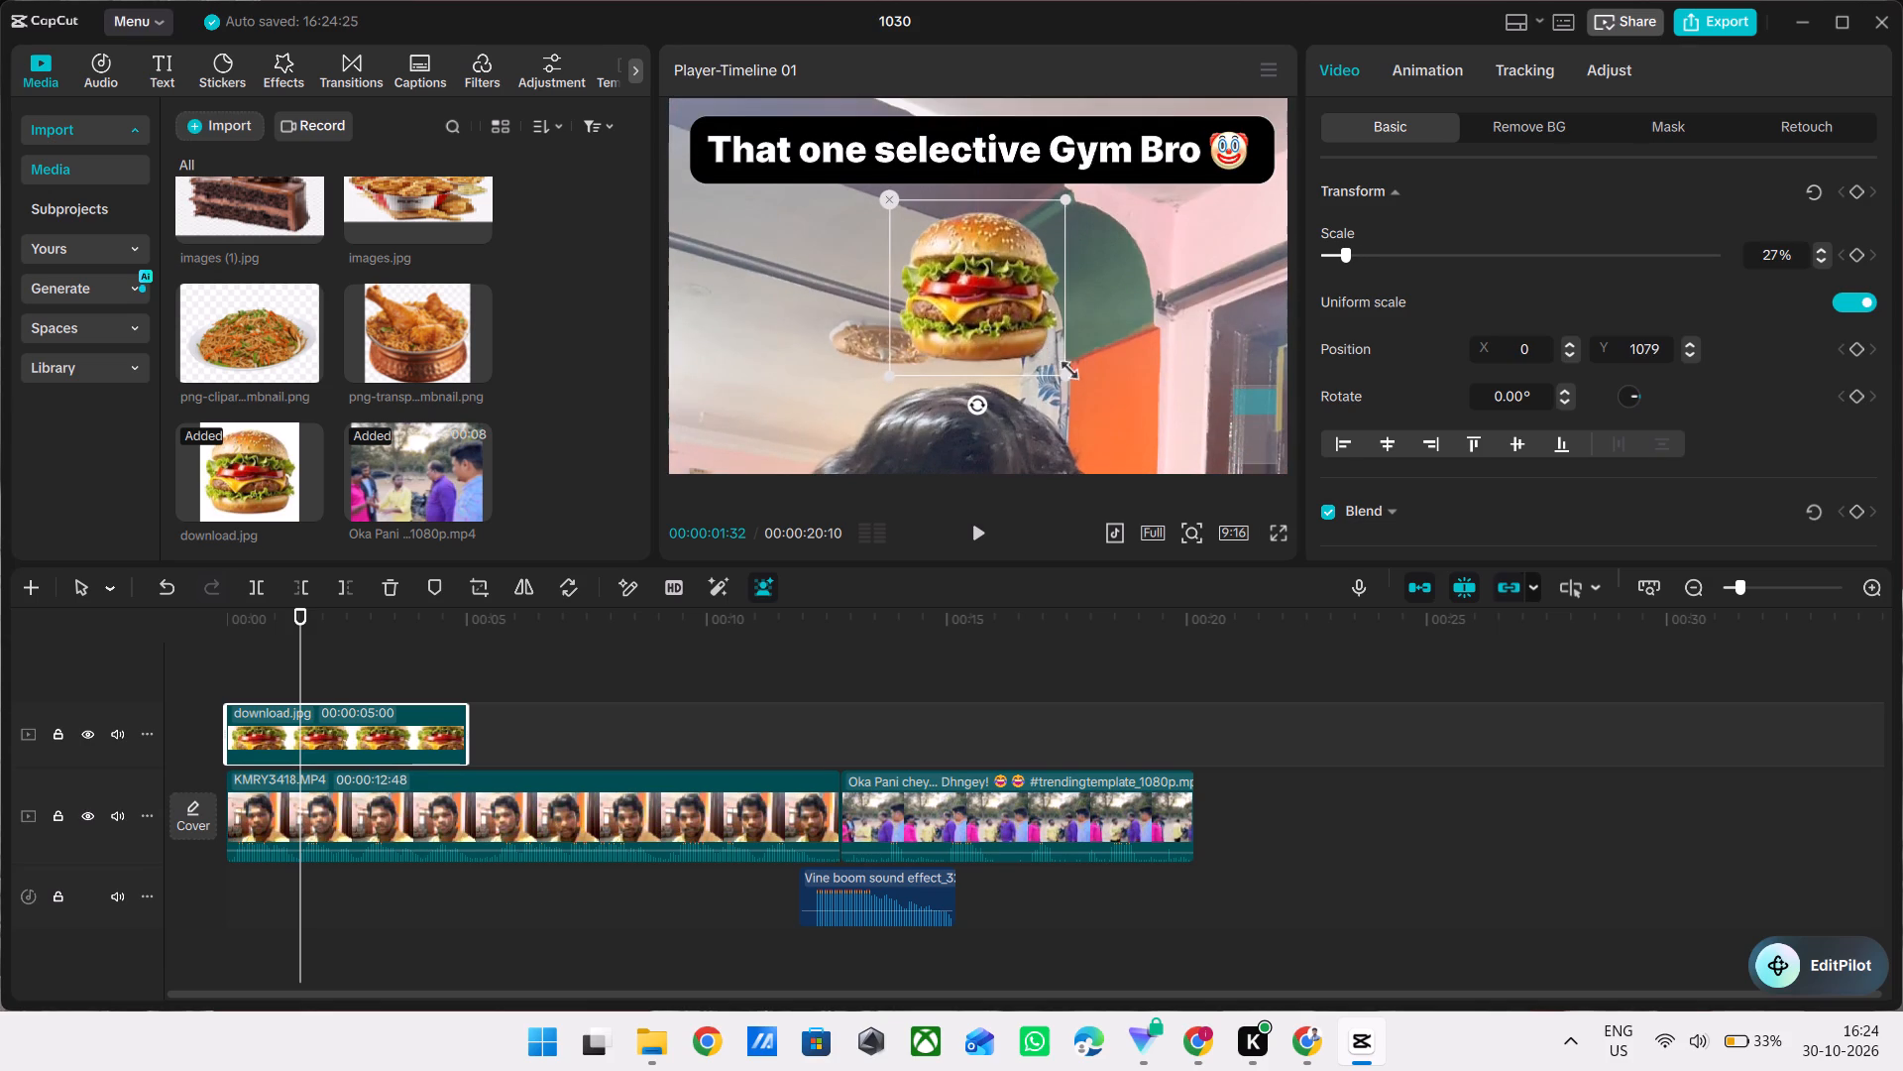
pyautogui.moveTo(1068, 374); pyautogui.dragTo(1090, 391)
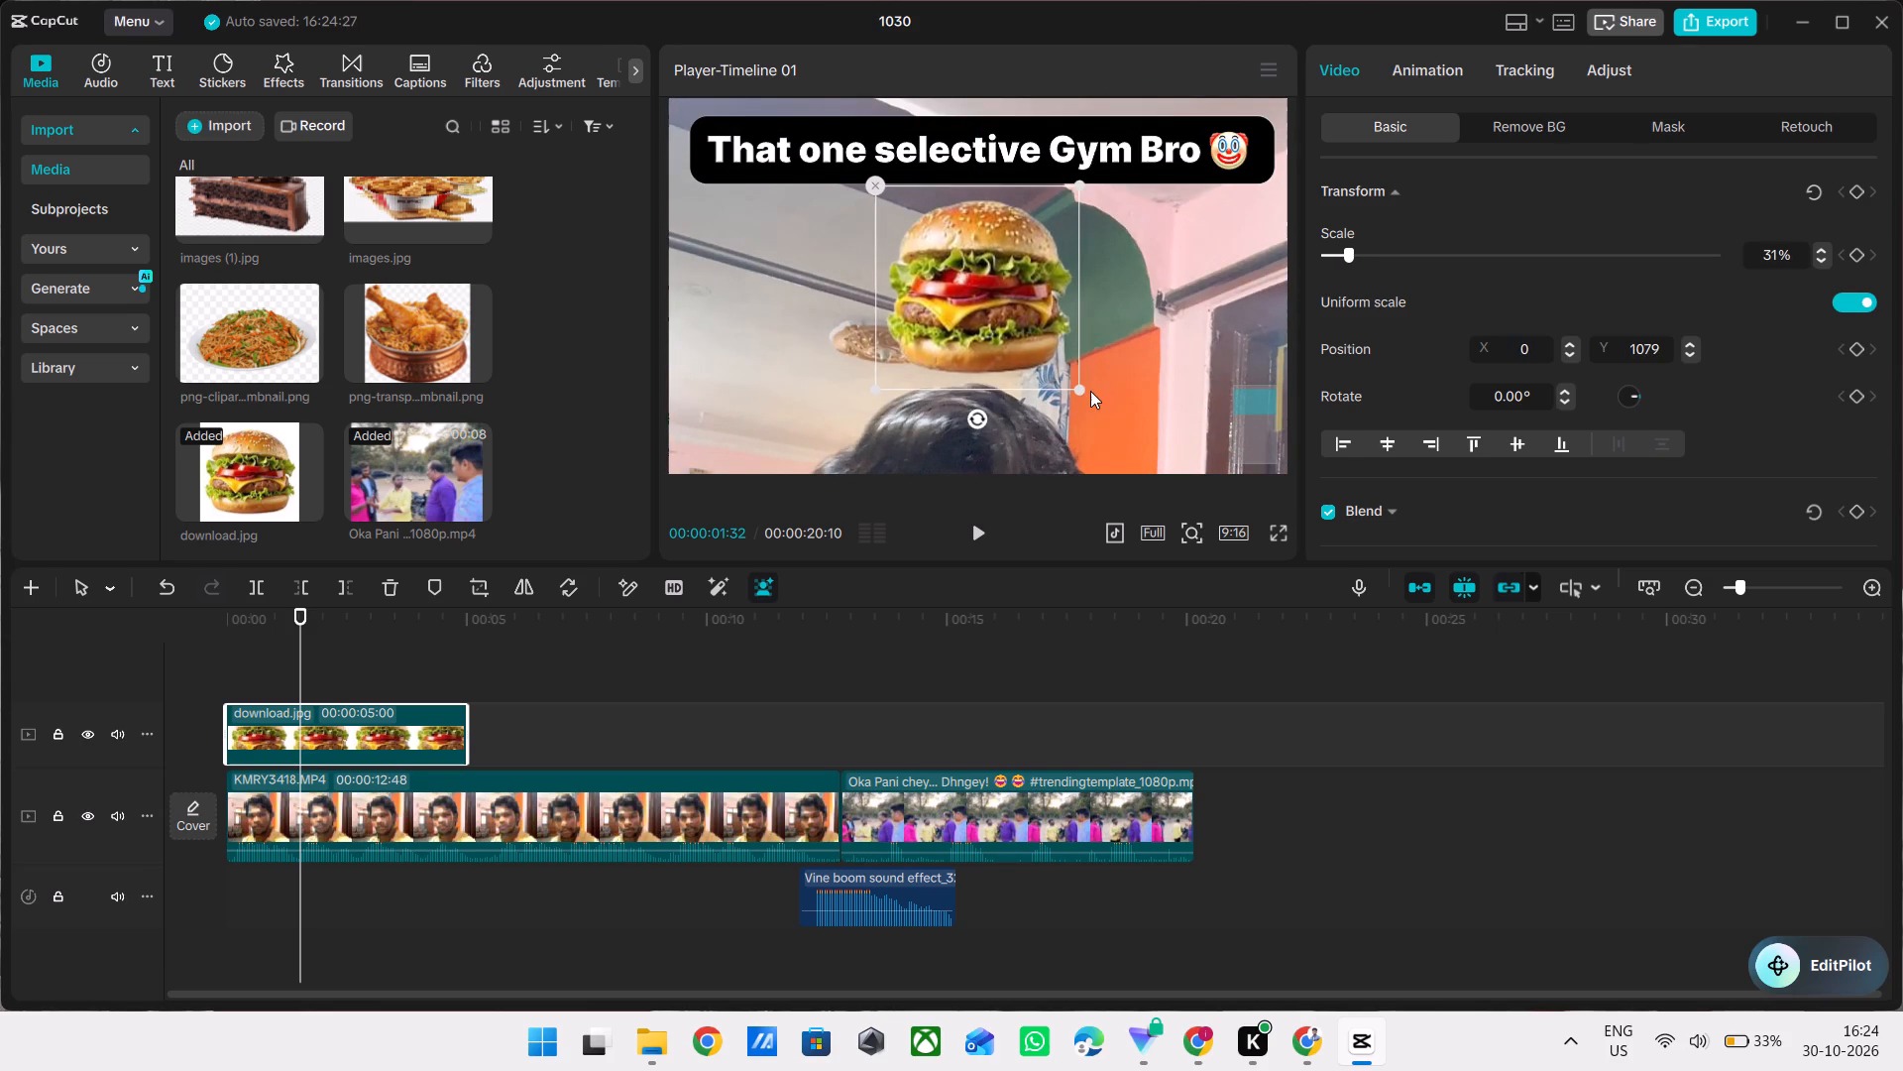
pyautogui.click(840, 390)
pyautogui.keyDown('ctrl'); pyautogui.scroll(-12, 840, 390); pyautogui.keyUp('ctrl')
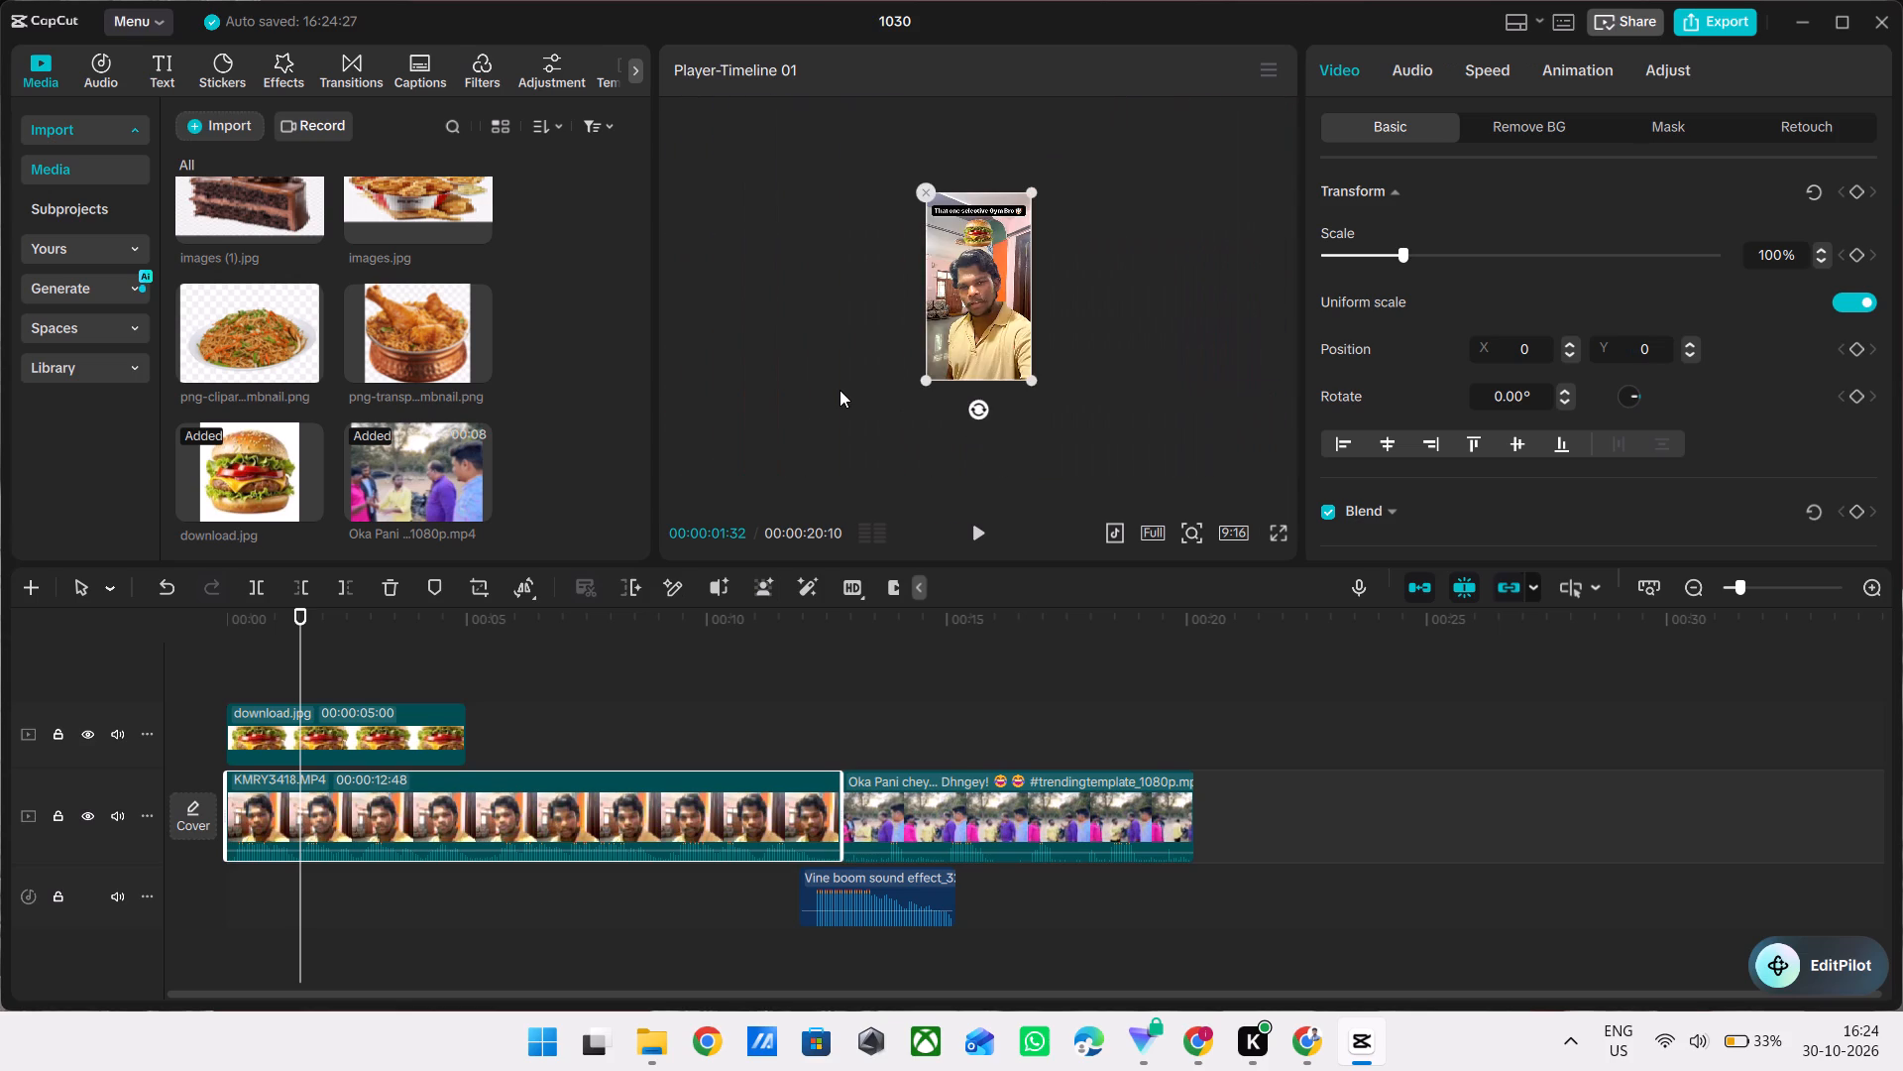
pyautogui.keyDown('ctrl'); pyautogui.scroll(4, 840, 390); pyautogui.keyUp('ctrl')
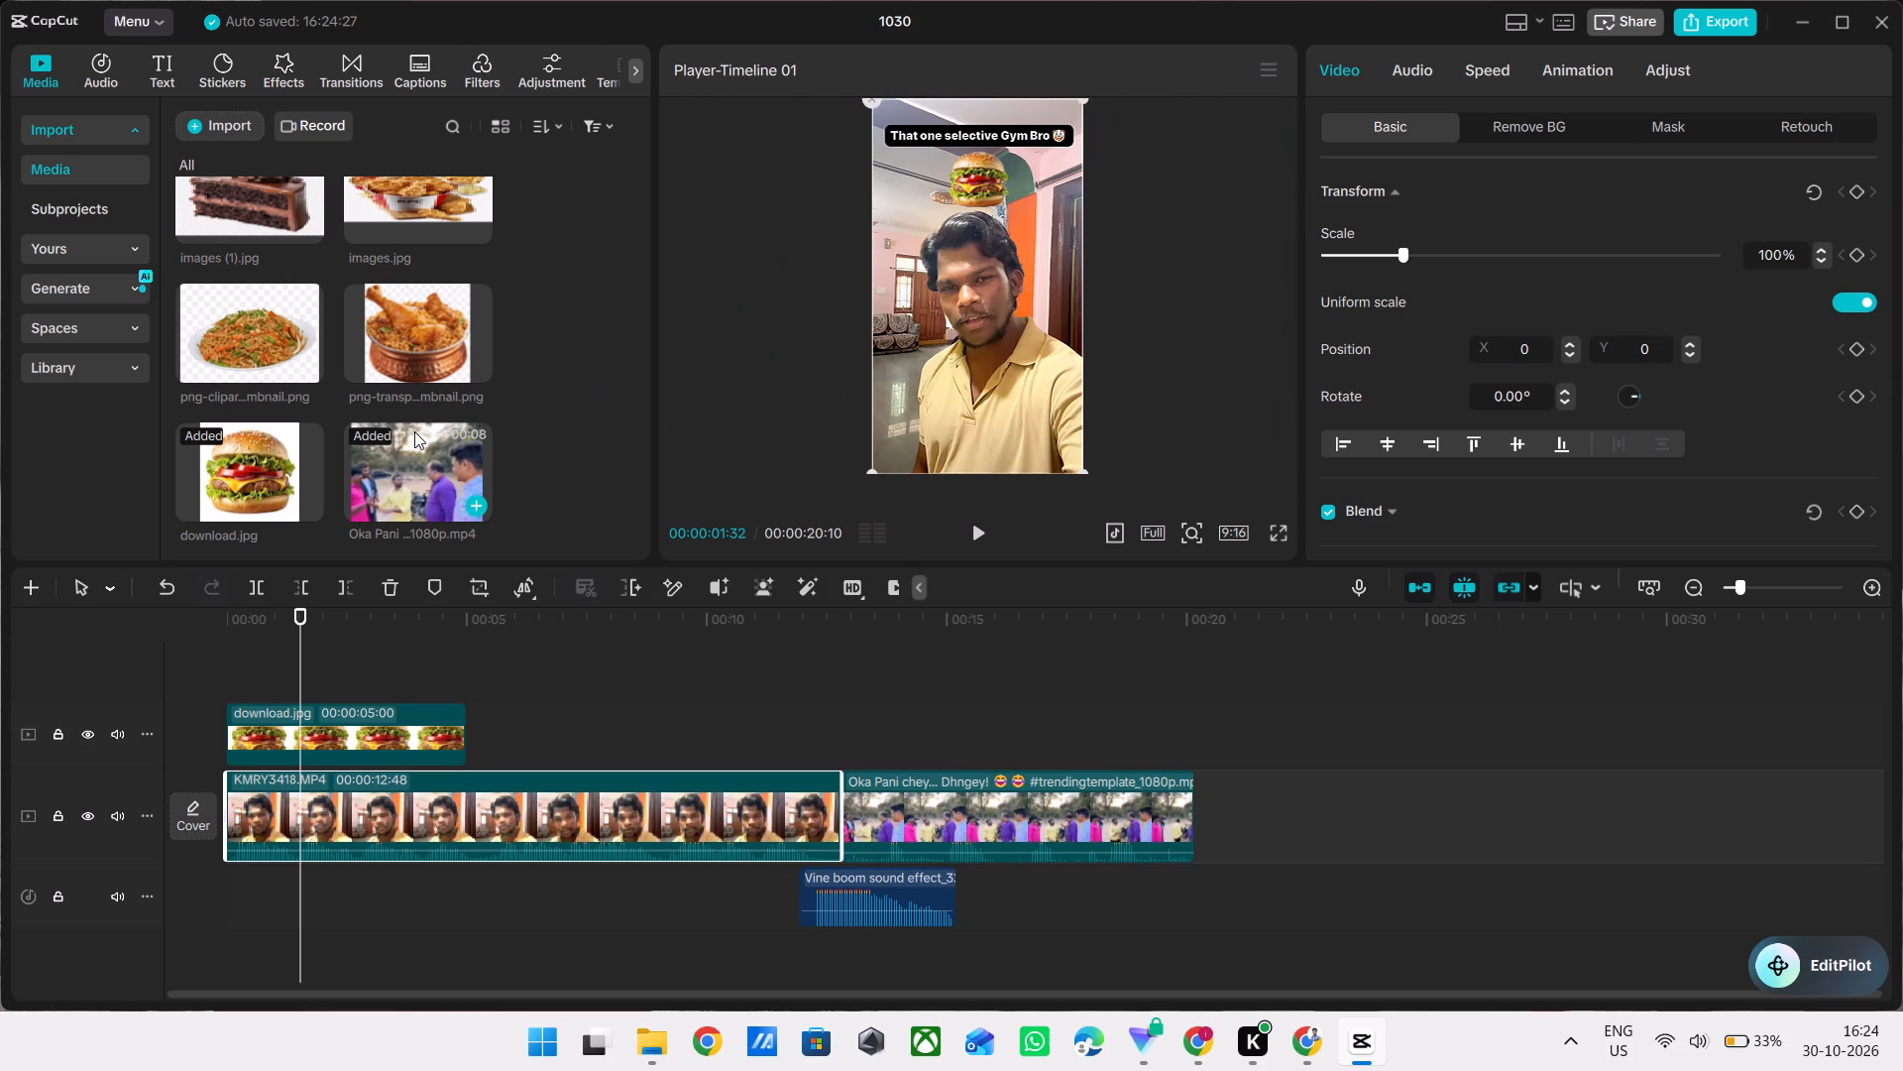
# Play the video from the start and split the burger overlay at 00:00:01:14.
pyautogui.press('space')
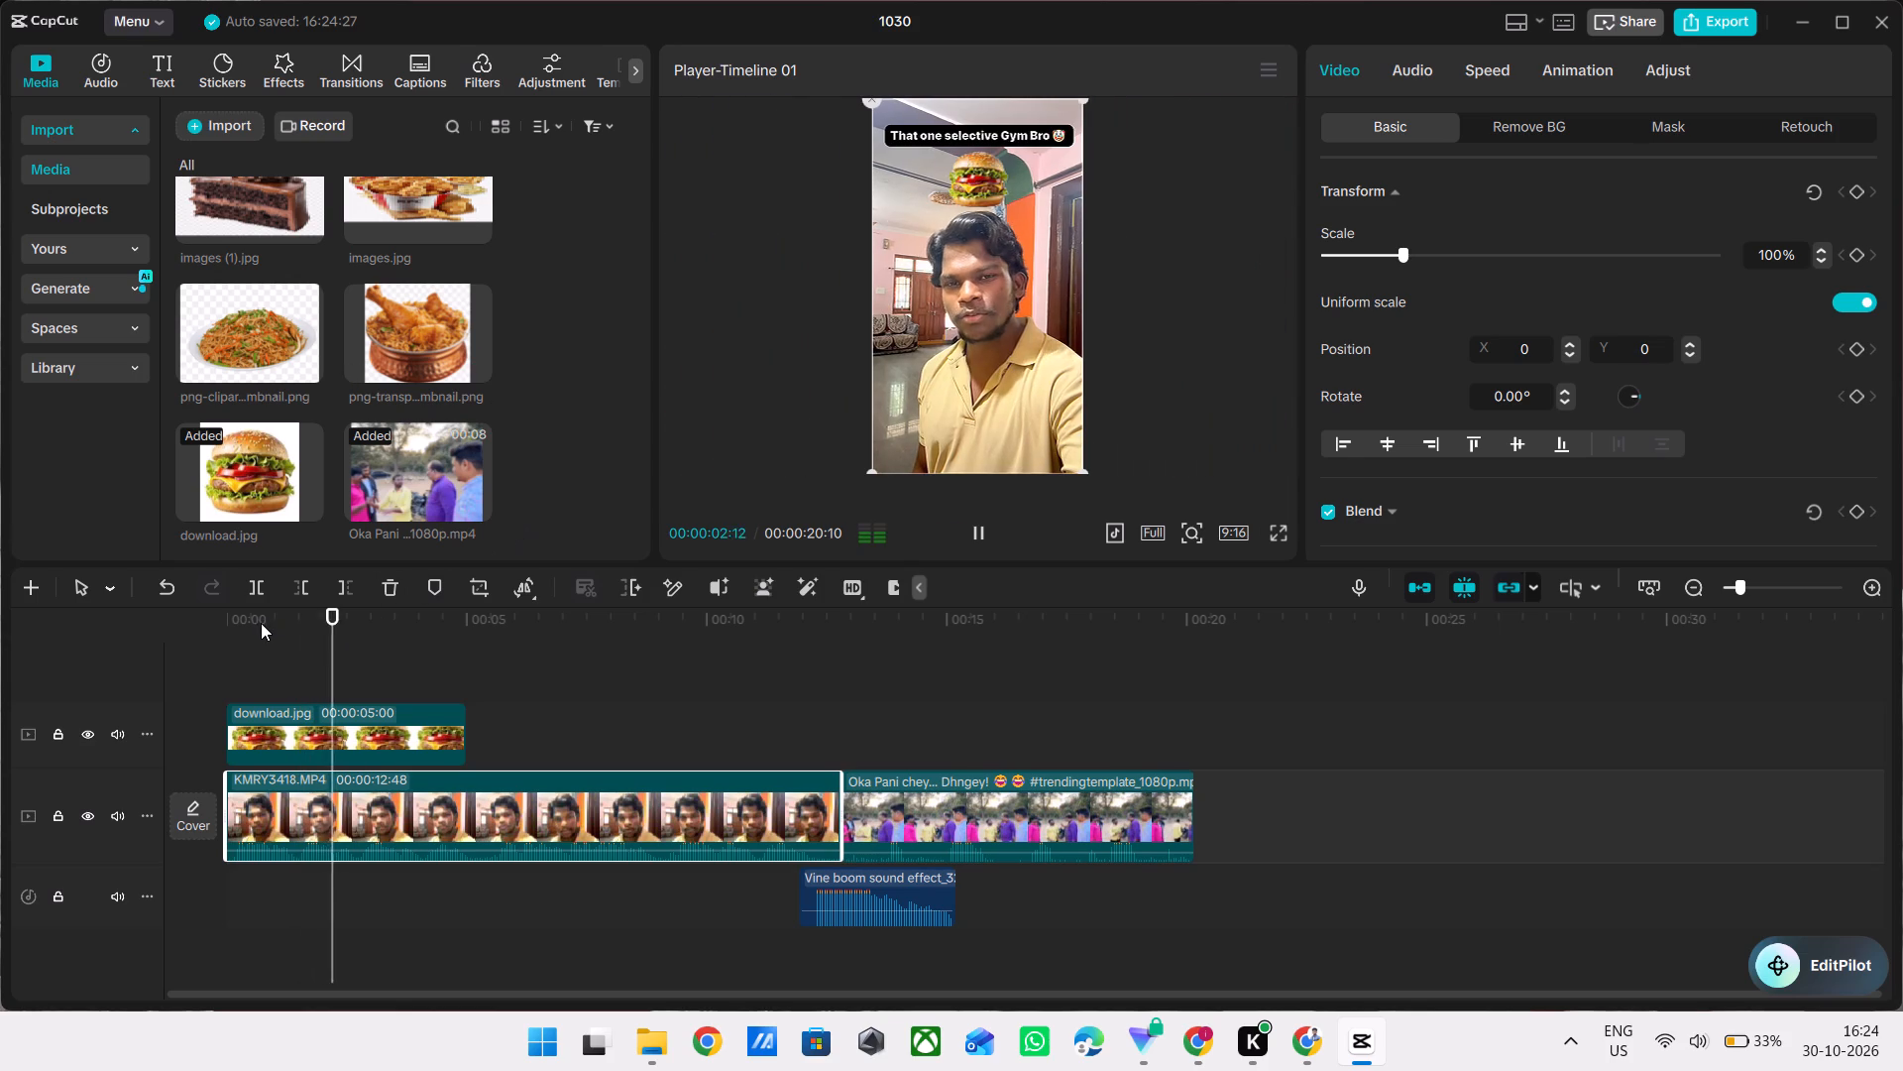
pyautogui.tripleClick(261, 623)
pyautogui.moveTo(261, 623); pyautogui.dragTo(162, 650)
pyautogui.press('space')
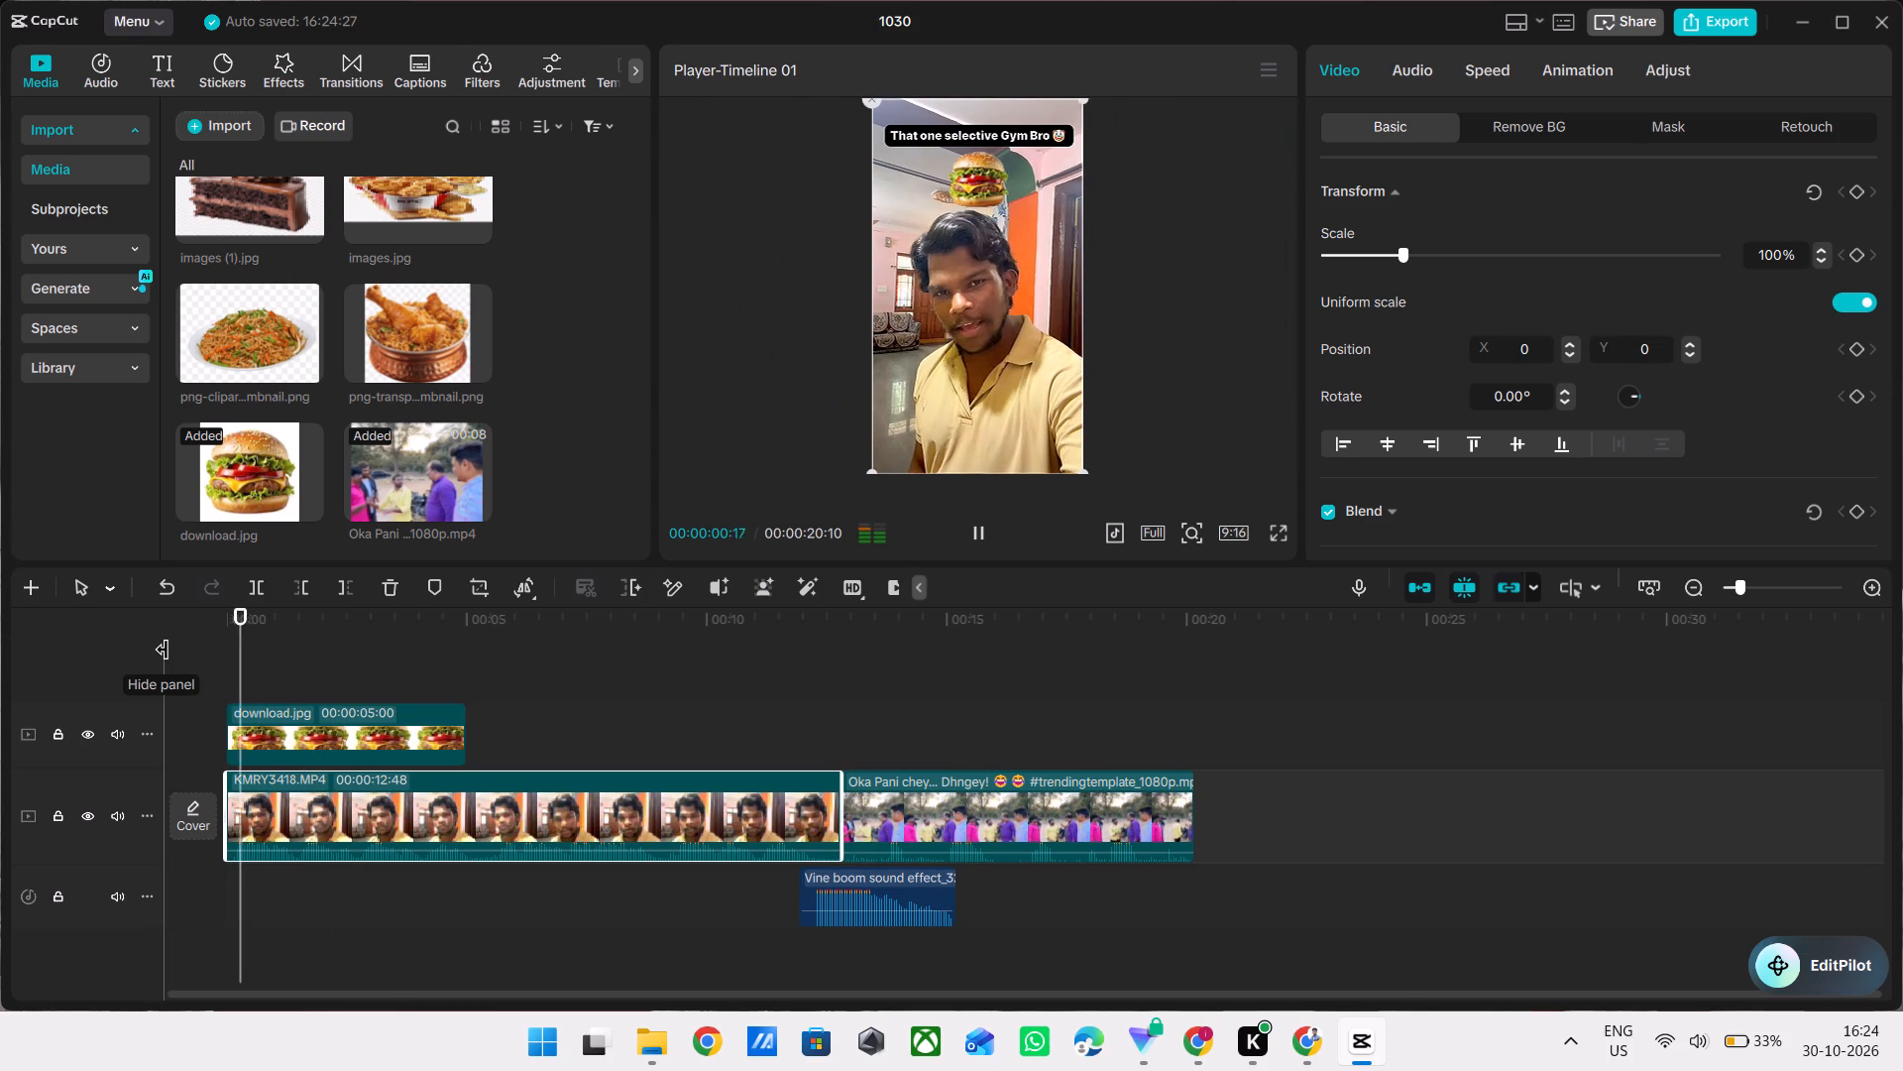
pyautogui.press('space')
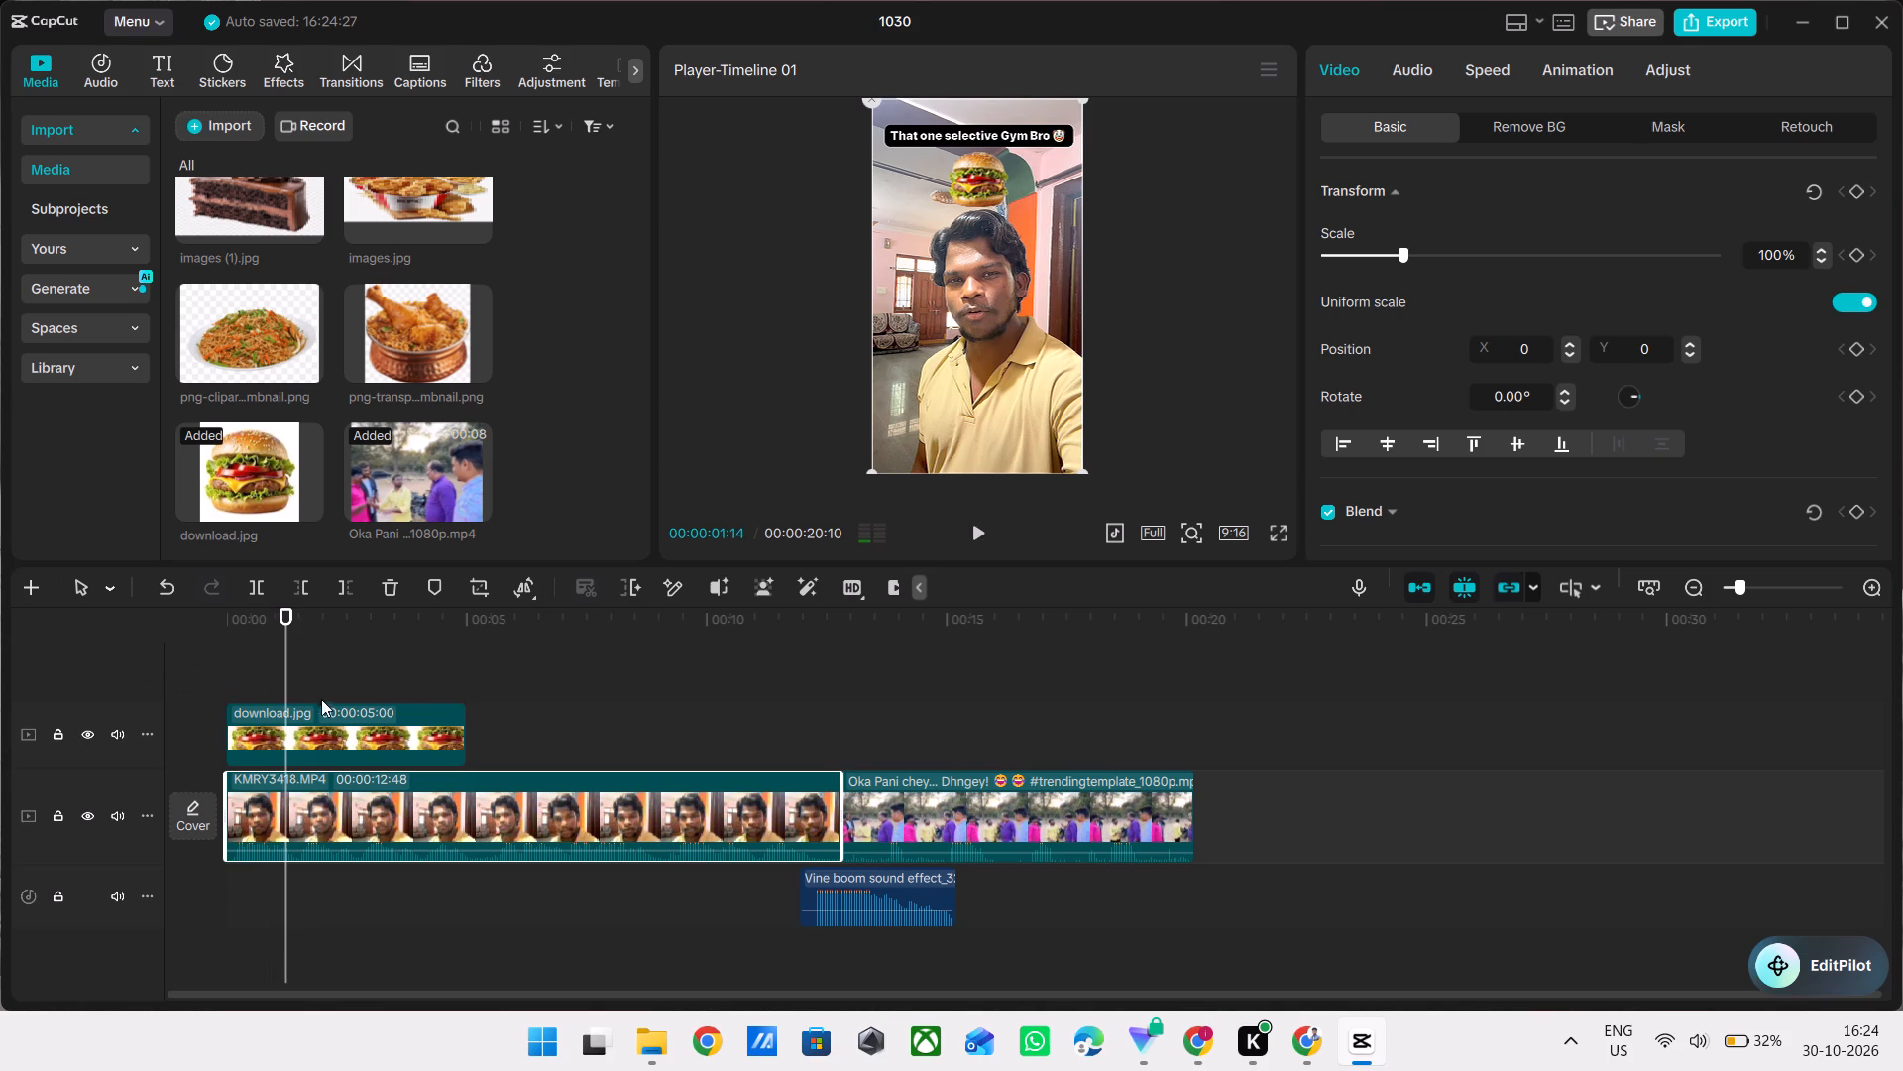
pyautogui.click(341, 715)
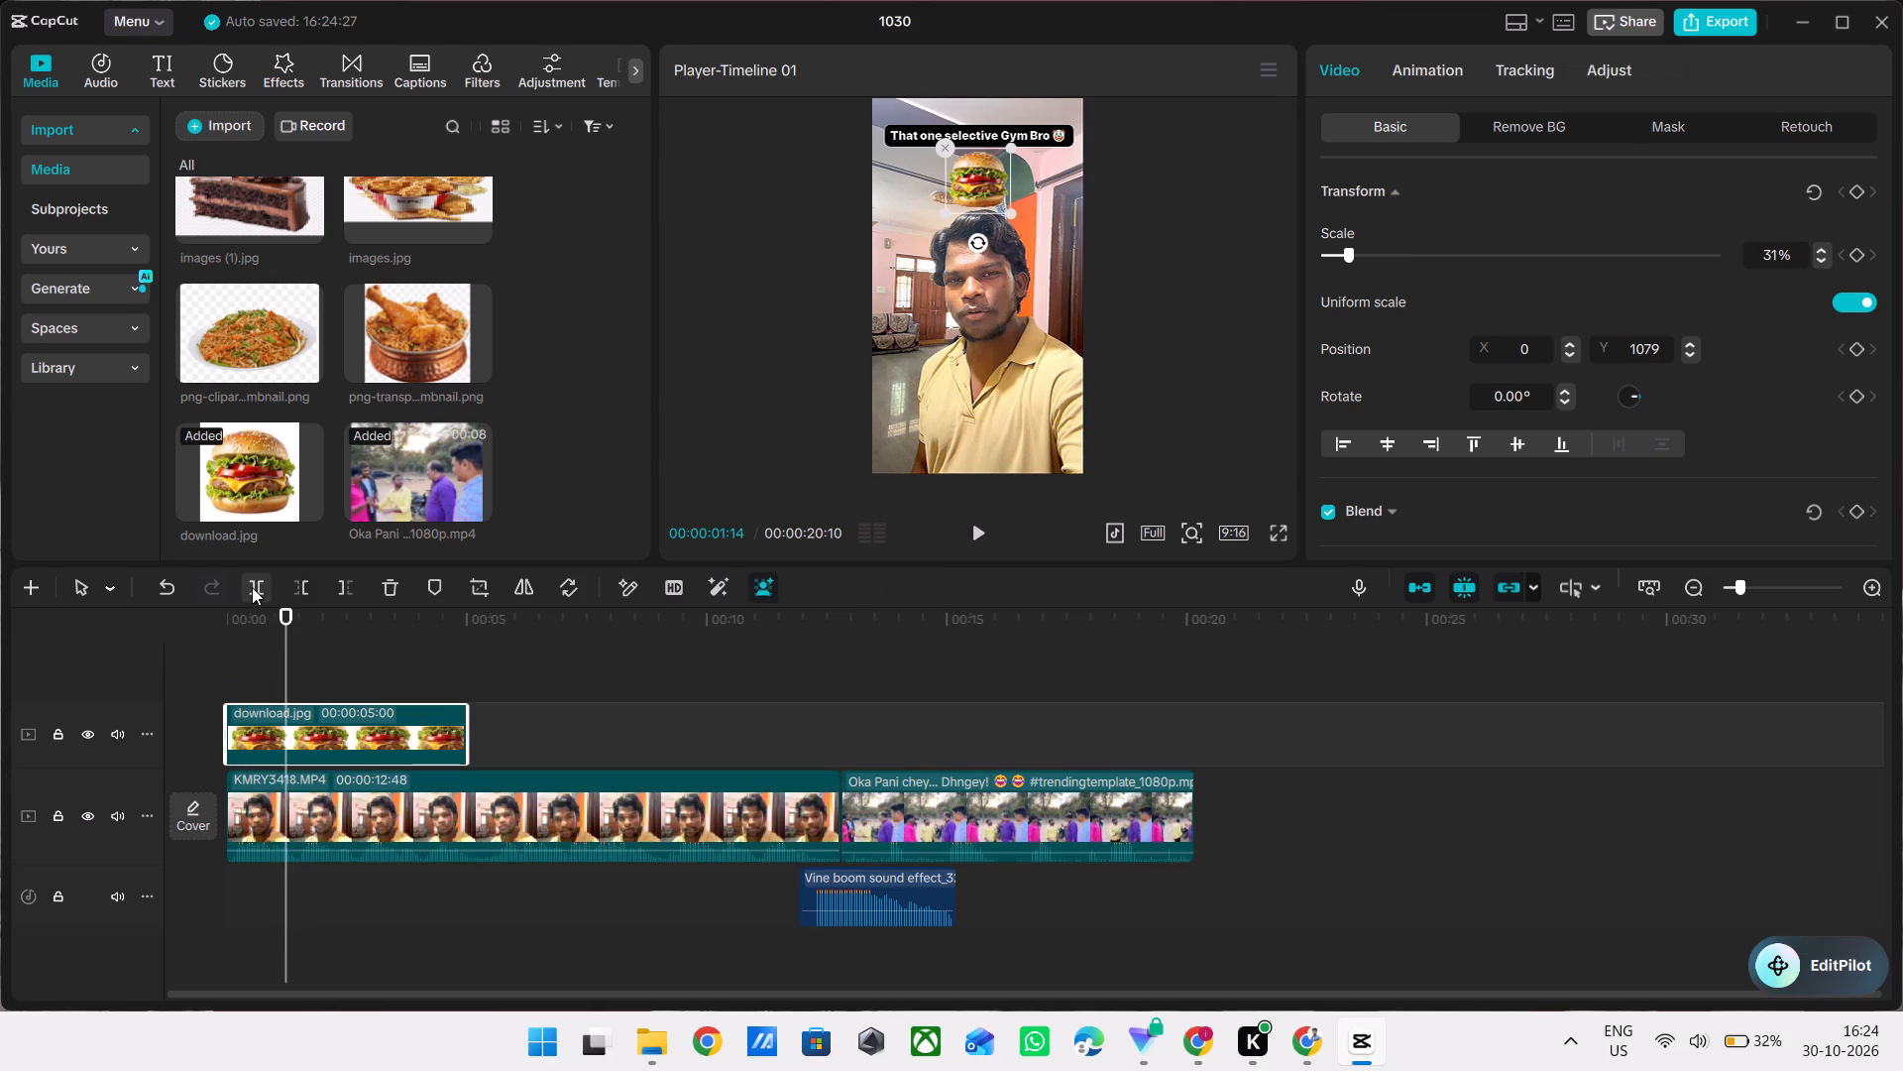
pyautogui.click(249, 590)
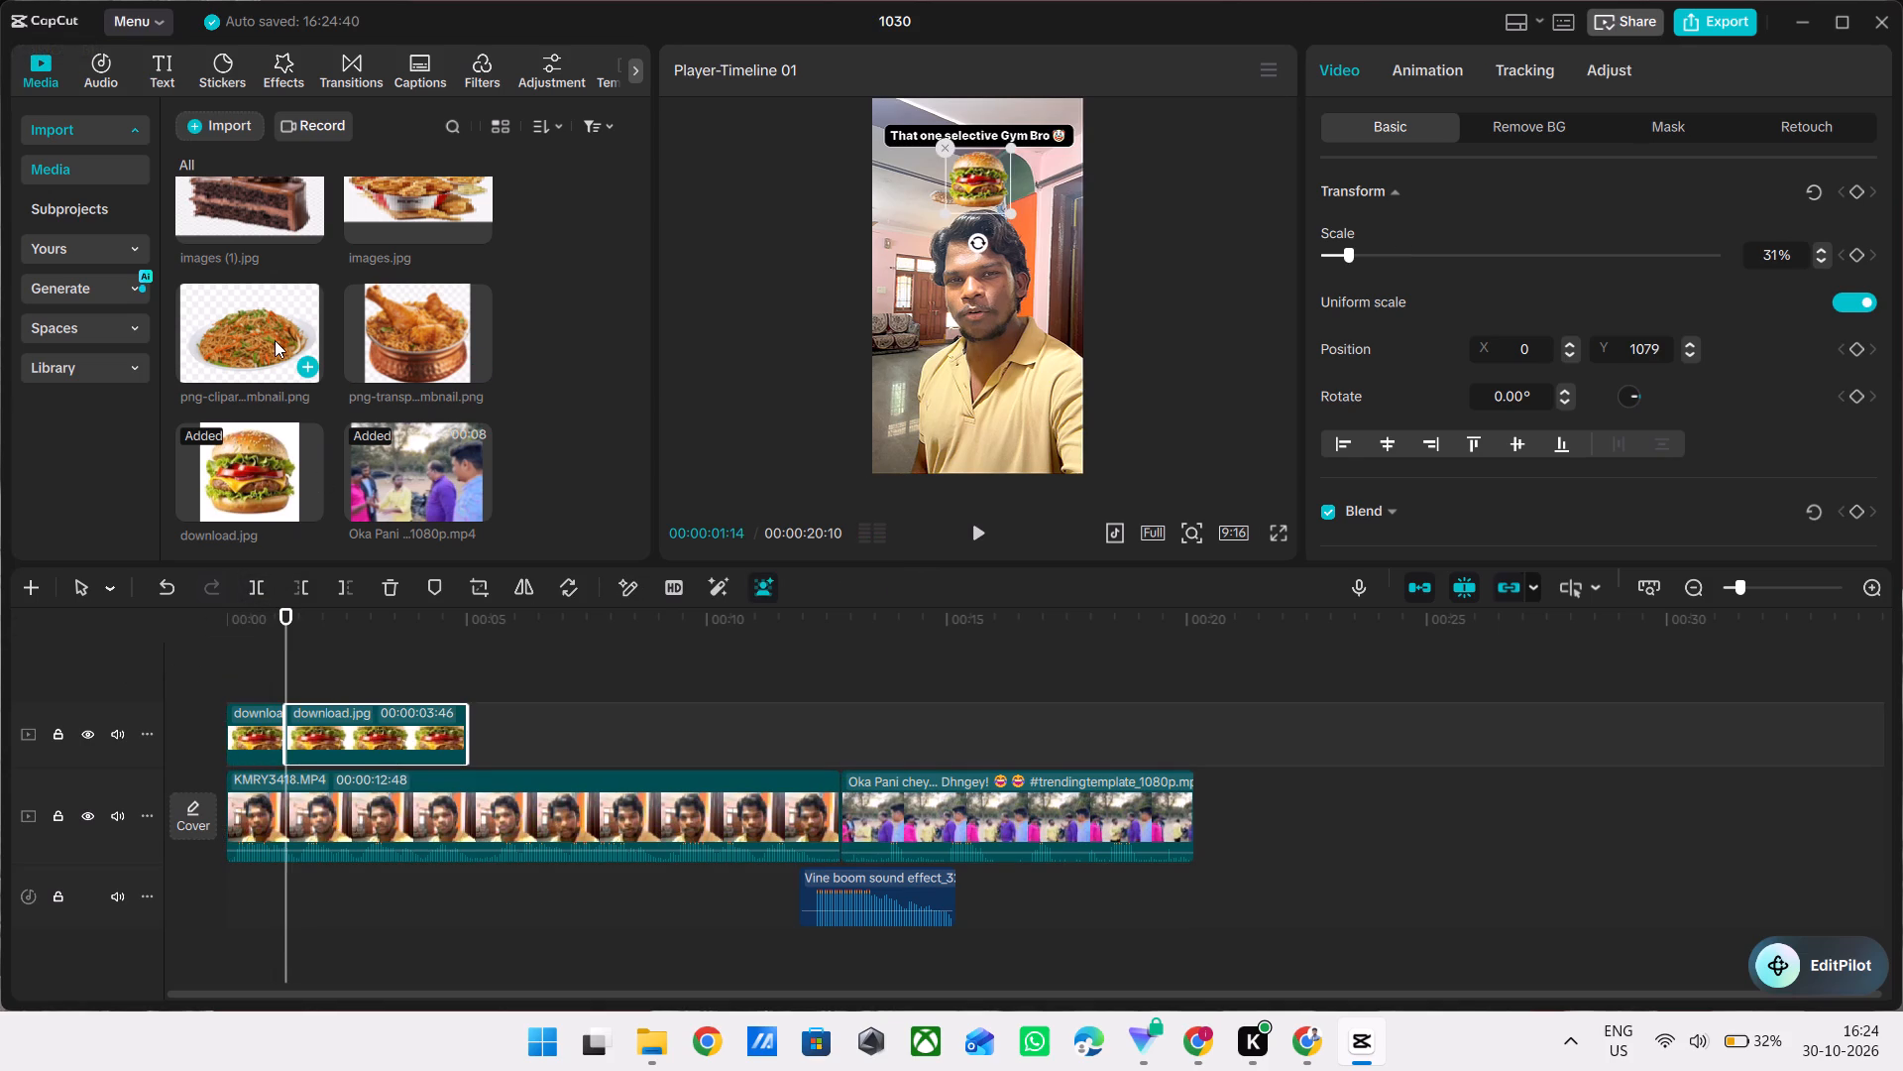
# Replace the second piece of the burger overlay with the chicken biryani image, keeping the original video effect.
pyautogui.moveTo(421, 344); pyautogui.dragTo(383, 734)
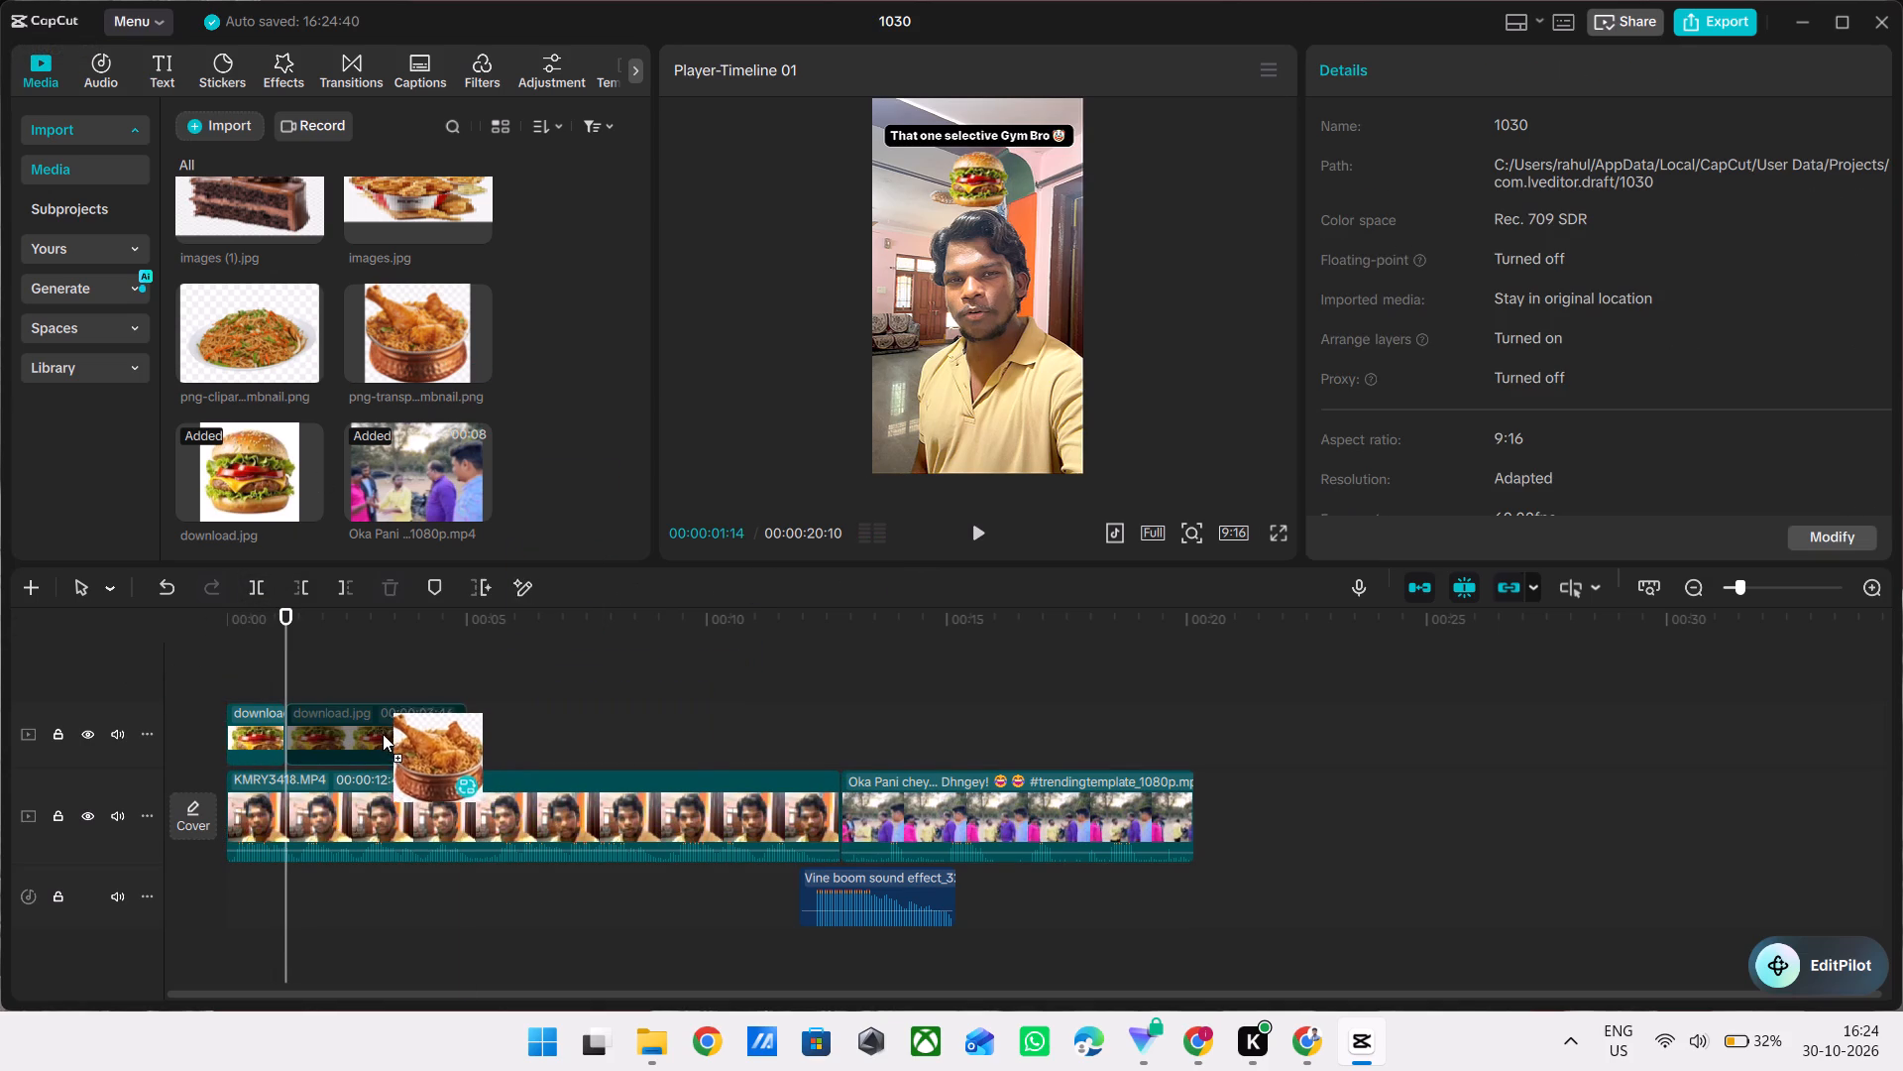
pyautogui.moveTo(383, 734); pyautogui.dragTo(383, 733)
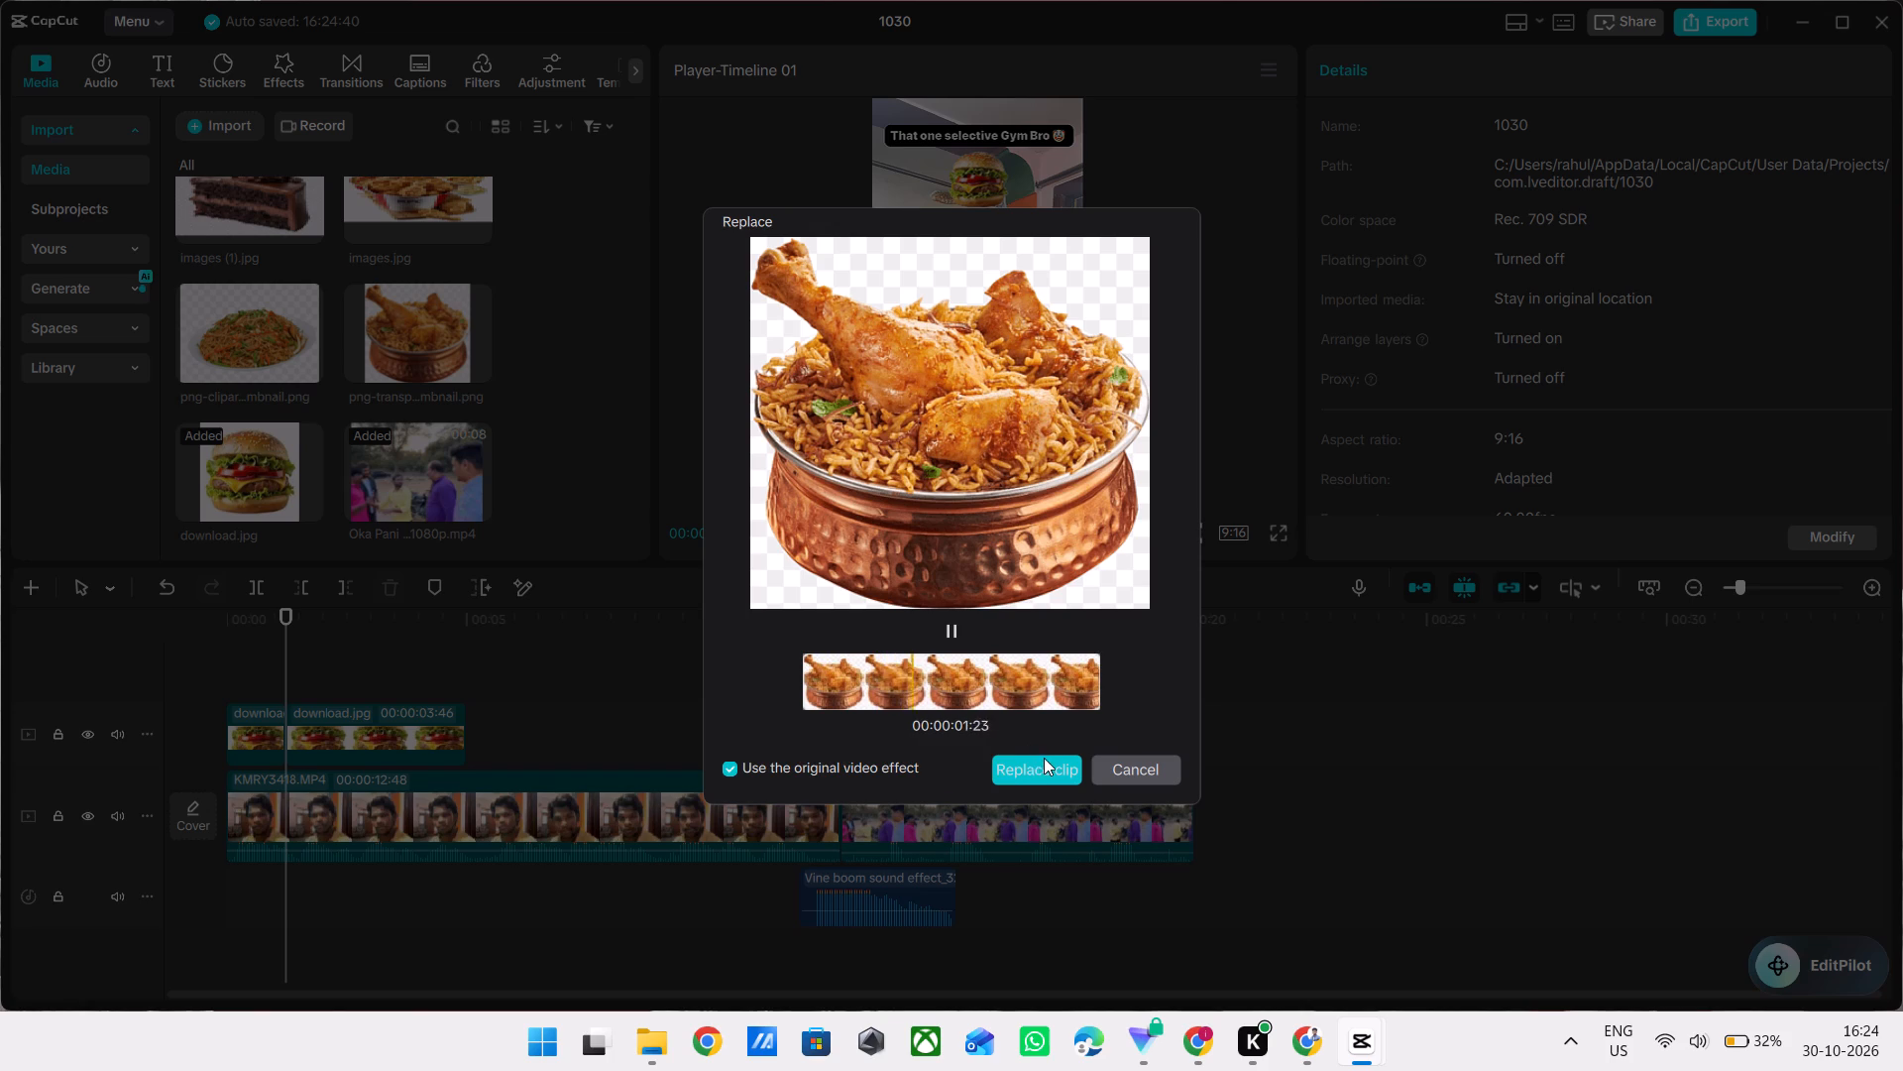
pyautogui.click(1044, 758)
pyautogui.click(876, 593)
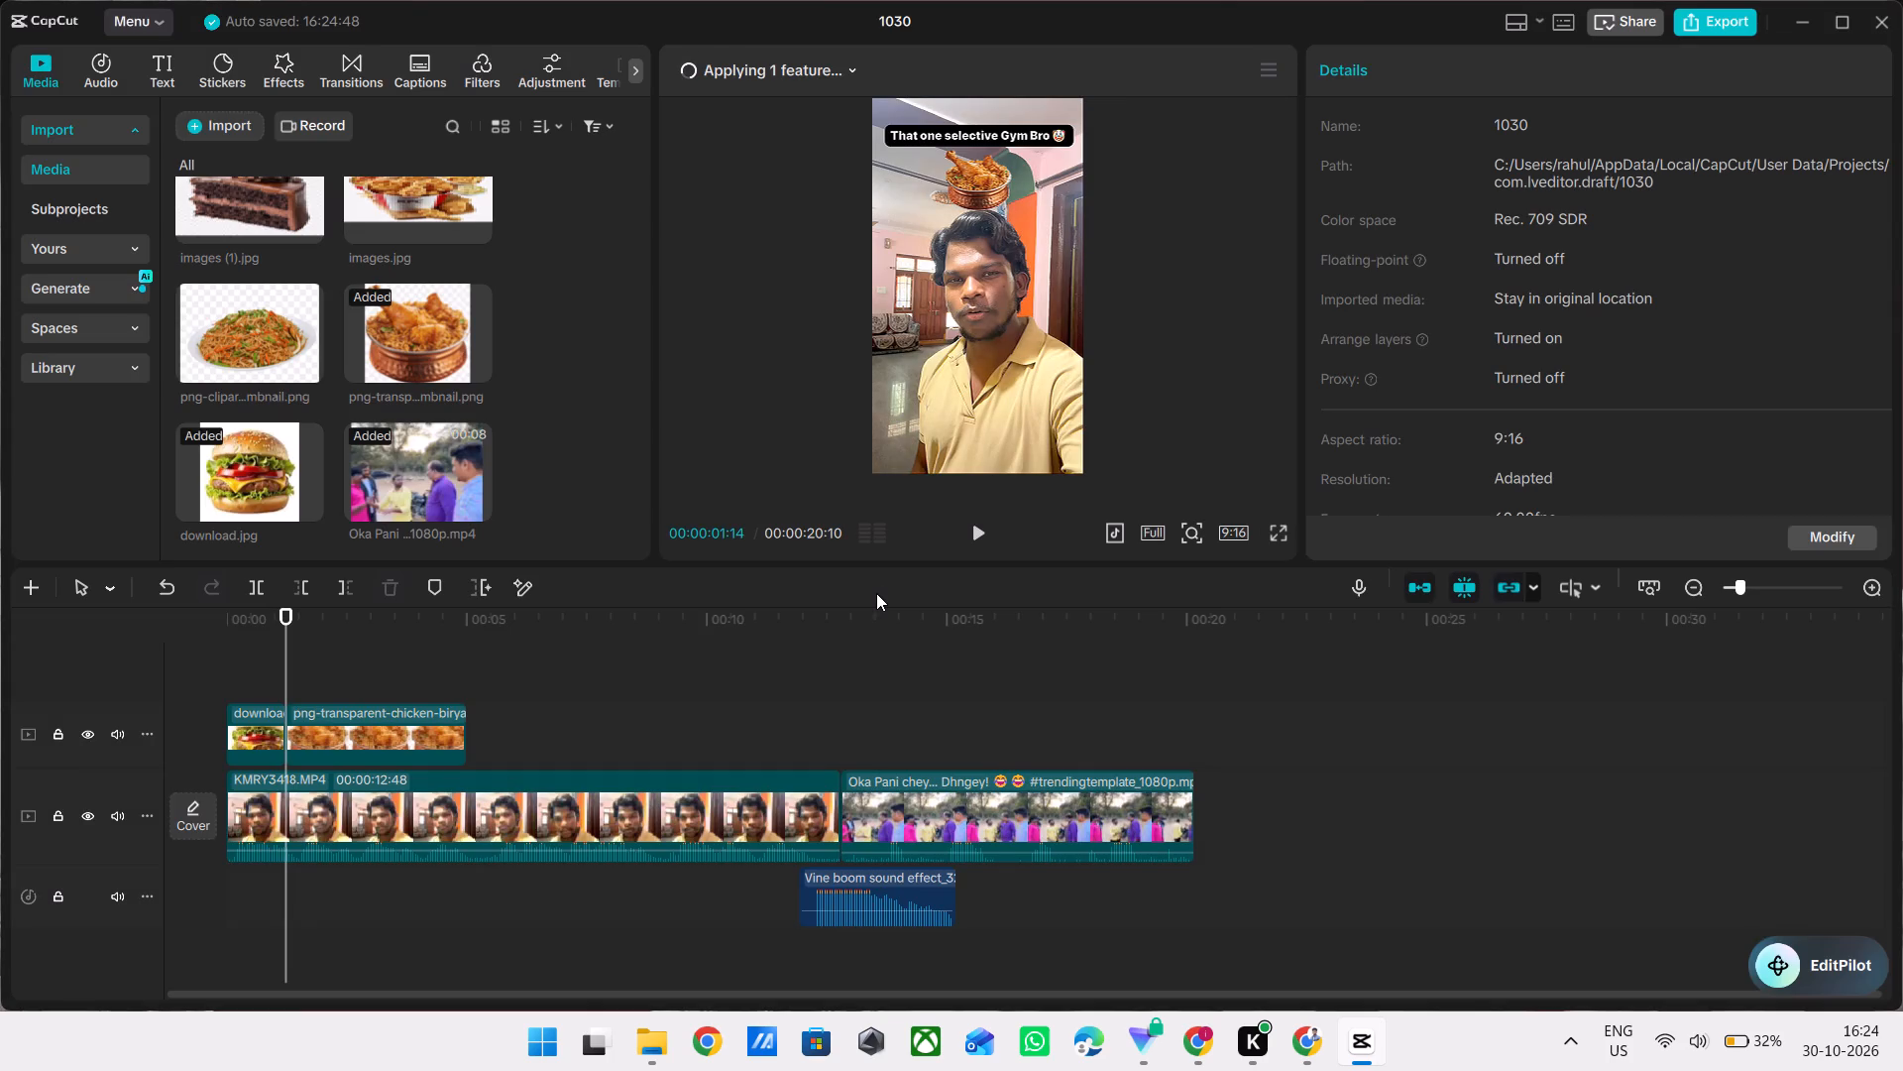
# Play on from the cut and split the biryani overlay at 00:00:02:30.
pyautogui.press('space')
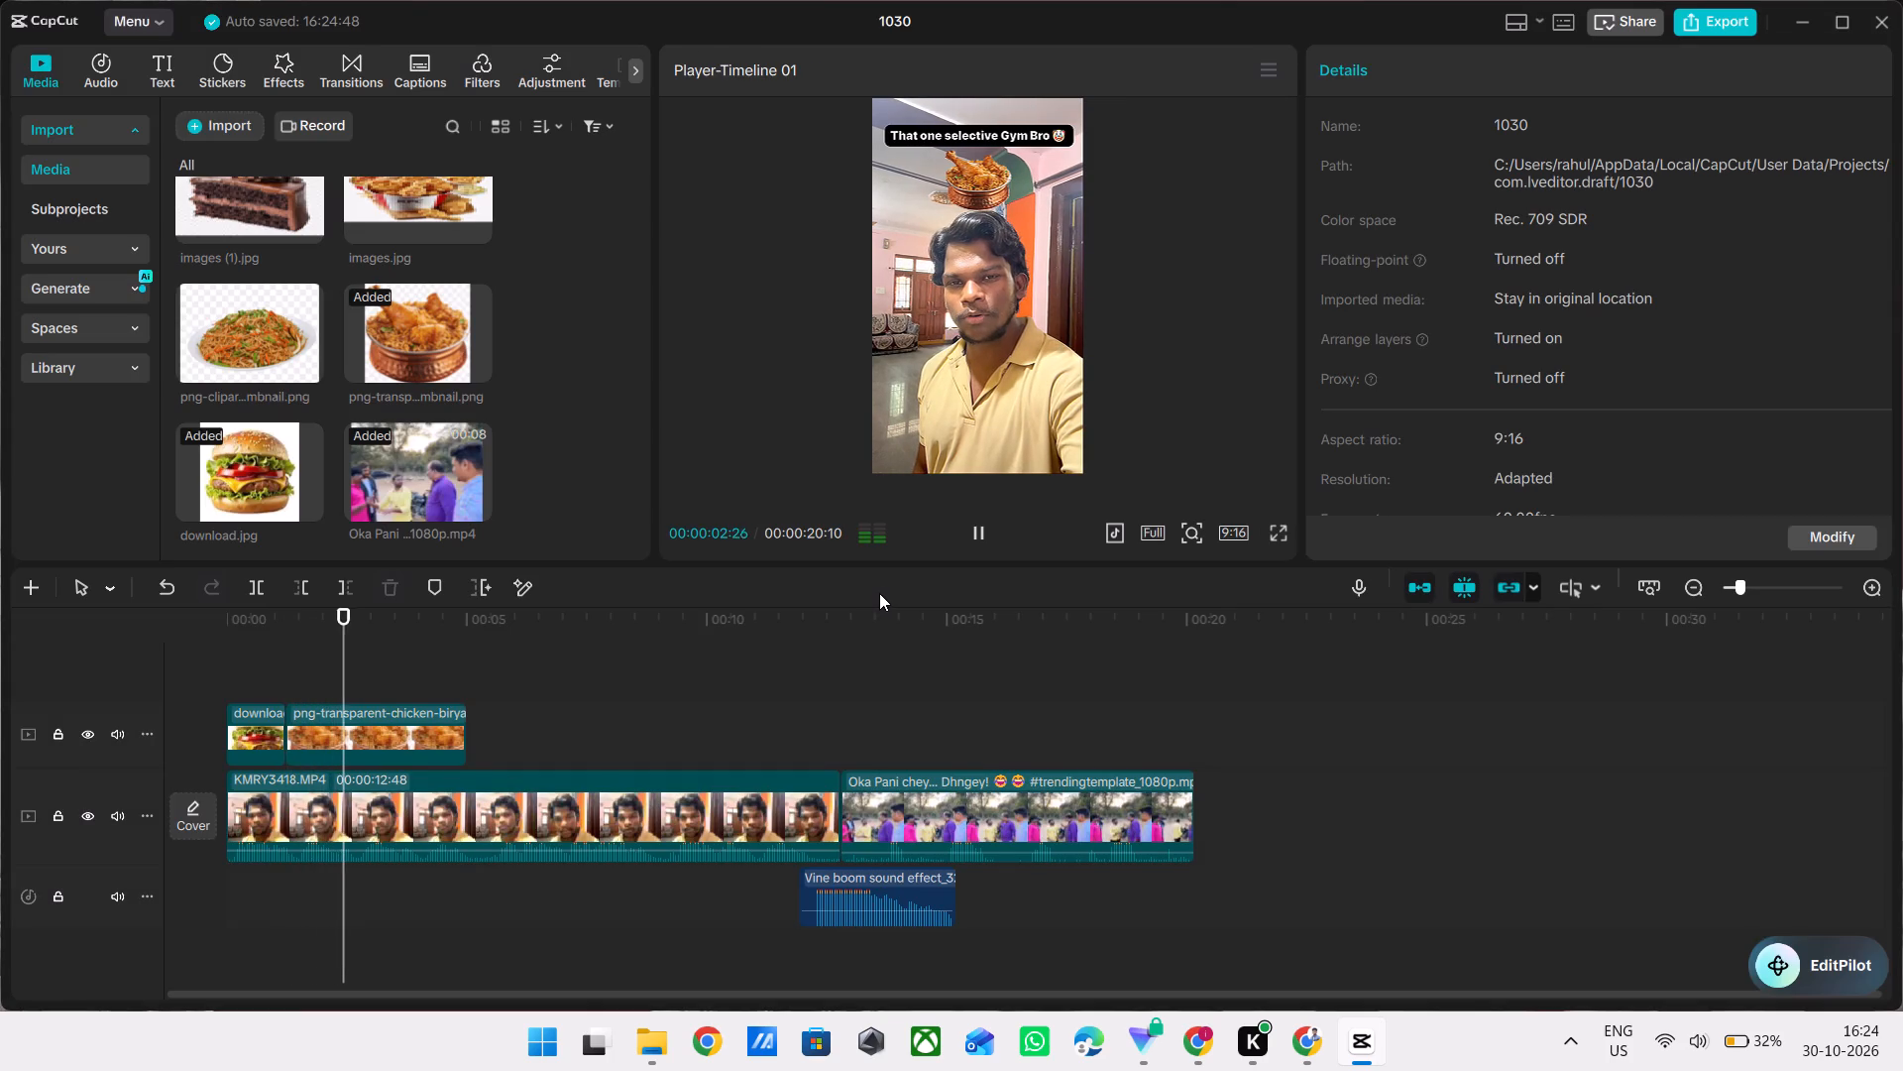
pyautogui.press('space')
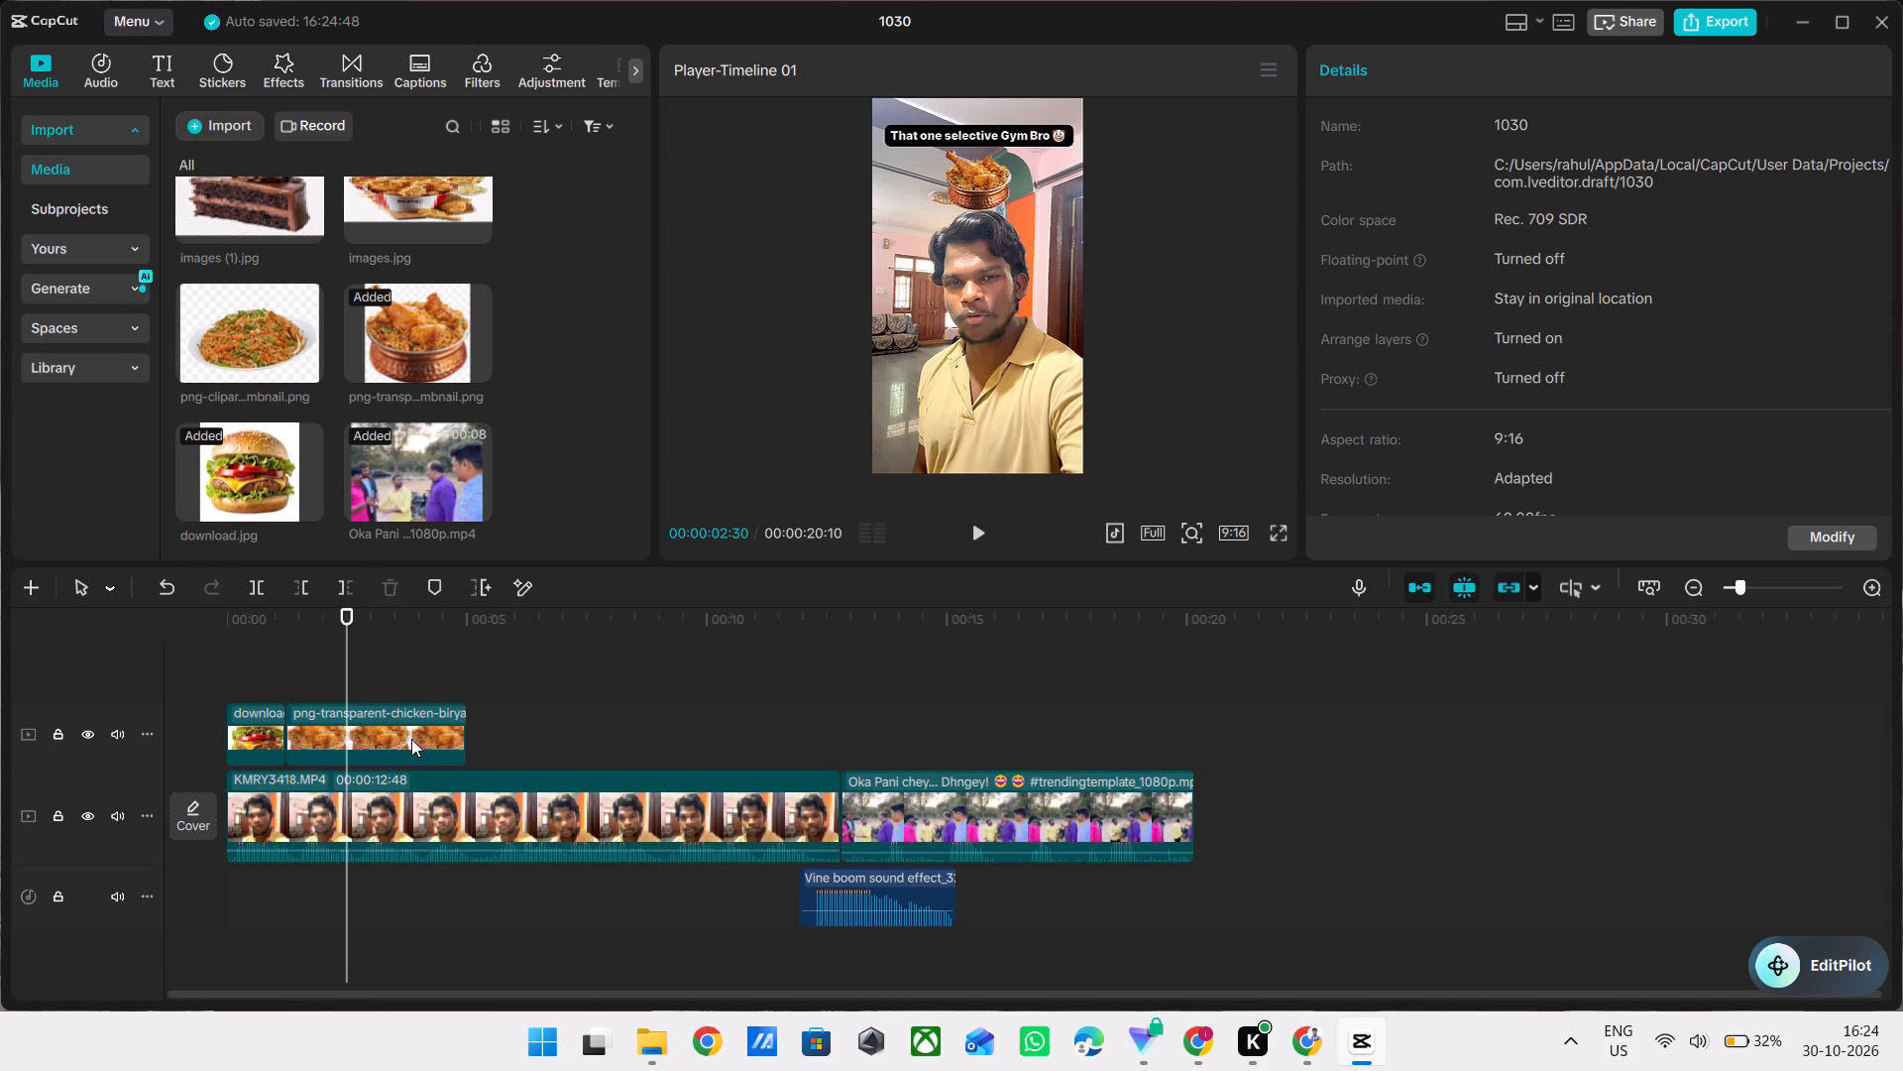
pyautogui.click(411, 739)
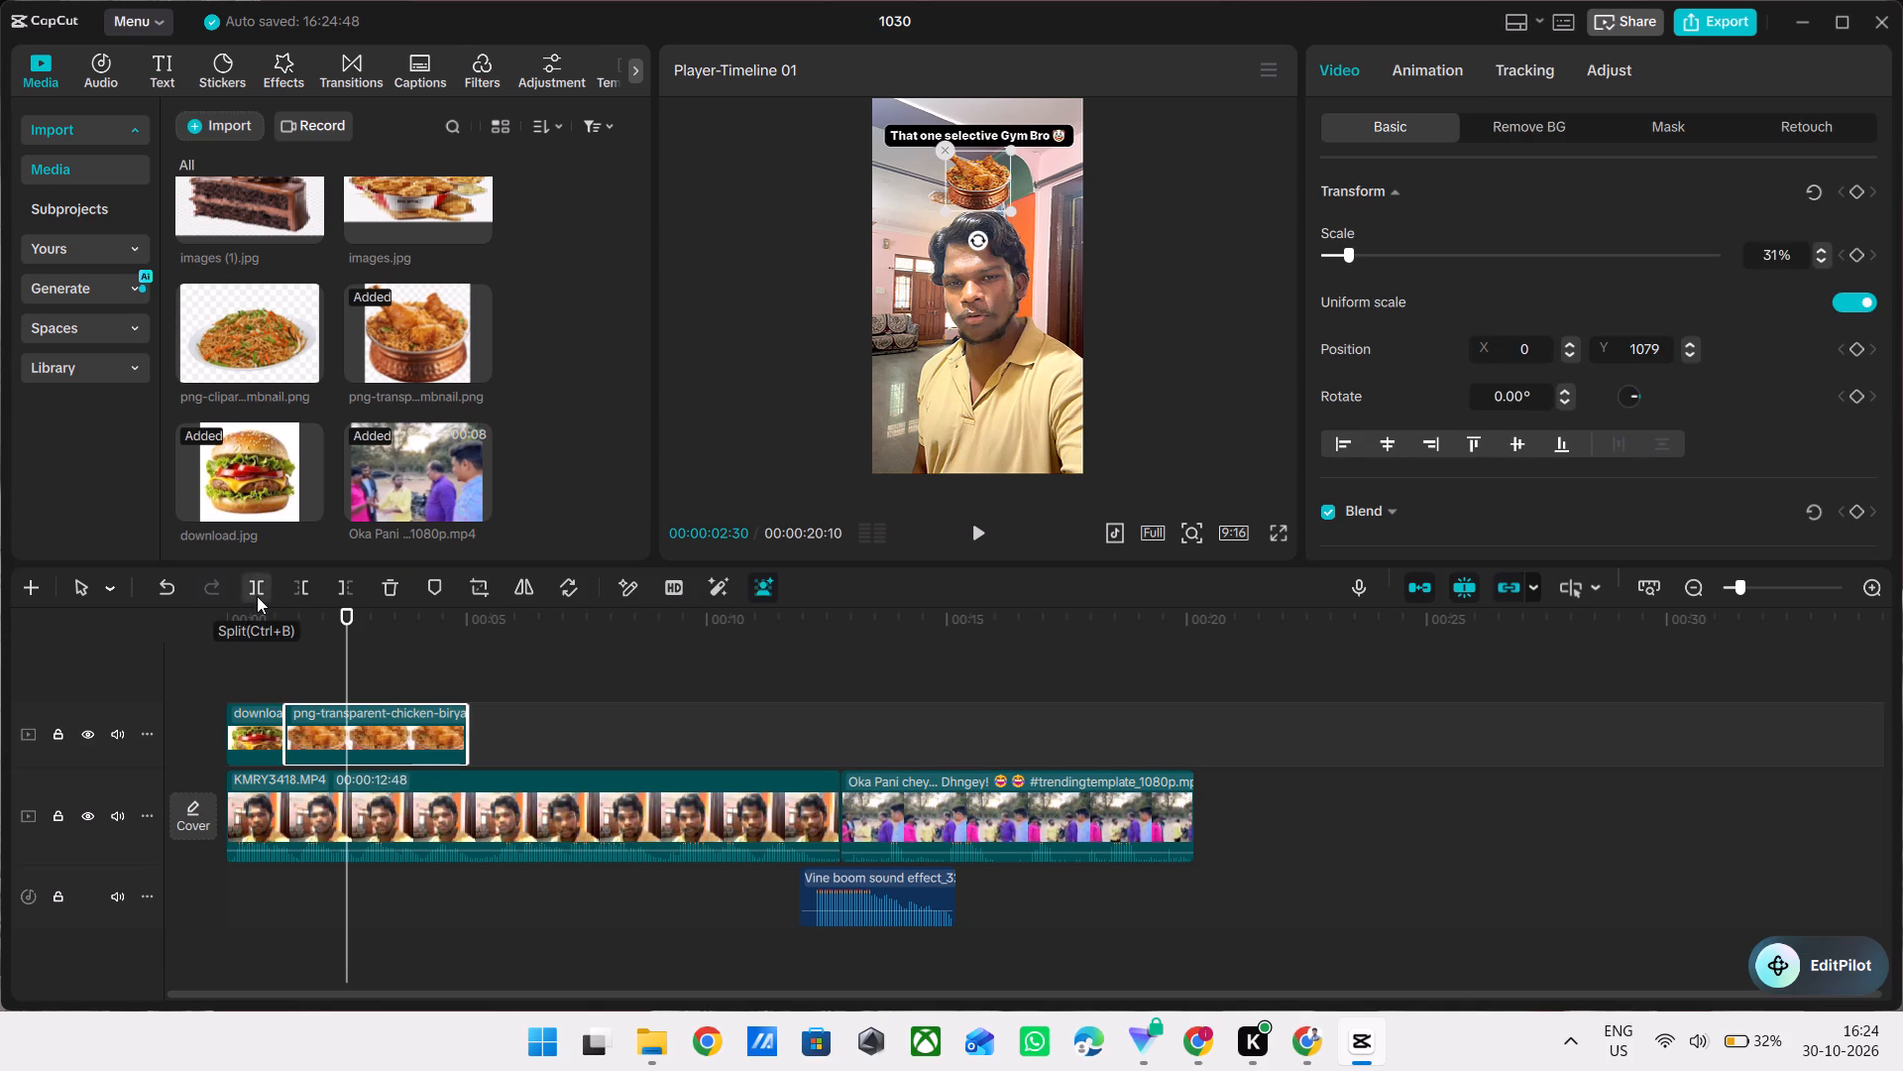
pyautogui.click(257, 596)
# Replace the second piece of the biryani overlay with the cooked noodles image, keeping the original video effect.
pyautogui.scroll(1, 343, 373)
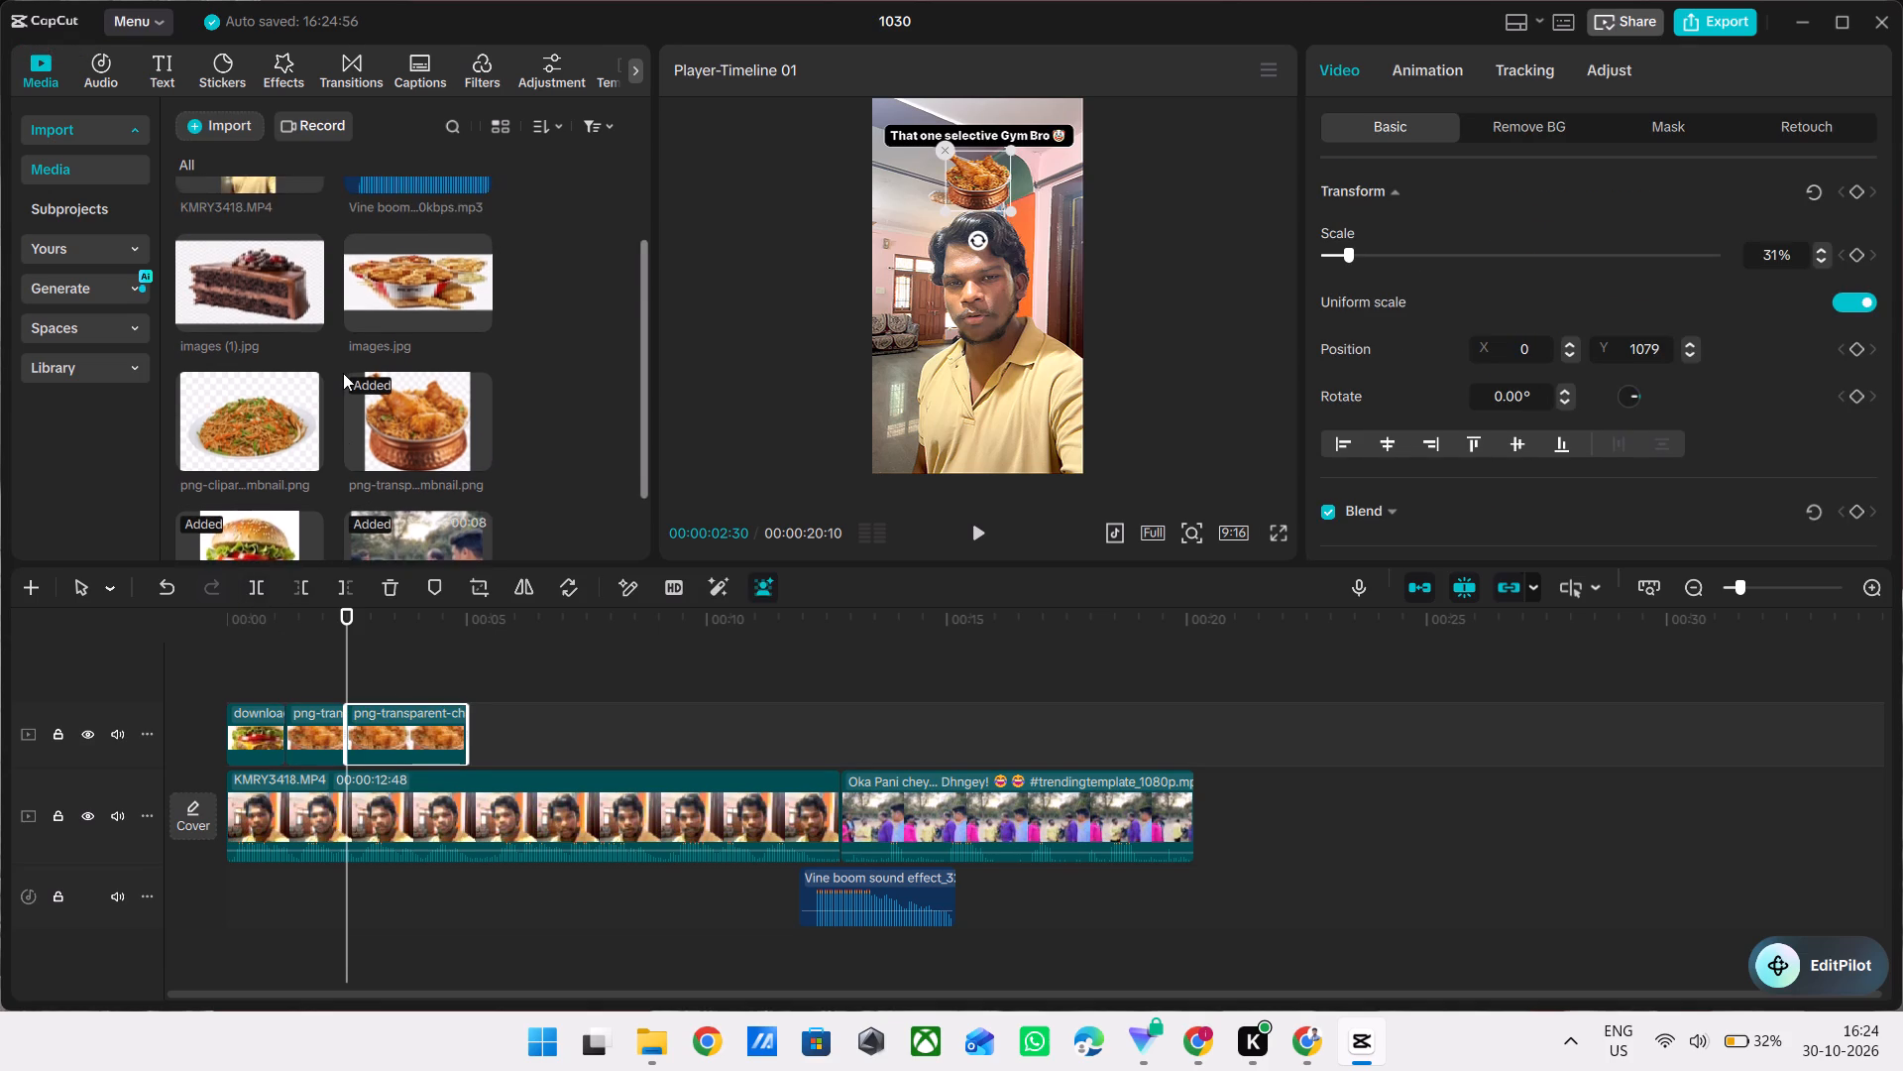
pyautogui.scroll(1, 343, 373)
pyautogui.scroll(-1, 343, 373)
pyautogui.rightClick(343, 373)
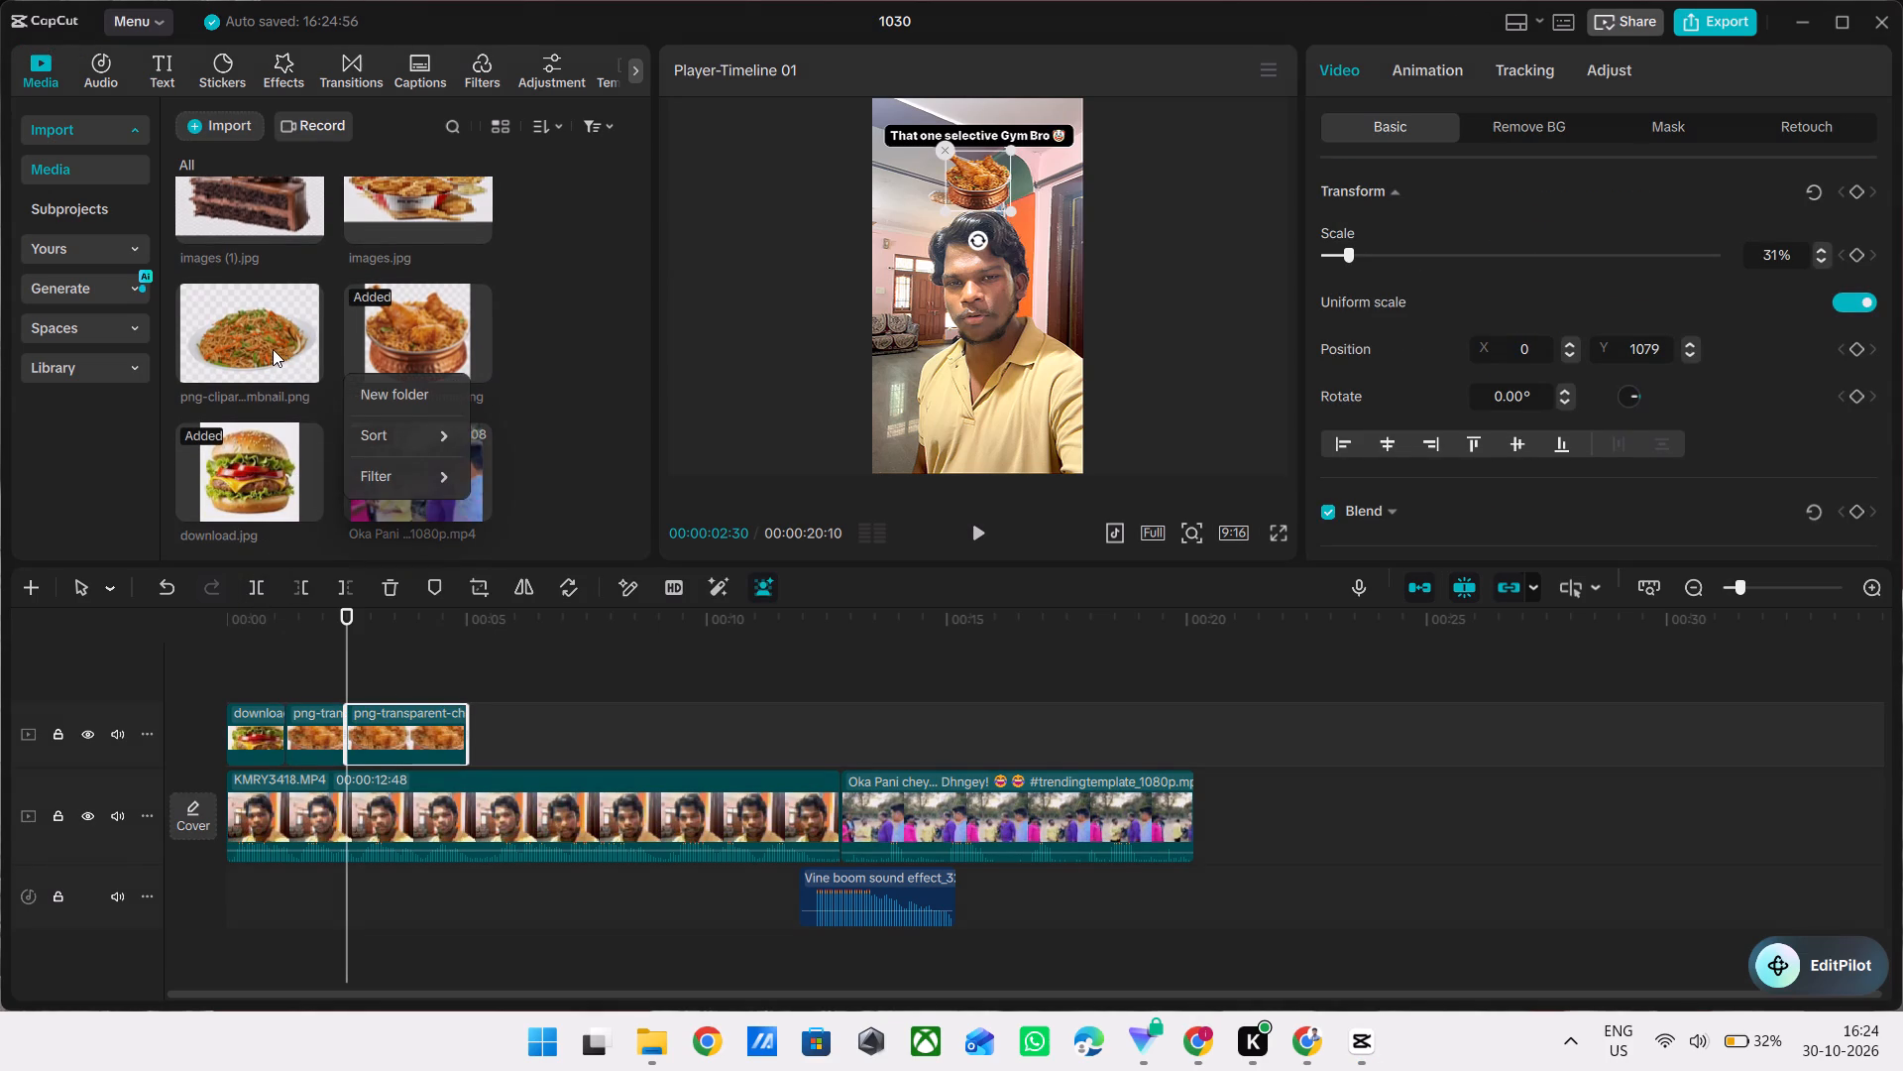
pyautogui.click(273, 349)
pyautogui.moveTo(273, 349); pyautogui.dragTo(366, 719)
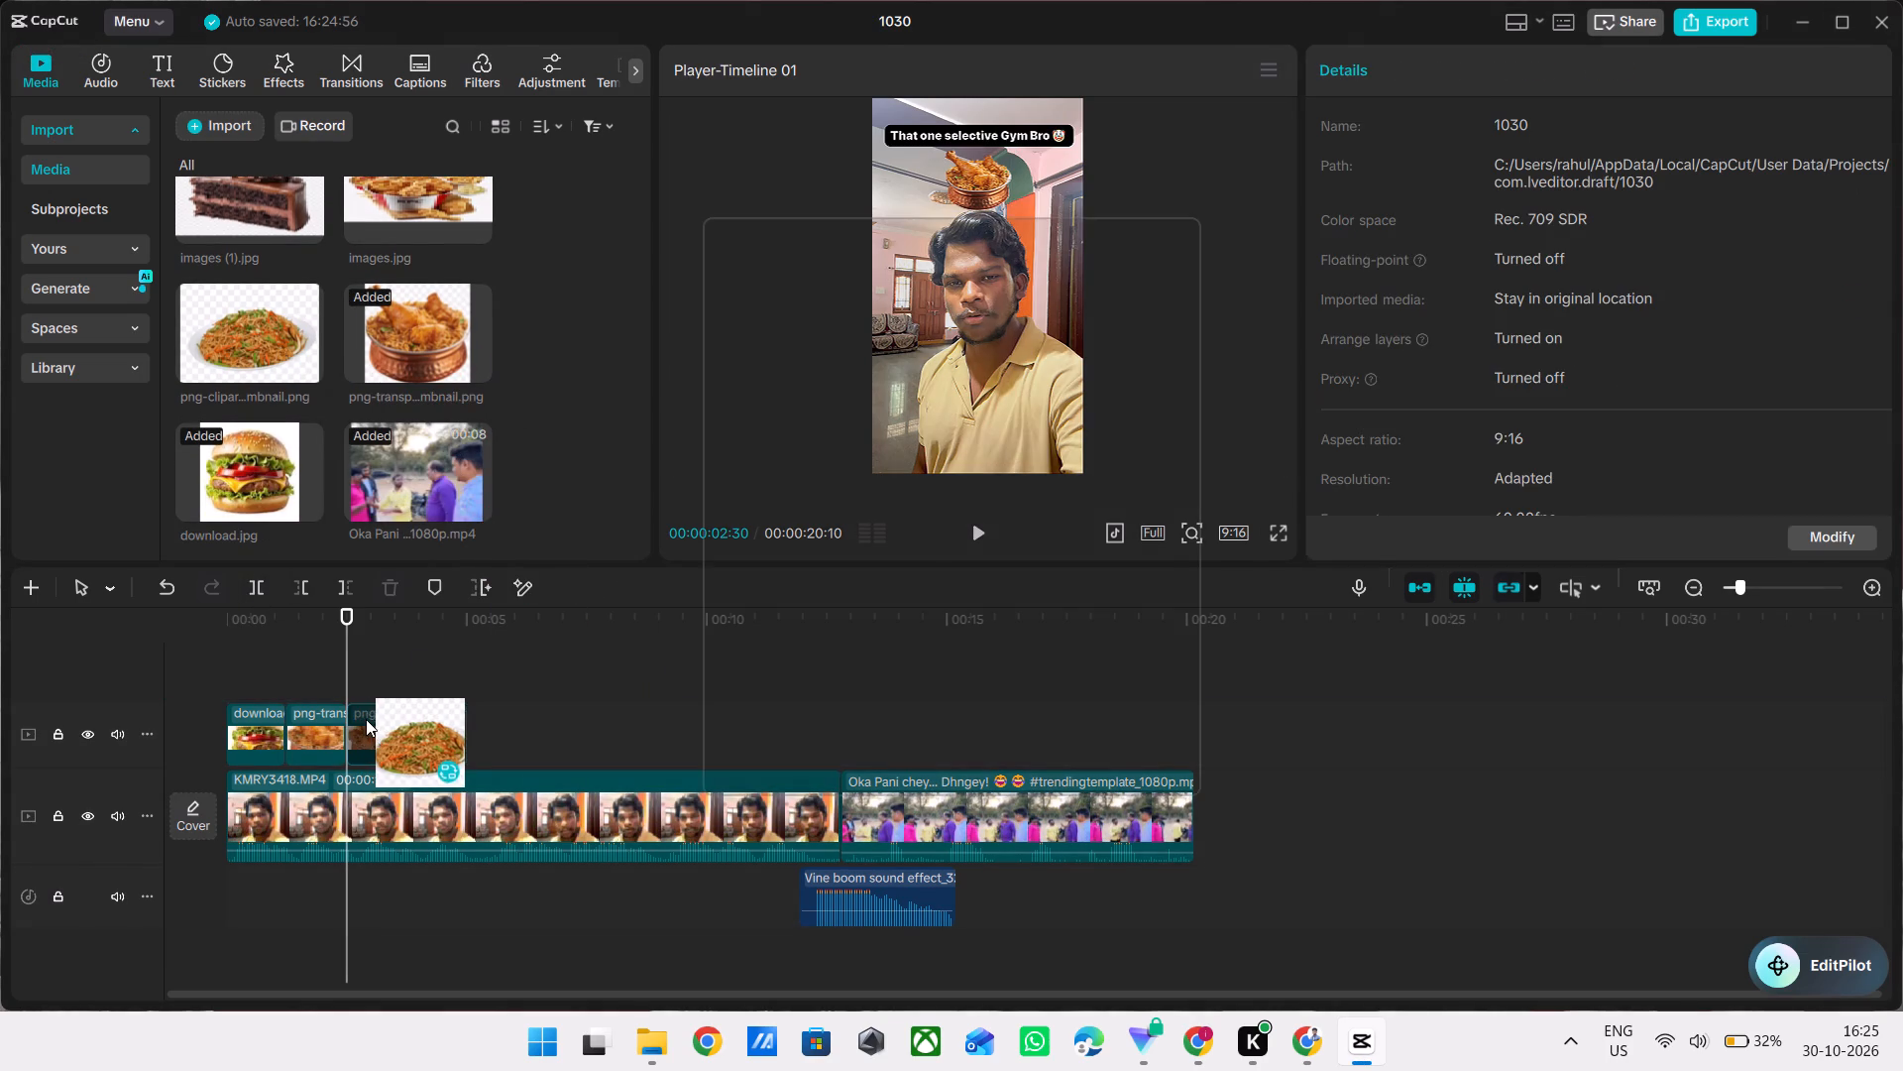
pyautogui.click(1026, 758)
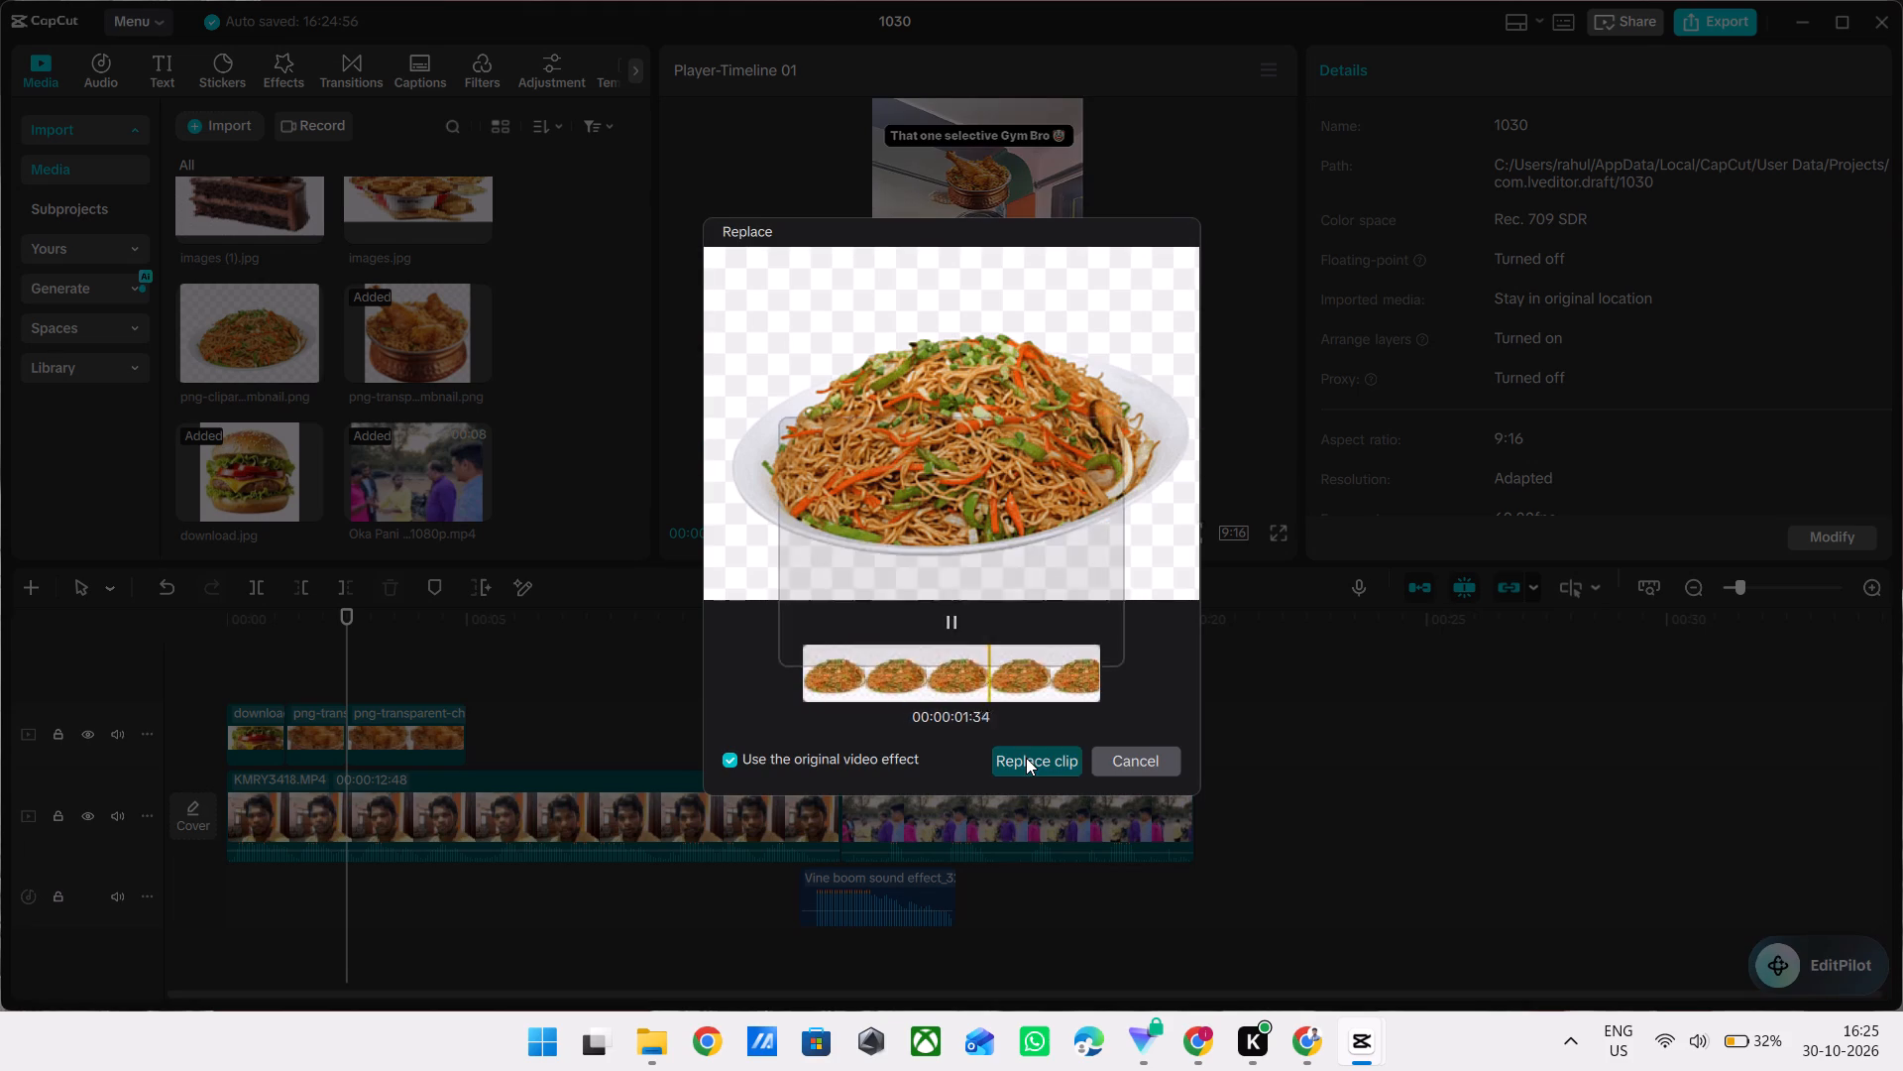
pyautogui.click(865, 604)
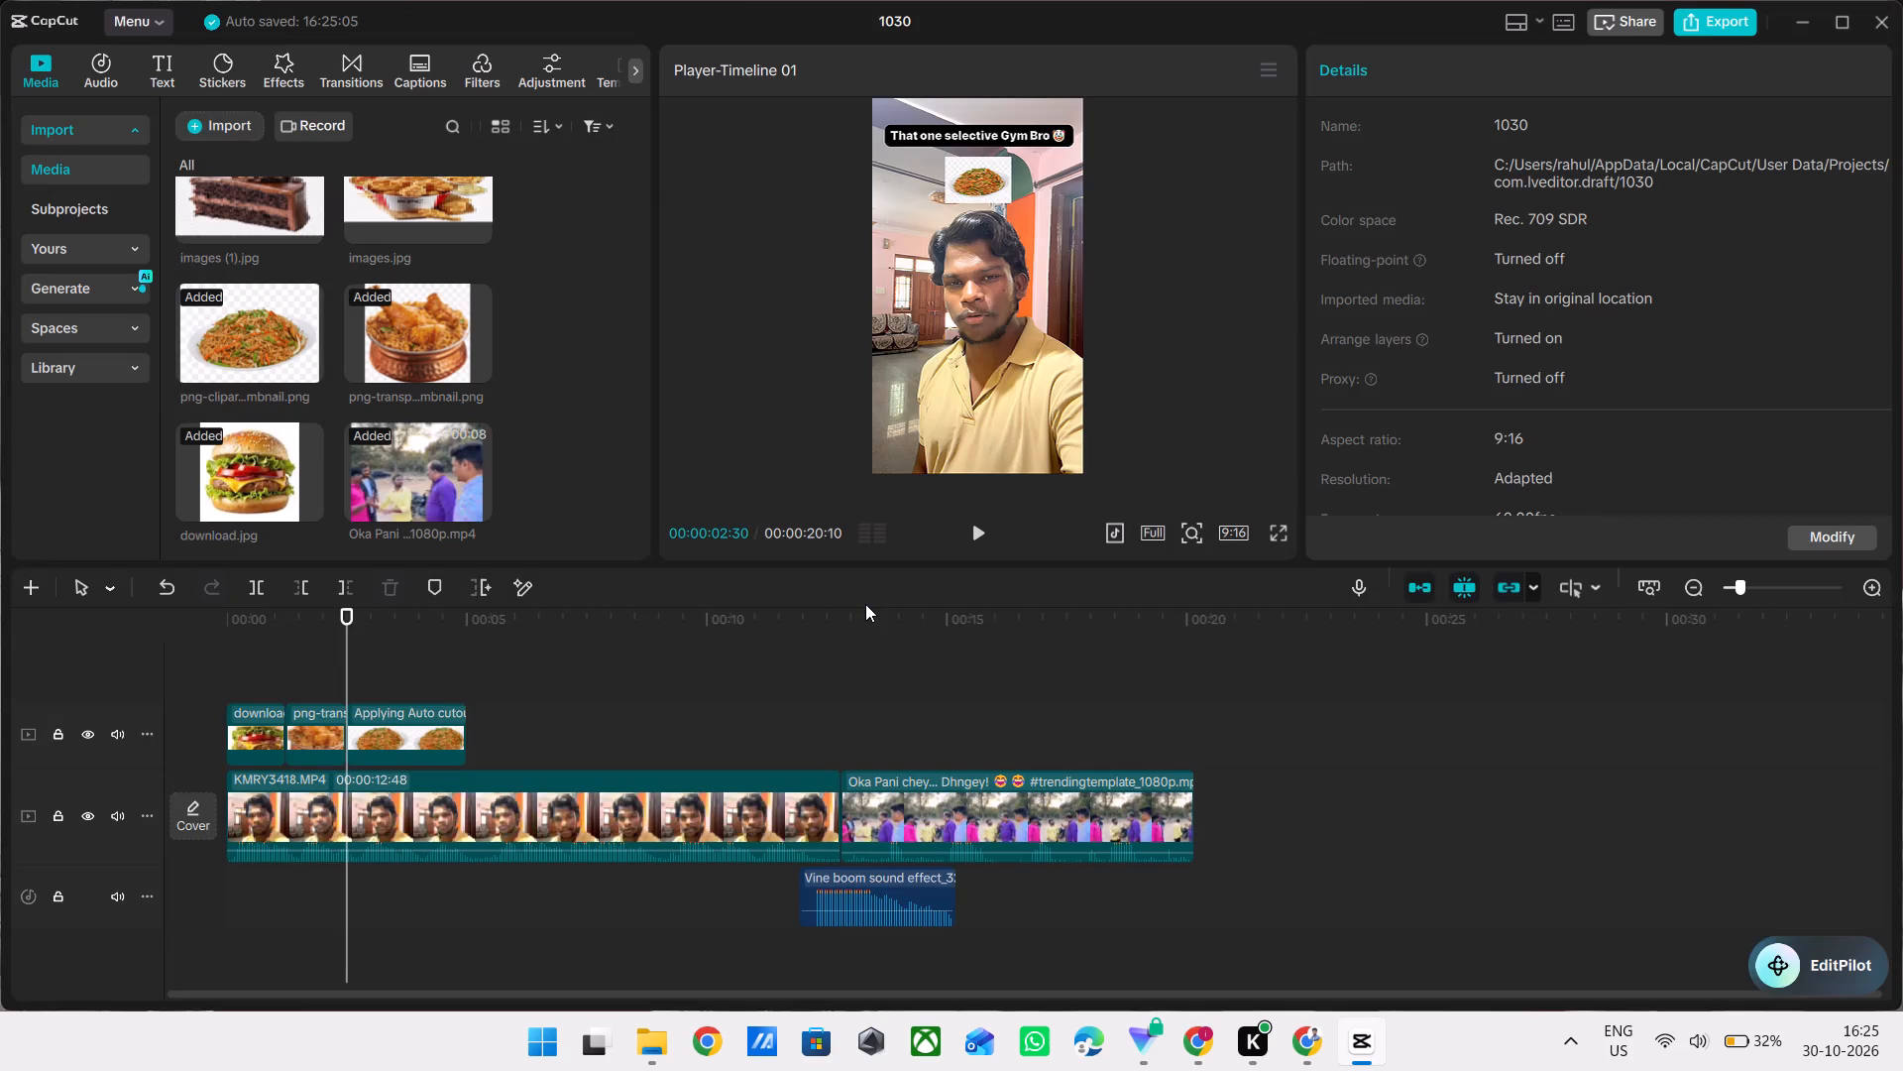
# Enlarge the noodles overlay above the man's head to 52% scale.
pyautogui.click(991, 192)
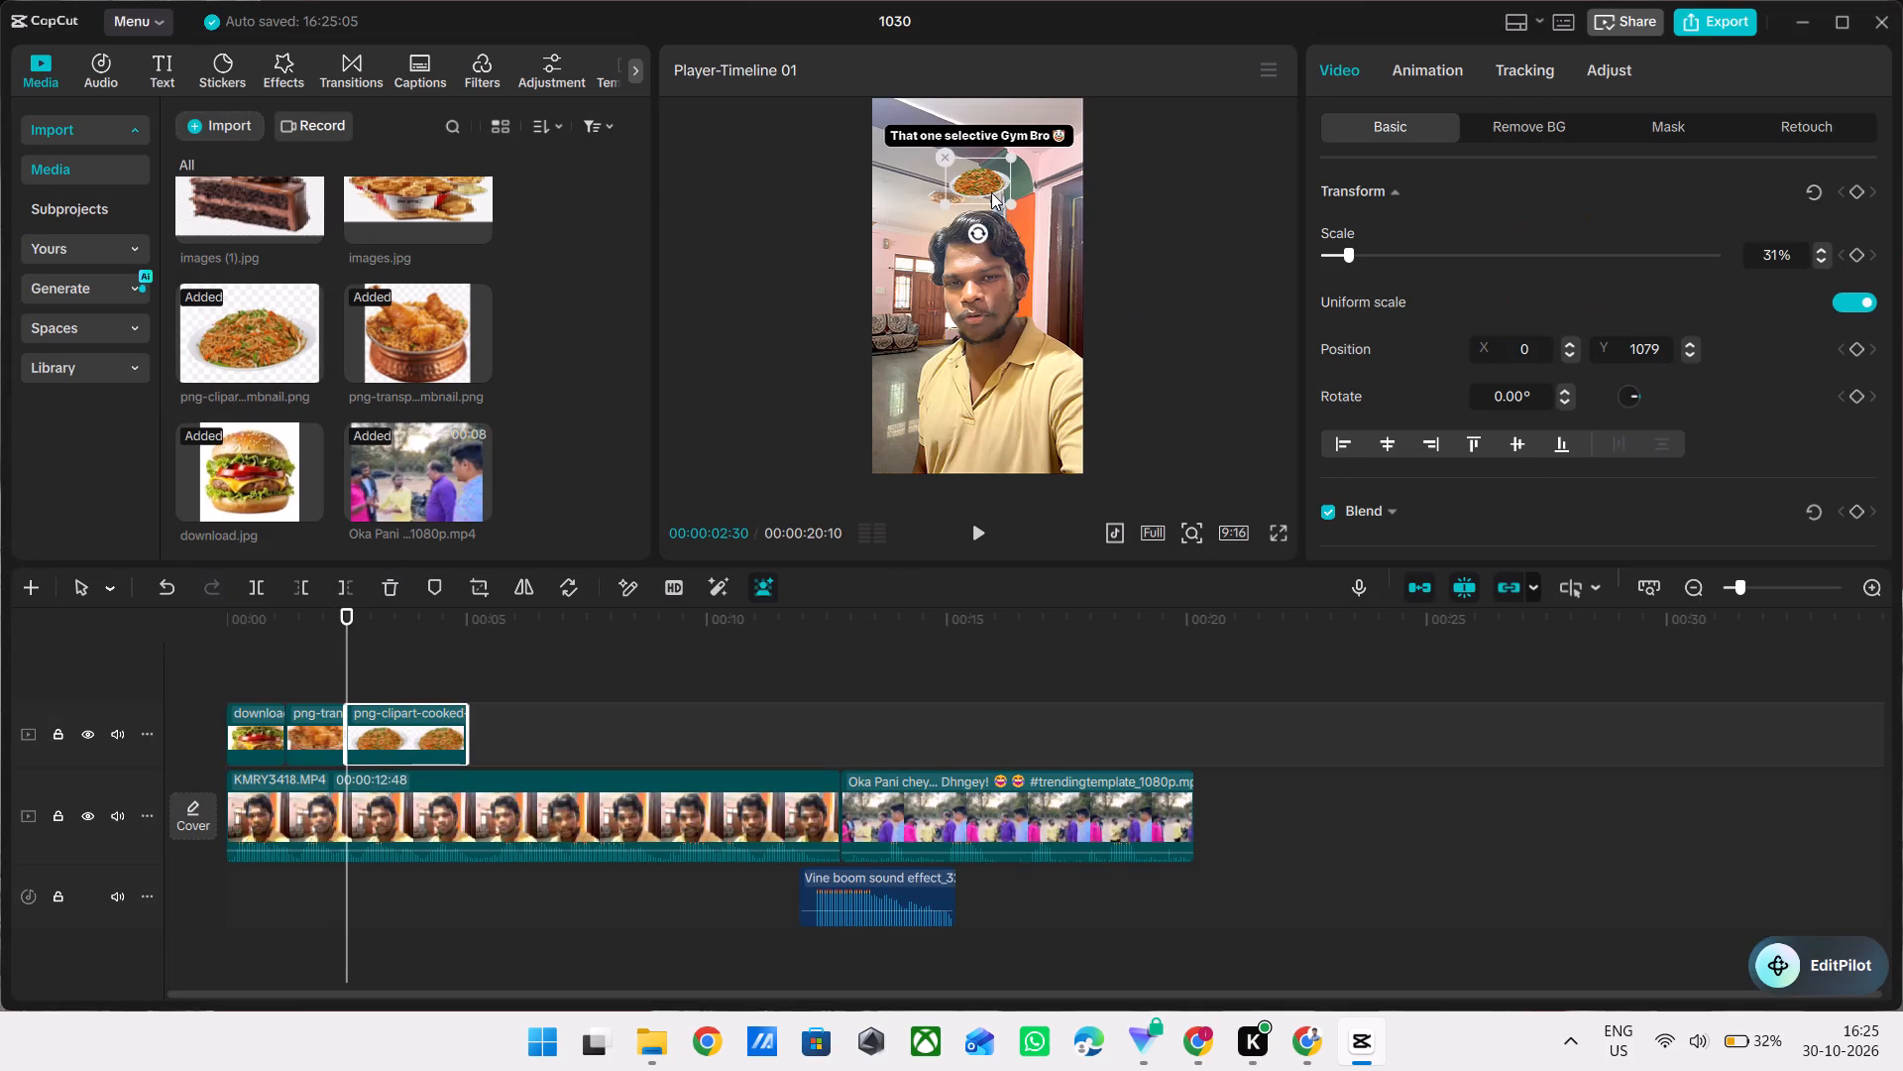
pyautogui.moveTo(1005, 202); pyautogui.dragTo(1033, 218)
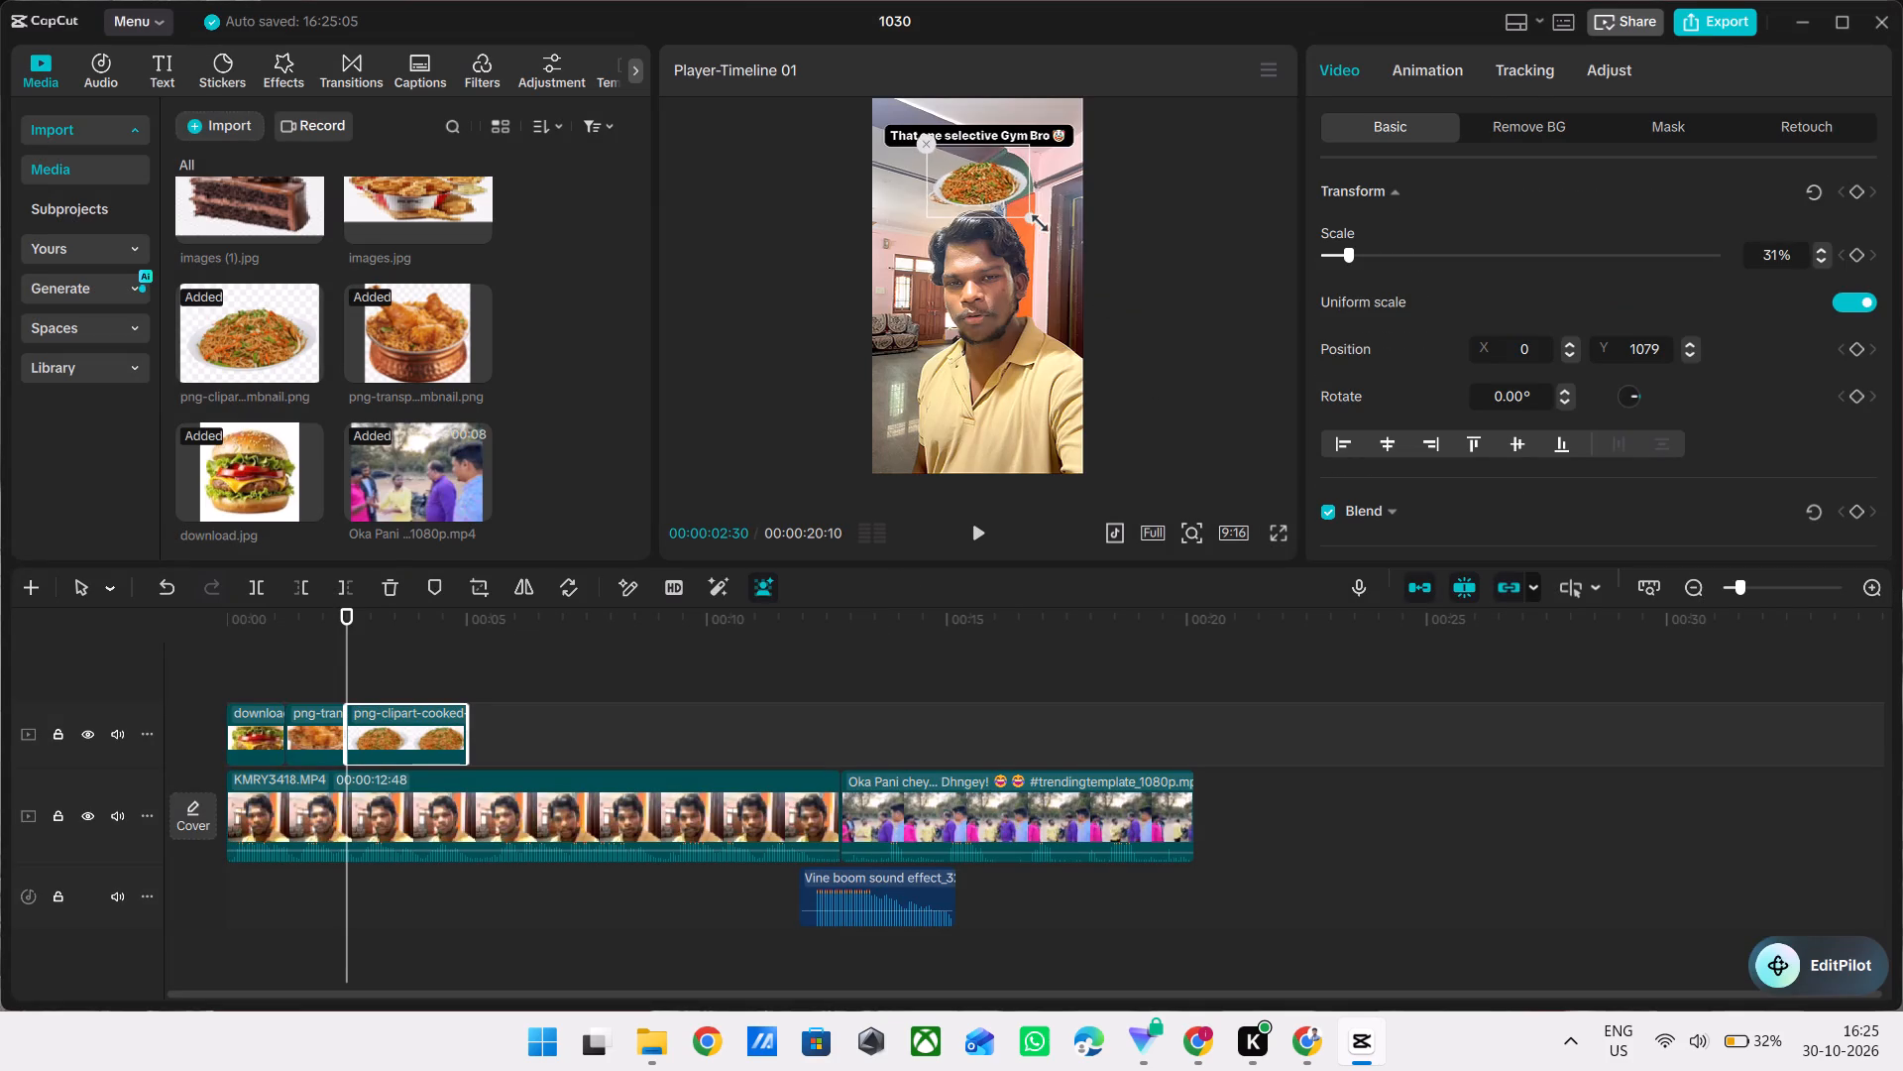
pyautogui.moveTo(1033, 218); pyautogui.dragTo(1035, 224)
pyautogui.click(276, 663)
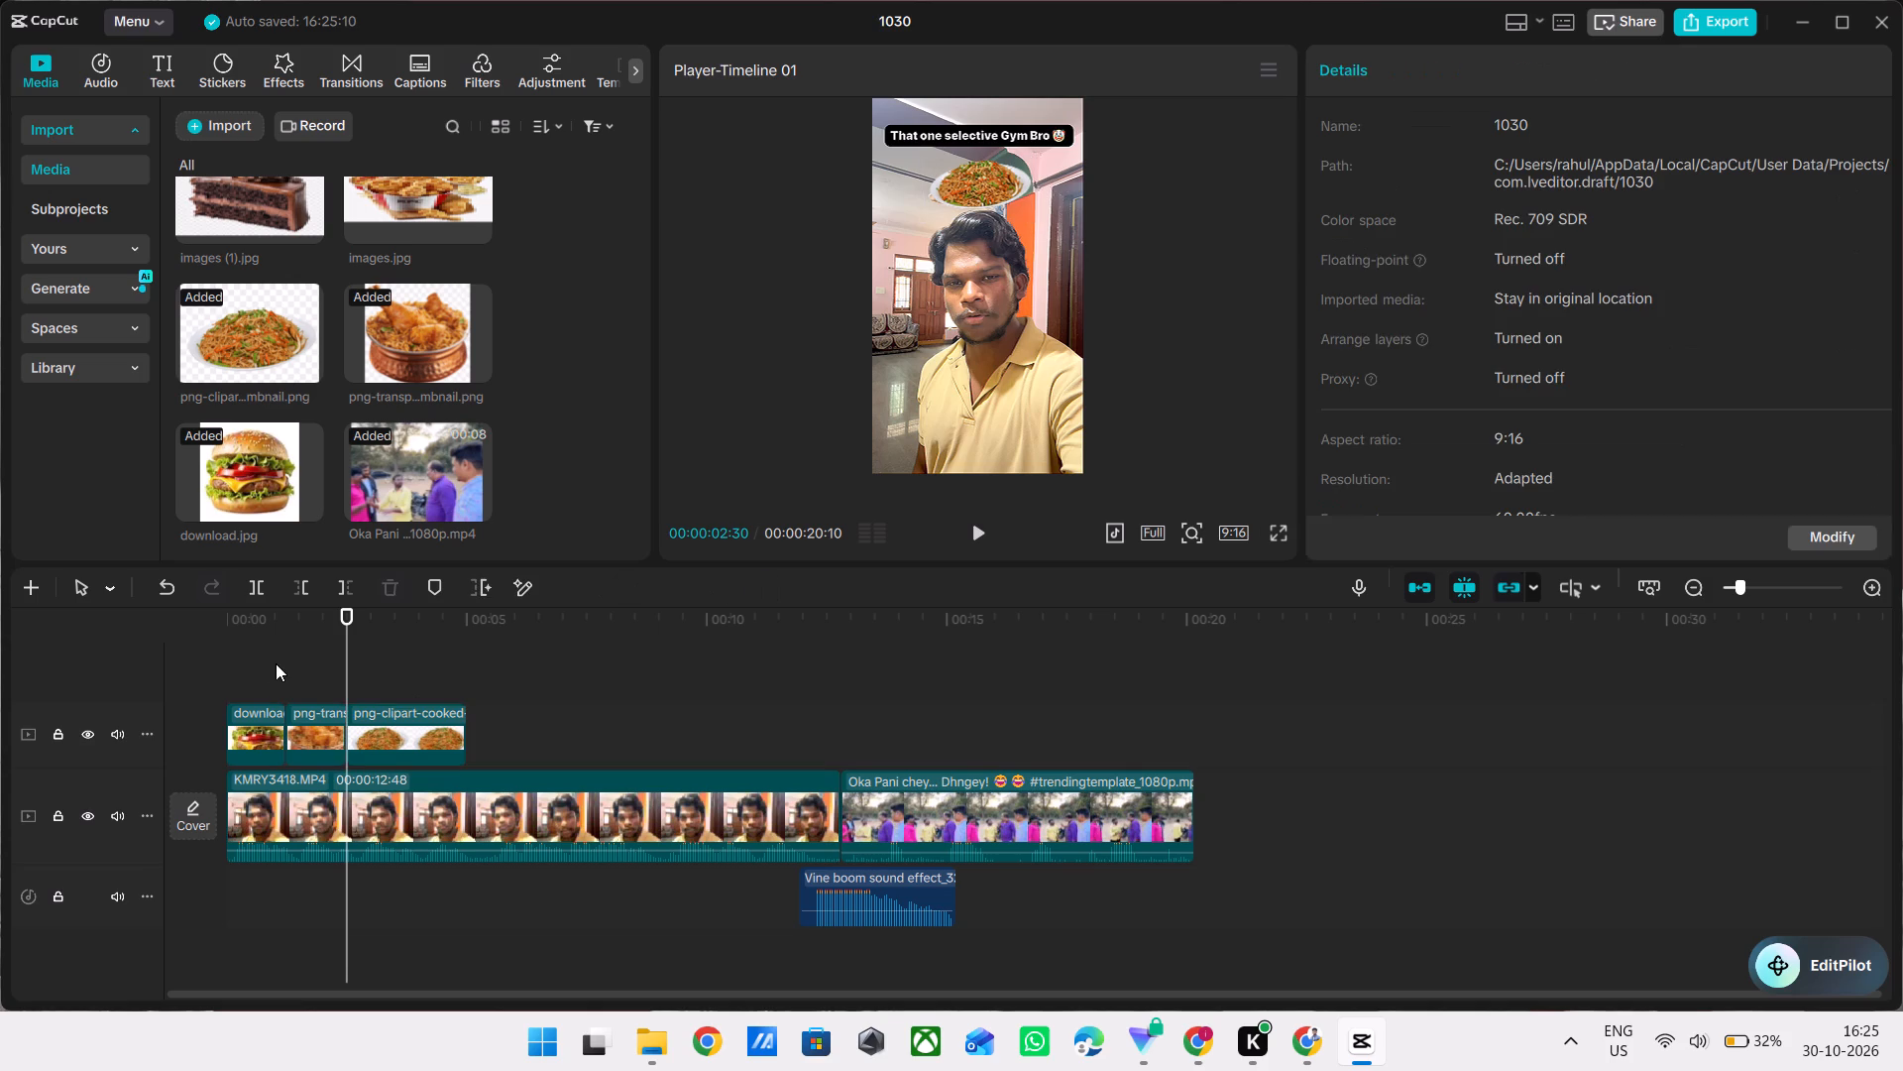
# Play on from the noodles cut and split the noodles overlay at 00:00:04:07.
pyautogui.press('space')
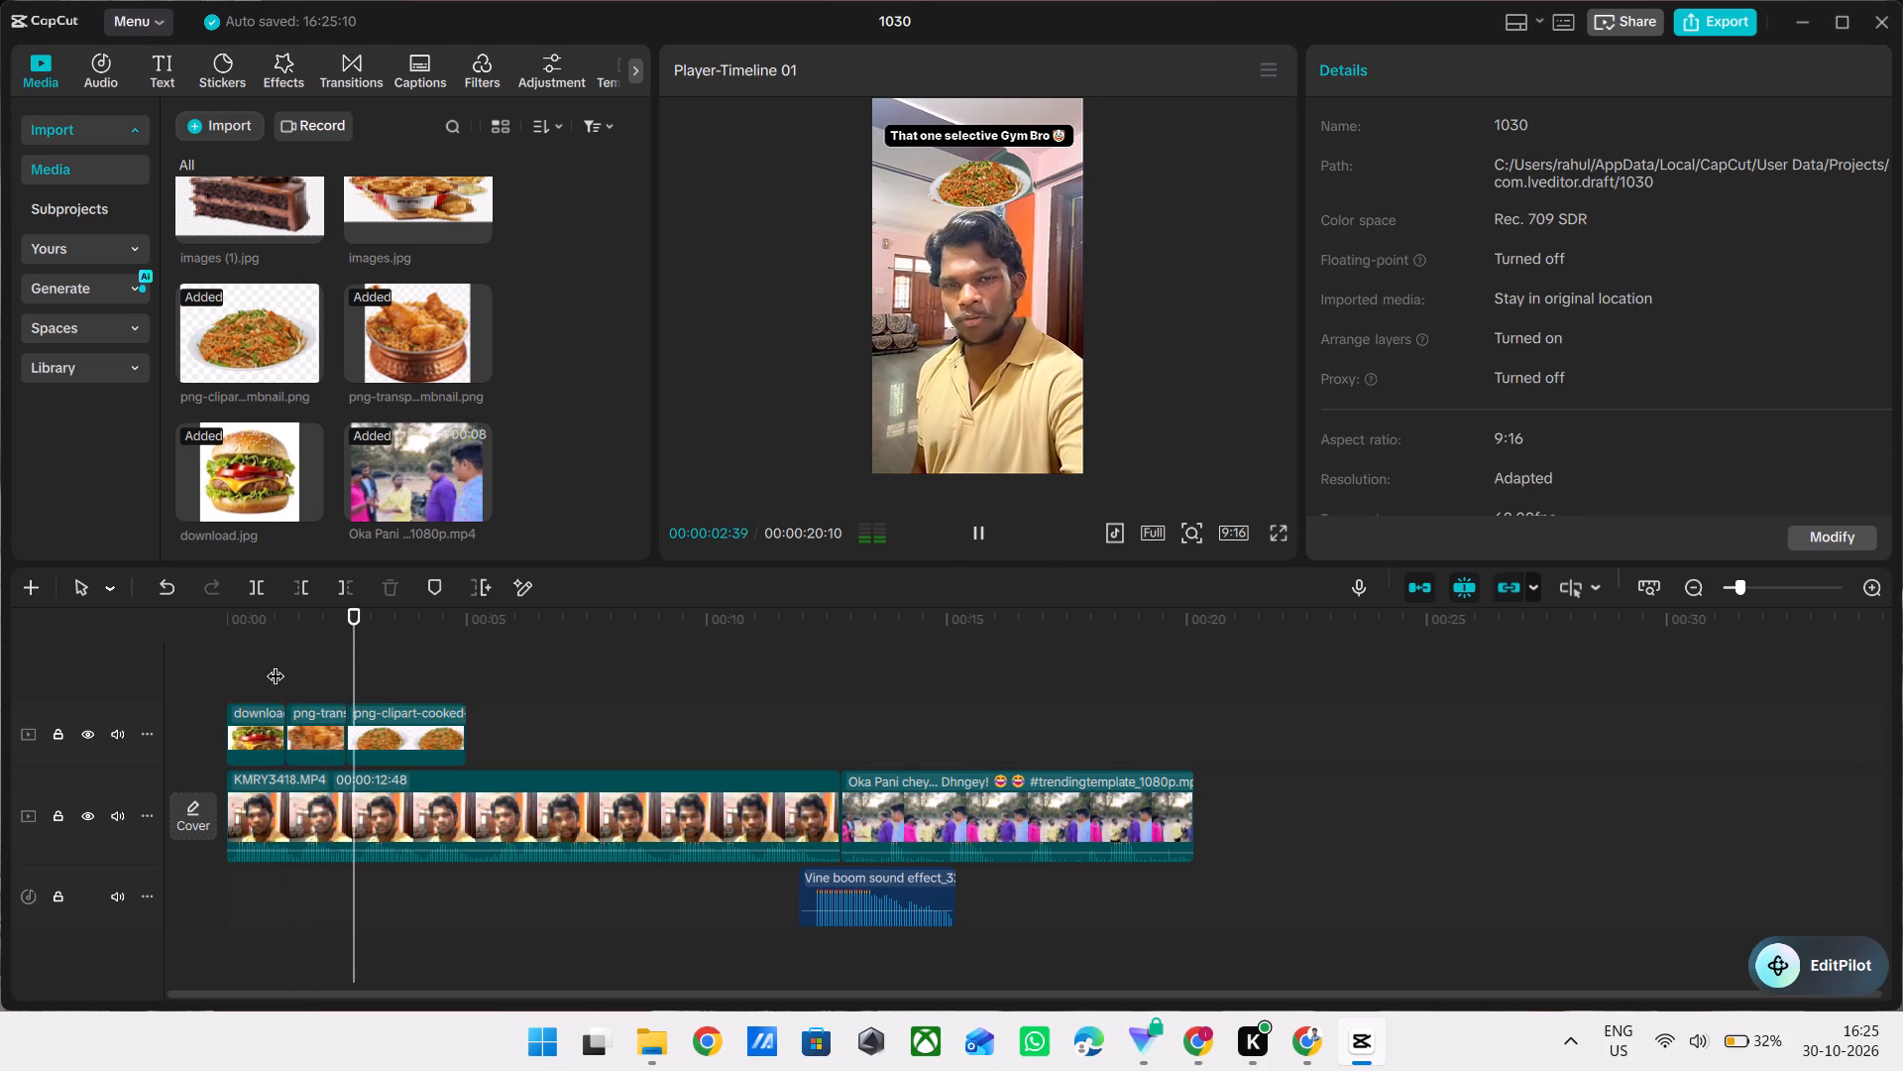
pyautogui.press('space')
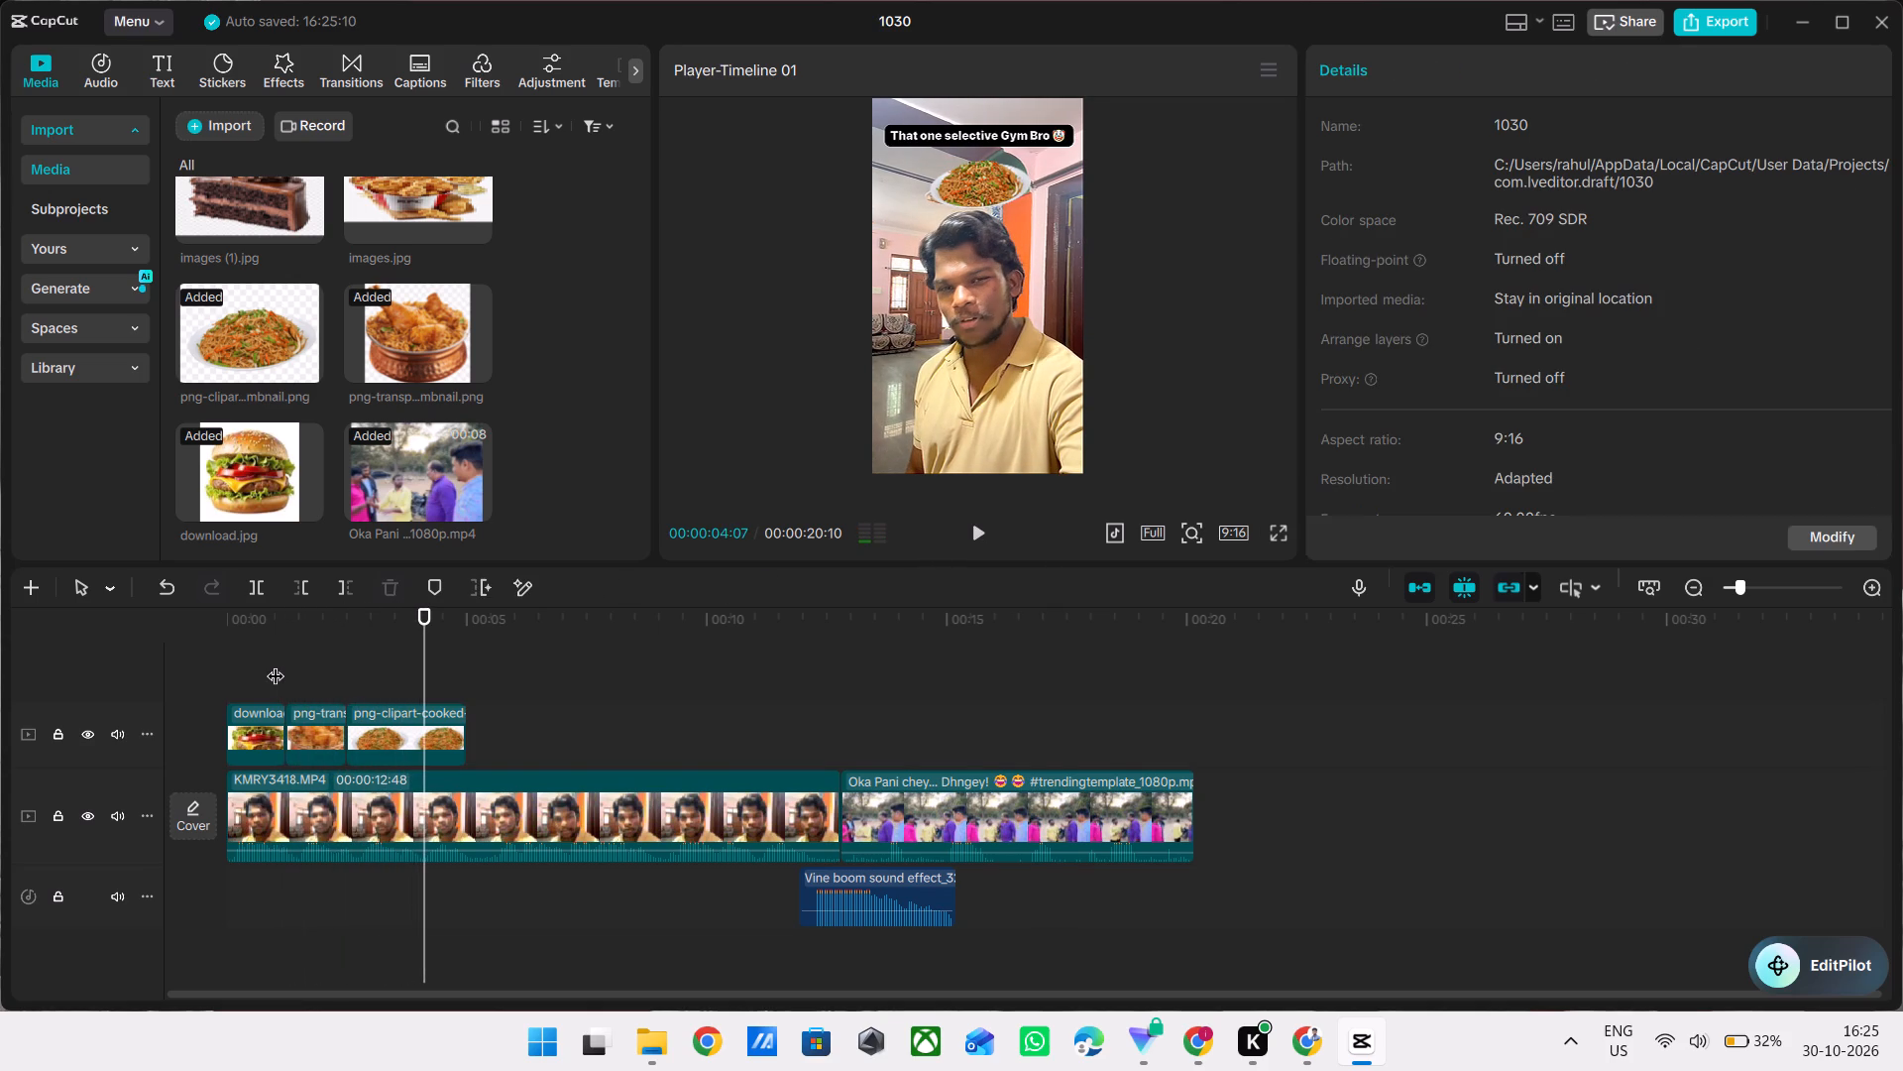
pyautogui.click(426, 740)
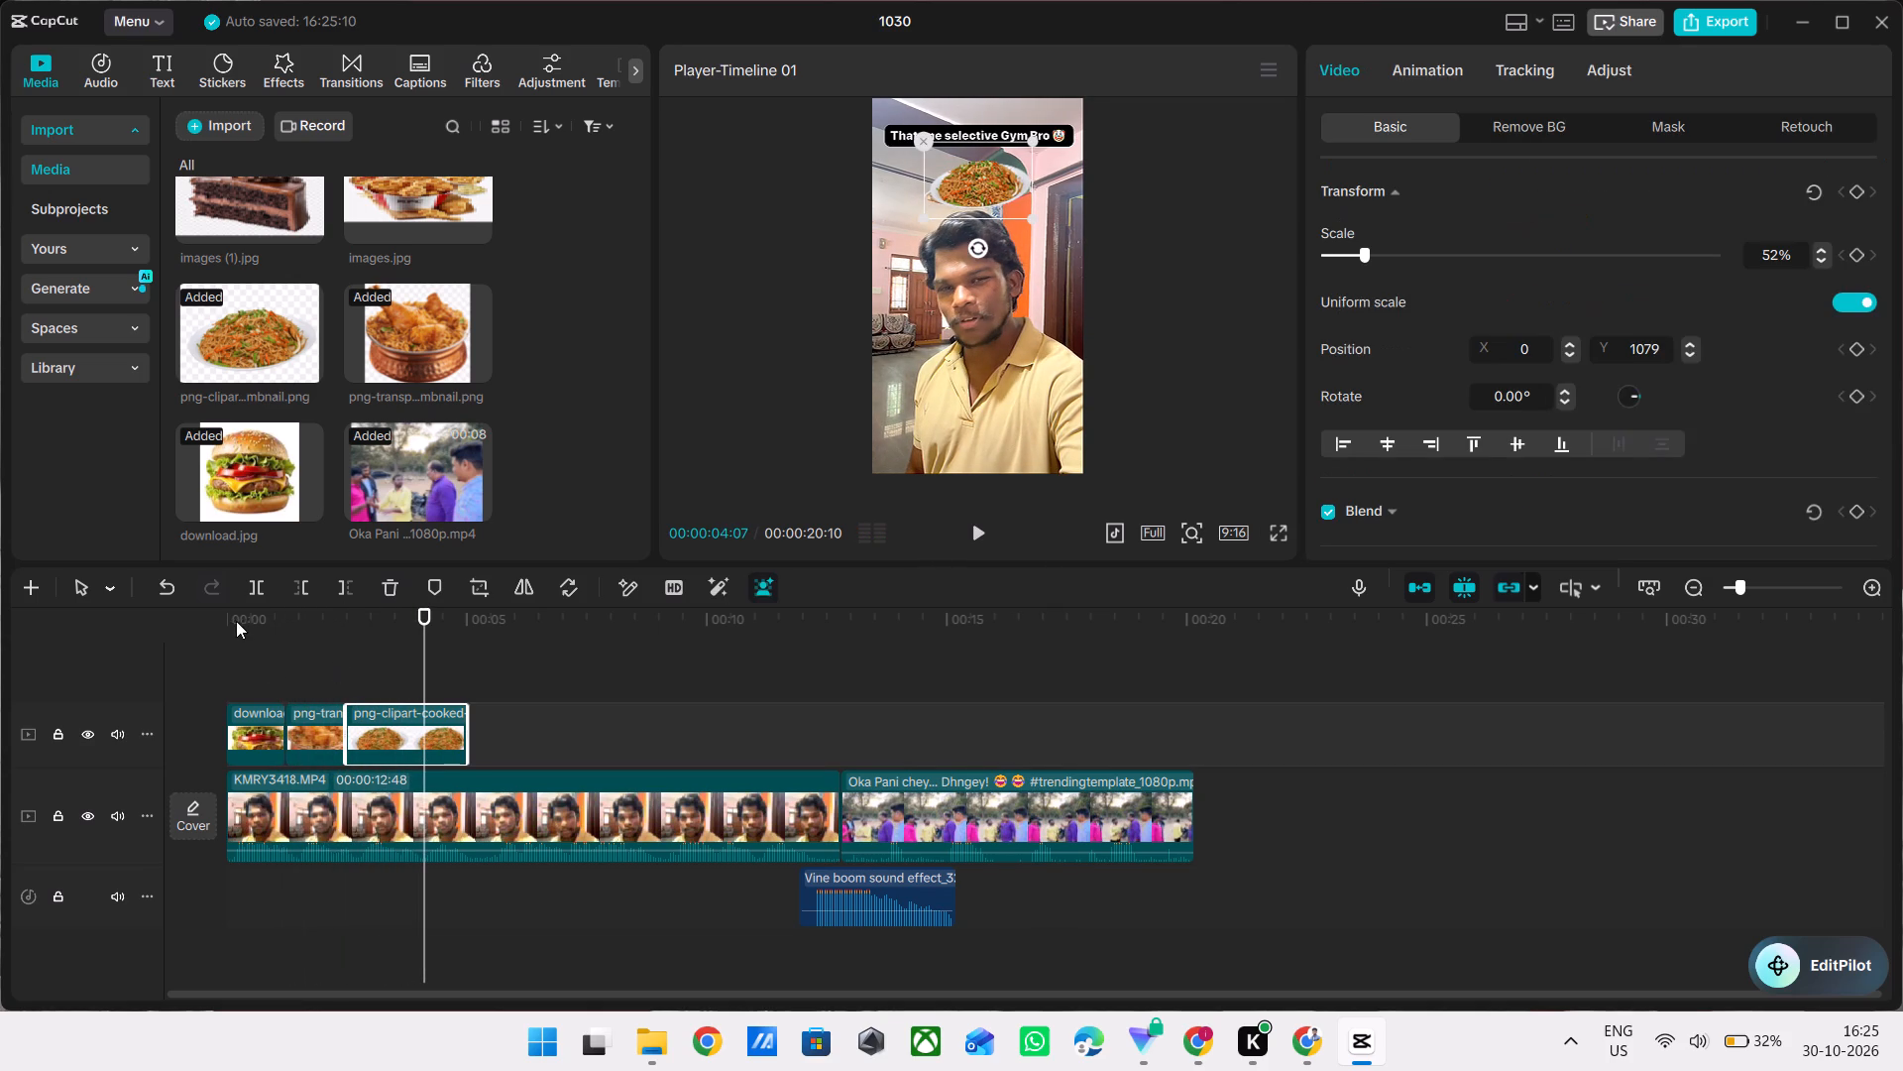
pyautogui.click(245, 594)
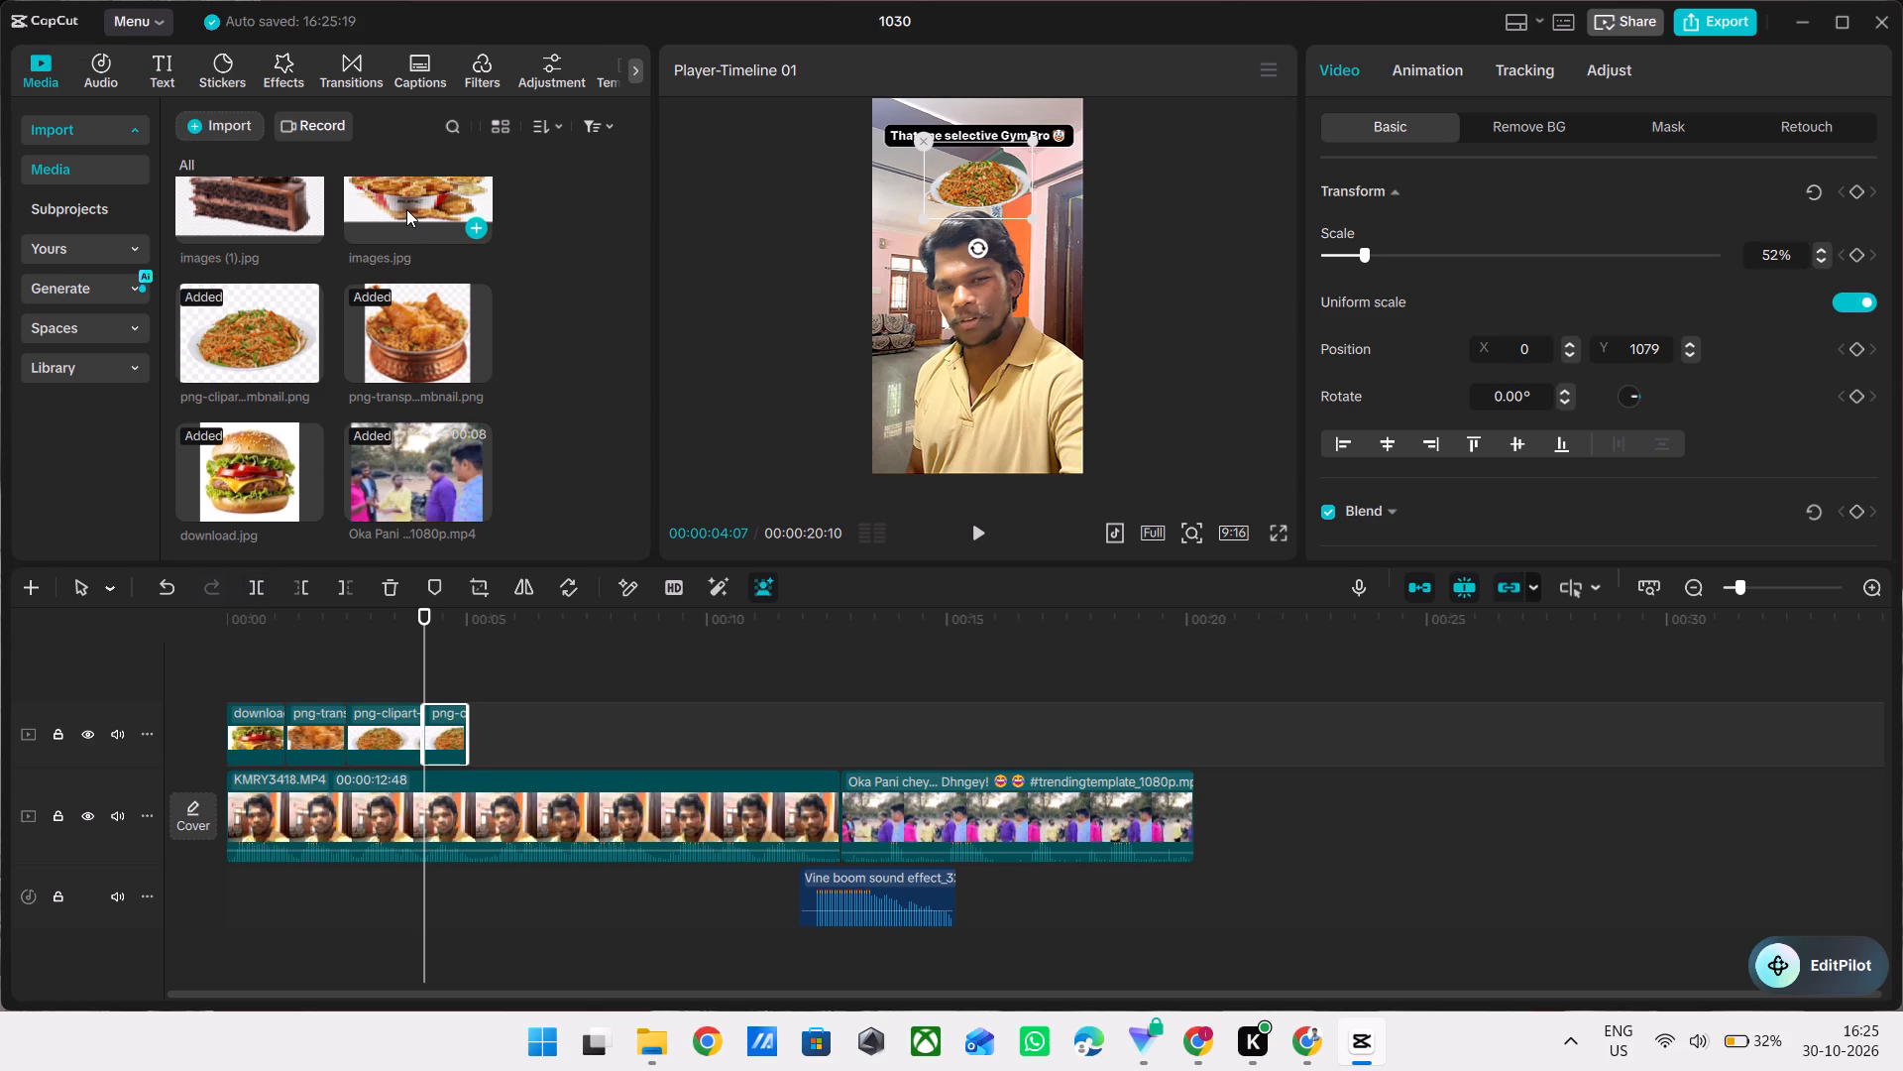
# Replace the second piece of the noodles overlay with the KFC bucket image images.jpg, keeping the original video effect.
pyautogui.moveTo(406, 209); pyautogui.dragTo(445, 720)
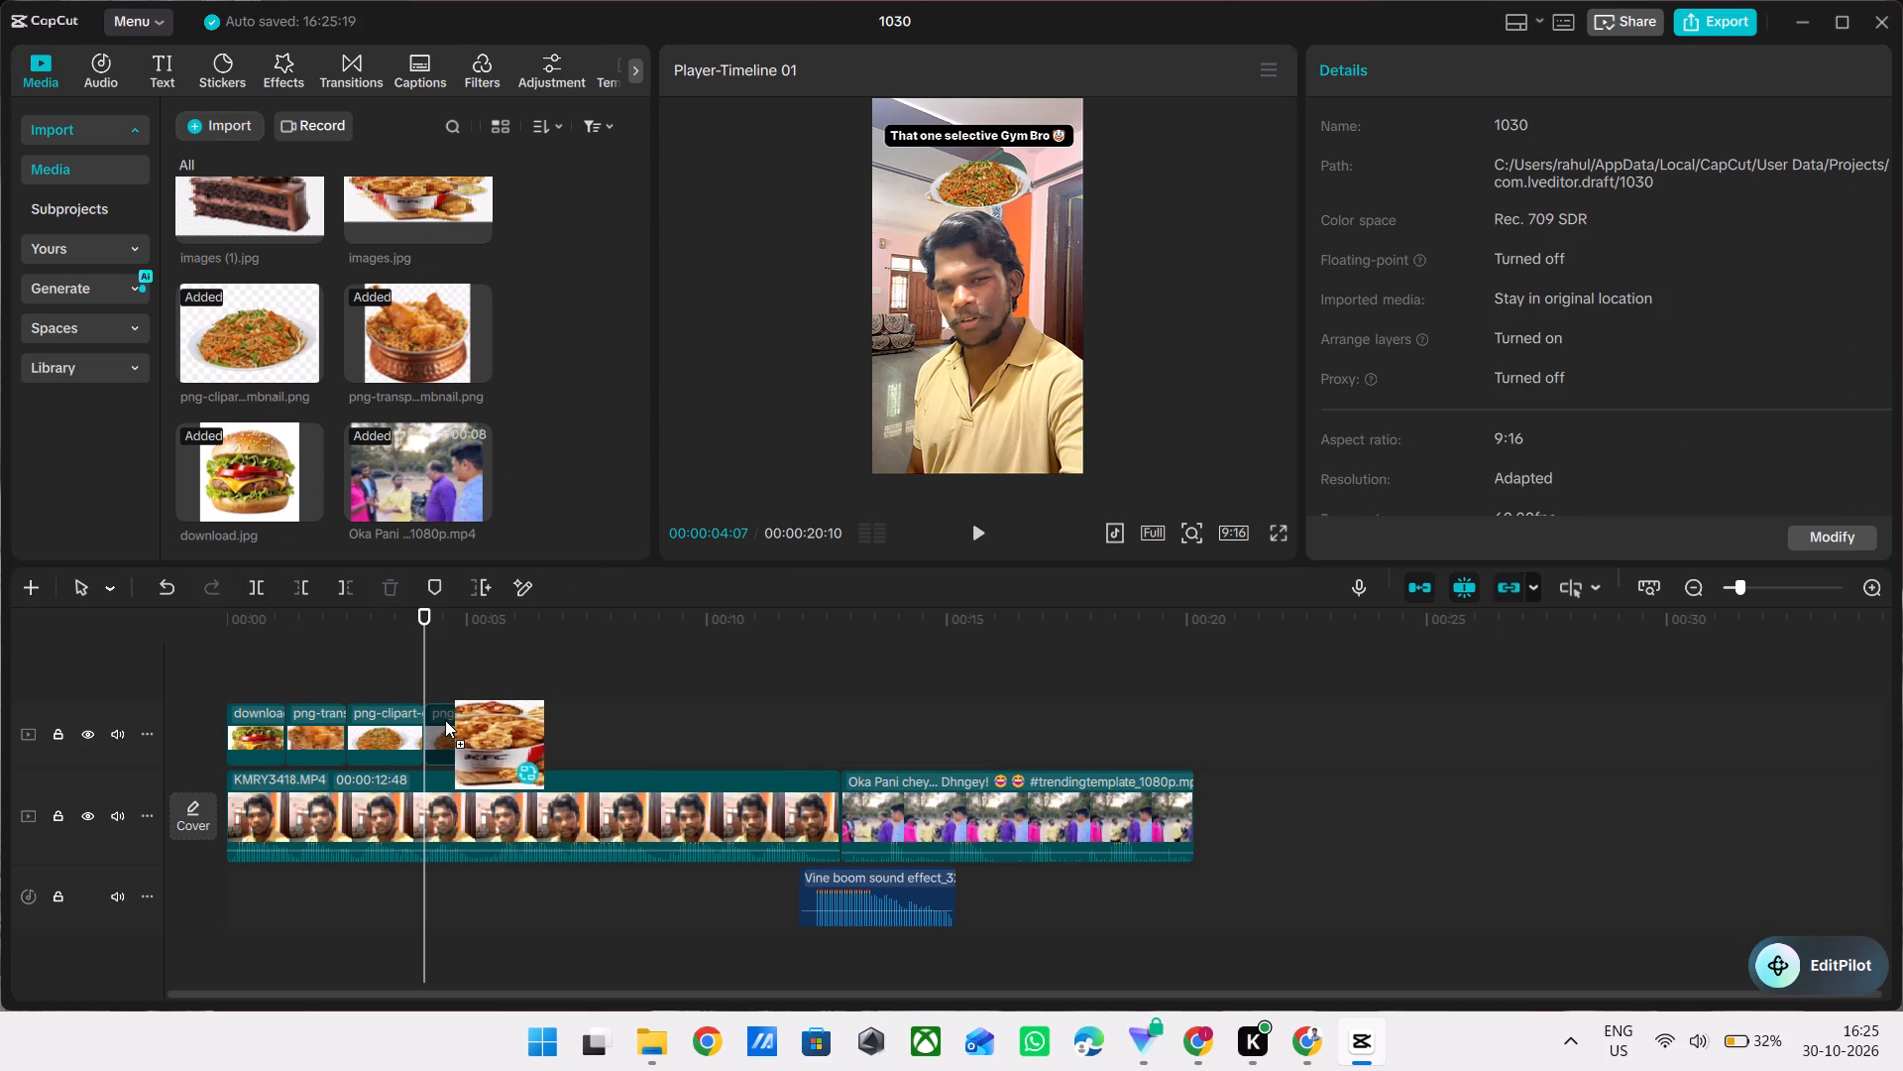
pyautogui.moveTo(445, 720); pyautogui.dragTo(445, 721)
pyautogui.click(1029, 684)
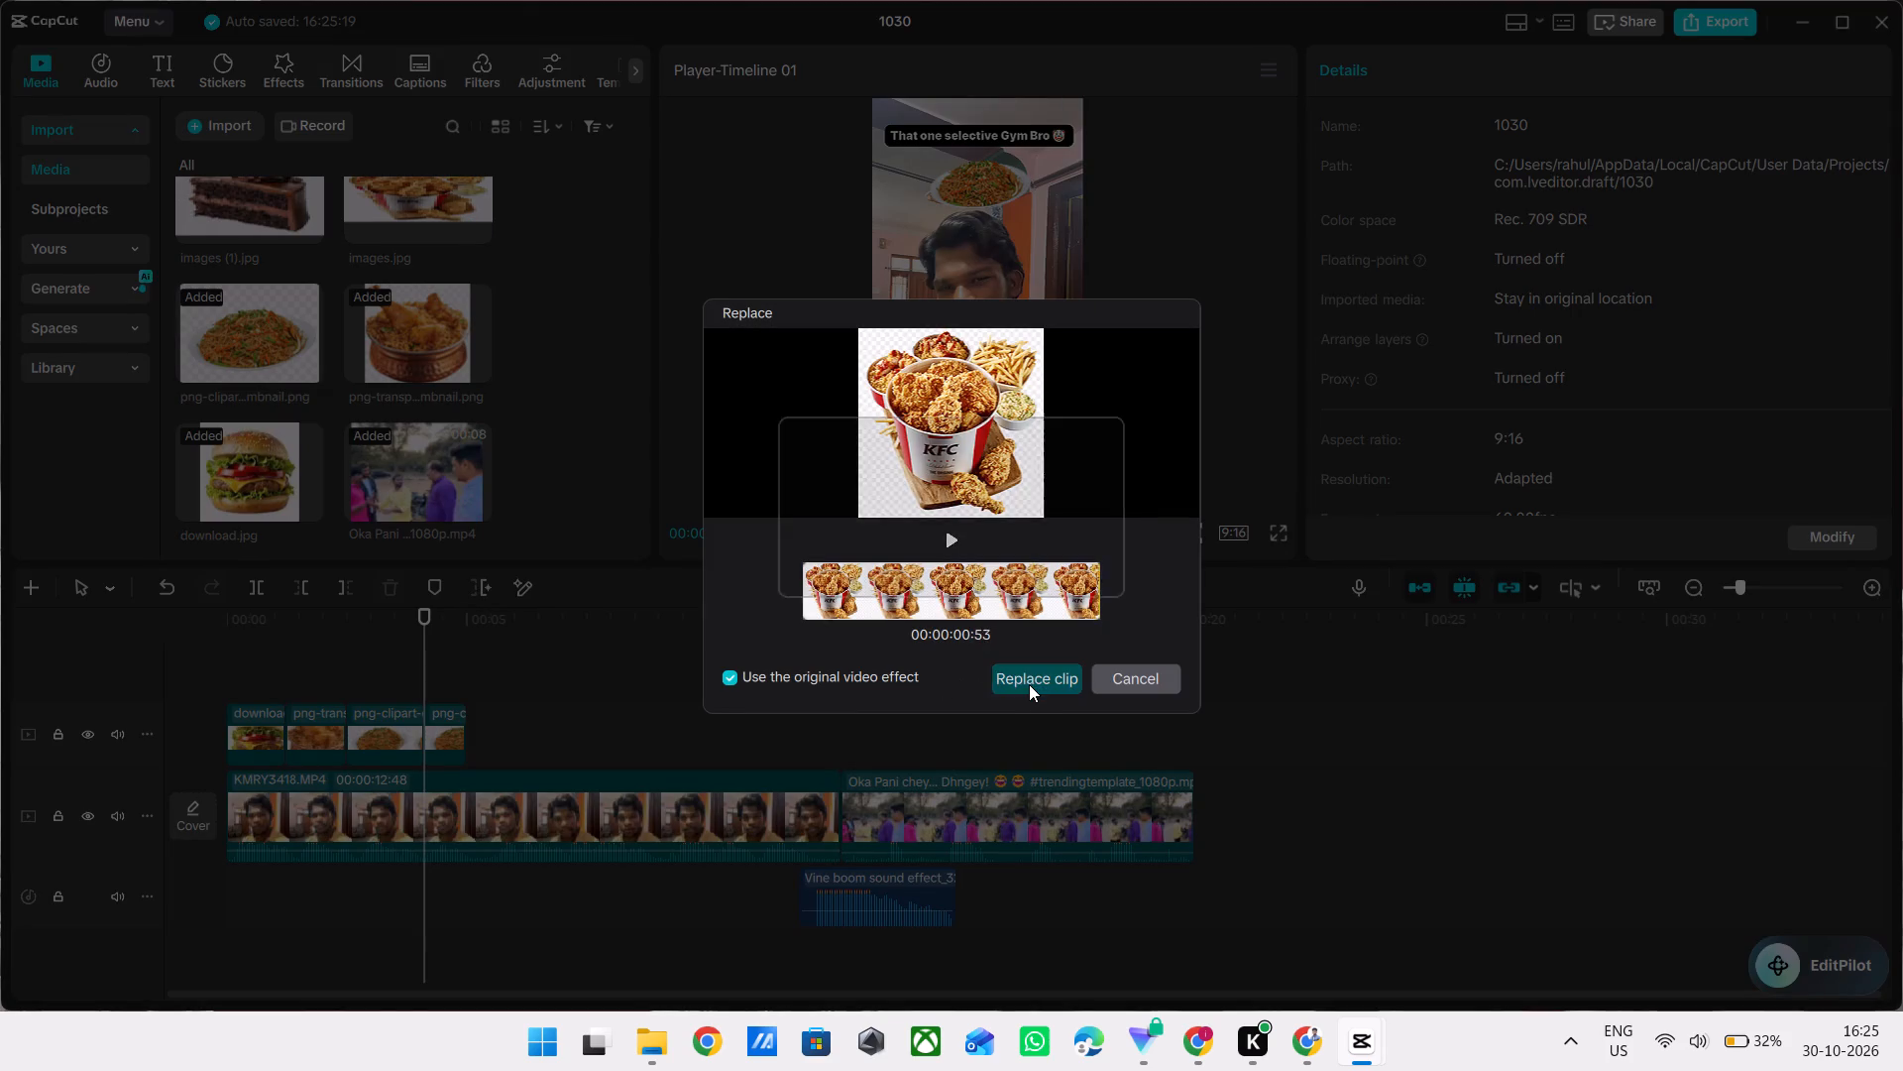
# Scale the KFC bucket overlay above the man's head down to 32%.
pyautogui.click(891, 608)
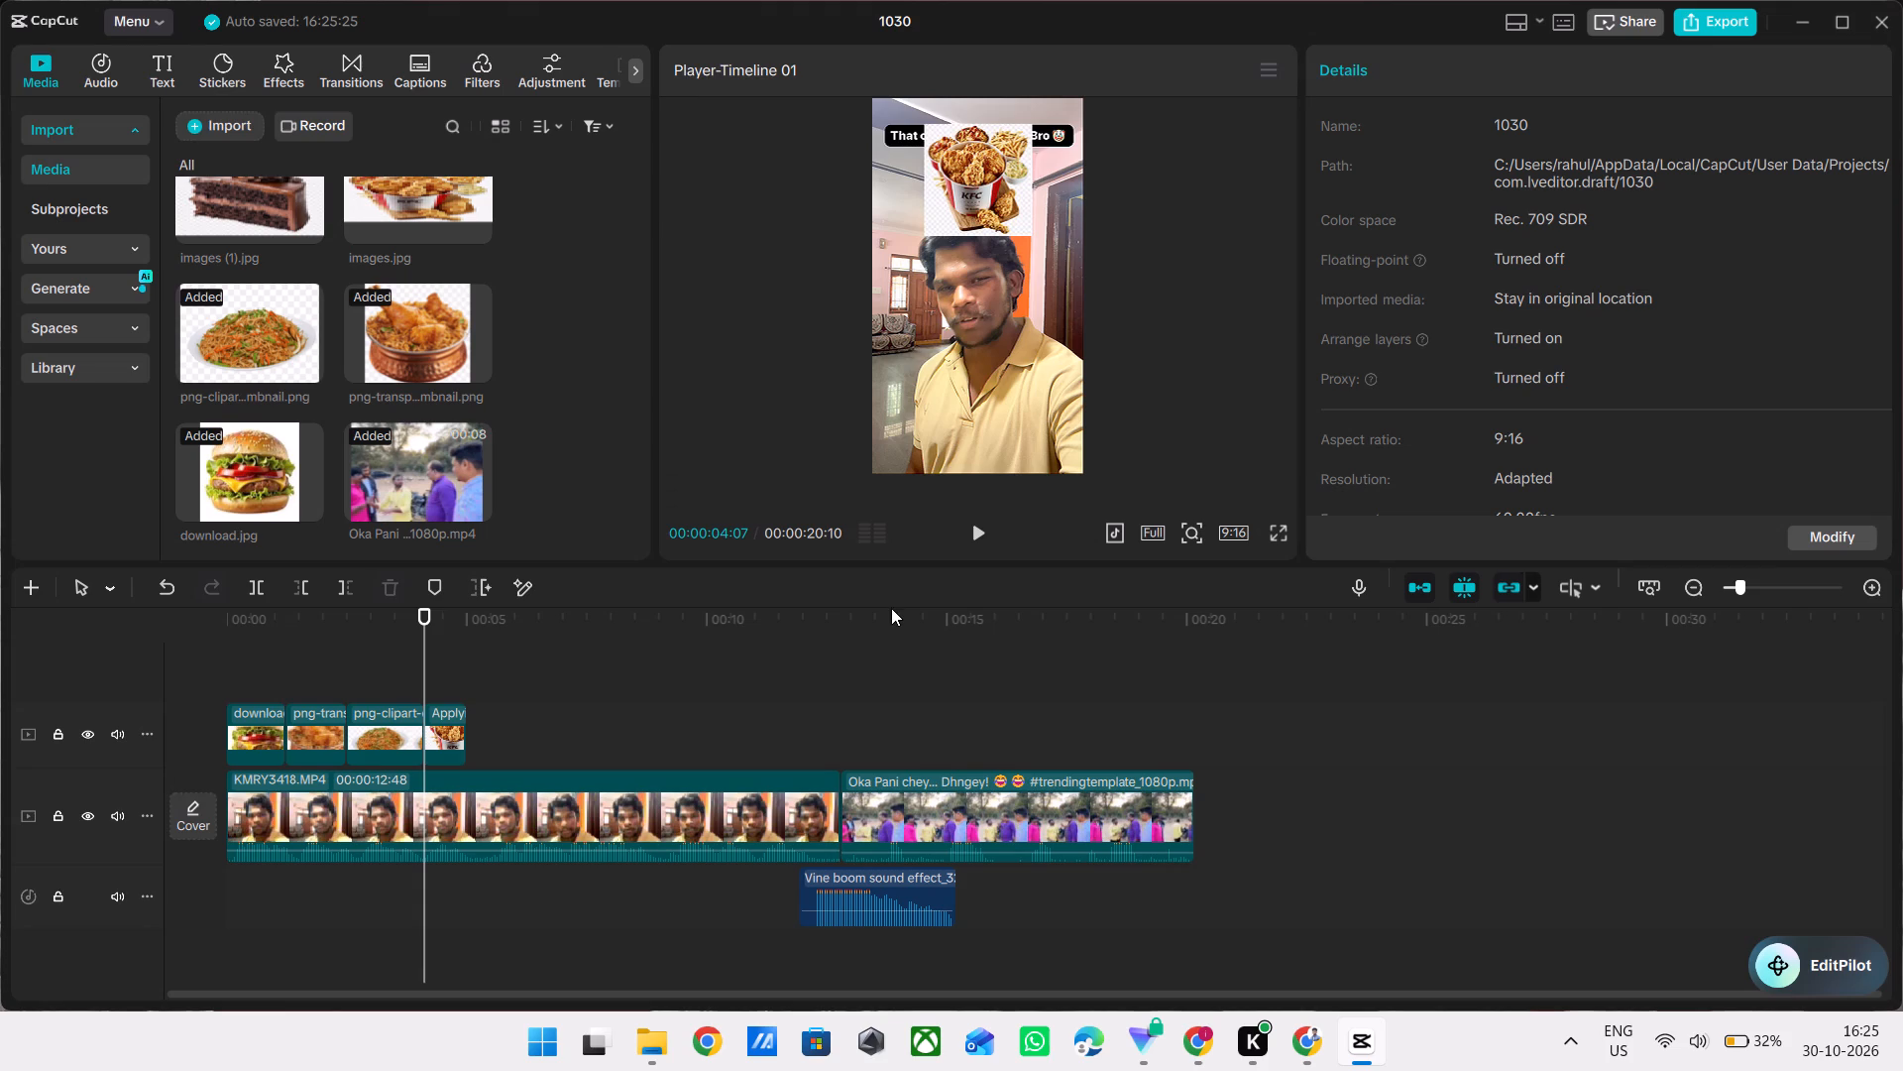
pyautogui.click(1013, 177)
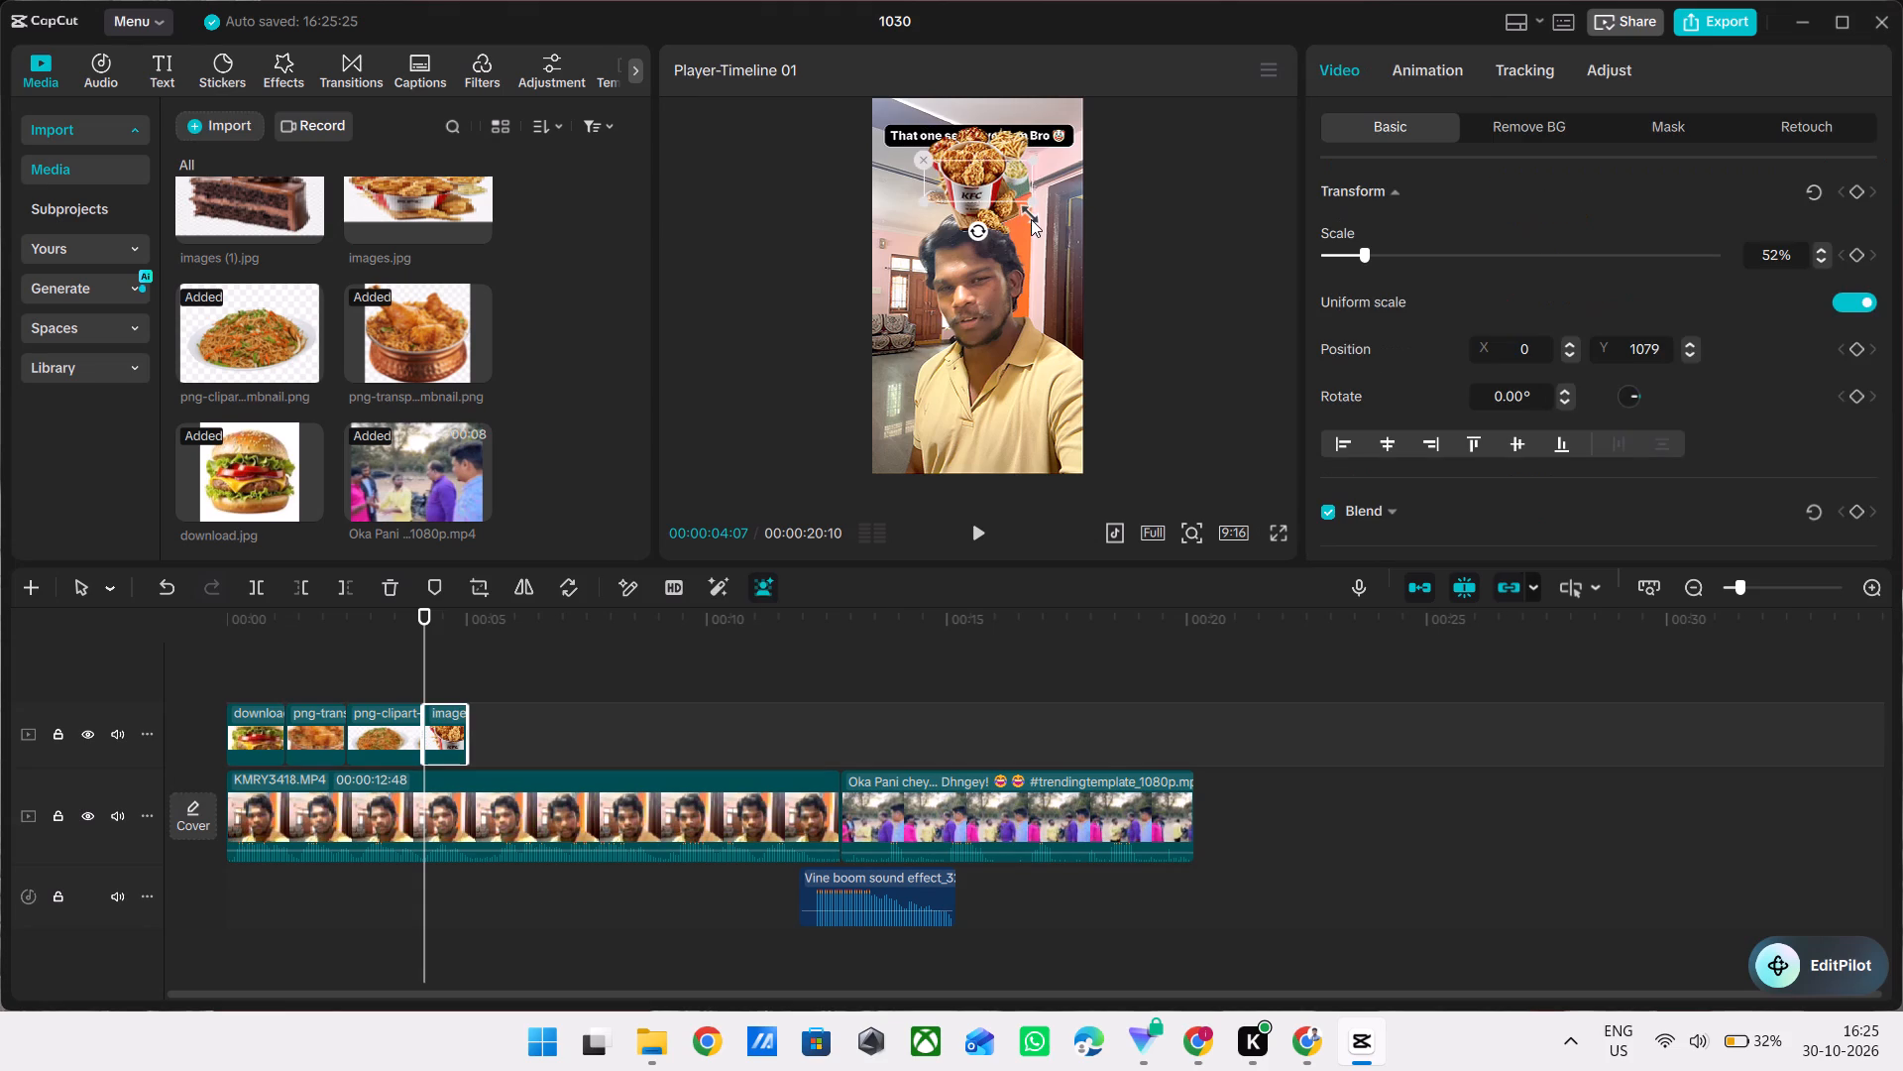
pyautogui.click(1356, 259)
pyautogui.click(1356, 259)
pyautogui.doubleClick(1356, 255)
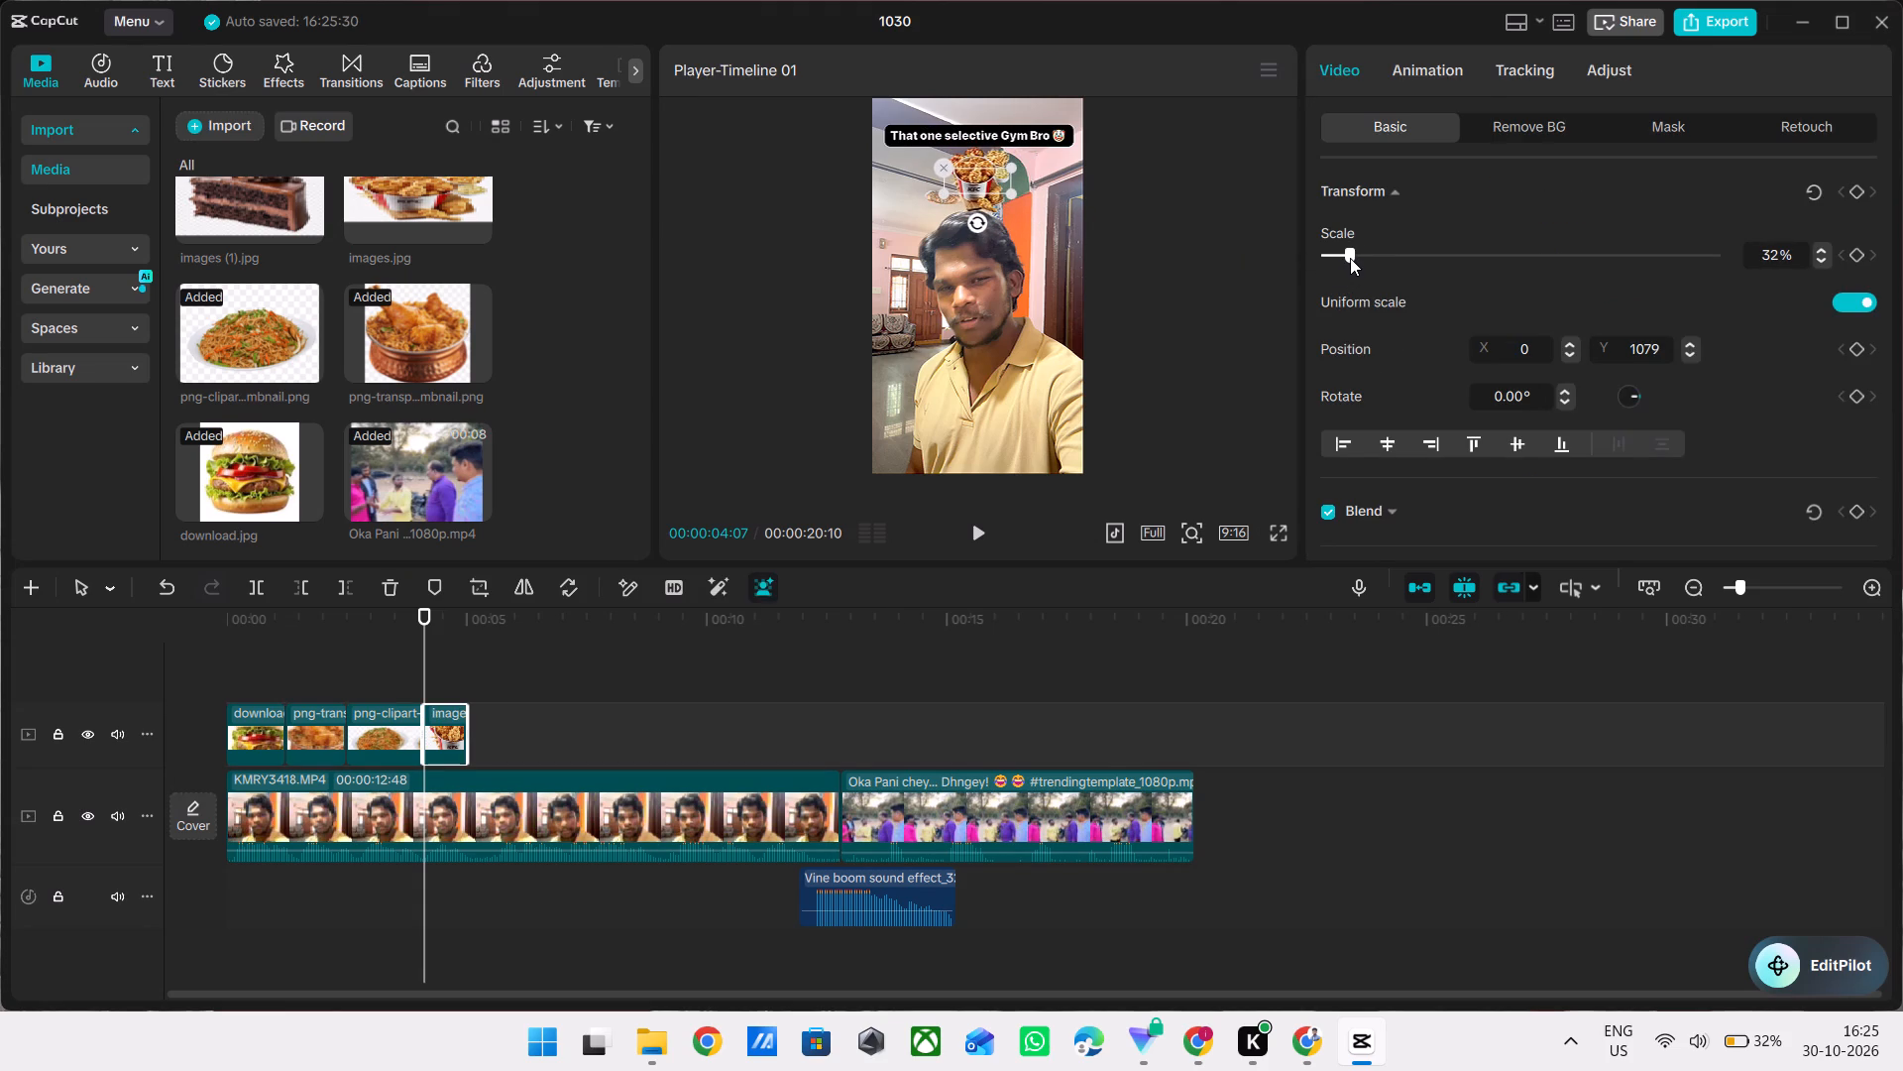
# Play through the KFC bucket section and extend the end of its overlay to about 00:00:05:40.
pyautogui.click(407, 650)
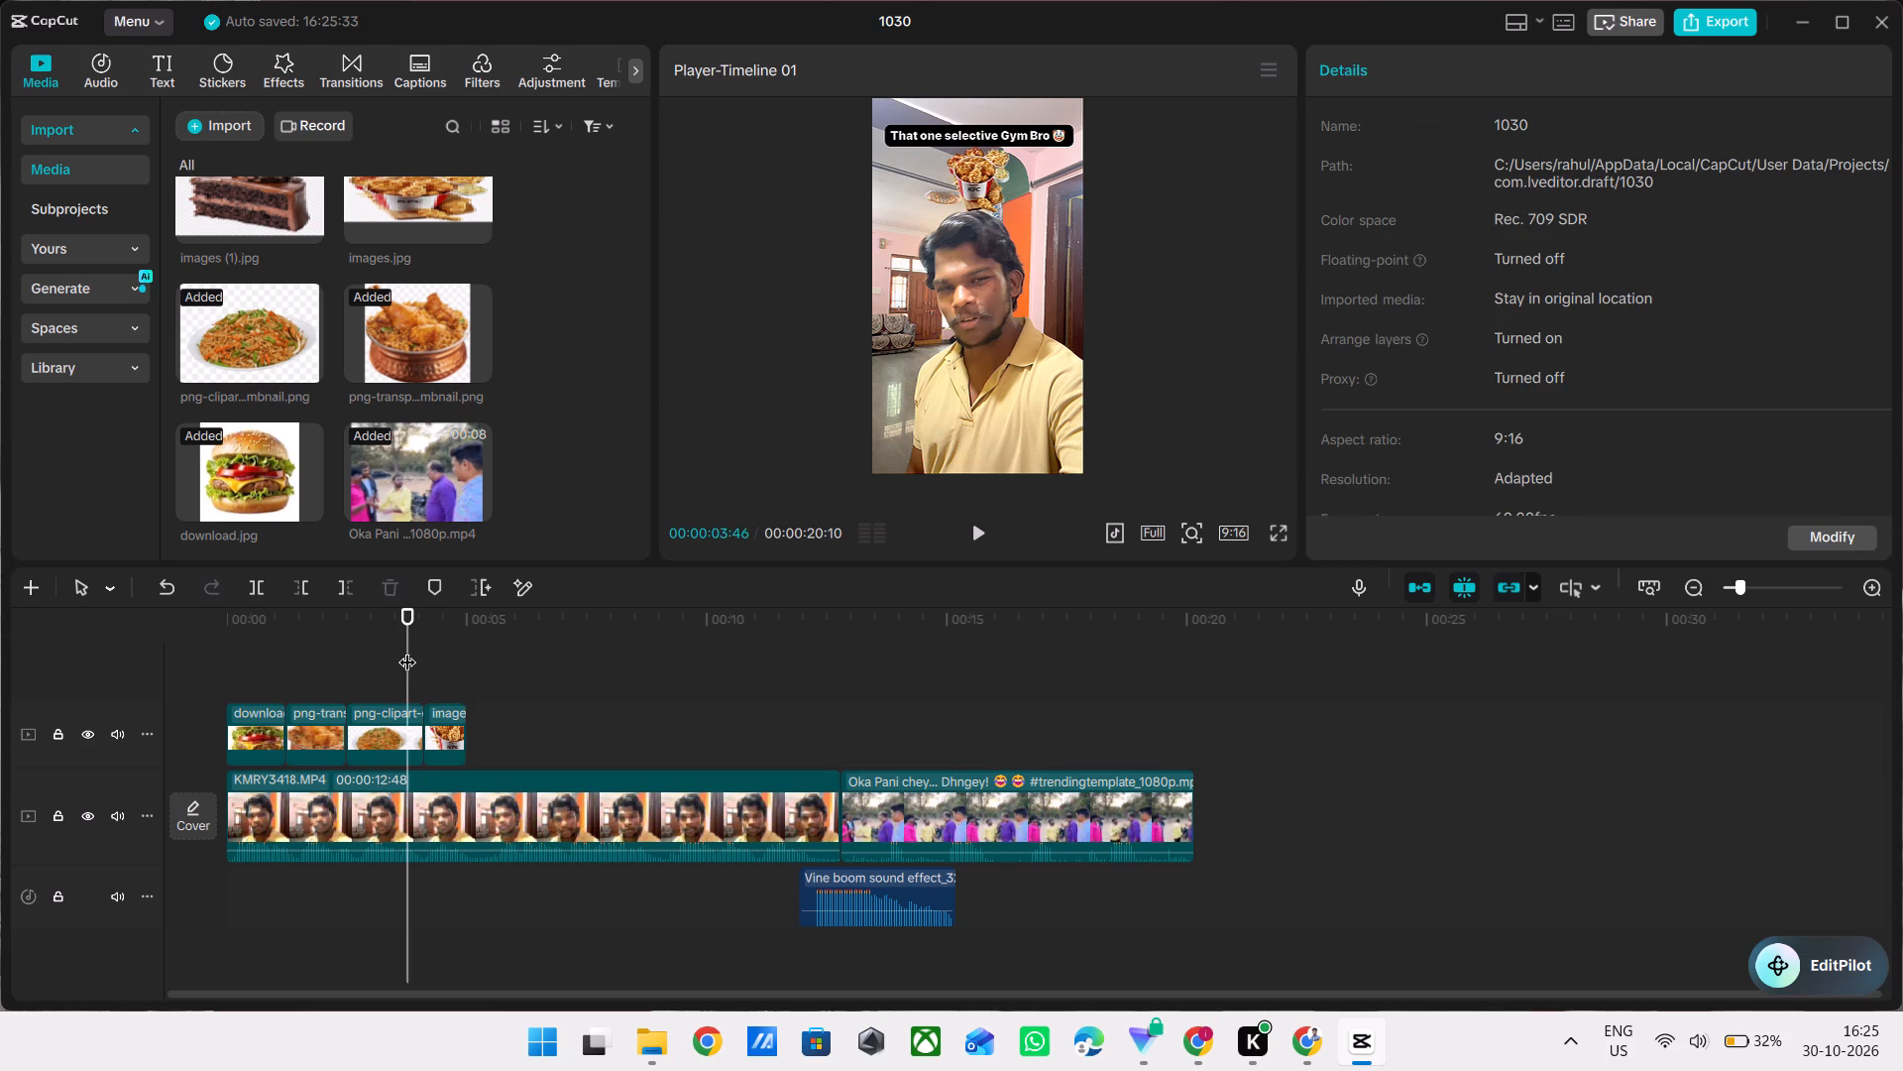
pyautogui.press('space')
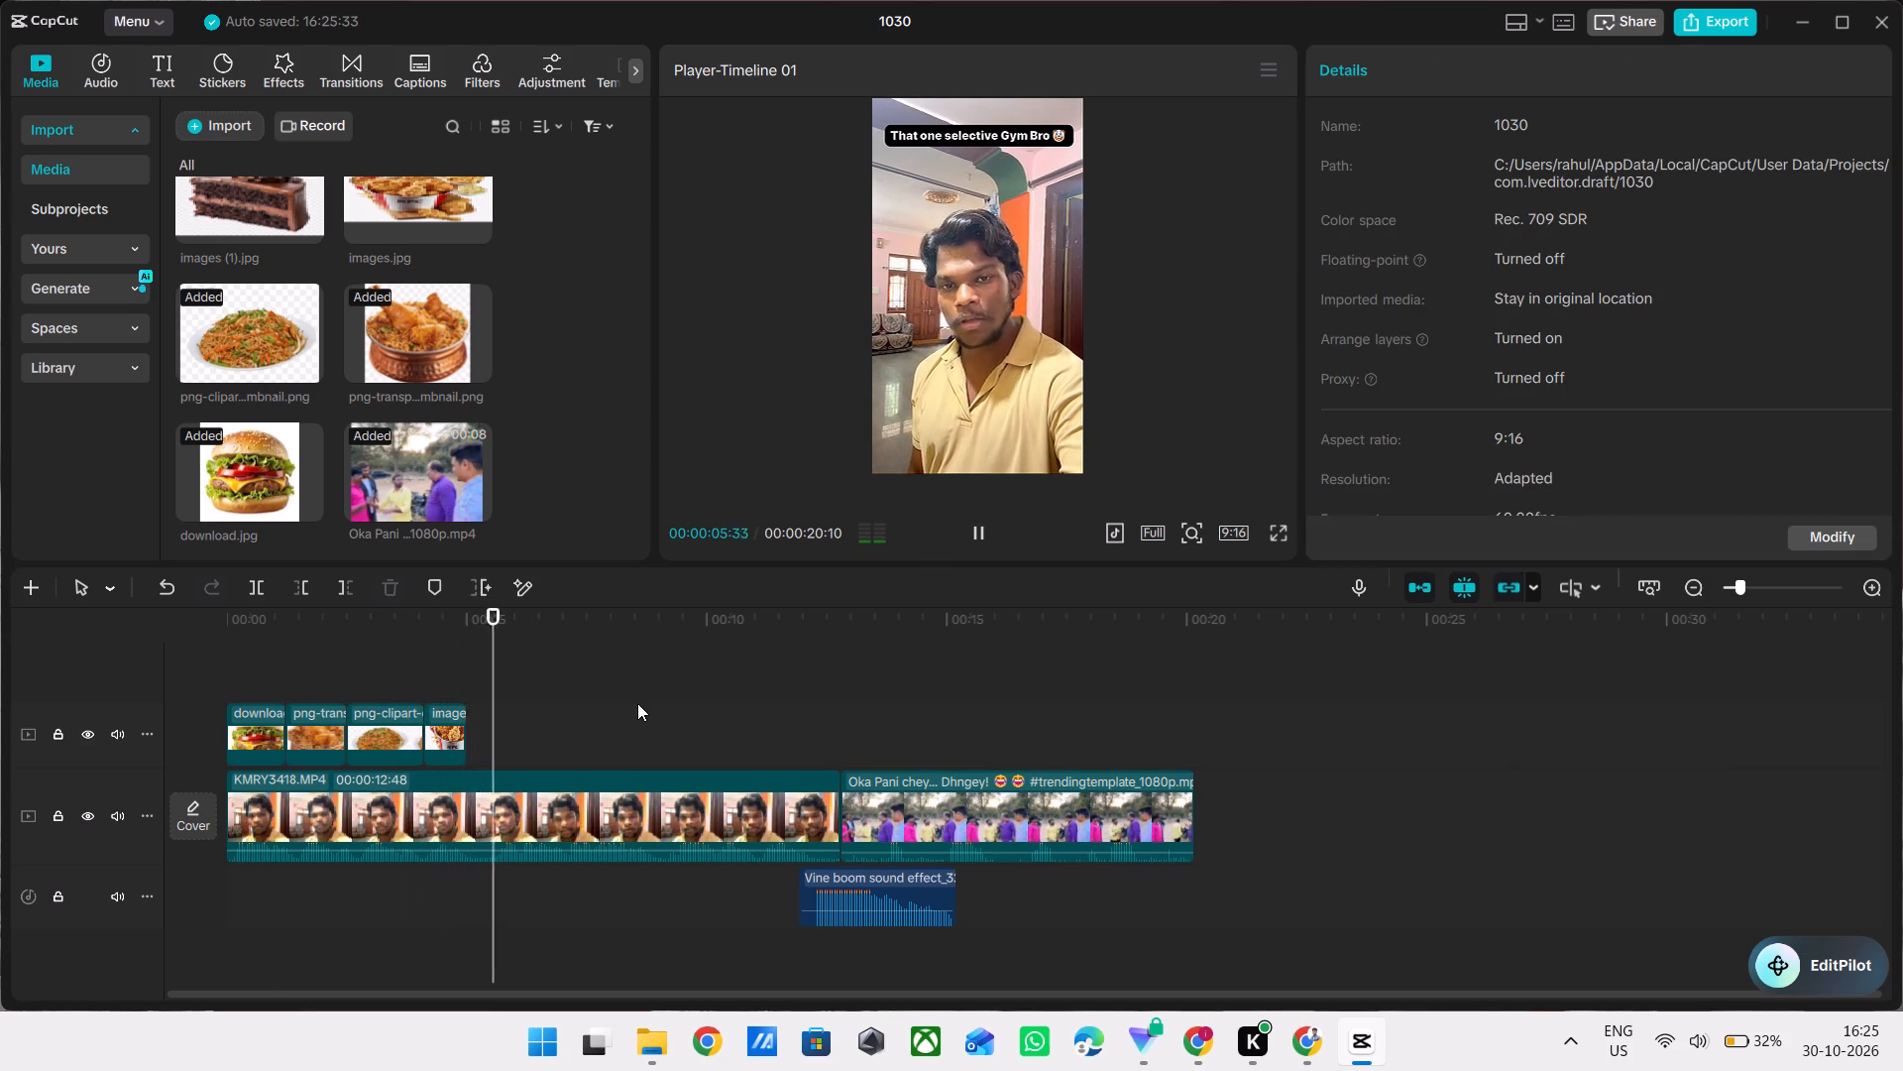
pyautogui.keyDown('ctrl'); pyautogui.scroll(7, 637, 703); pyautogui.keyUp('ctrl')
pyautogui.press('space')
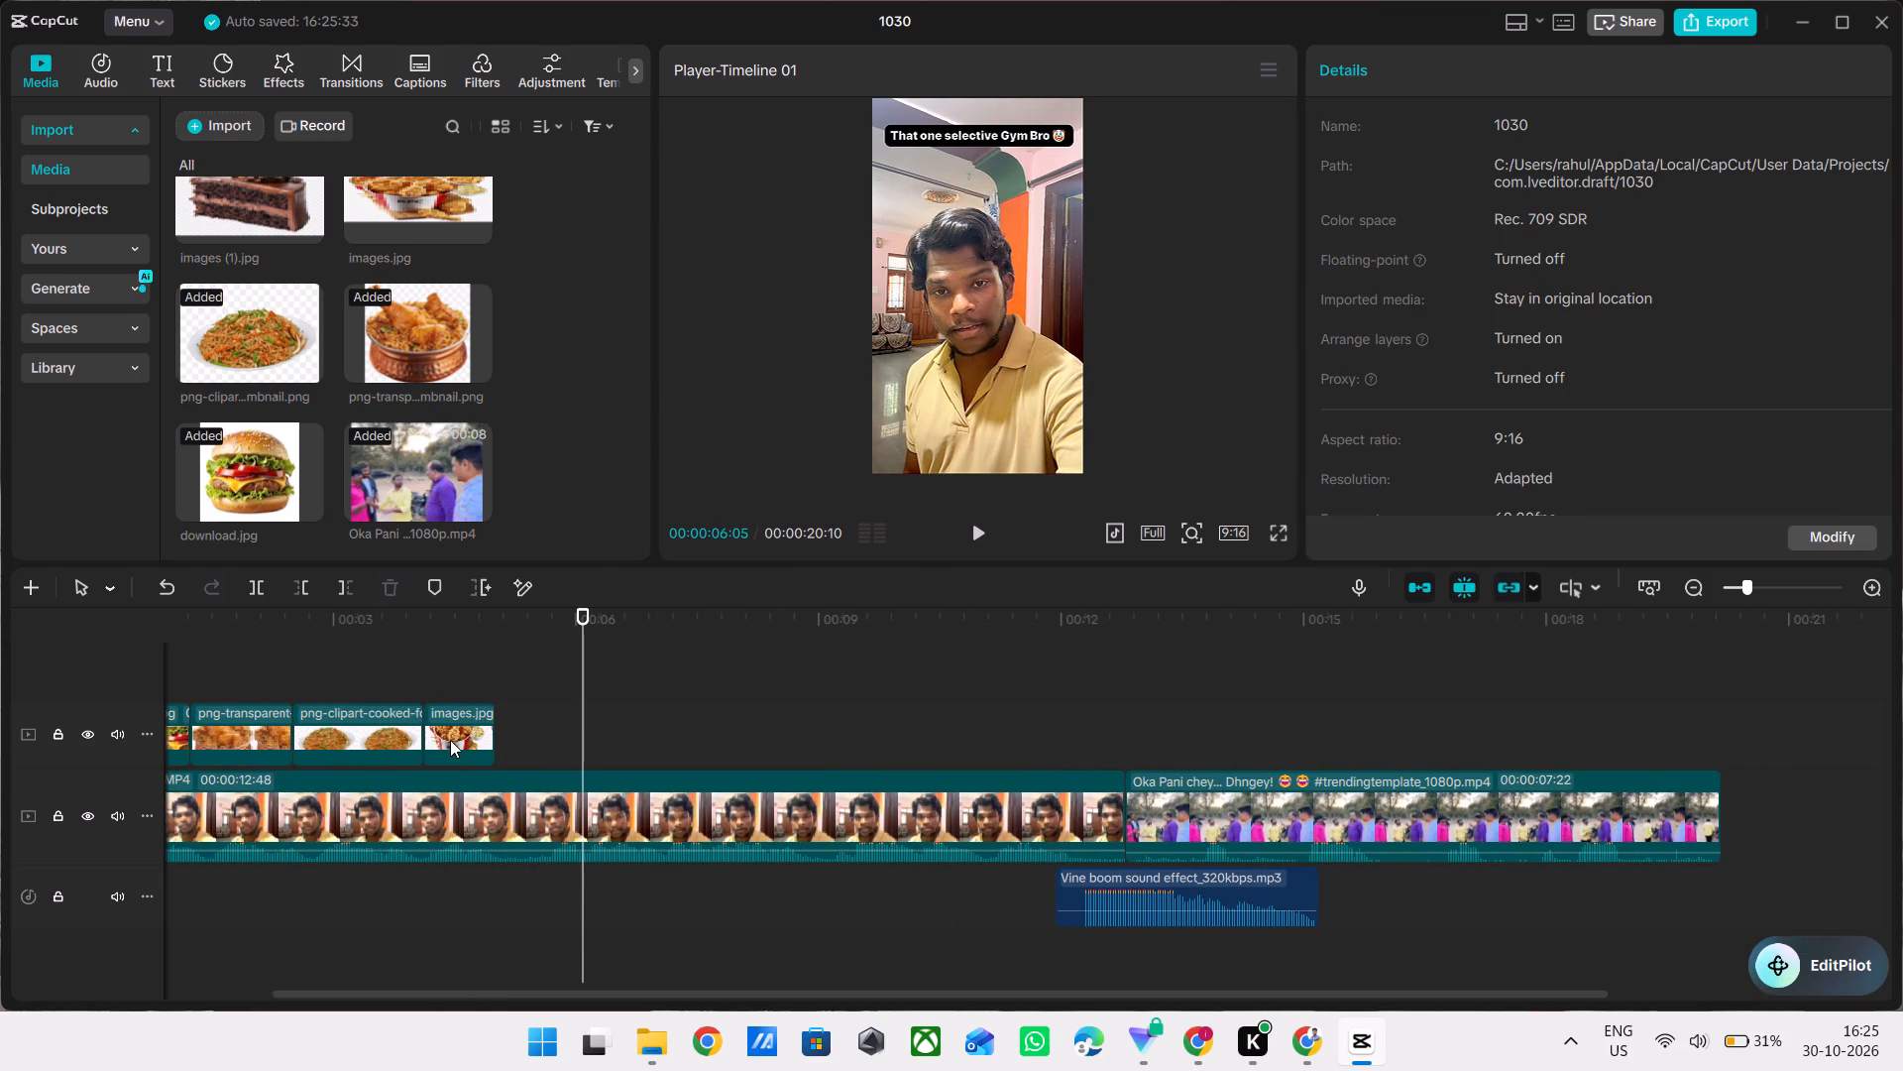
pyautogui.click(450, 740)
pyautogui.moveTo(495, 723); pyautogui.dragTo(531, 730)
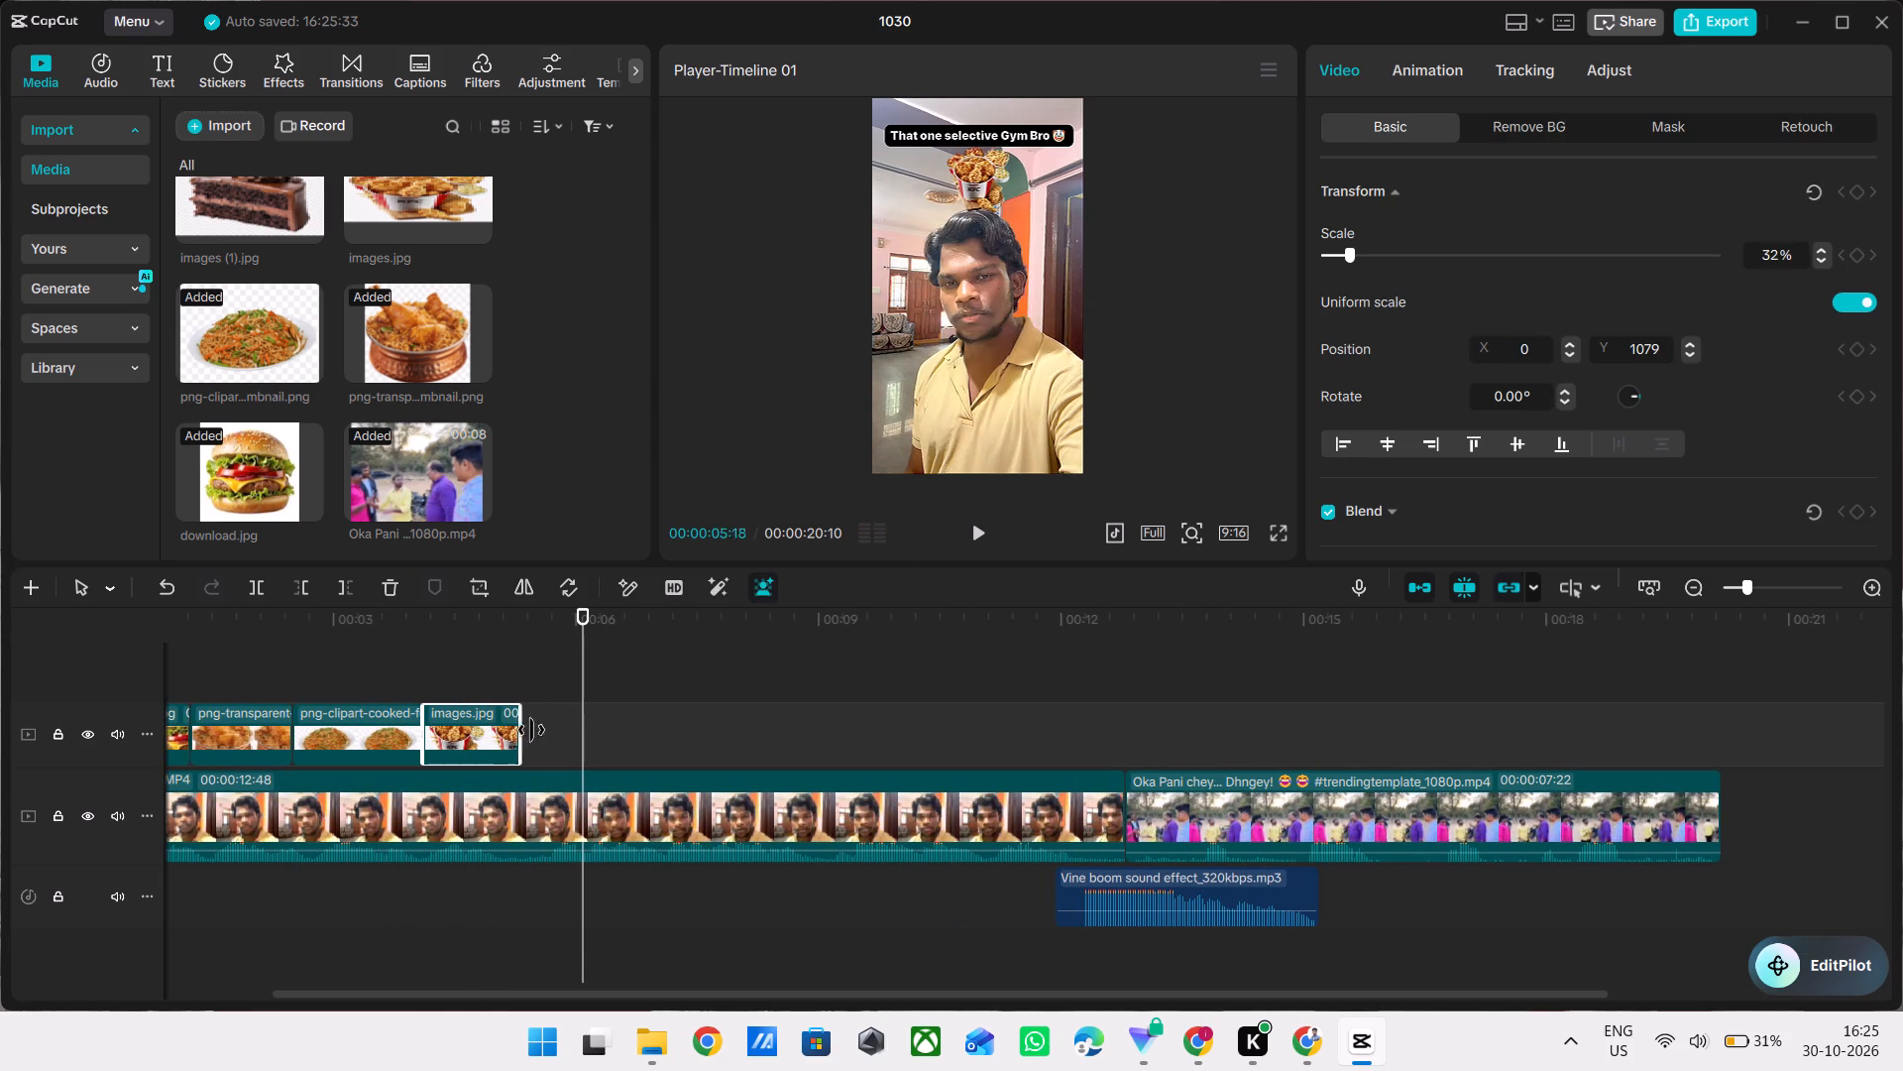
pyautogui.moveTo(531, 730); pyautogui.dragTo(542, 732)
# Play on to 00:00:06:07 and add the cake image images (1).jpg to the overlay track shortly after the KFC bucket overlay.
pyautogui.click(425, 677)
pyautogui.press('space')
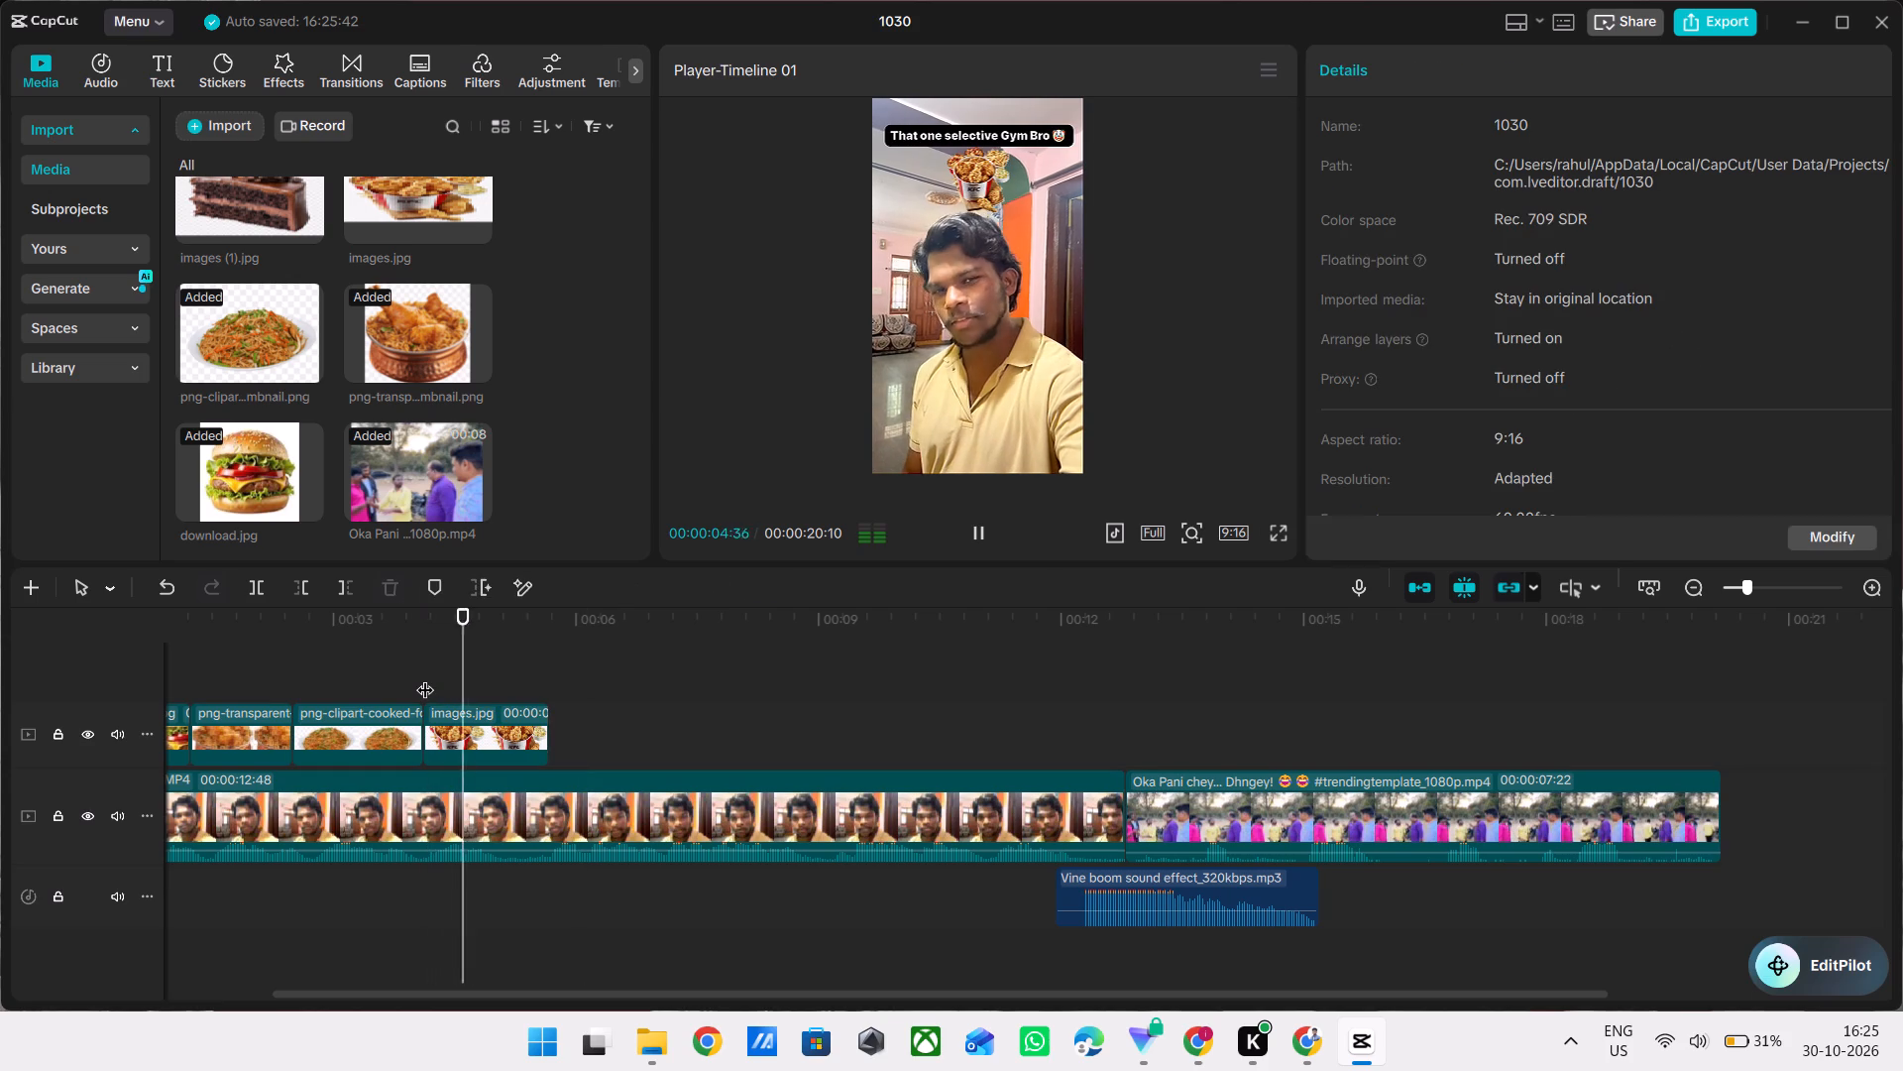
pyautogui.press('space')
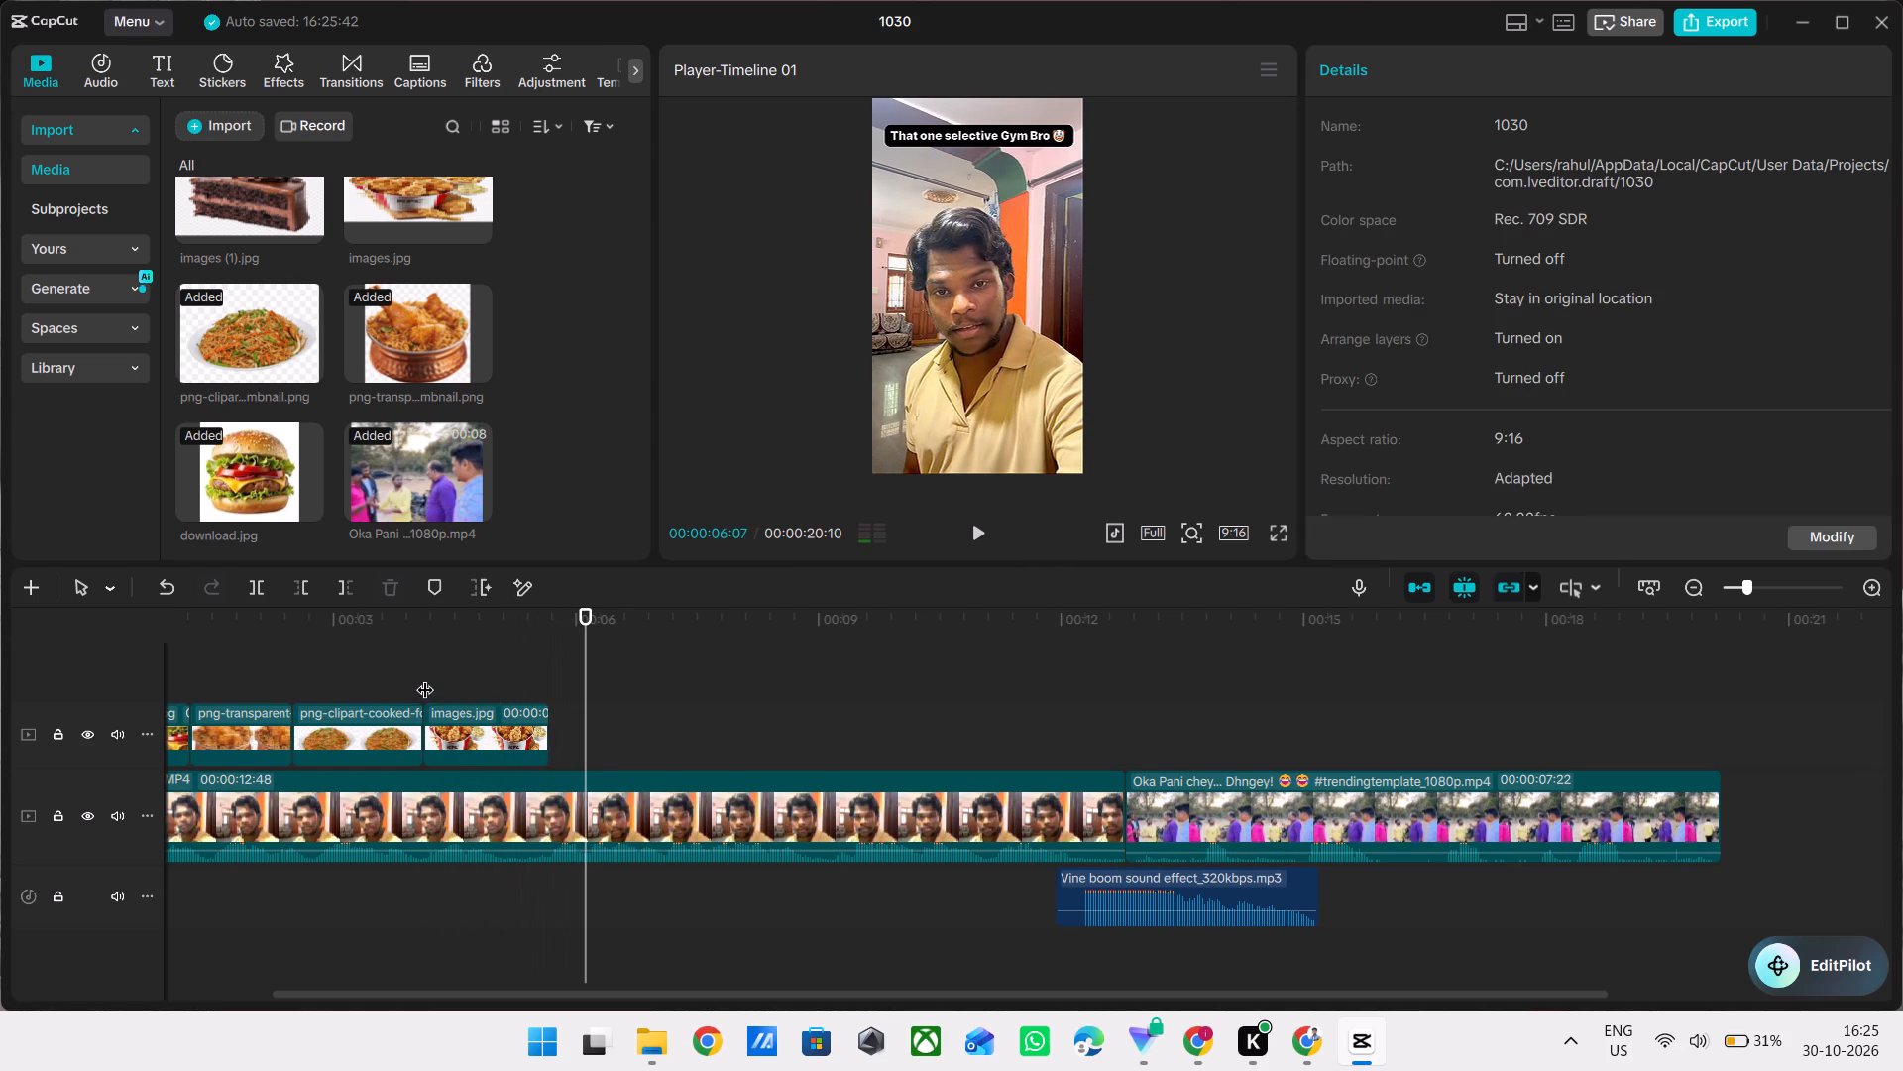
pyautogui.moveTo(241, 209); pyautogui.dragTo(581, 723)
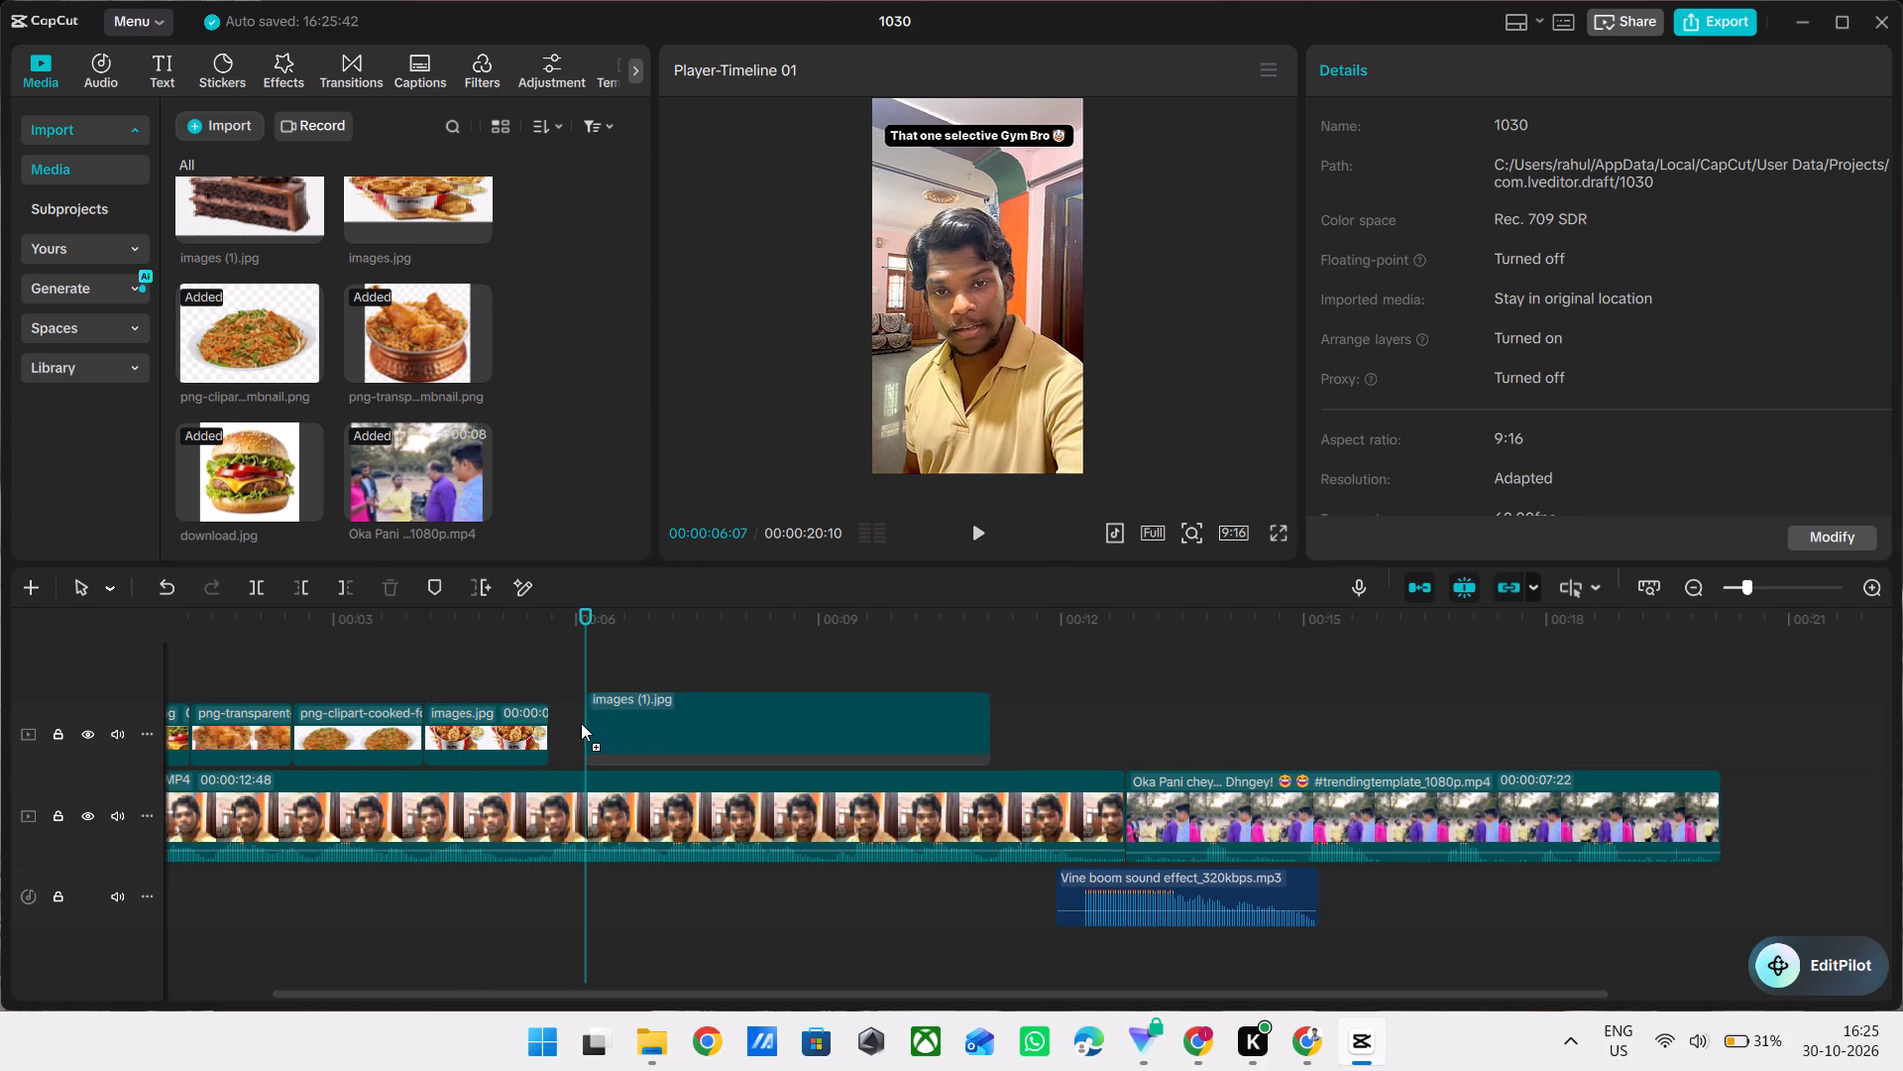
pyautogui.moveTo(581, 723); pyautogui.dragTo(562, 731)
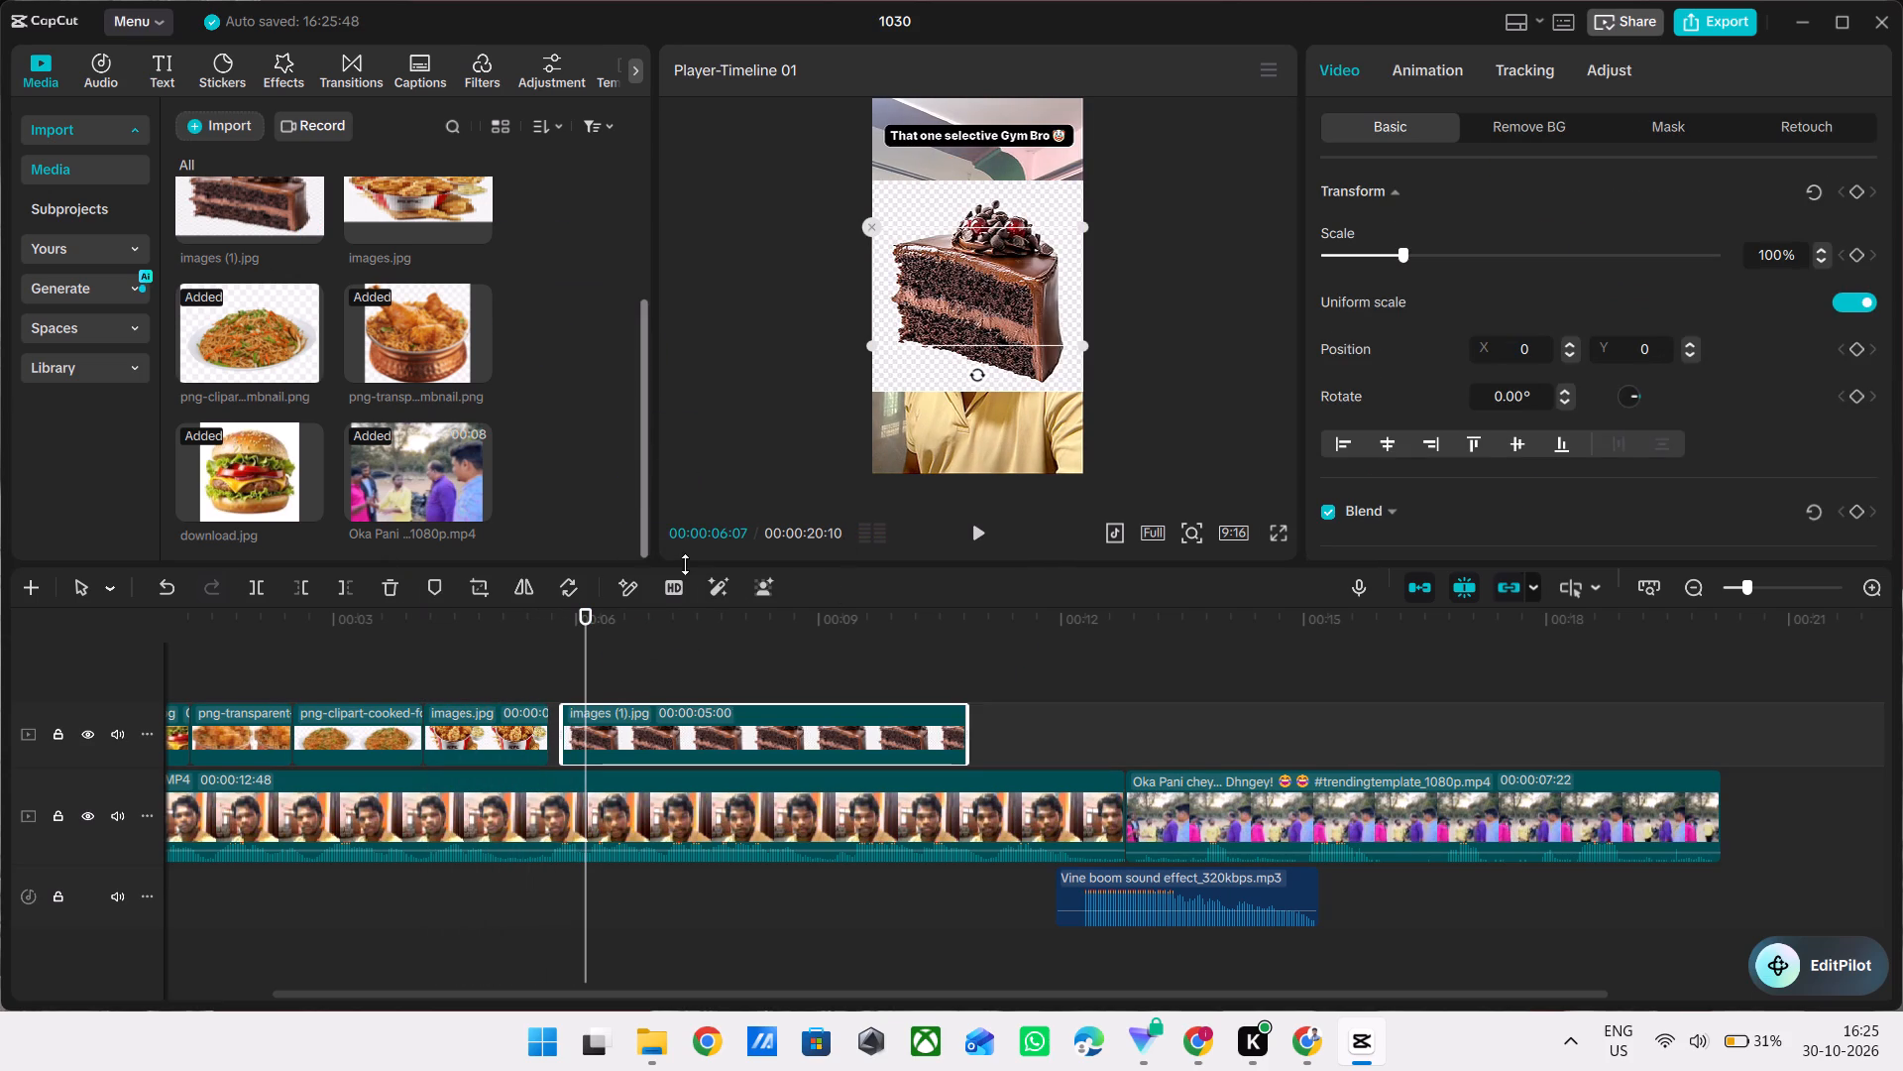
# Remove the cake overlay's background with auto cutout.
pyautogui.click(757, 592)
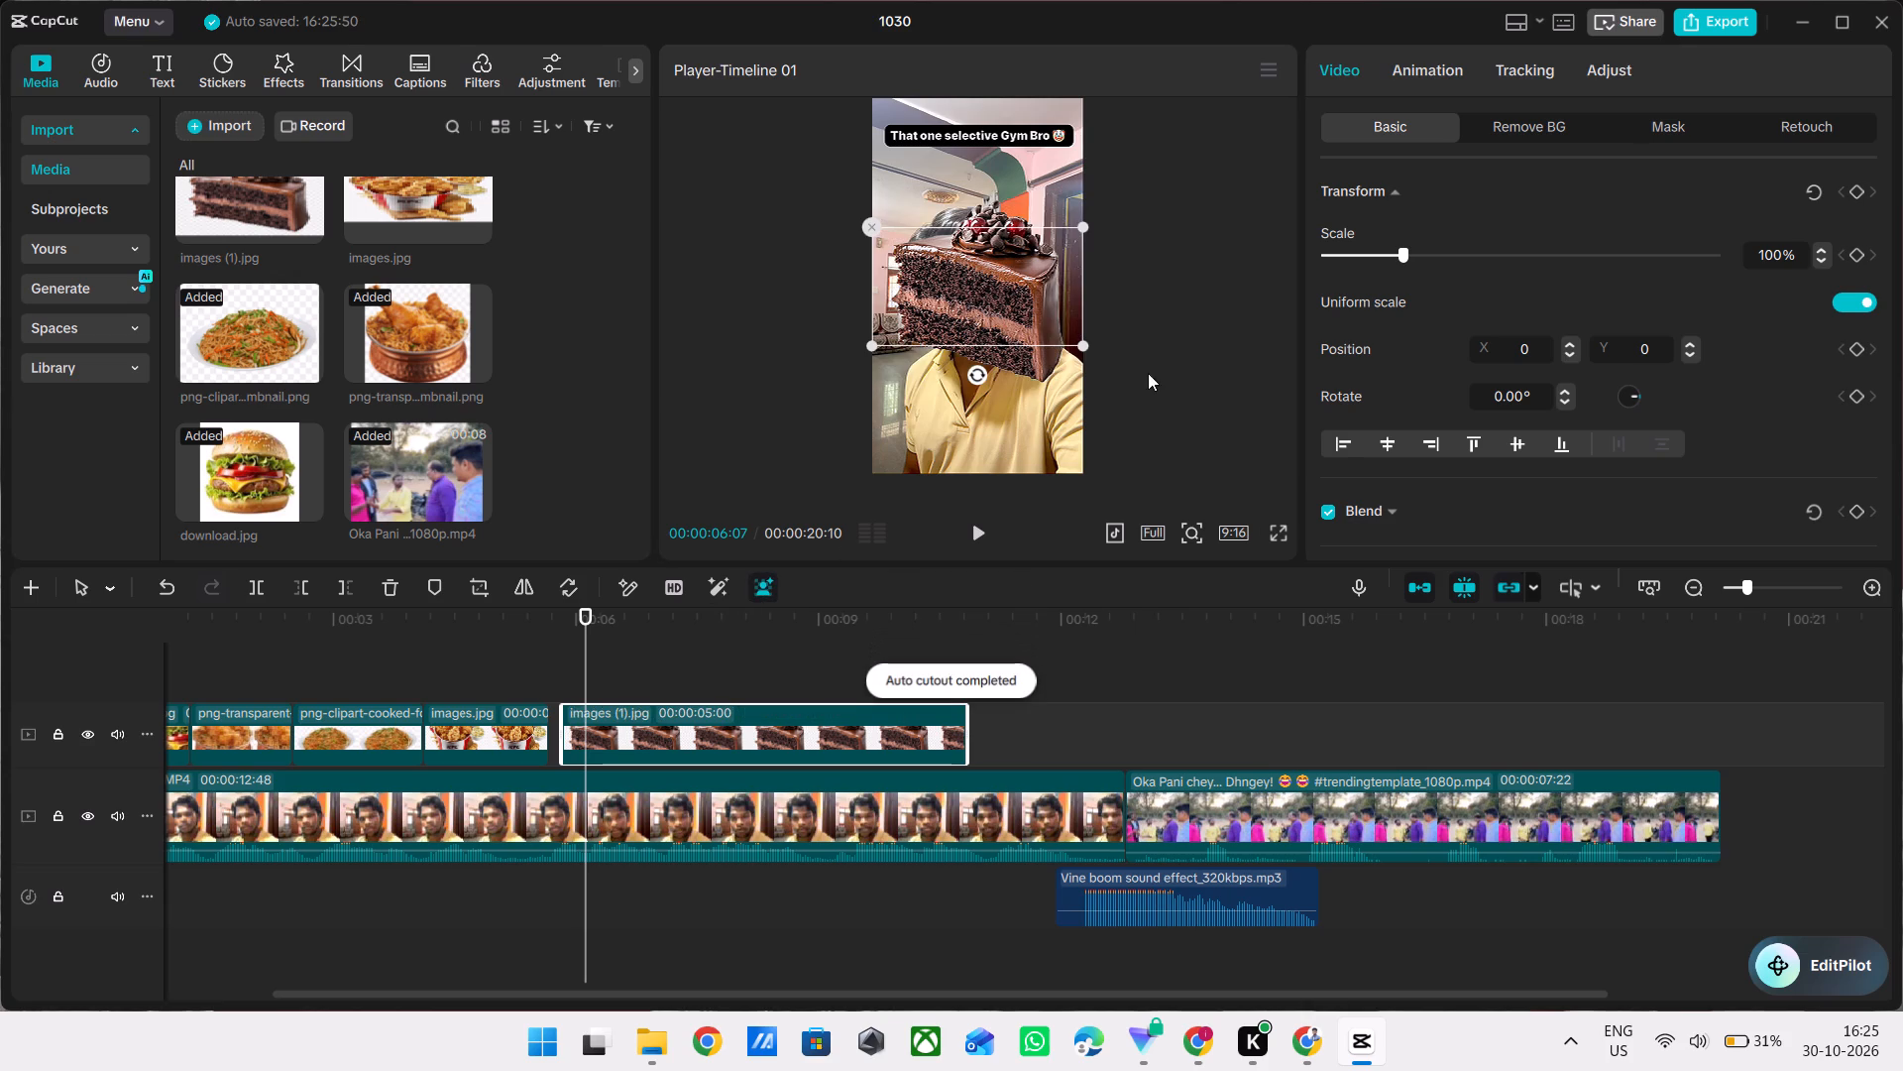
# Scale the cake overlay to 36% and place it between the caption and the man's head at X 0, Y 1097.
pyautogui.moveTo(1085, 345); pyautogui.dragTo(1042, 279)
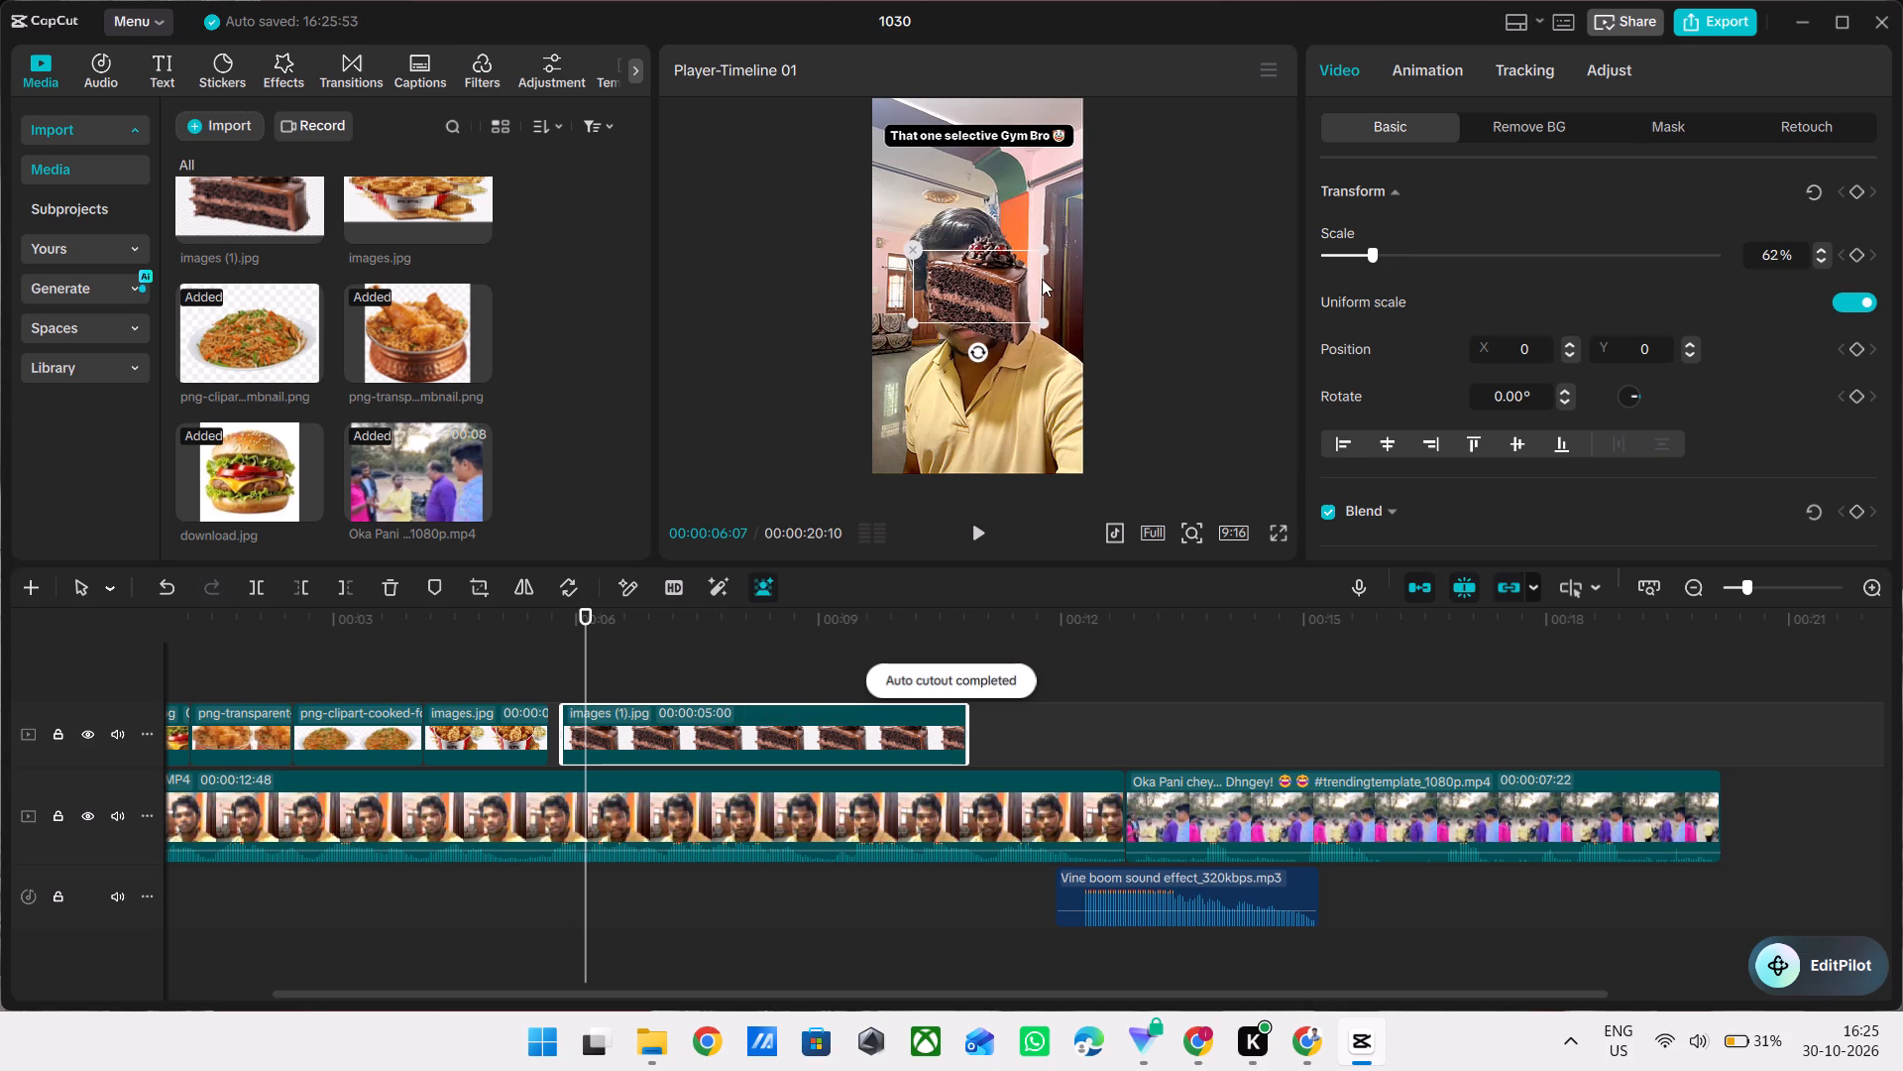
pyautogui.moveTo(1015, 300); pyautogui.dragTo(1021, 182)
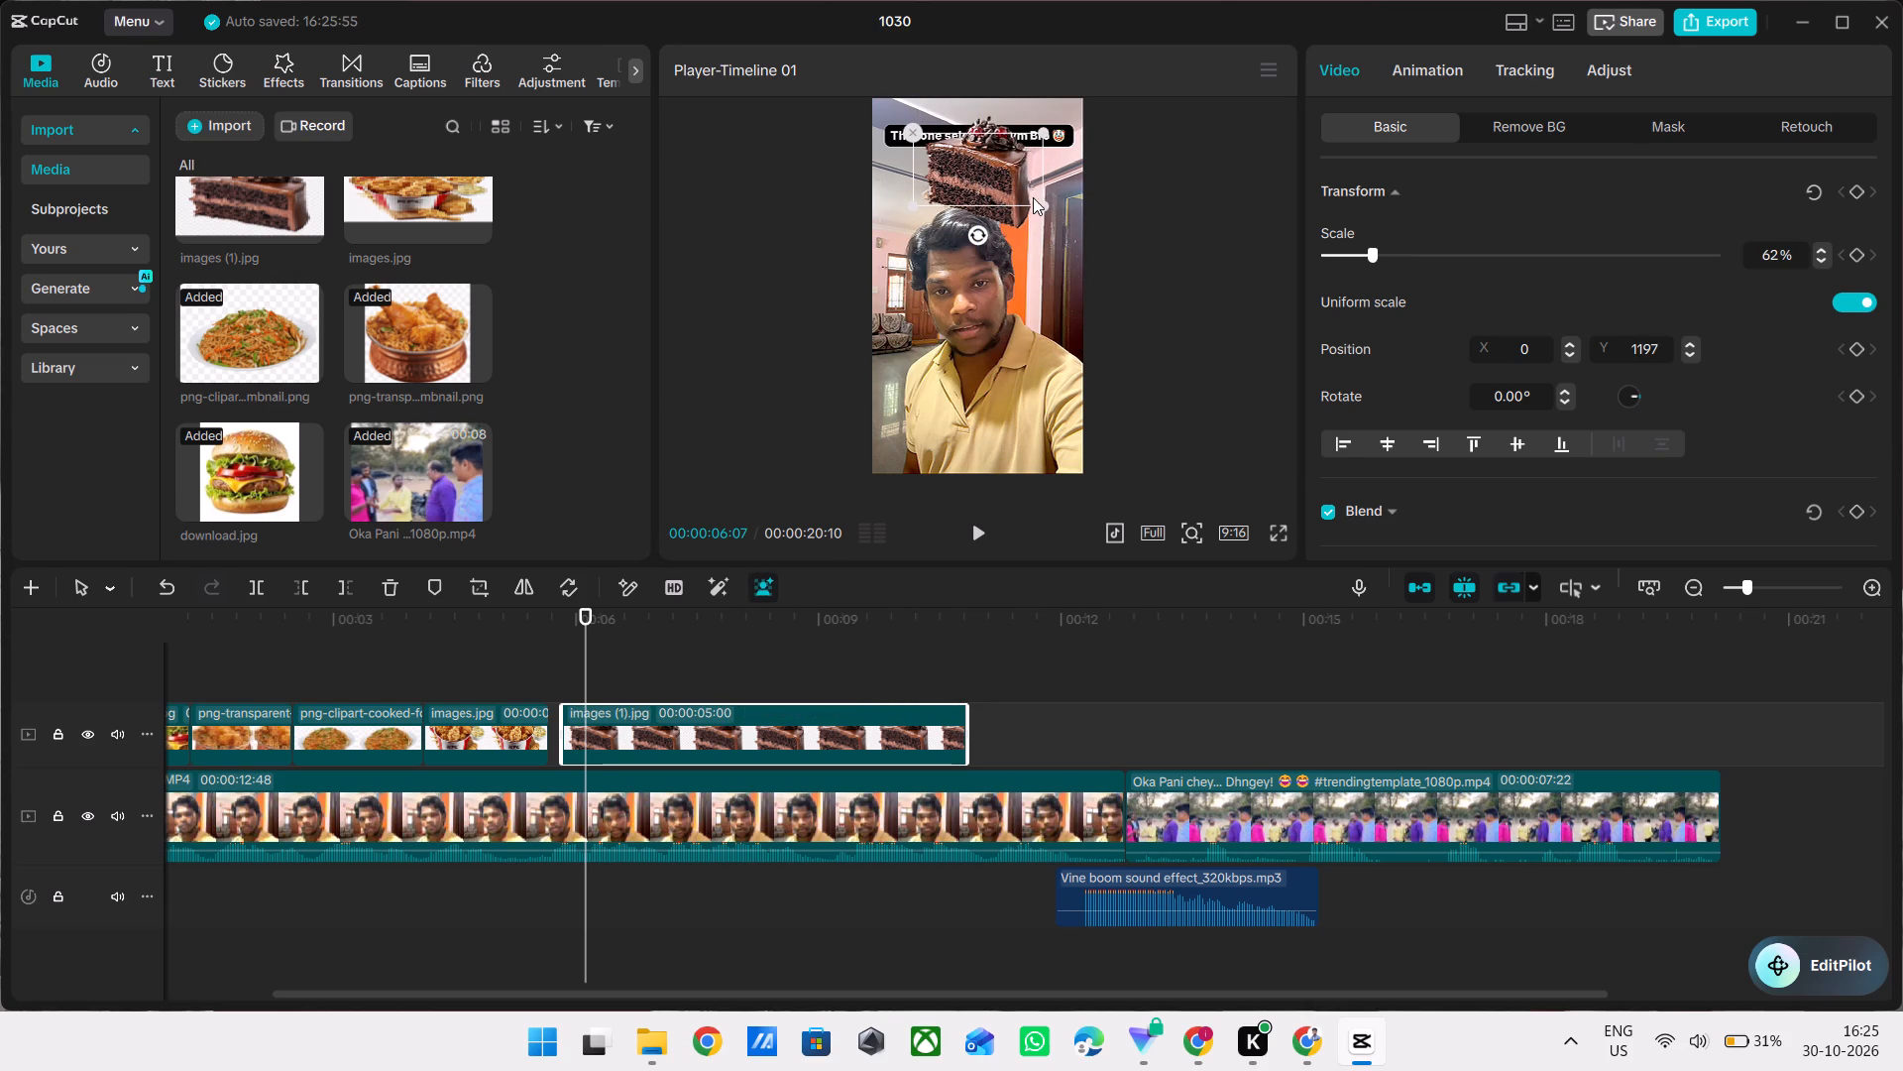
pyautogui.moveTo(1040, 201); pyautogui.dragTo(1005, 170)
pyautogui.keyDown('ctrl'); pyautogui.scroll(4, 1049, 182); pyautogui.keyUp('ctrl')
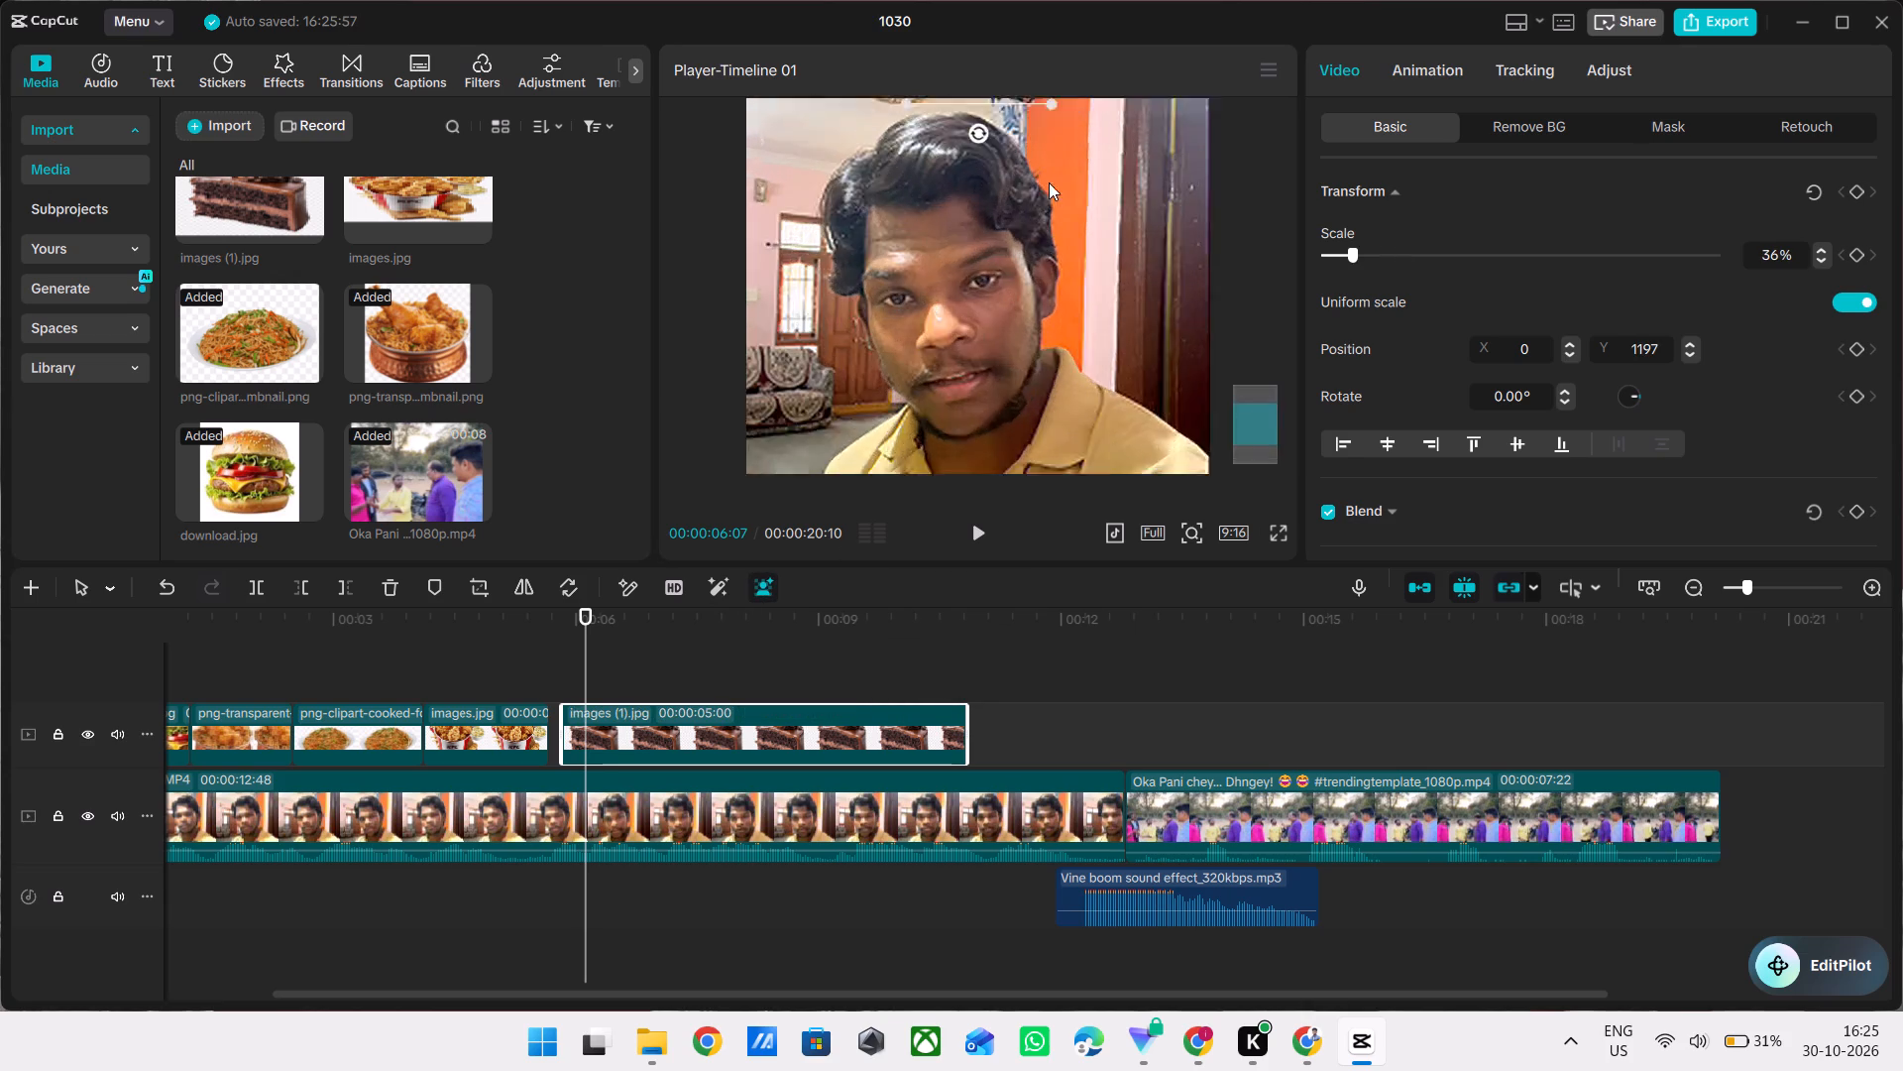
pyautogui.keyDown('ctrl'); pyautogui.scroll(3, 1049, 182); pyautogui.keyUp('ctrl')
pyautogui.scroll(2, 1049, 182)
pyautogui.moveTo(1019, 260); pyautogui.dragTo(1019, 291)
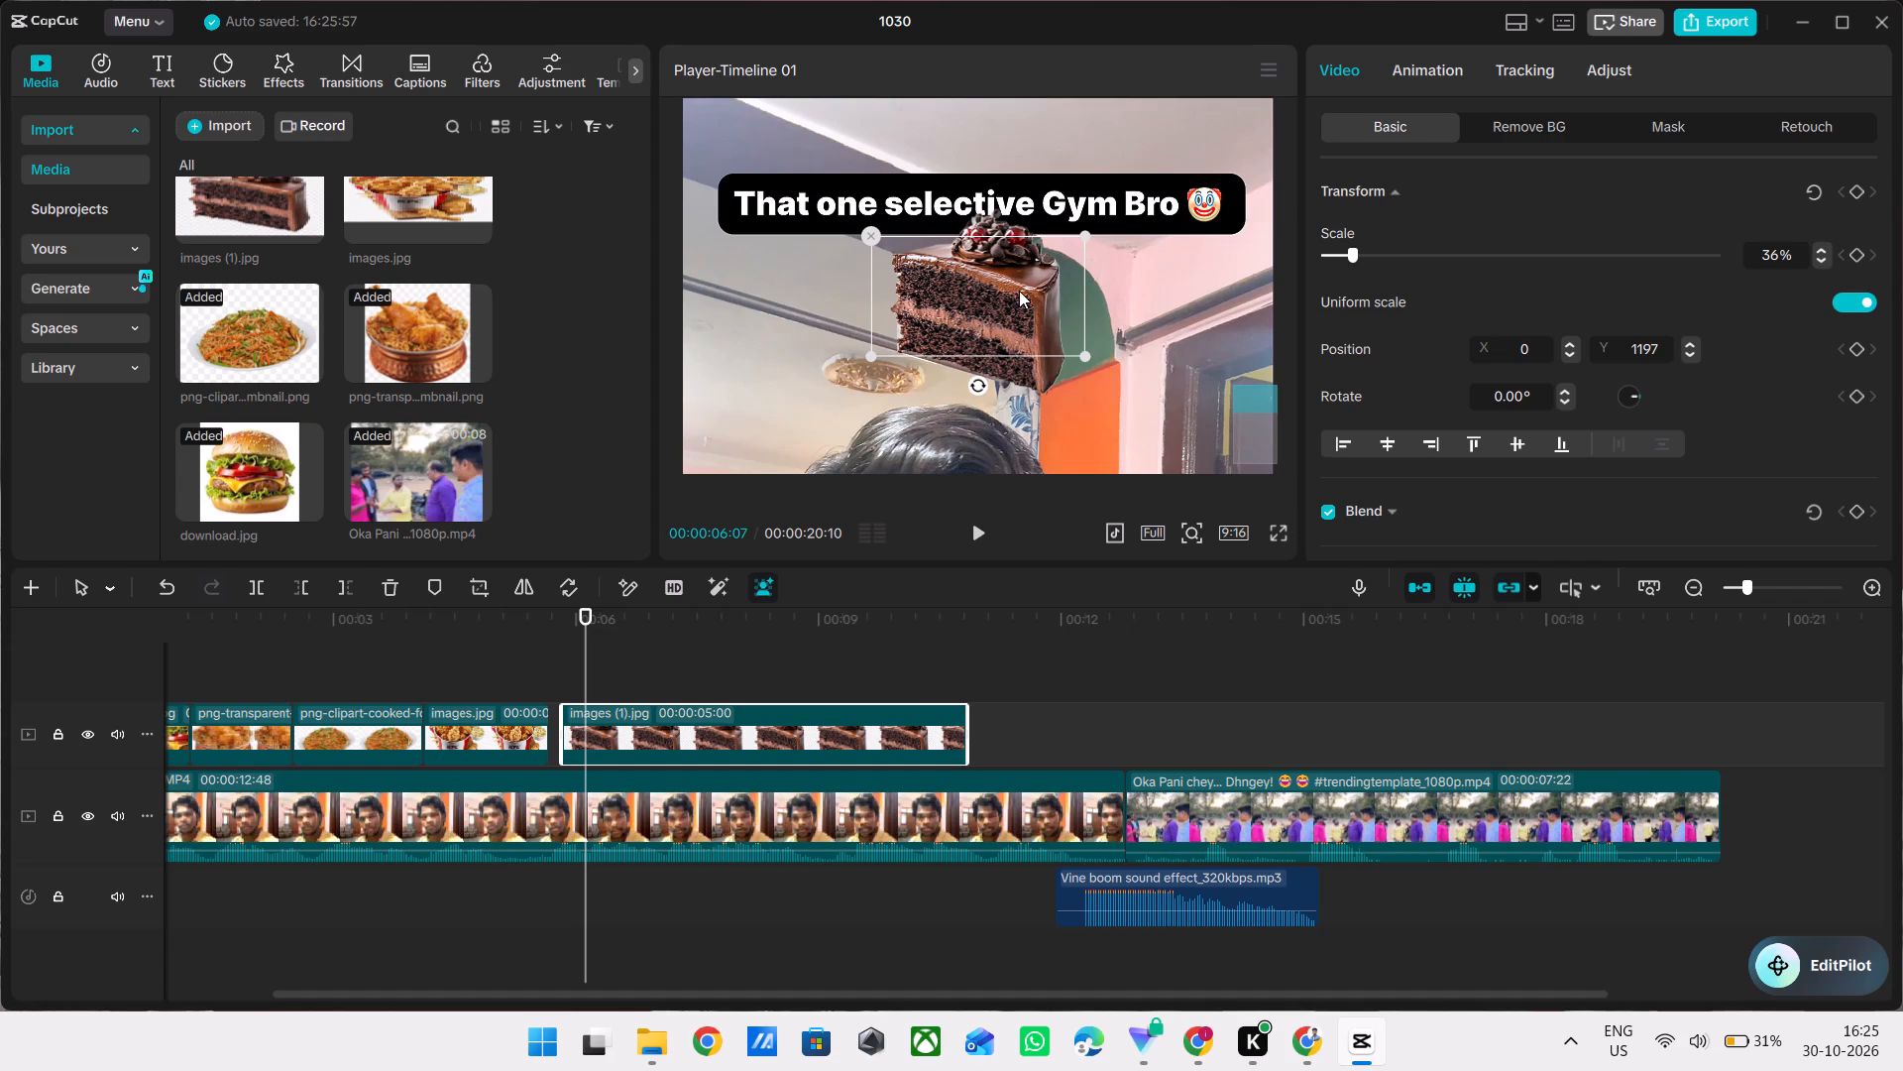
pyautogui.moveTo(1019, 291); pyautogui.dragTo(1018, 287)
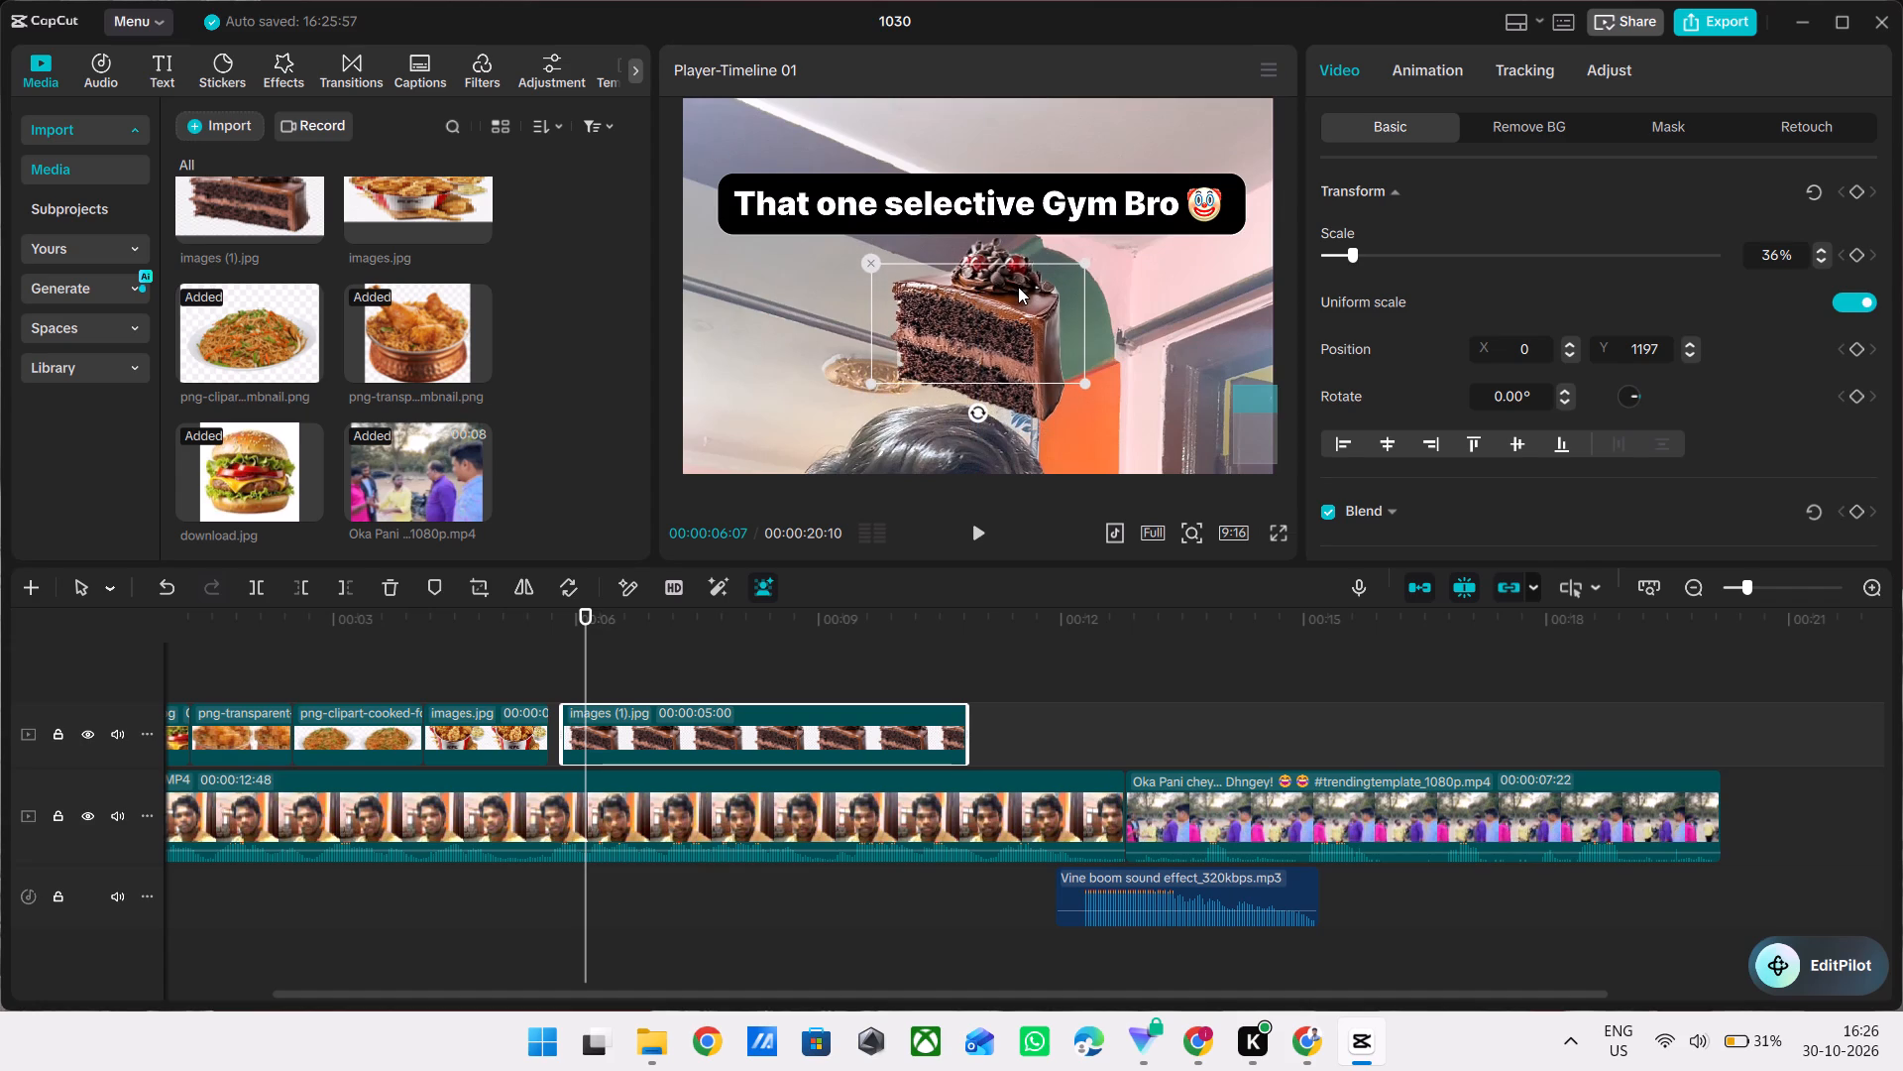
pyautogui.click(780, 302)
pyautogui.keyDown('ctrl'); pyautogui.scroll(-5, 780, 302); pyautogui.keyUp('ctrl')
pyautogui.hscroll(-2, 780, 302)
pyautogui.keyDown('ctrl'); pyautogui.scroll(-6, 780, 302); pyautogui.keyUp('ctrl')
pyautogui.keyDown('ctrl'); pyautogui.scroll(3, 780, 302); pyautogui.keyUp('ctrl')
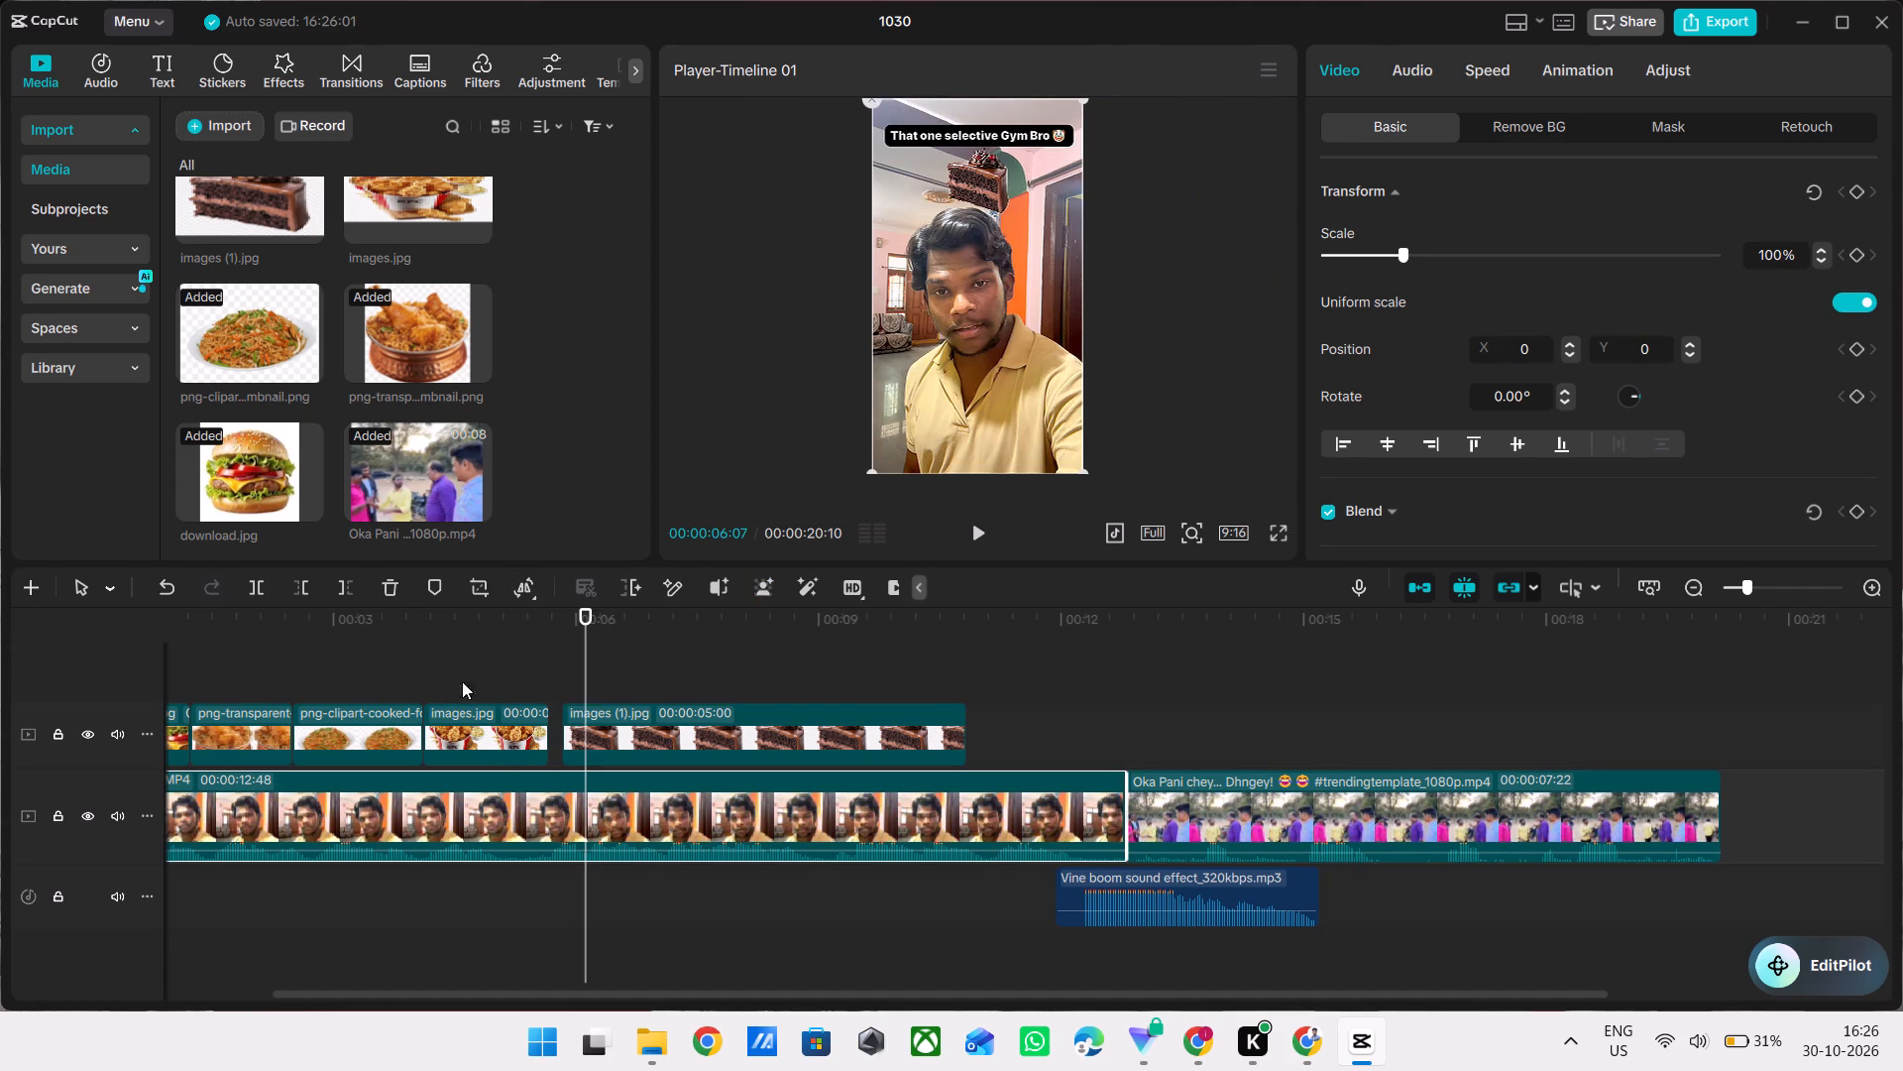
# Play through the cake section and extend the cake overlay to 00:00:06:58, ending where the KMRY3418 clip ends.
pyautogui.click(502, 679)
pyautogui.press('space')
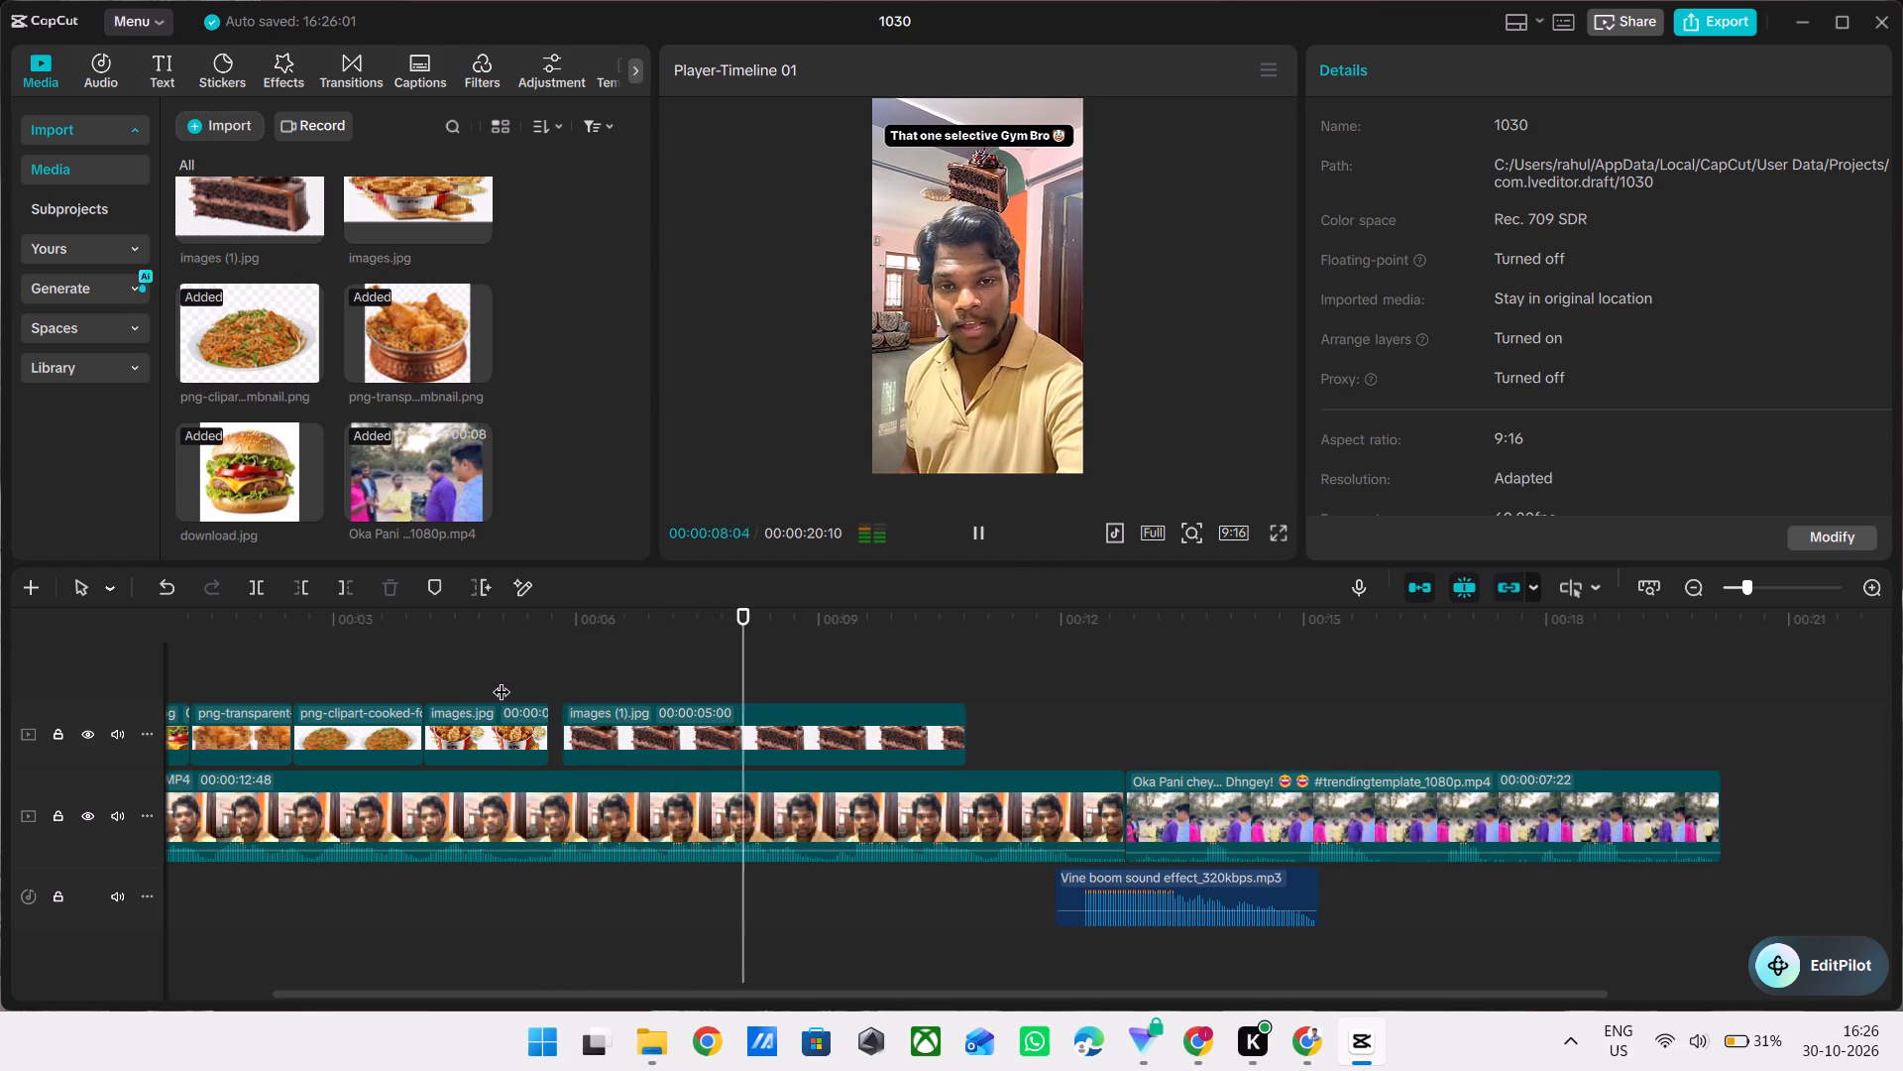
pyautogui.click(900, 743)
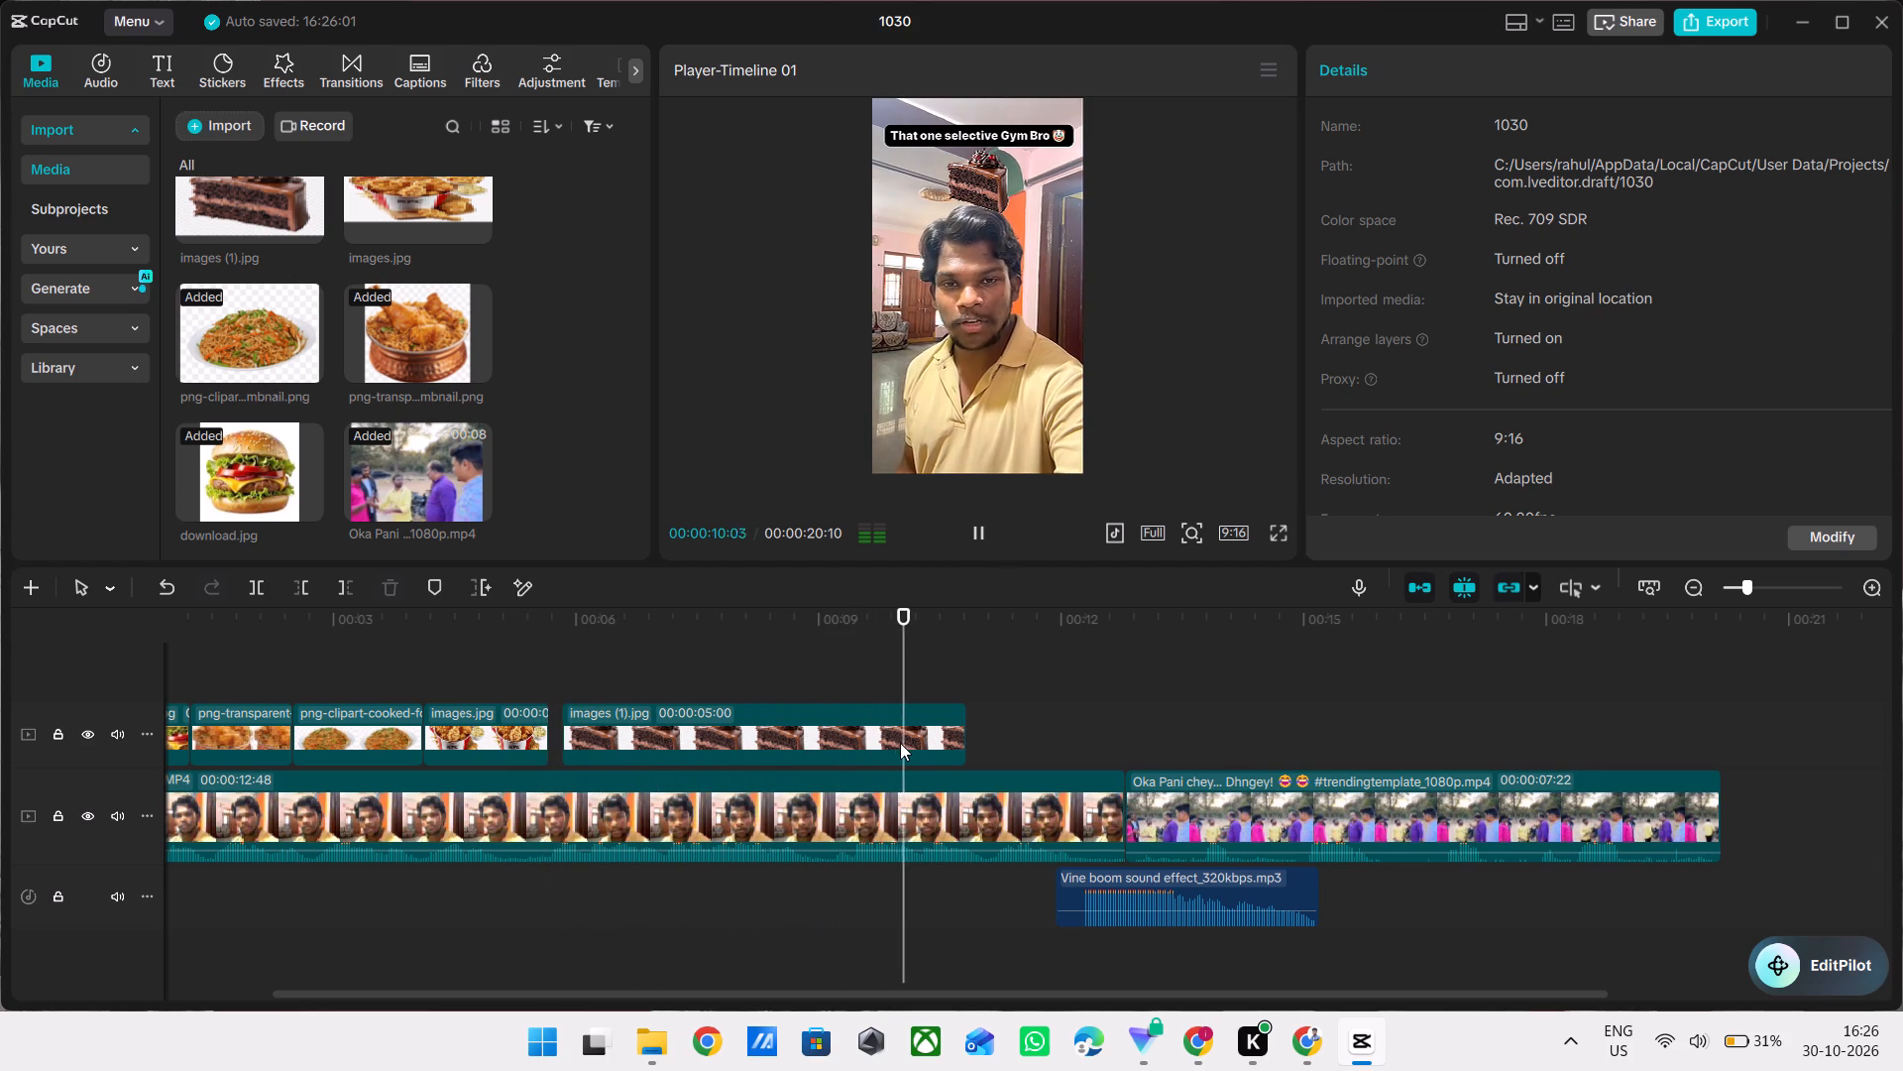
pyautogui.moveTo(971, 729); pyautogui.dragTo(1119, 750)
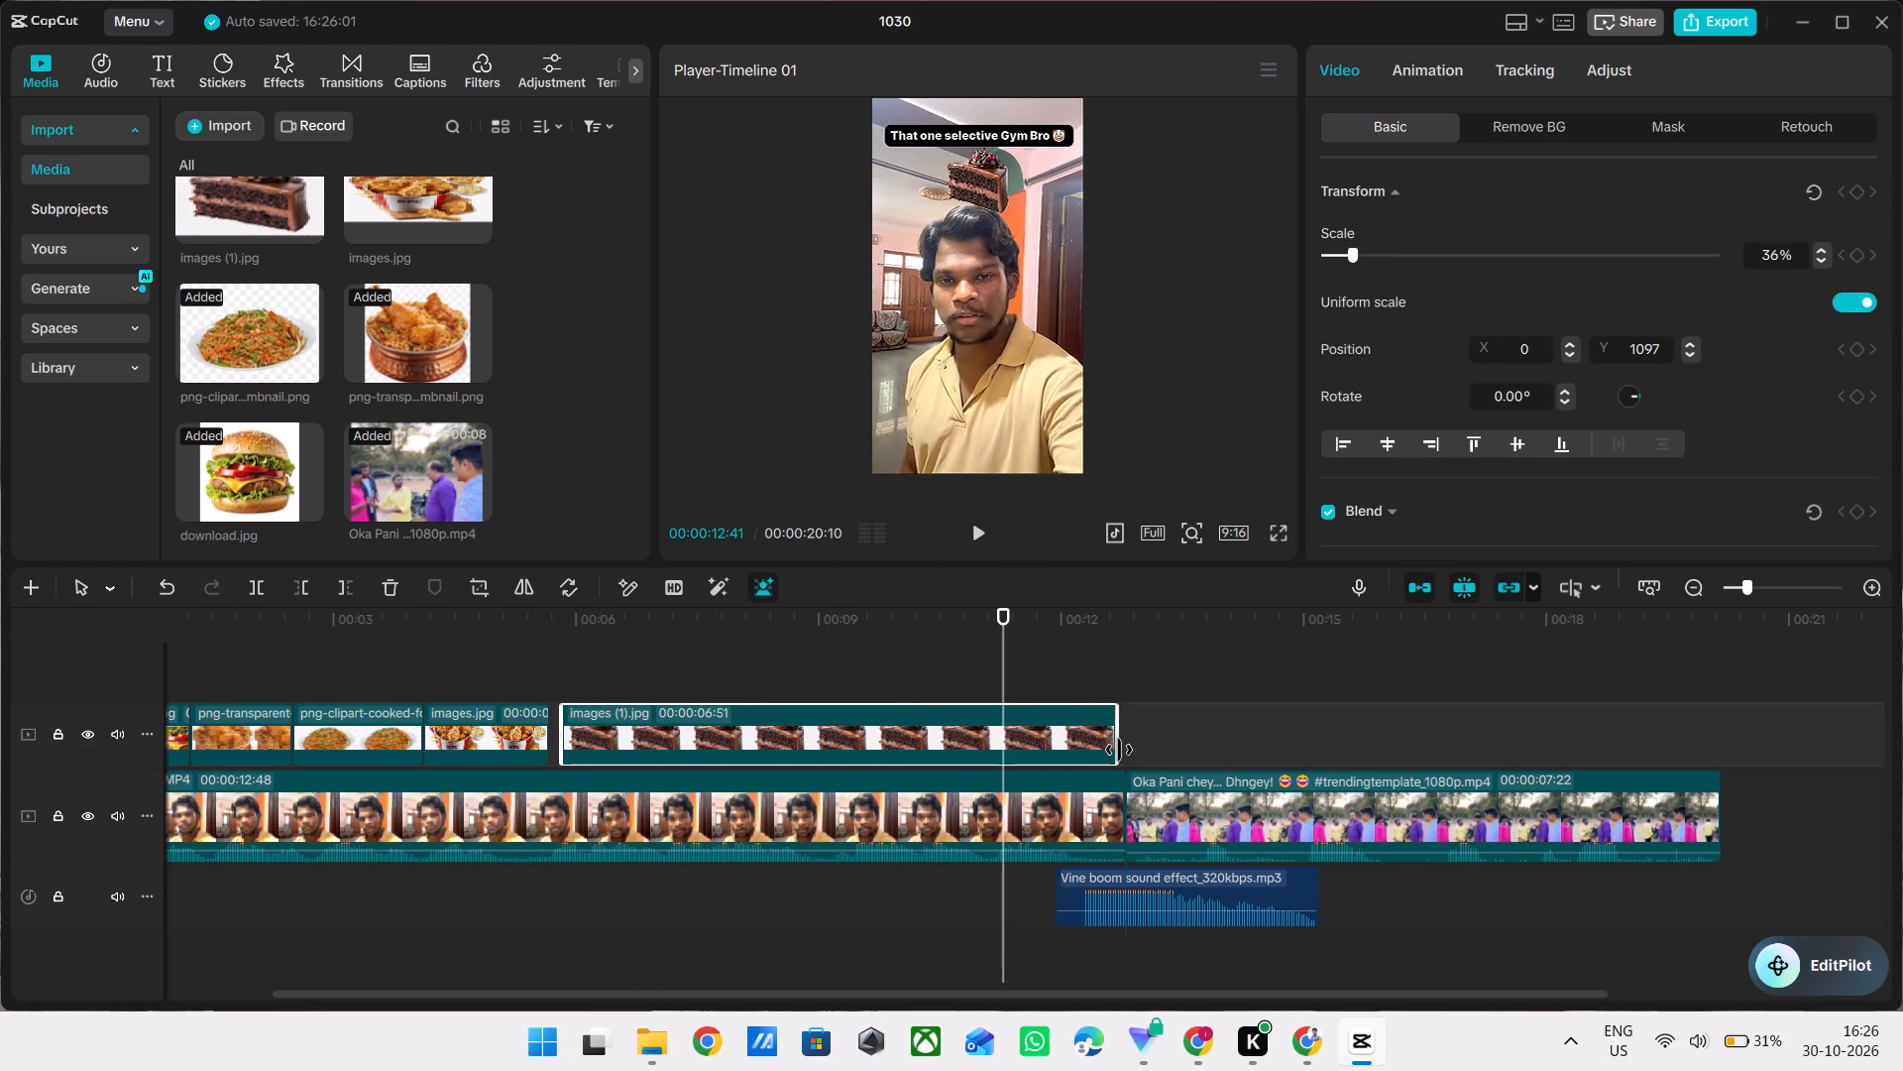
pyautogui.moveTo(1119, 750); pyautogui.dragTo(1122, 750)
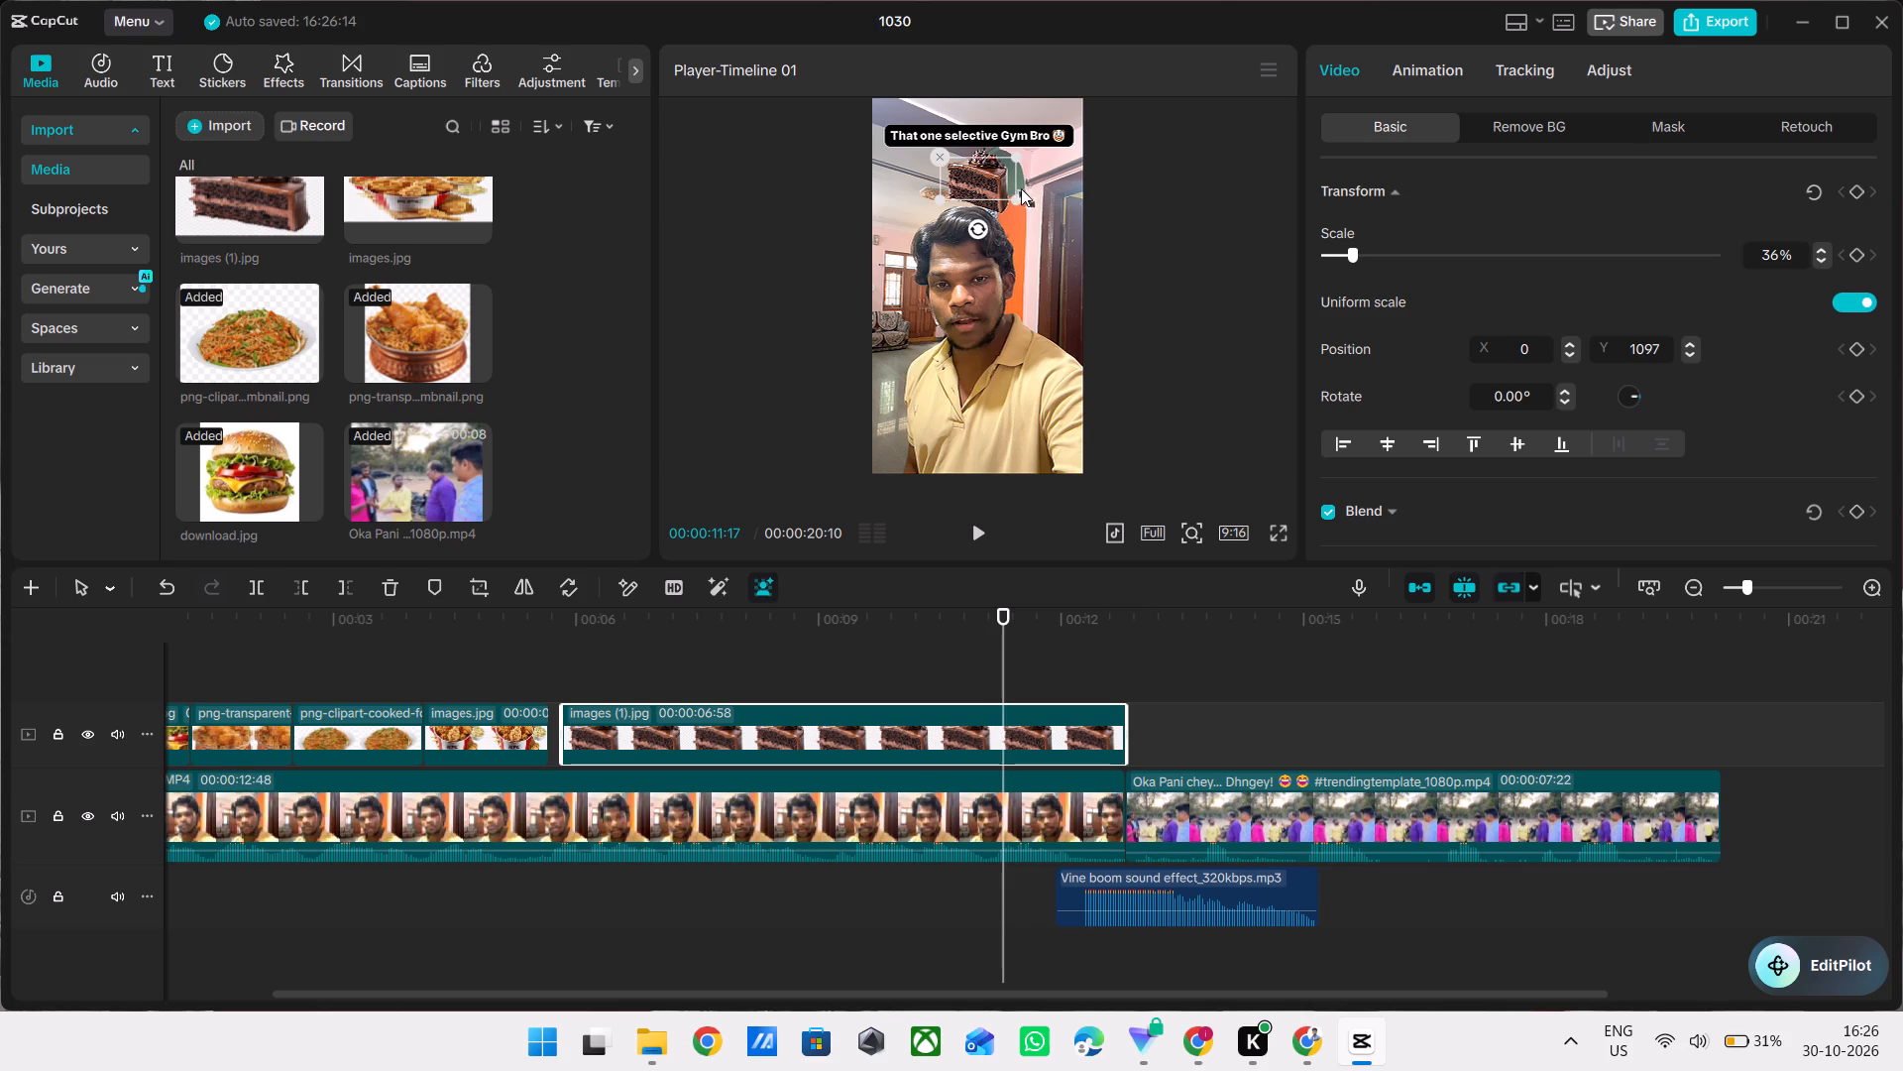
# Reduce the cake overlay's scale to 34%.
pyautogui.click(1013, 193)
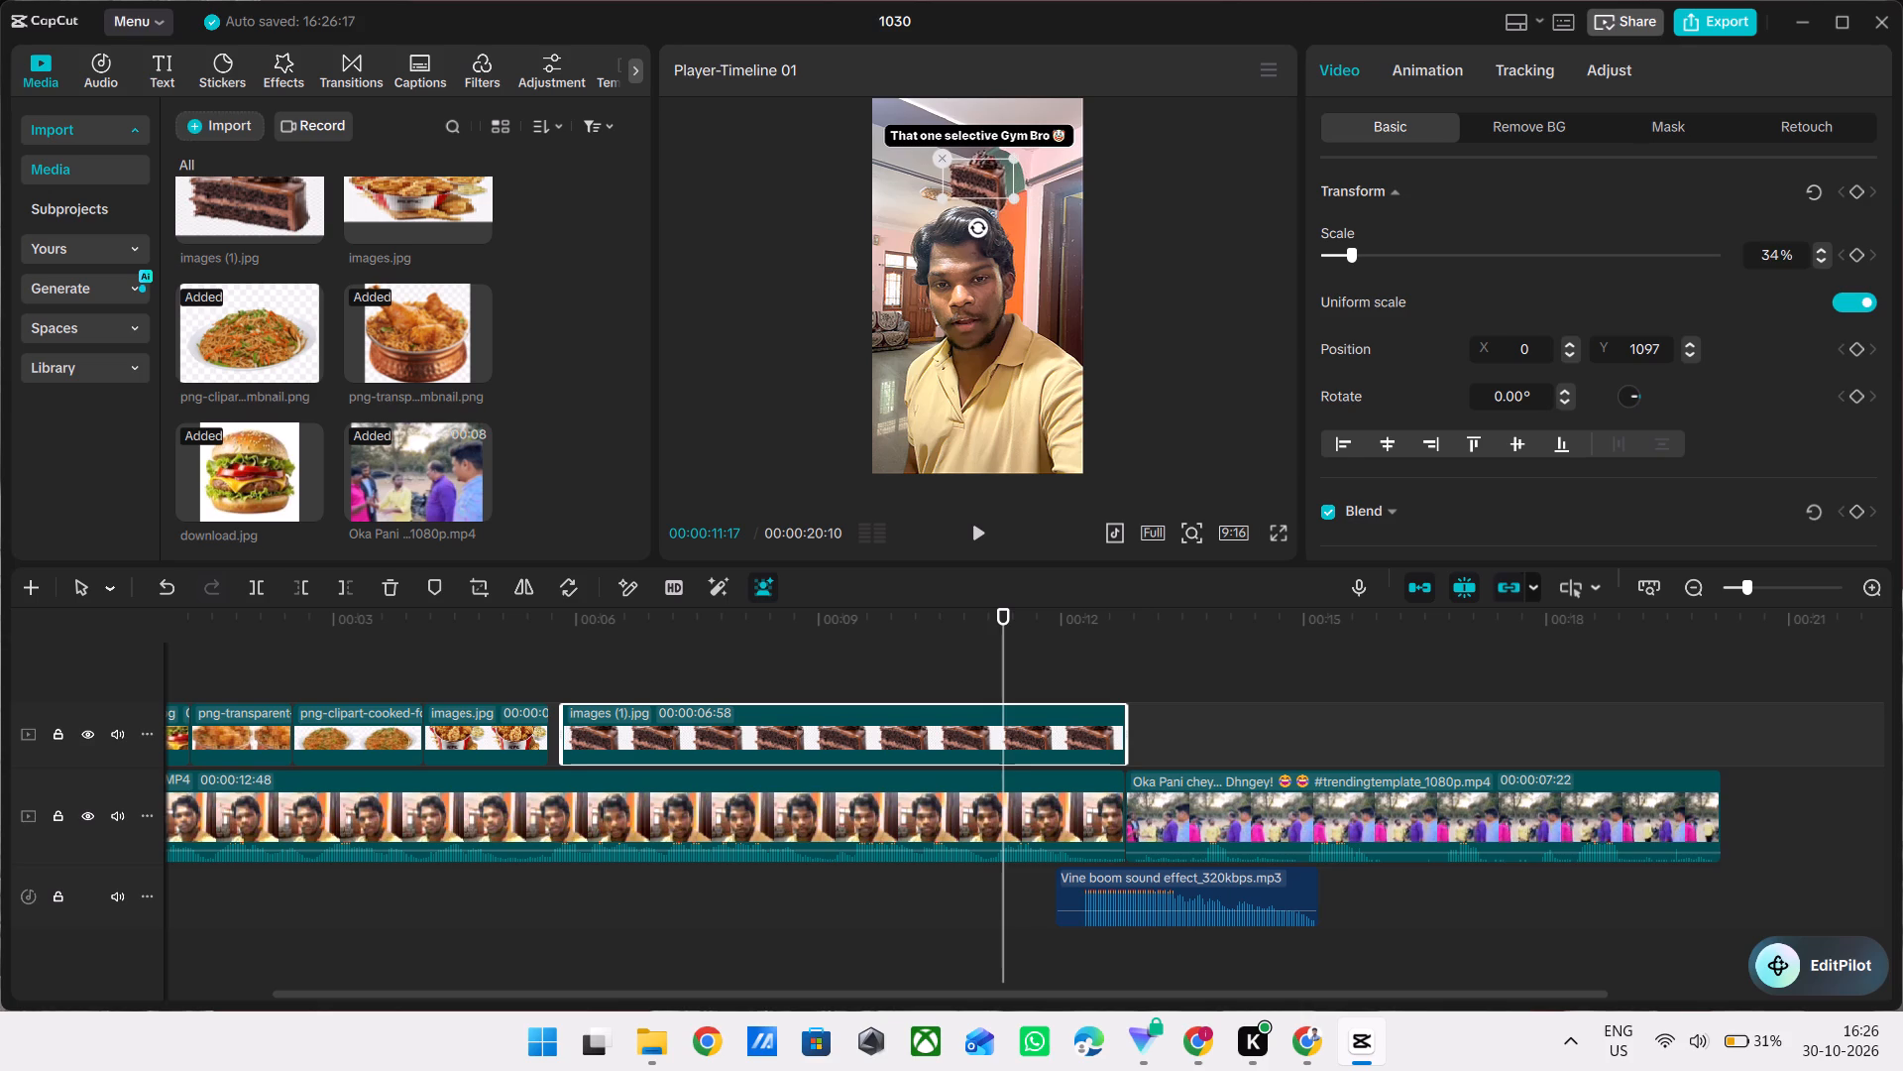
# Preview the KFC bucket and cake overlays in full screen, playing from 00:00:04:42.
pyautogui.click(825, 662)
pyautogui.moveTo(825, 662); pyautogui.dragTo(521, 668)
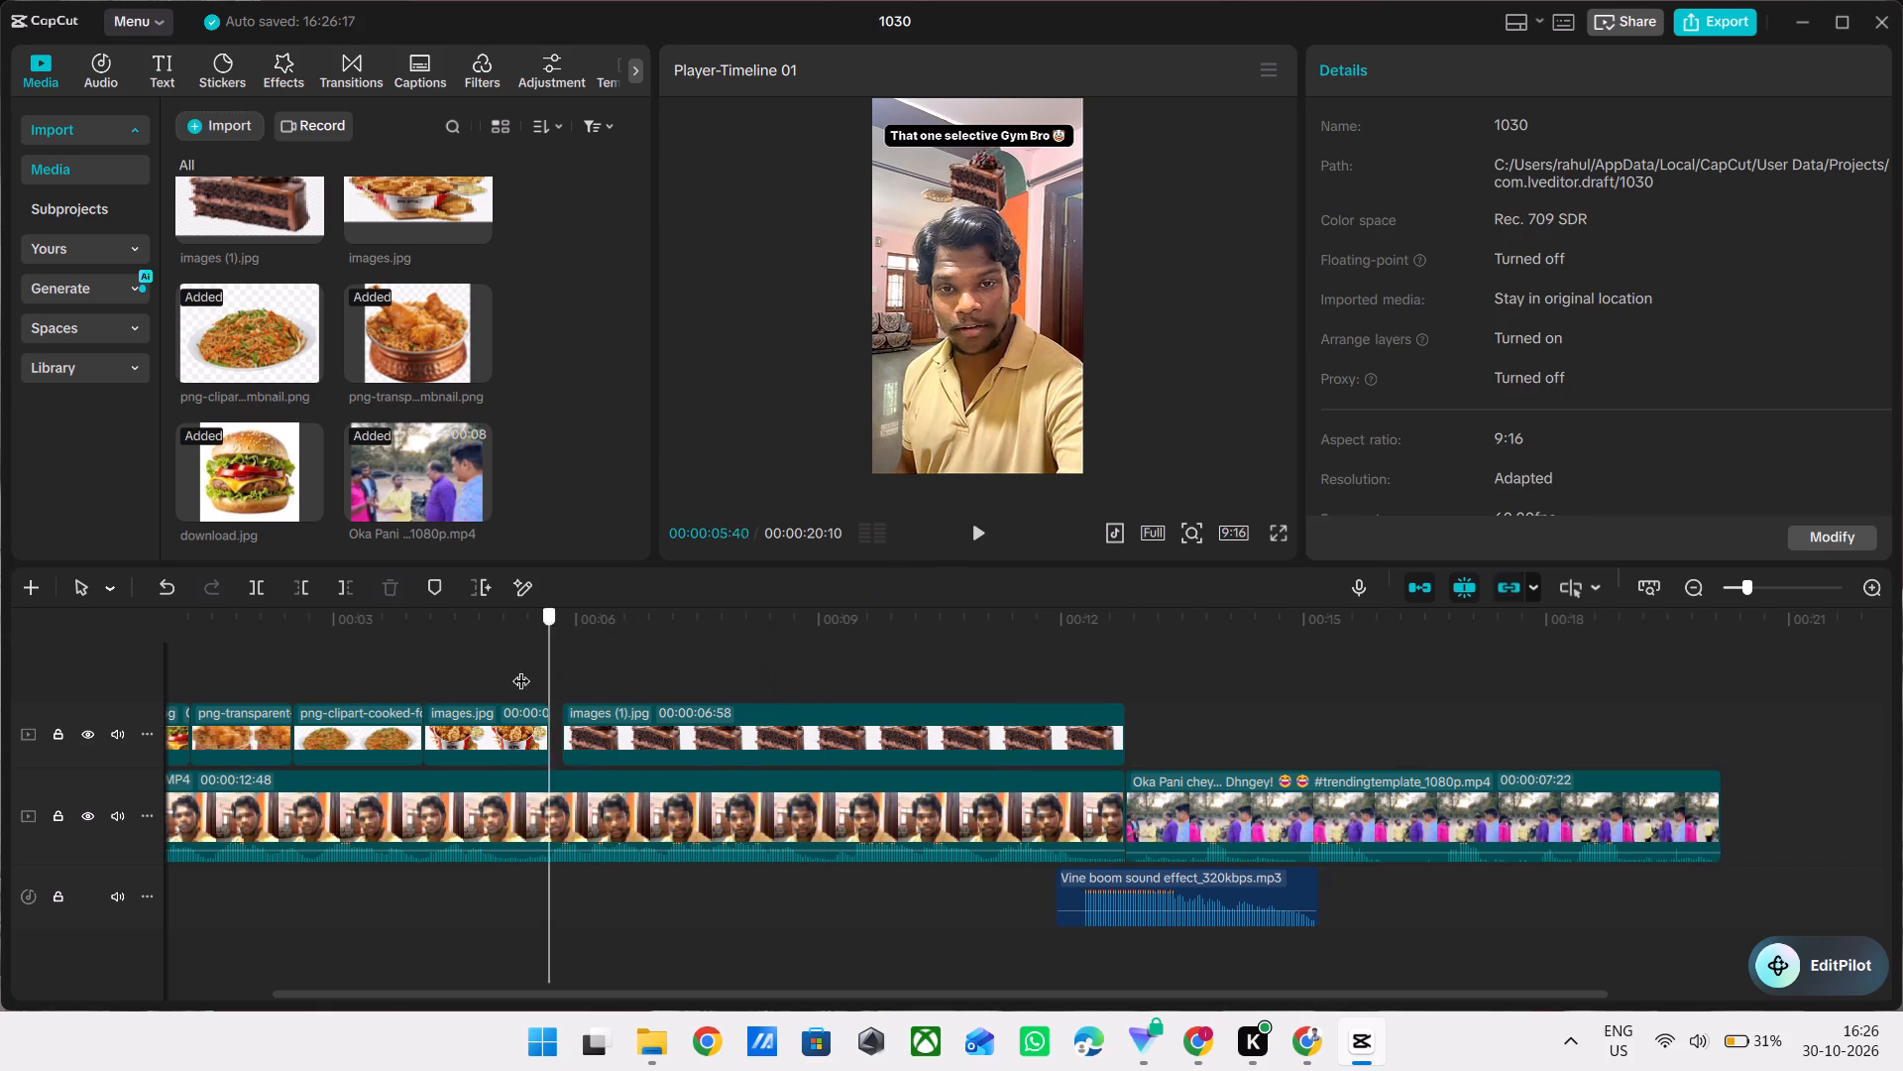
pyautogui.moveTo(521, 668); pyautogui.dragTo(471, 667)
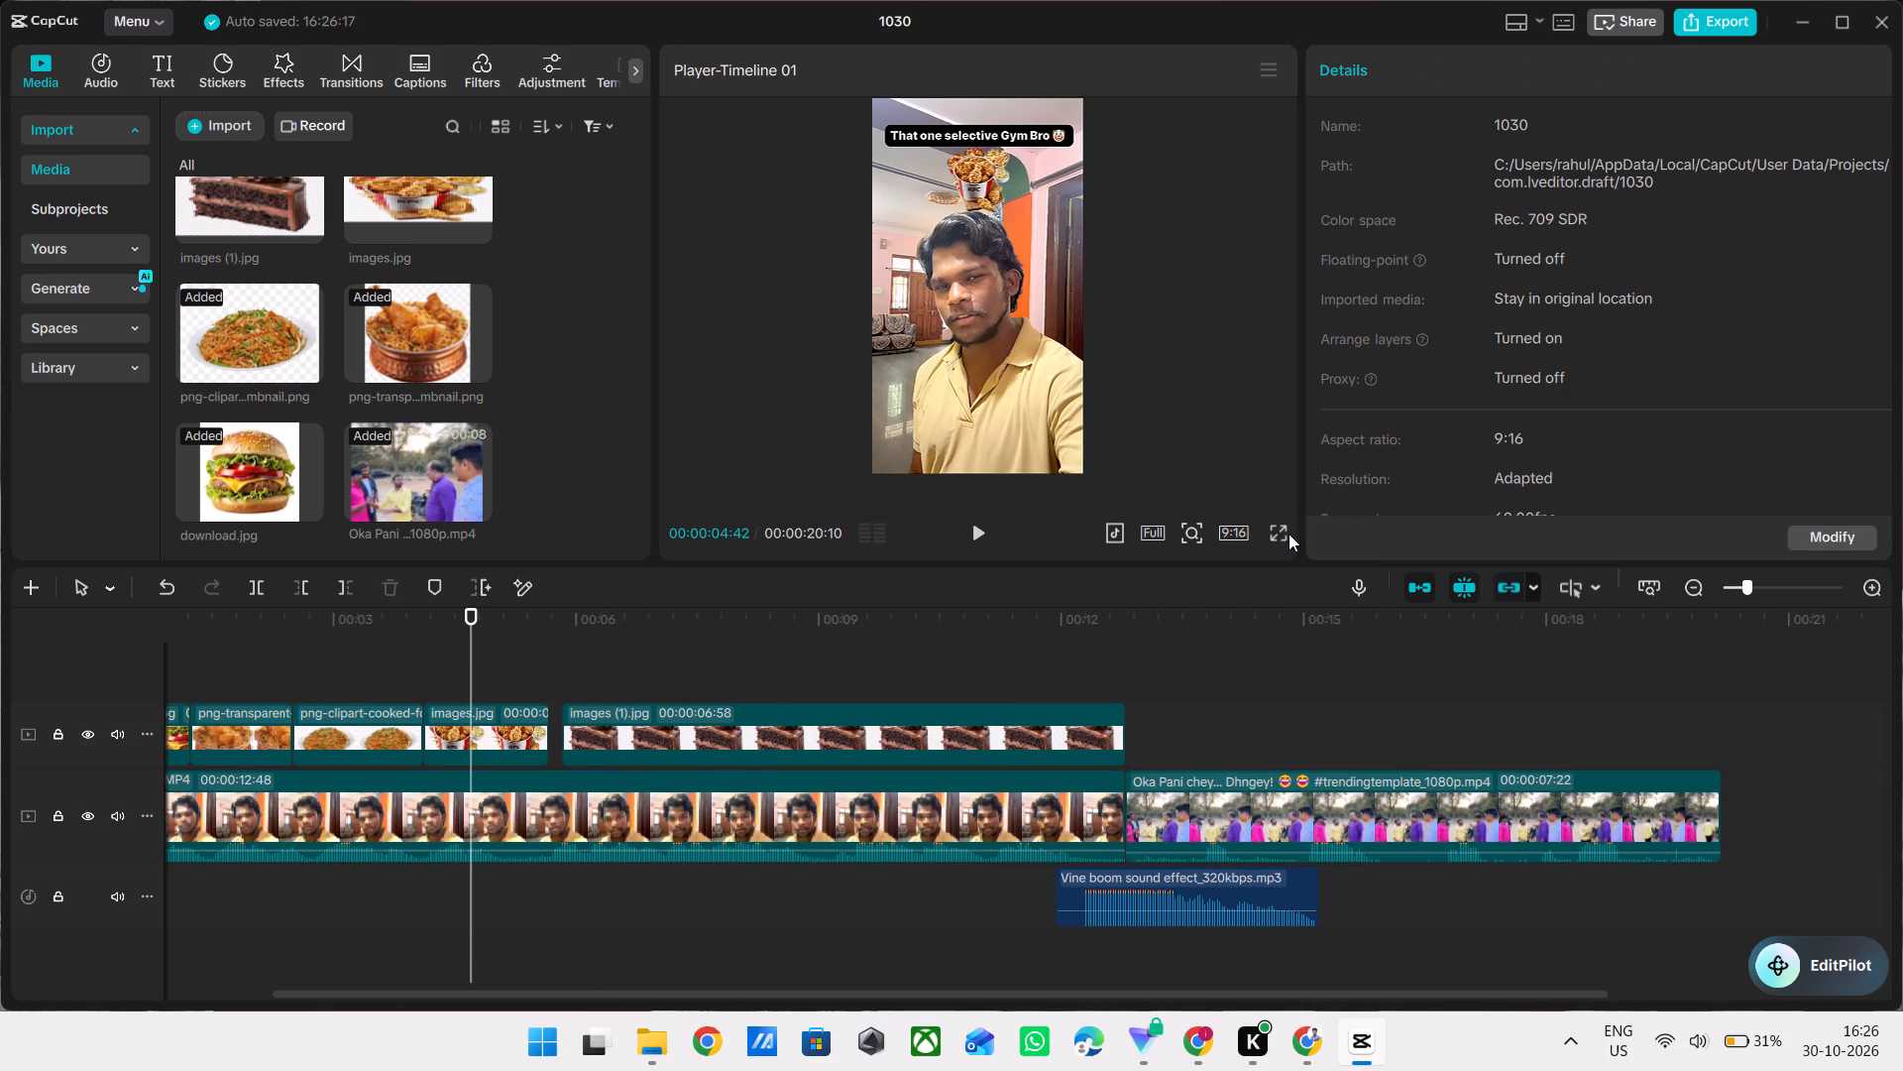
pyautogui.click(1281, 533)
pyautogui.press('space')
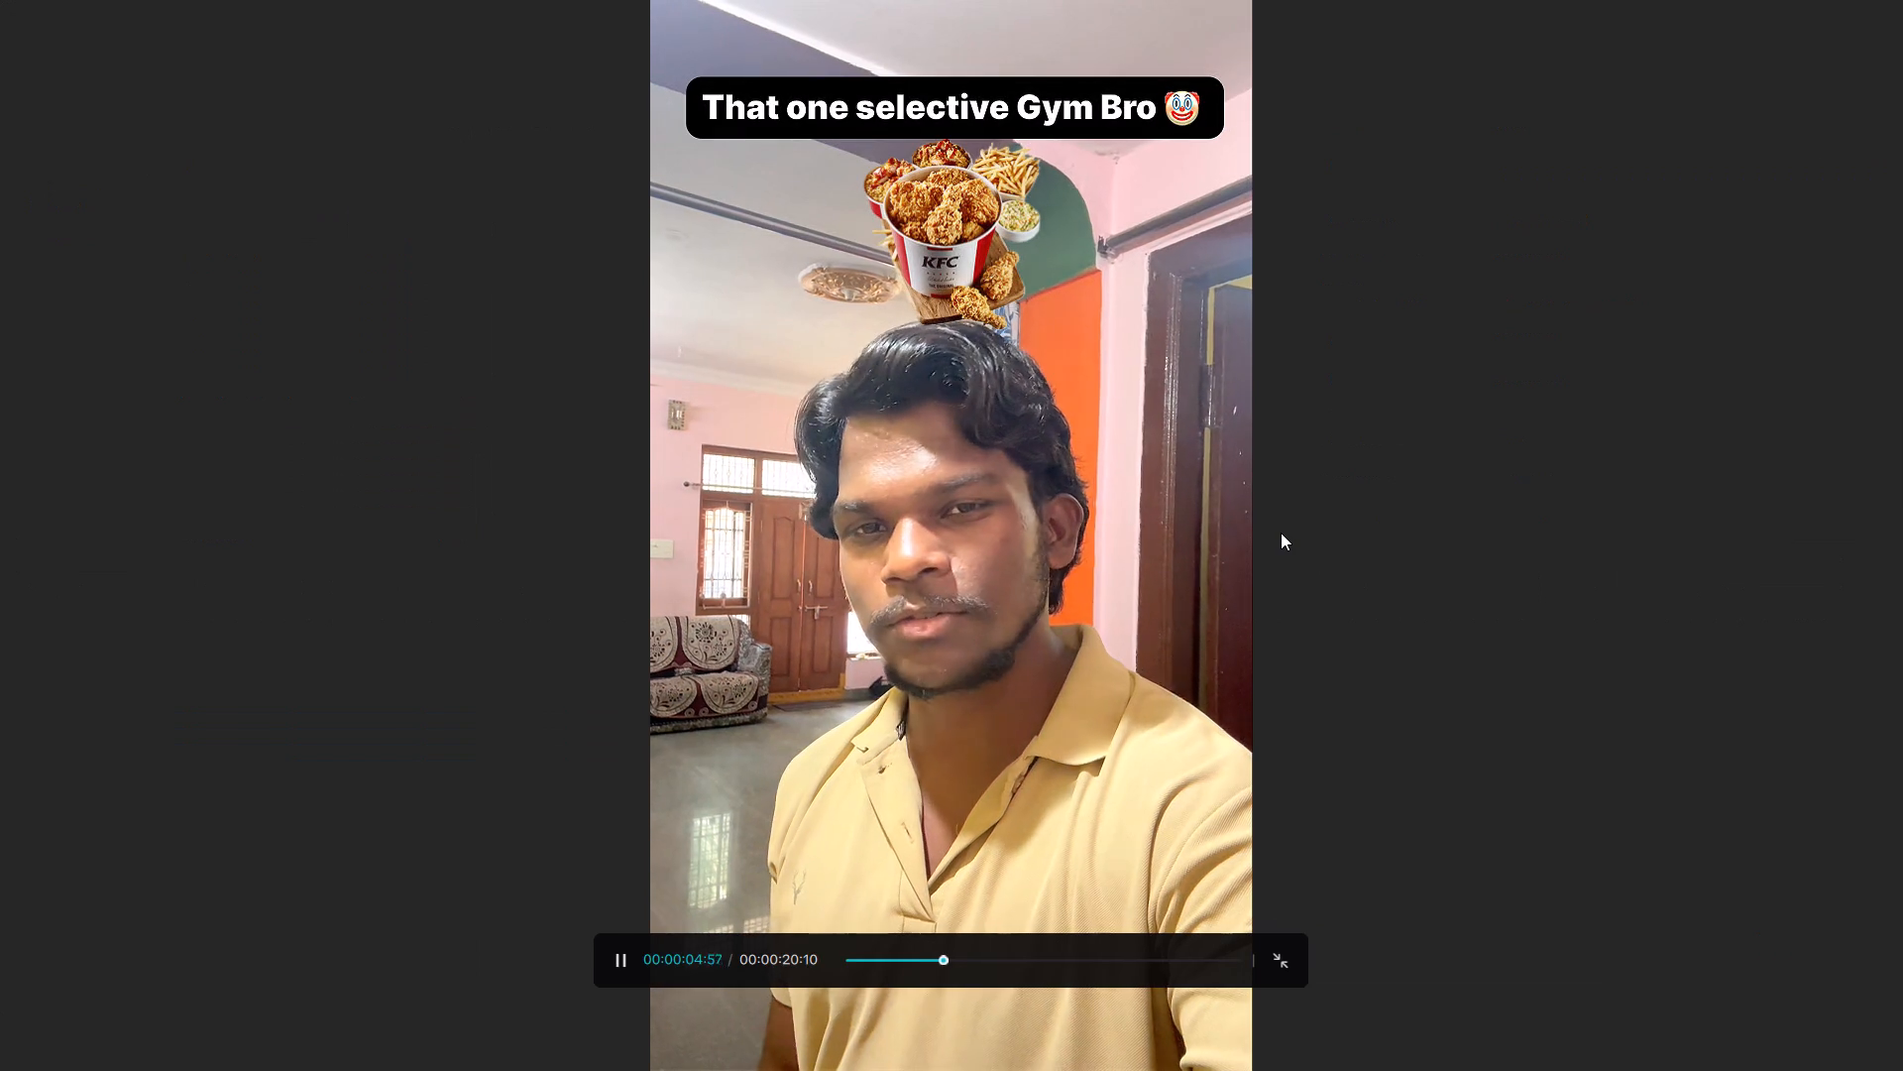
pyautogui.press('Escape')
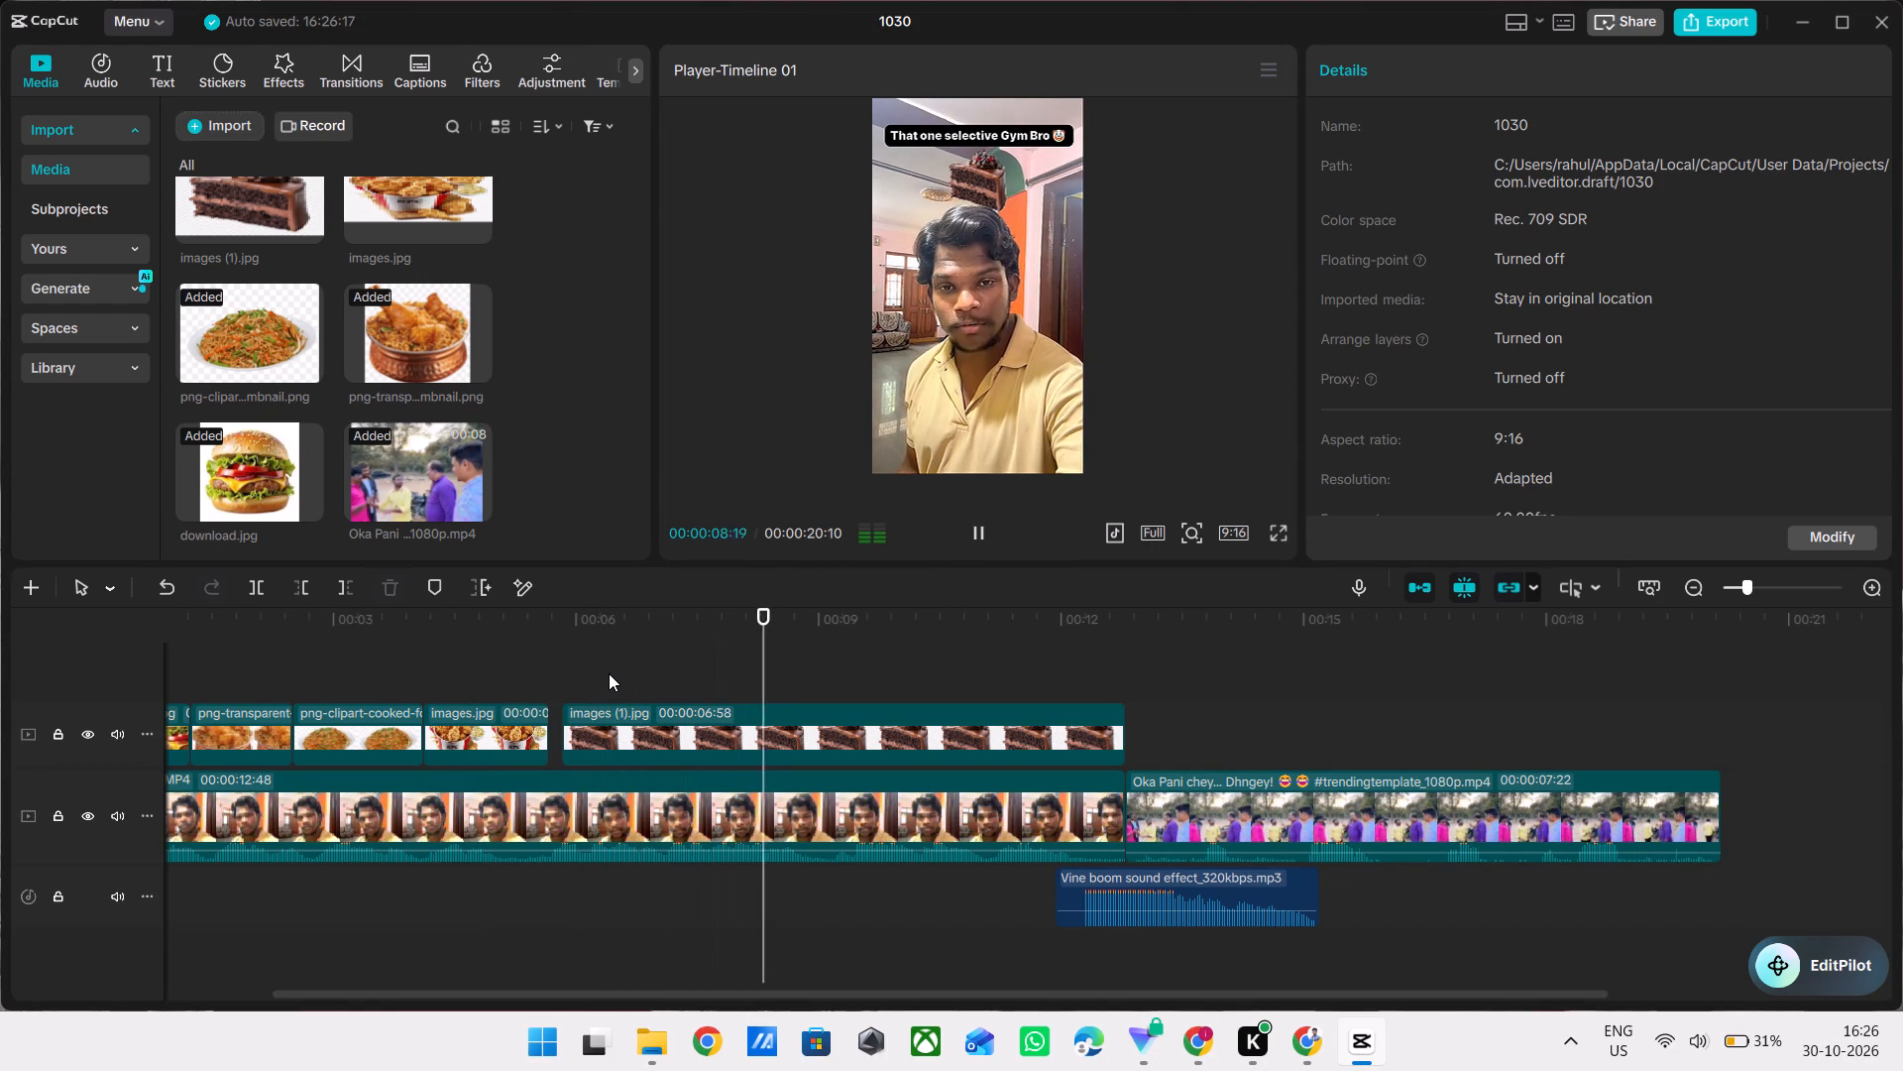
# Play the video from its start to 00:00:02:07 and examine the biryani overlay's placement above the man's head up close.
pyautogui.tripleClick(510, 637)
pyautogui.moveTo(510, 637); pyautogui.dragTo(34, 767)
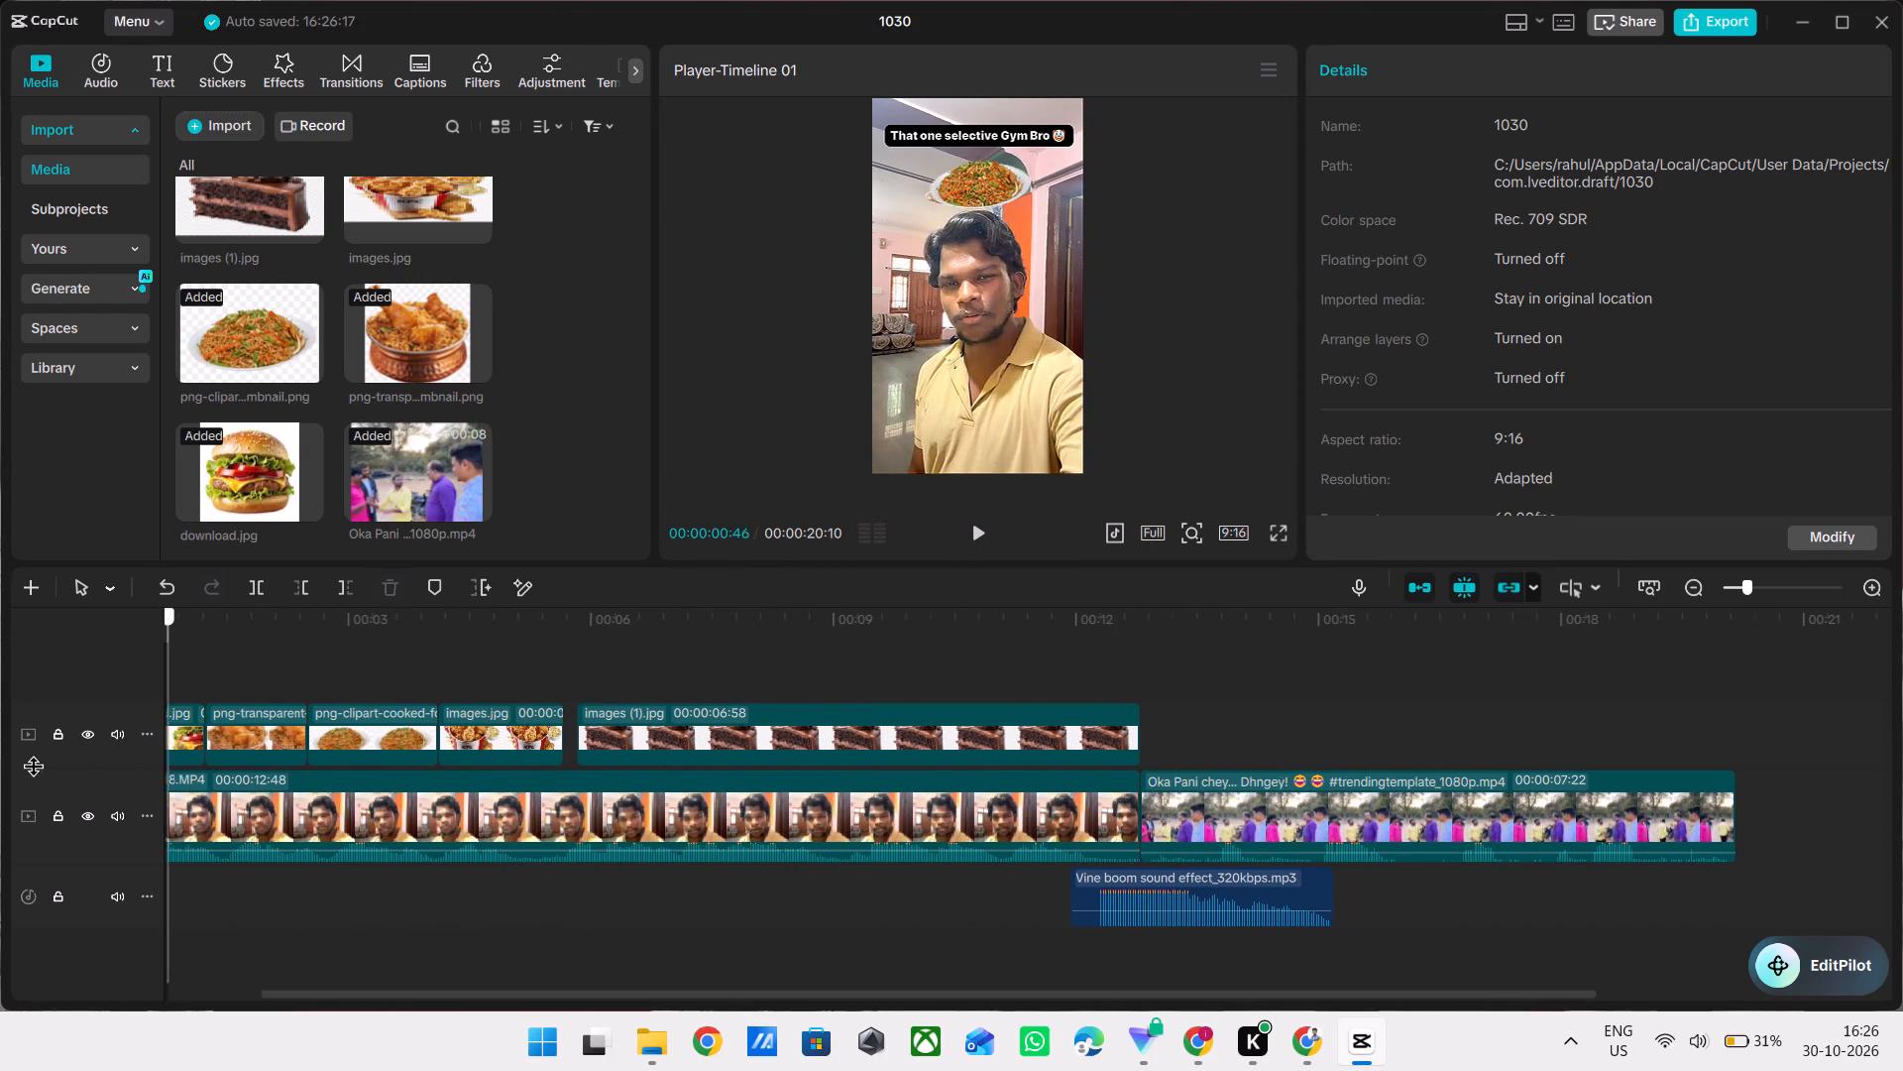
pyautogui.moveTo(34, 767); pyautogui.dragTo(2, 781)
pyautogui.press('space')
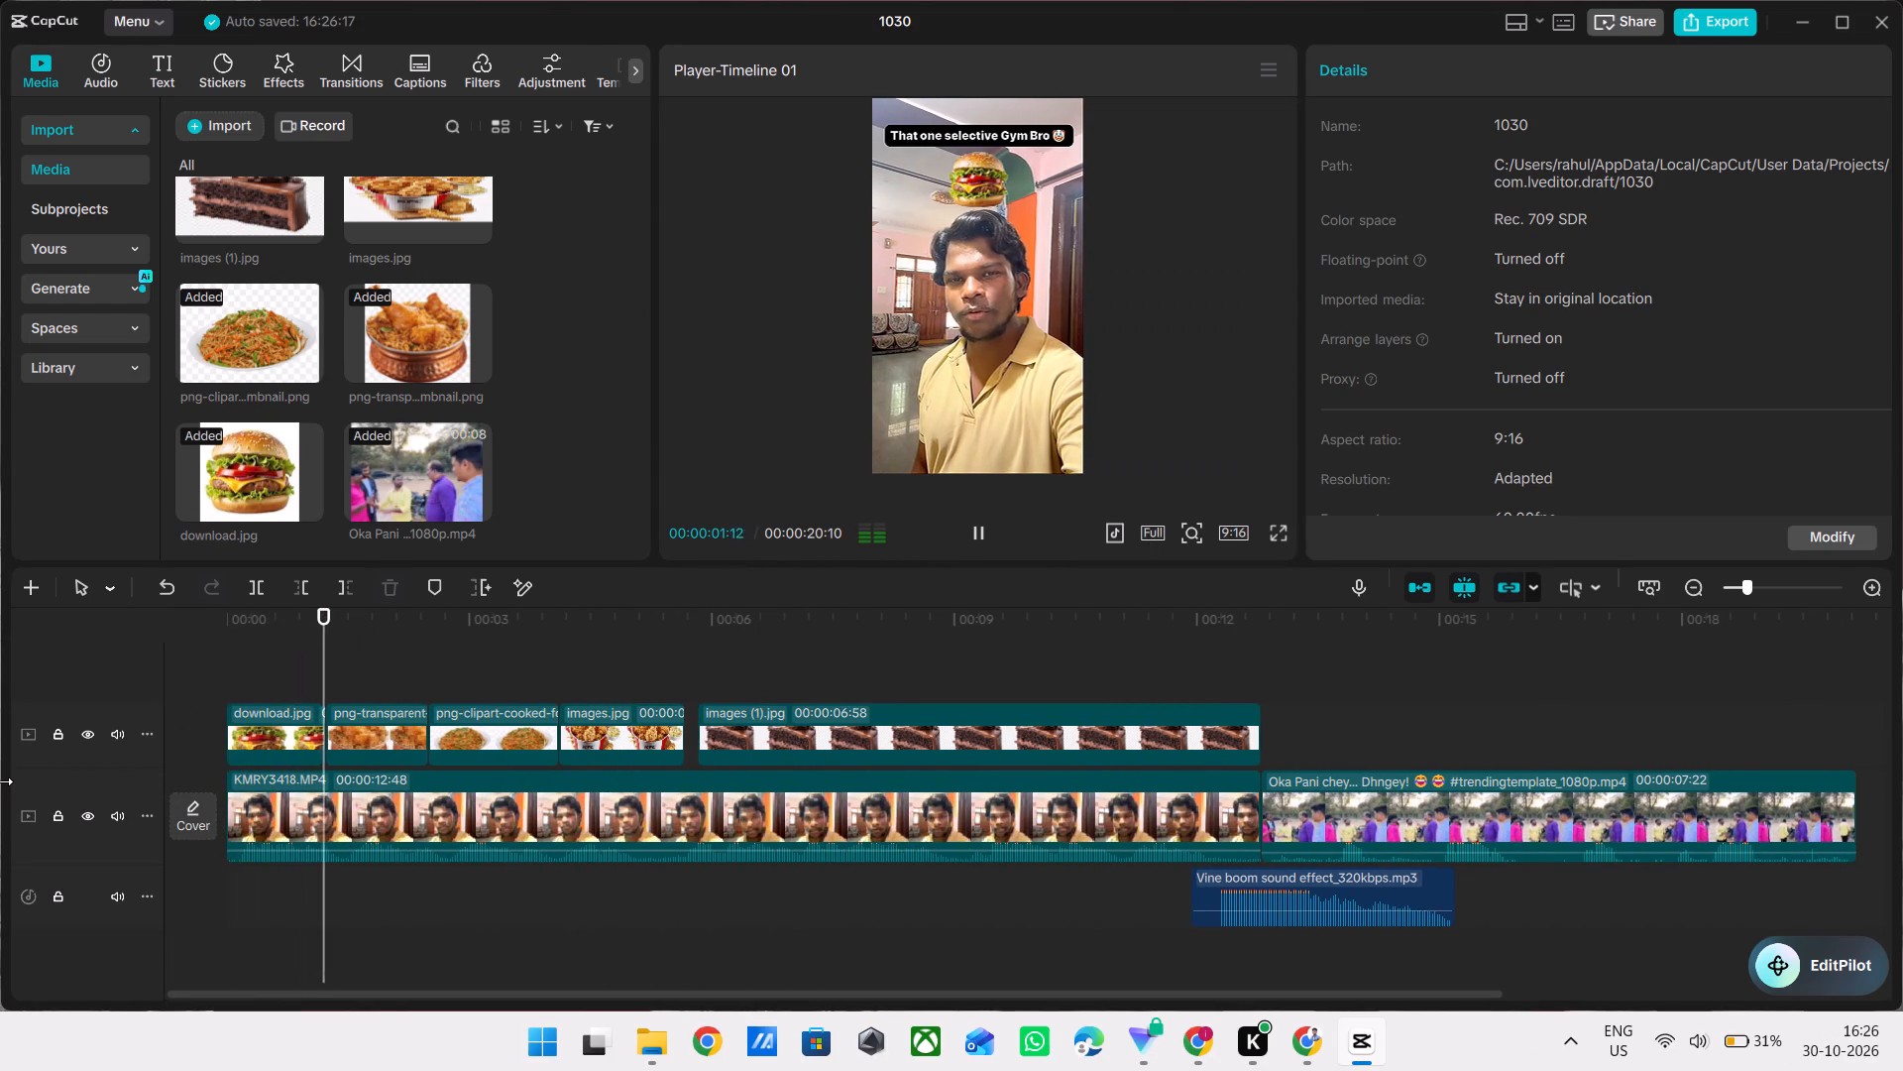
pyautogui.press('space')
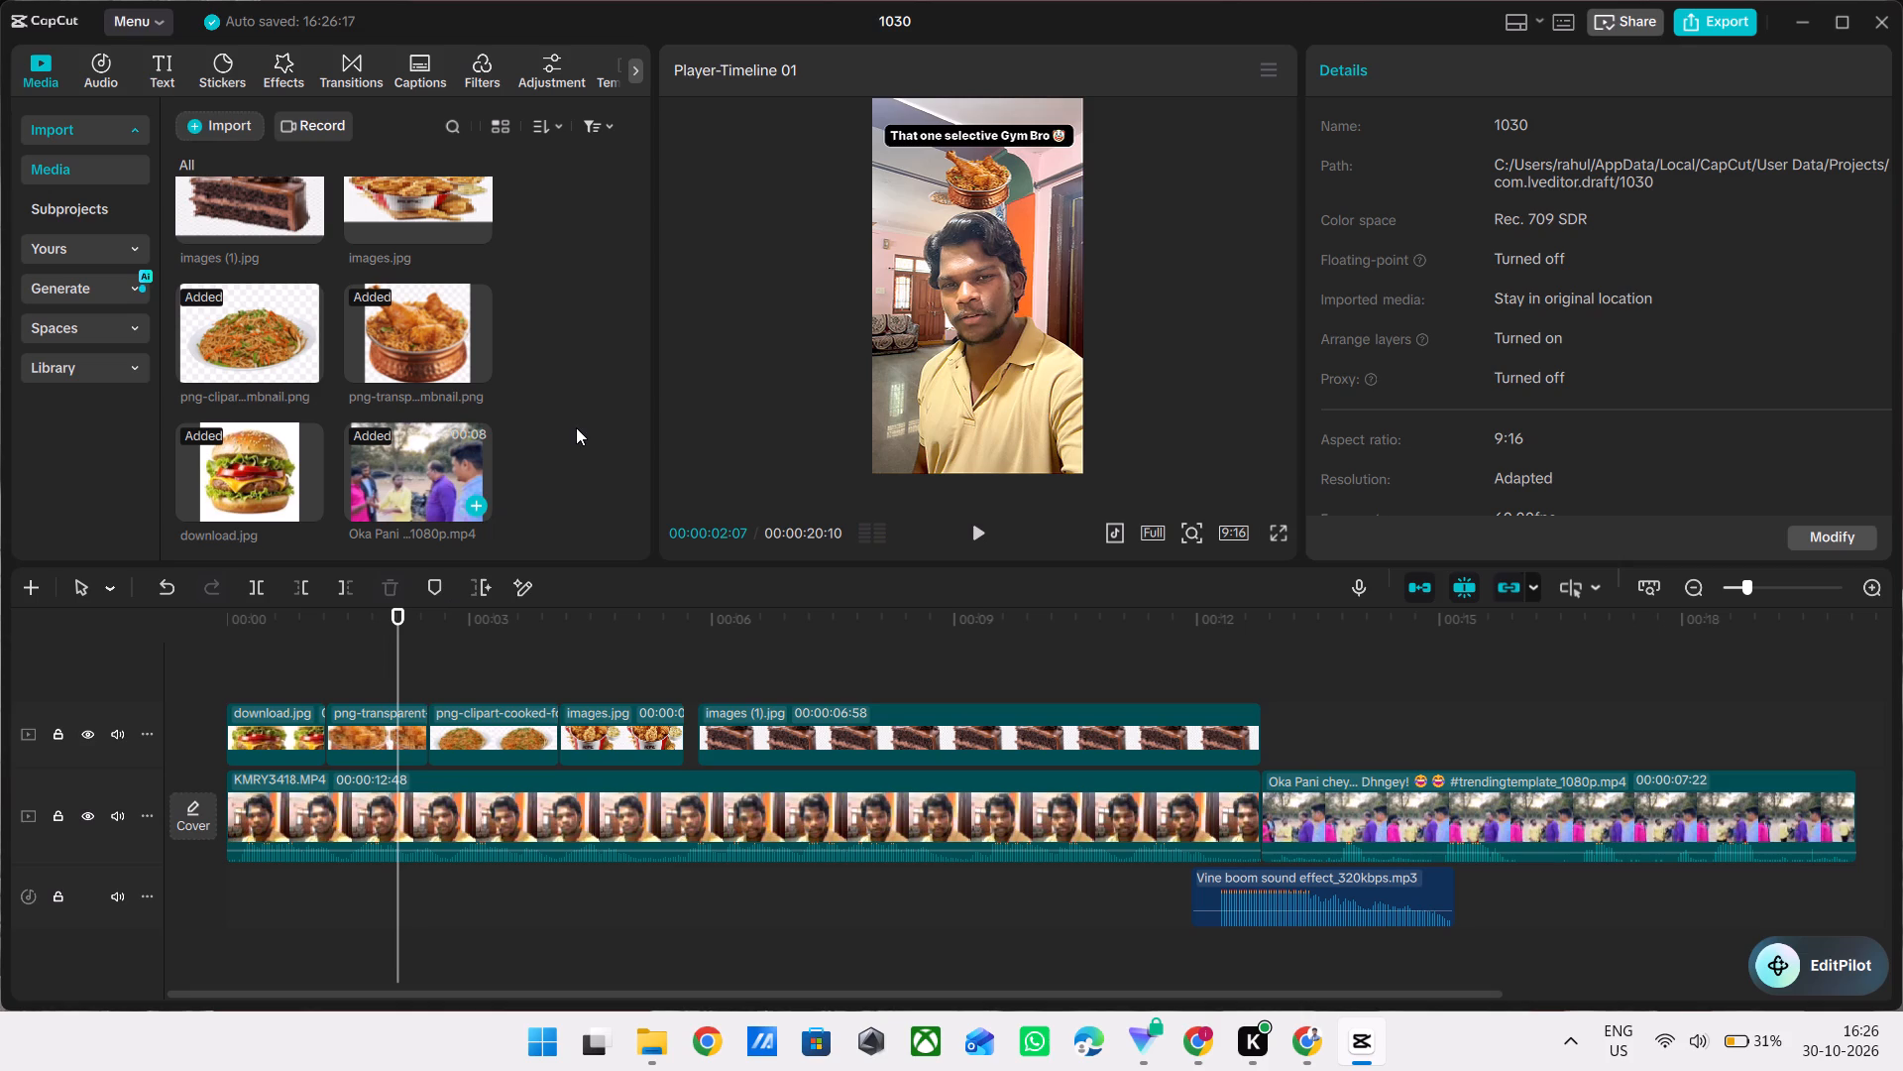
pyautogui.click(1002, 170)
pyautogui.keyDown('ctrl'); pyautogui.scroll(6, 1002, 170); pyautogui.keyUp('ctrl')
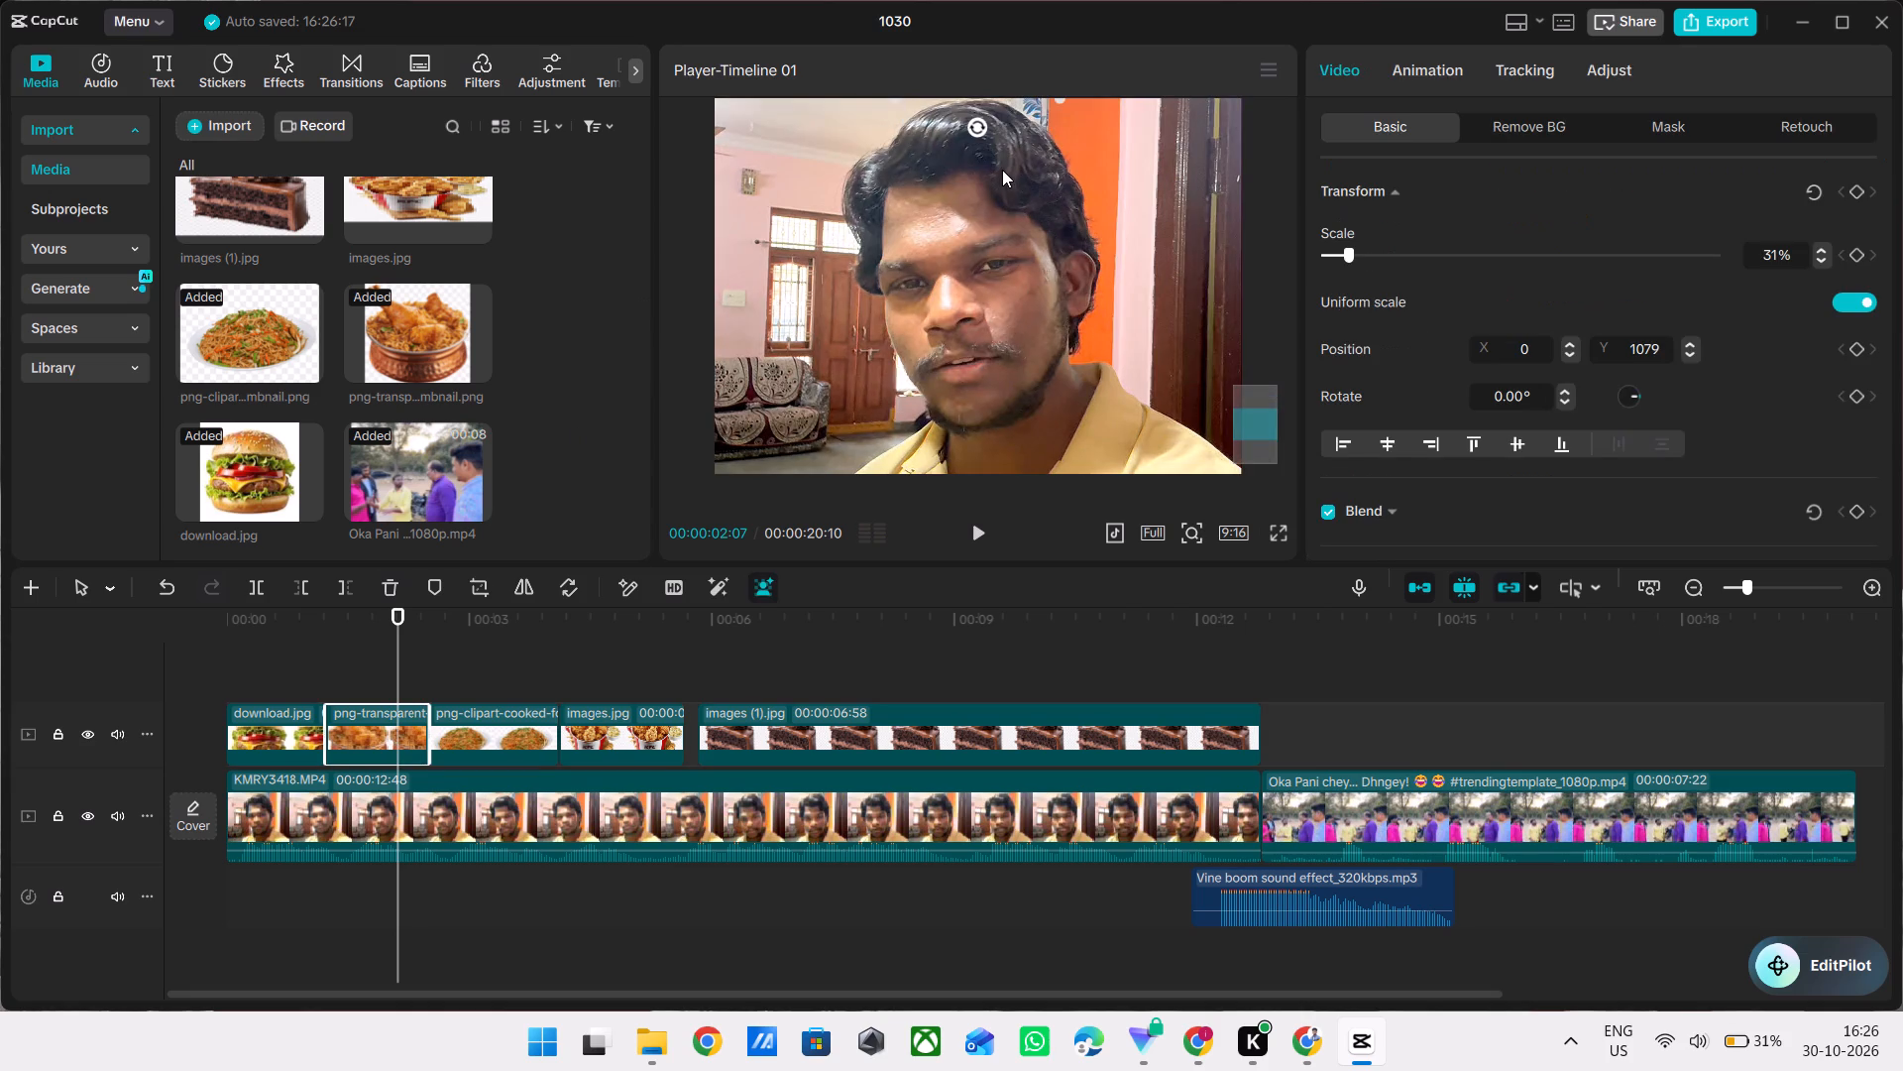
pyautogui.scroll(1, 1015, 209)
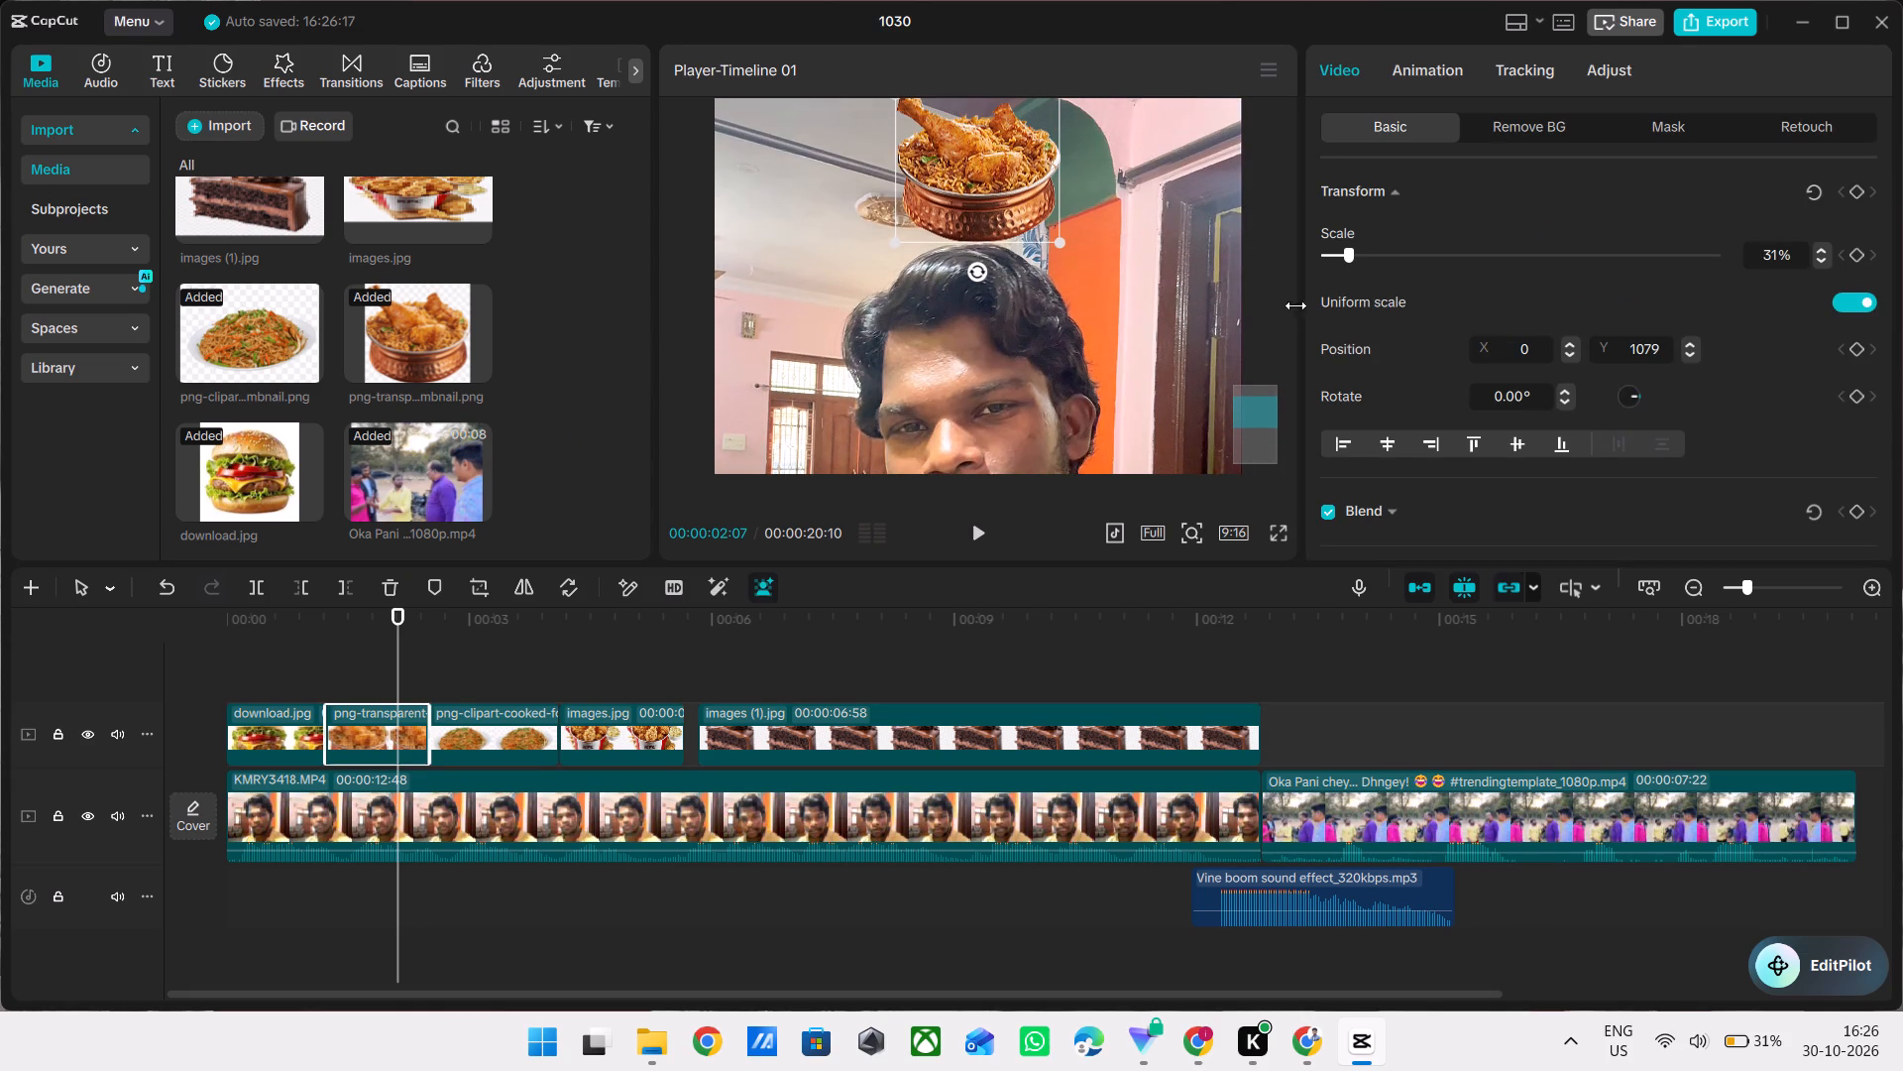
pyautogui.doubleClick(1287, 304)
pyautogui.keyDown('ctrl'); pyautogui.scroll(-8, 1287, 304); pyautogui.keyUp('ctrl')
pyautogui.hscroll(-1, 1287, 304)
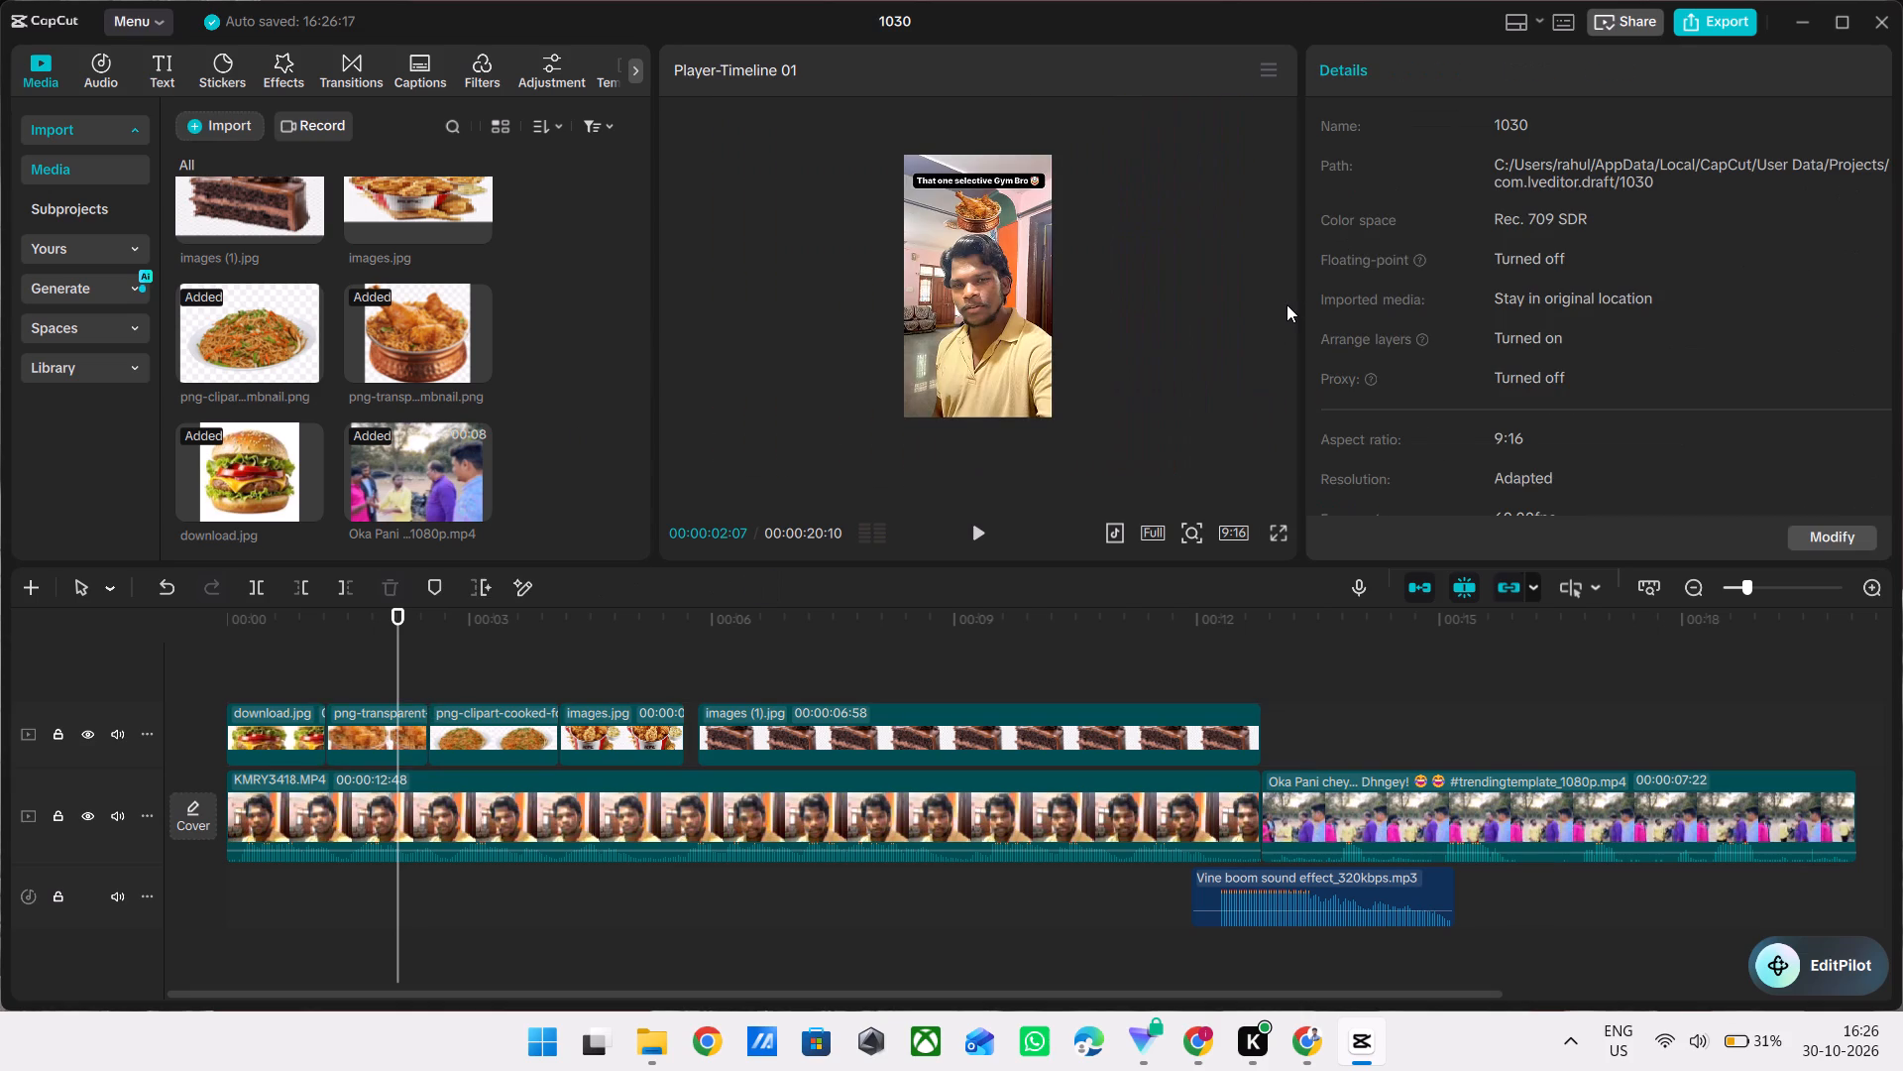
pyautogui.hscroll(-1, 1287, 304)
pyautogui.keyDown('ctrl'); pyautogui.scroll(2, 1287, 304); pyautogui.keyUp('ctrl')
# Preview the video in full screen, playing from 00:00:02:07 into the Oka Pani clip at 00:00:14:10.
pyautogui.click(1279, 531)
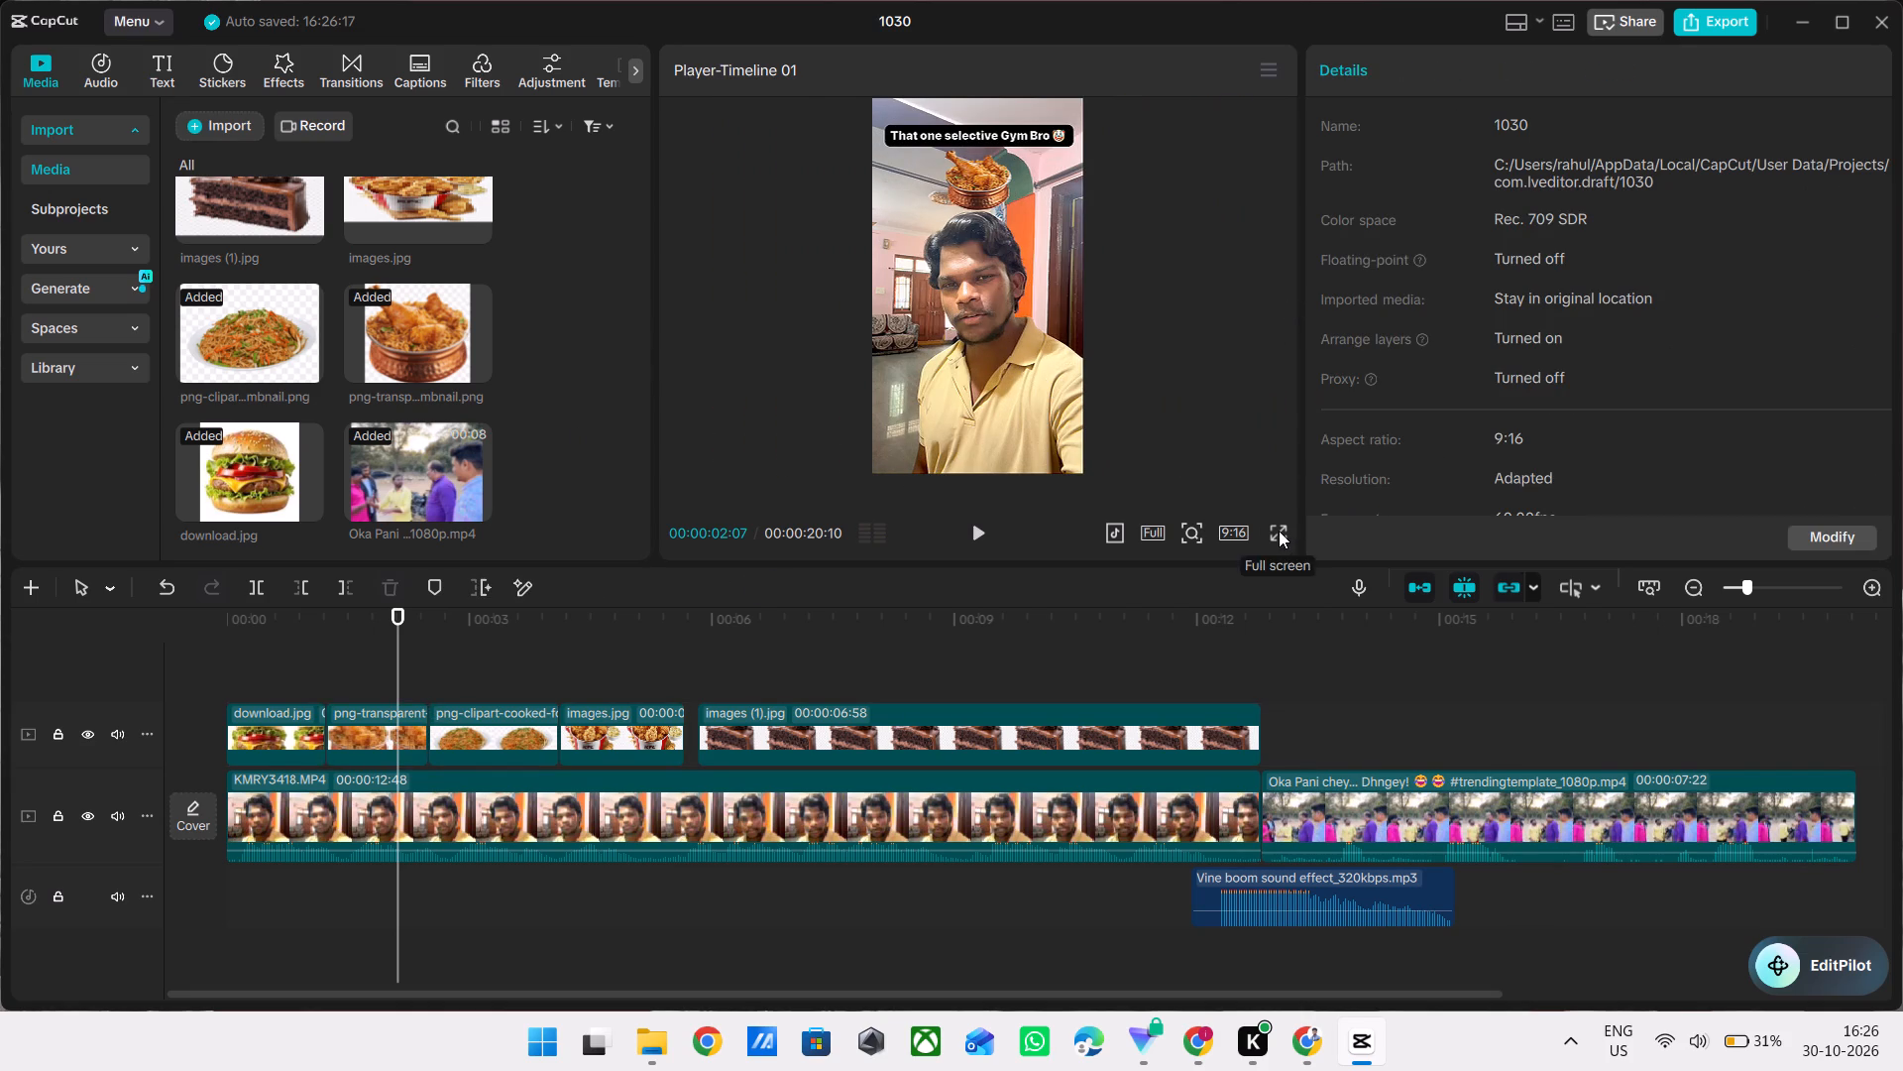
pyautogui.press('space')
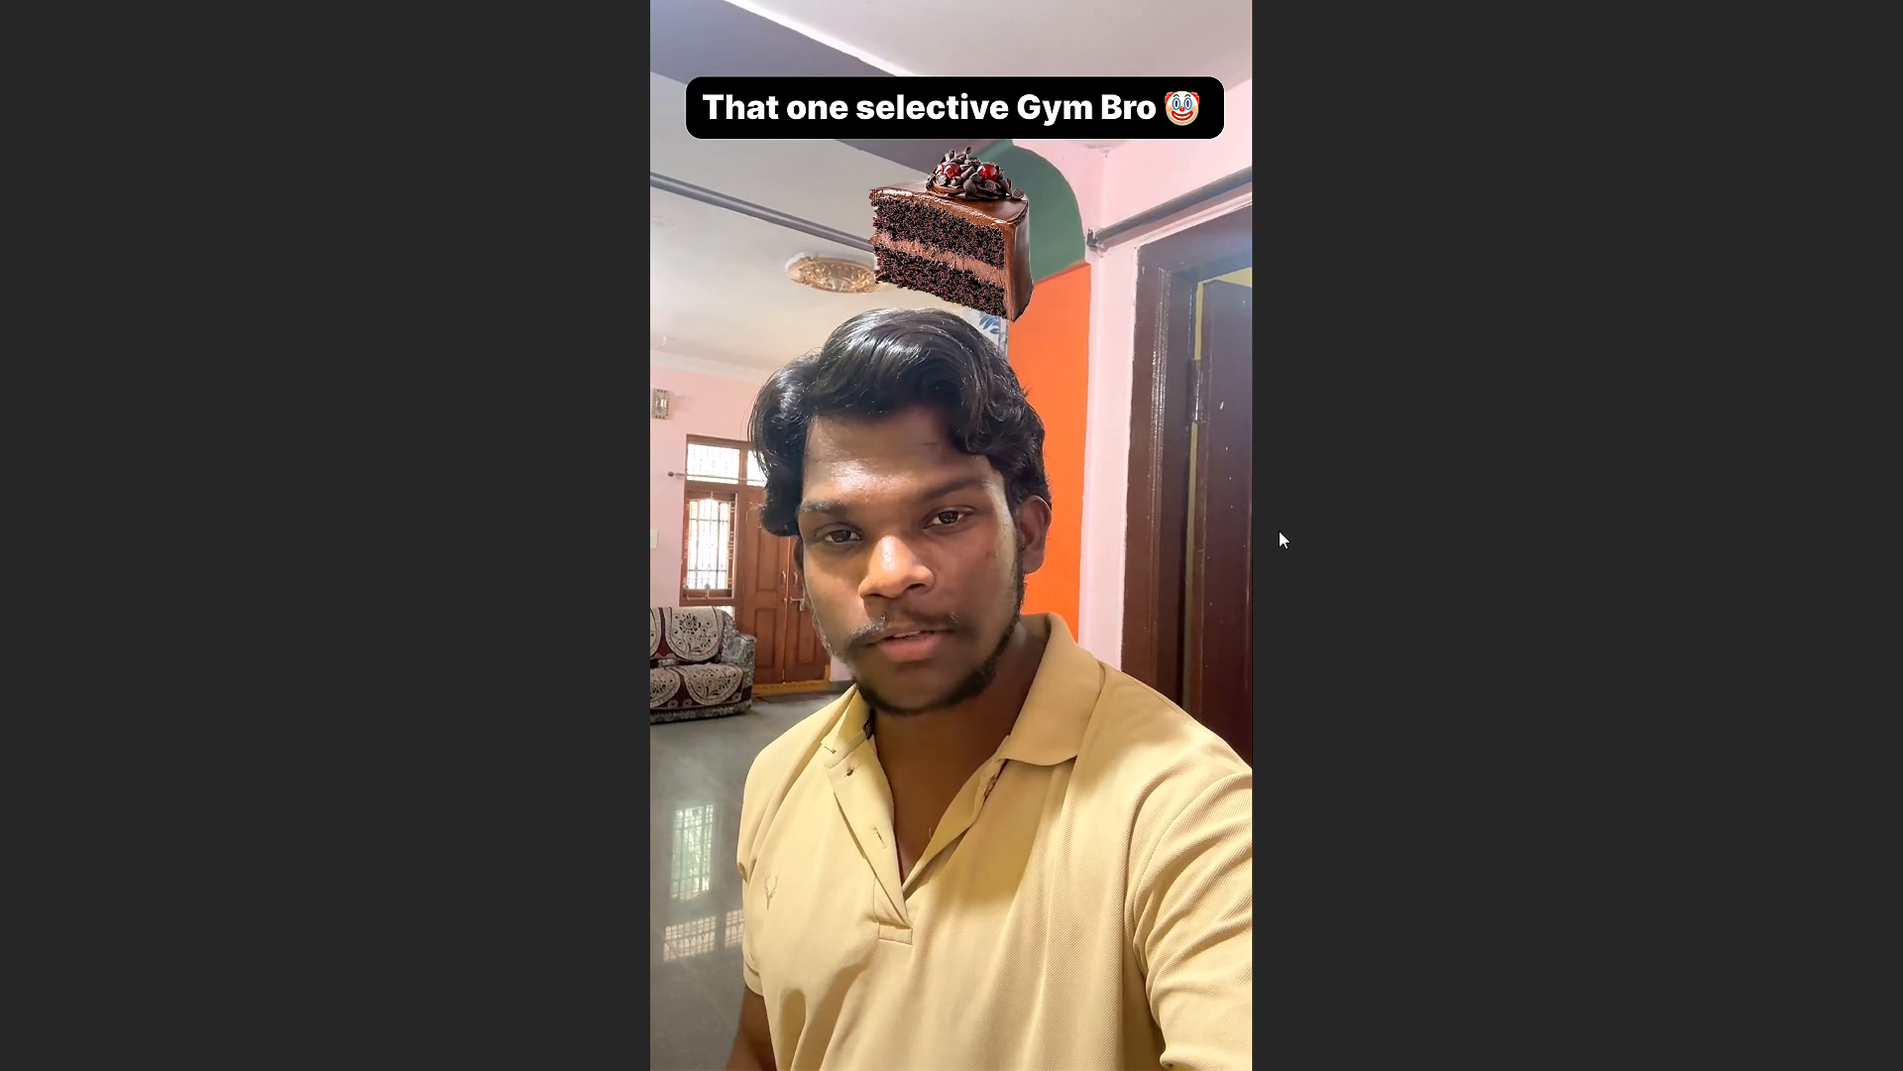
pyautogui.press('Escape')
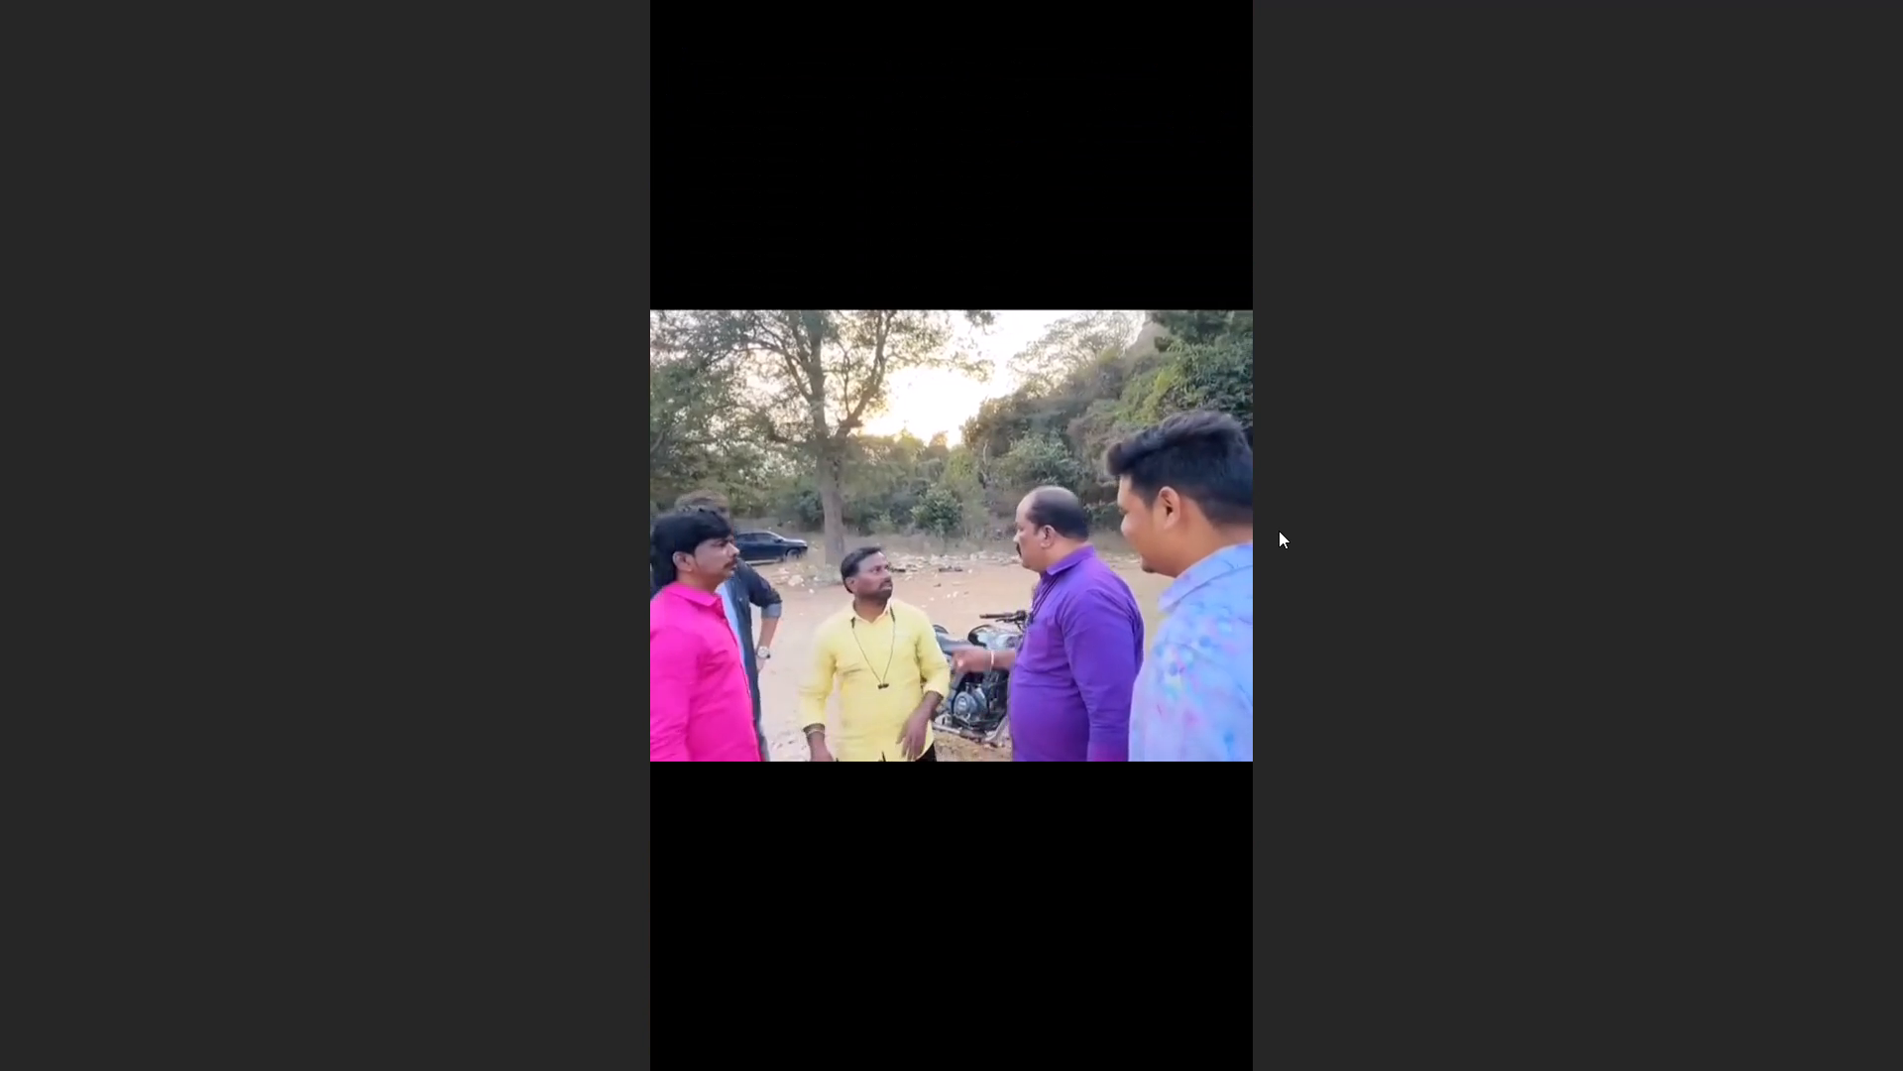
pyautogui.press('space')
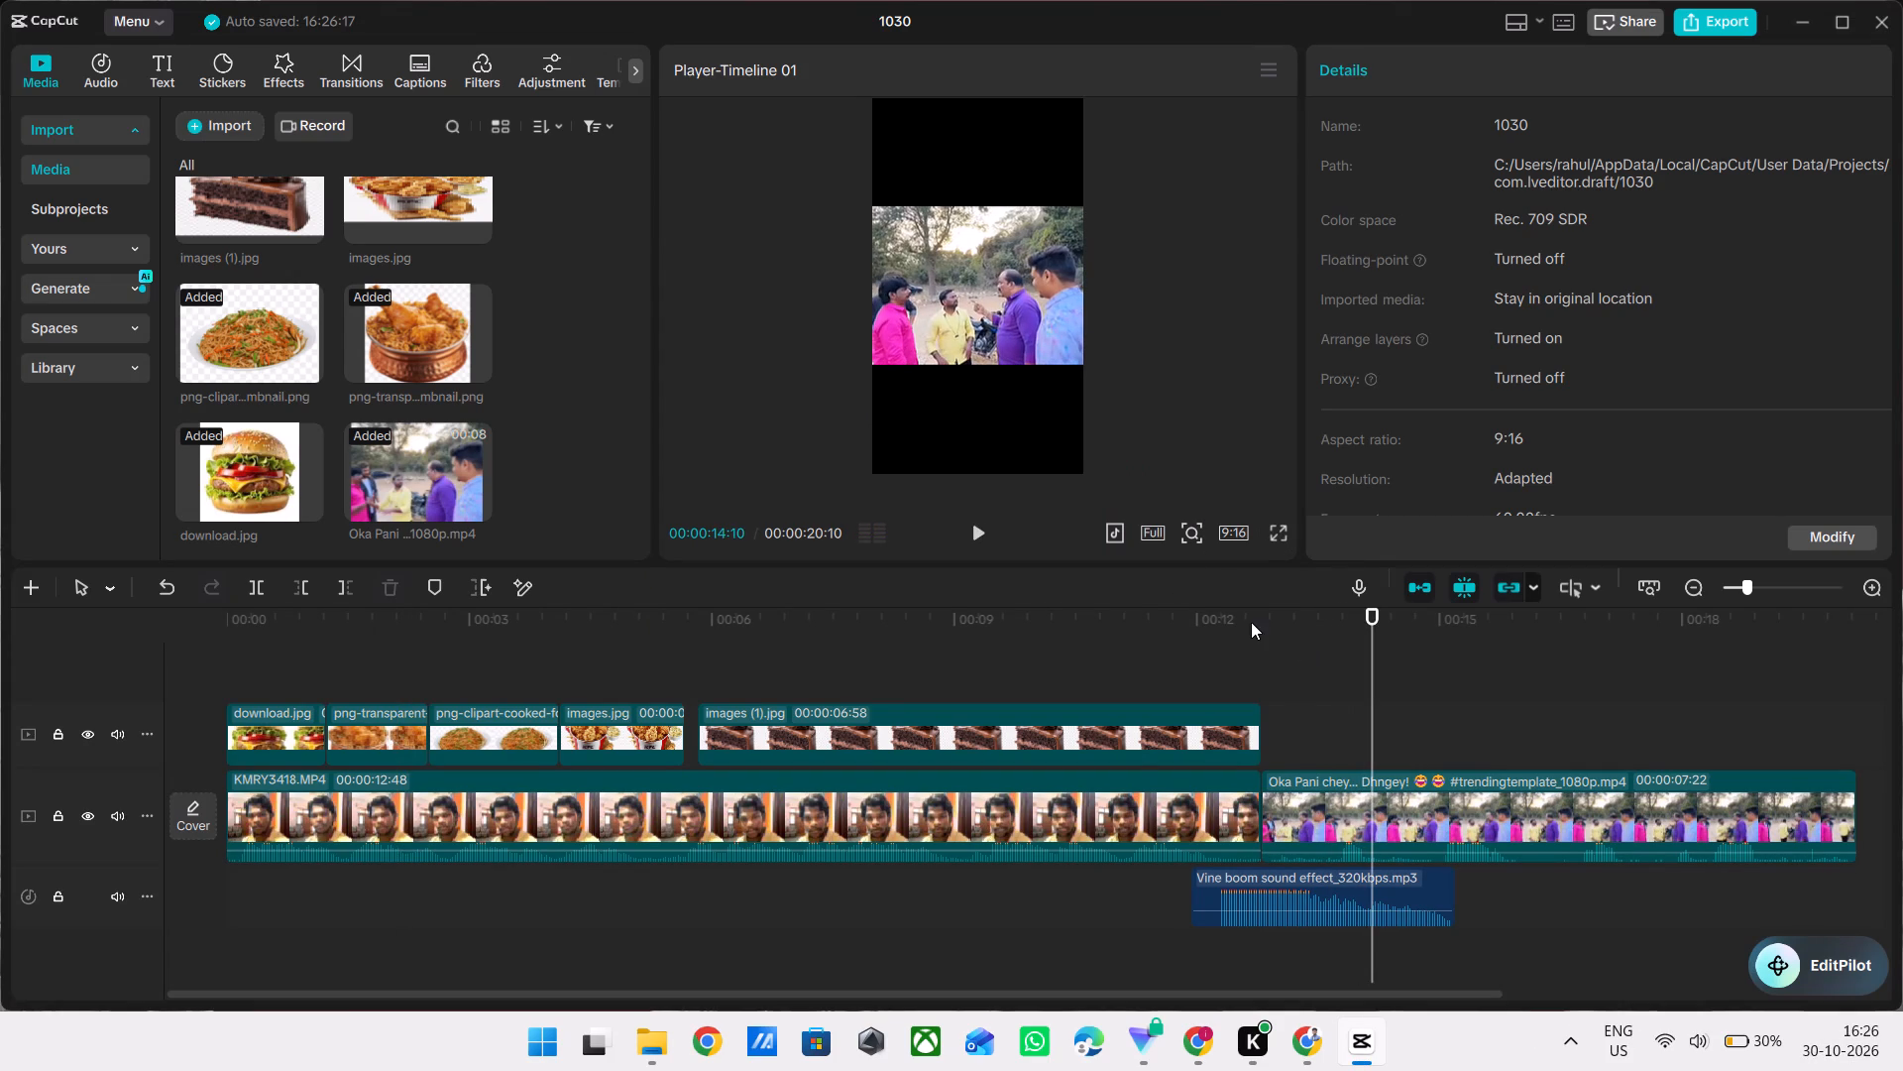
# Add a default text at 00:00:12:48, where the Oka Pani clip starts, and change its wording to "* Me".
pyautogui.doubleClick(1251, 622)
pyautogui.moveTo(1251, 622); pyautogui.dragTo(1265, 619)
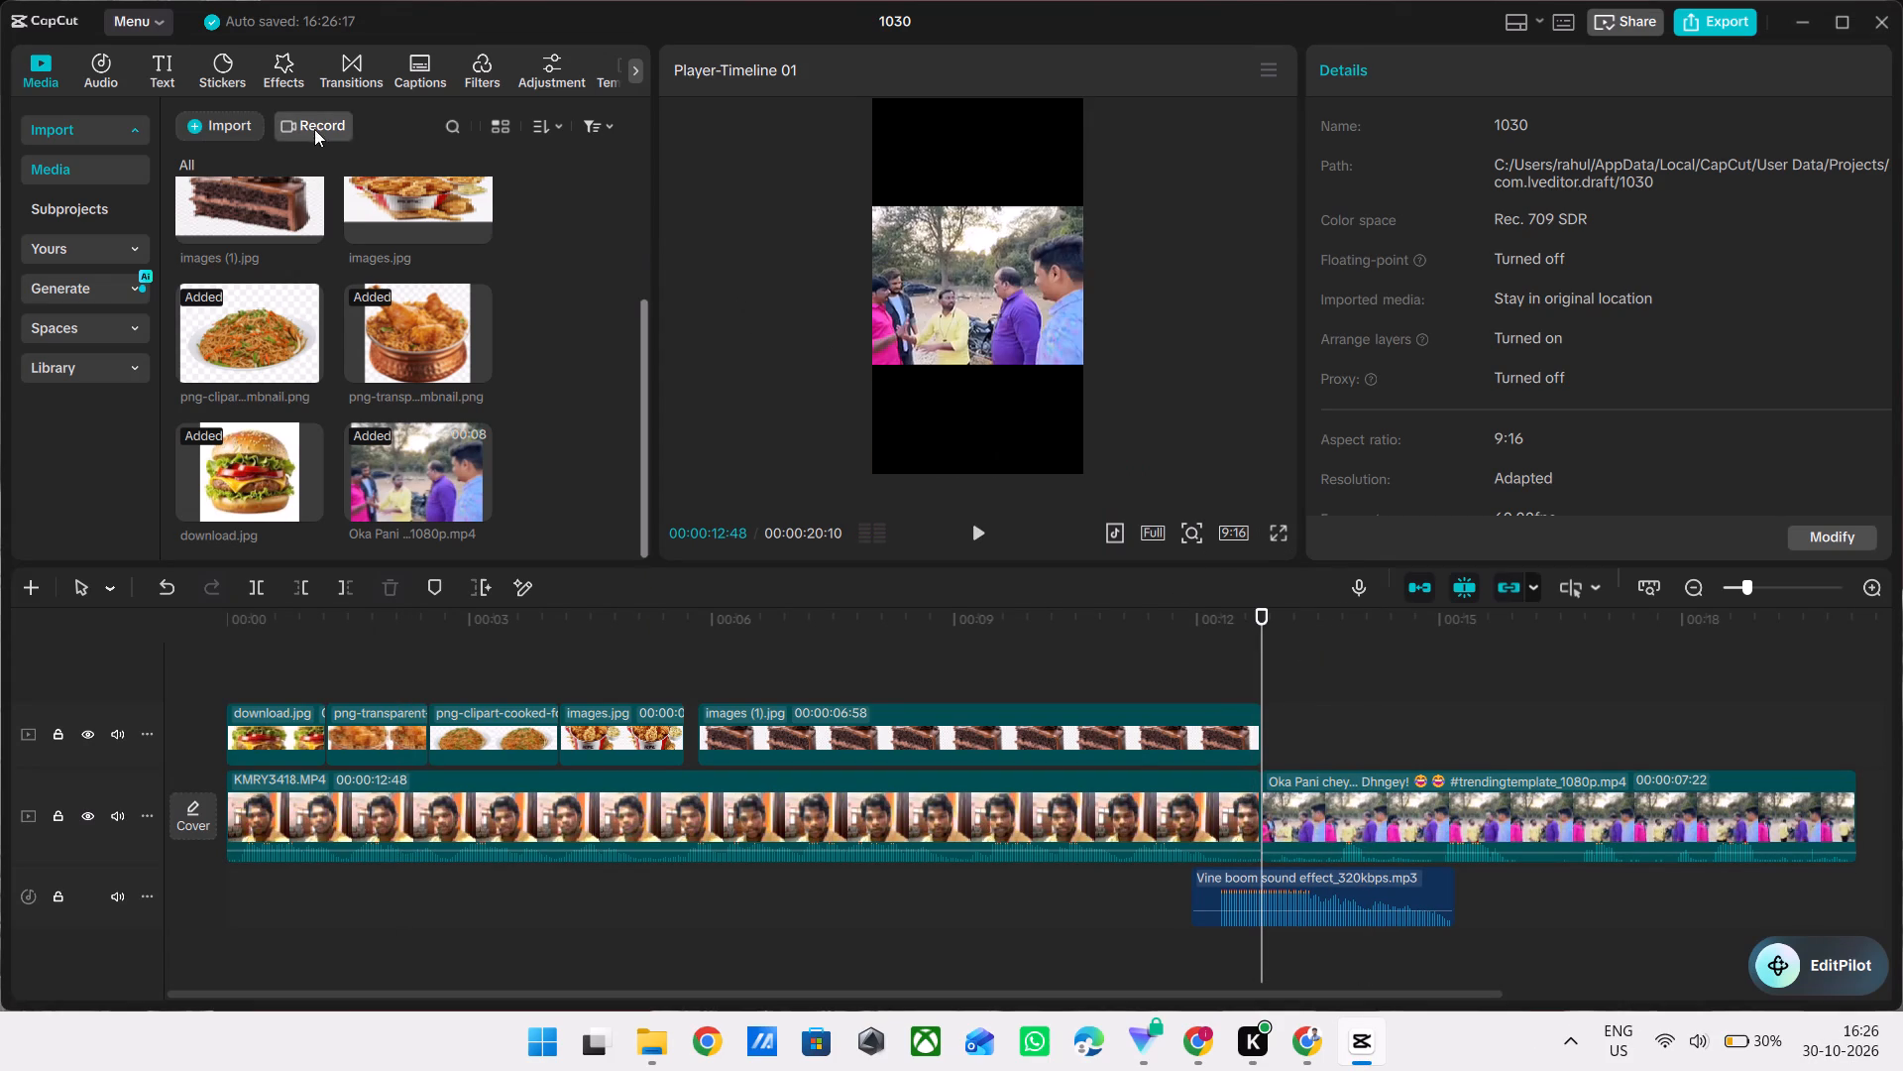
pyautogui.click(156, 67)
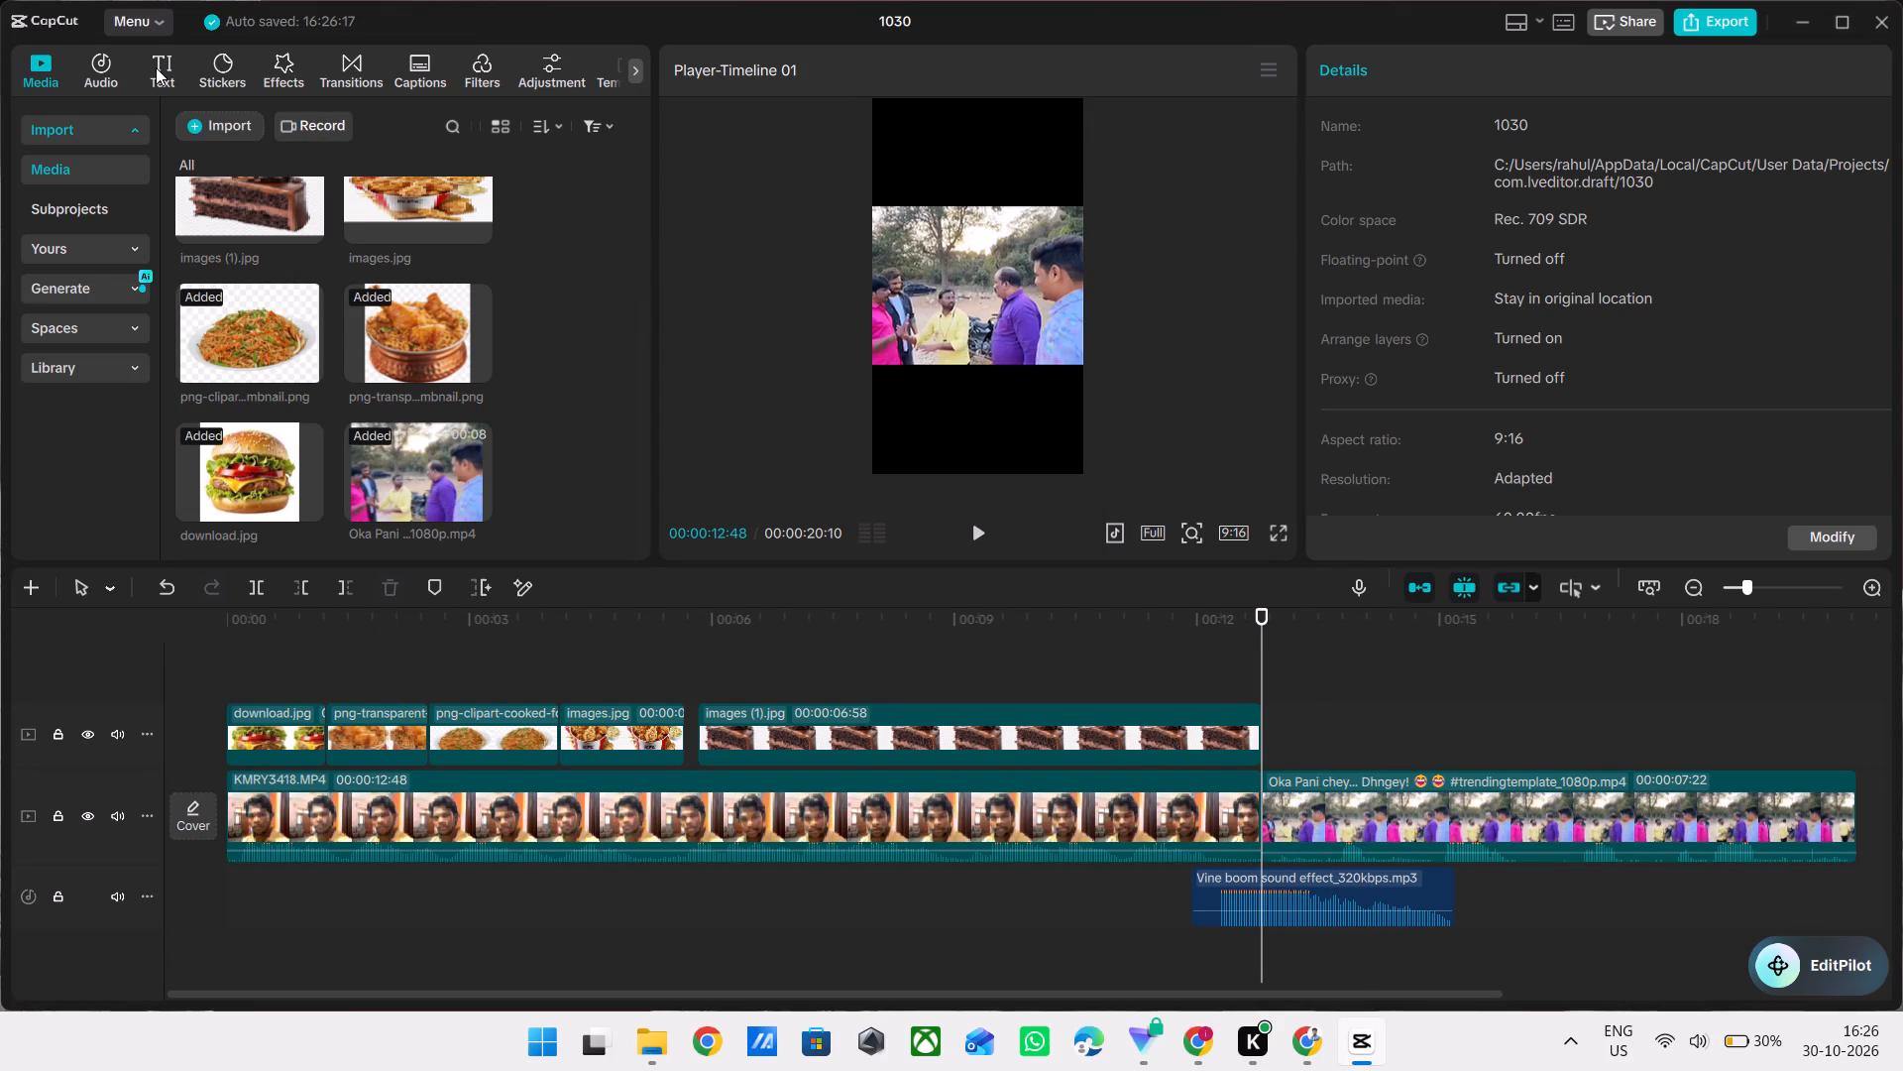
pyautogui.moveTo(239, 169); pyautogui.dragTo(1270, 503)
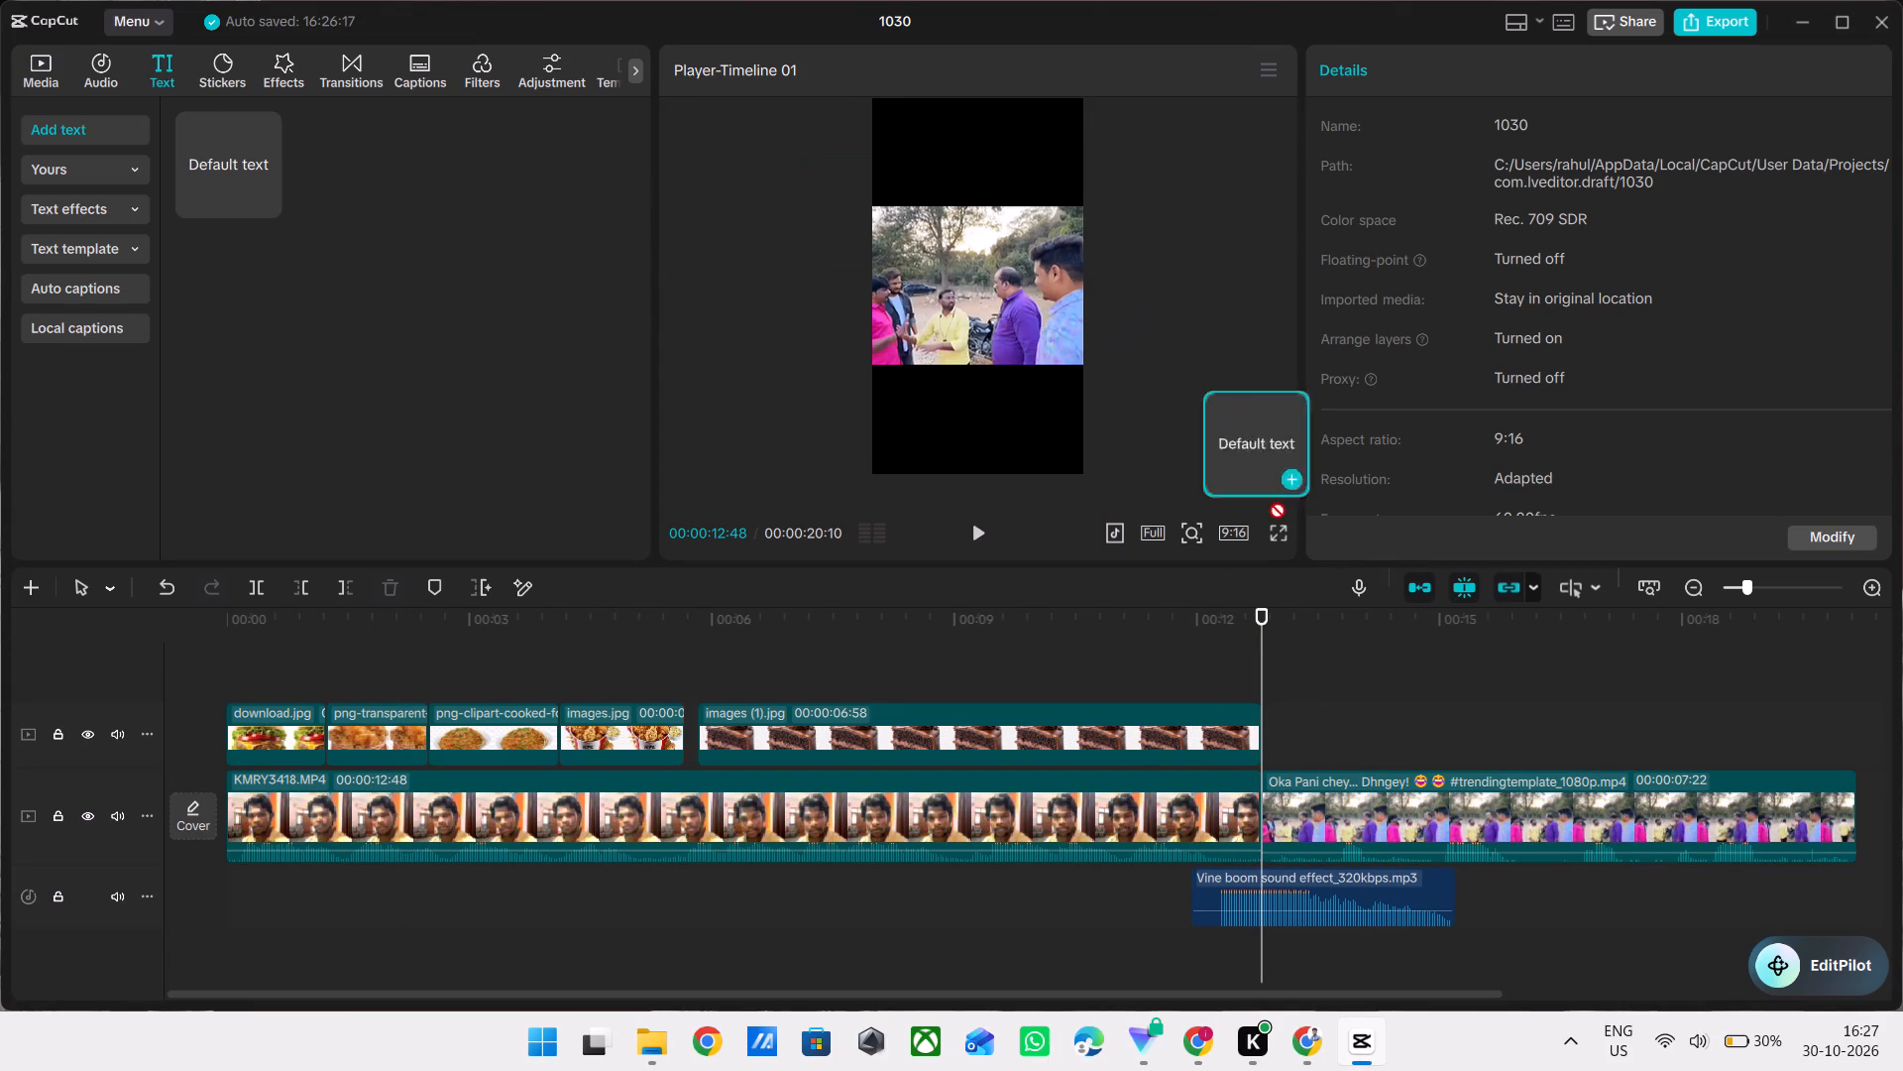
pyautogui.moveTo(1270, 503); pyautogui.dragTo(1268, 756)
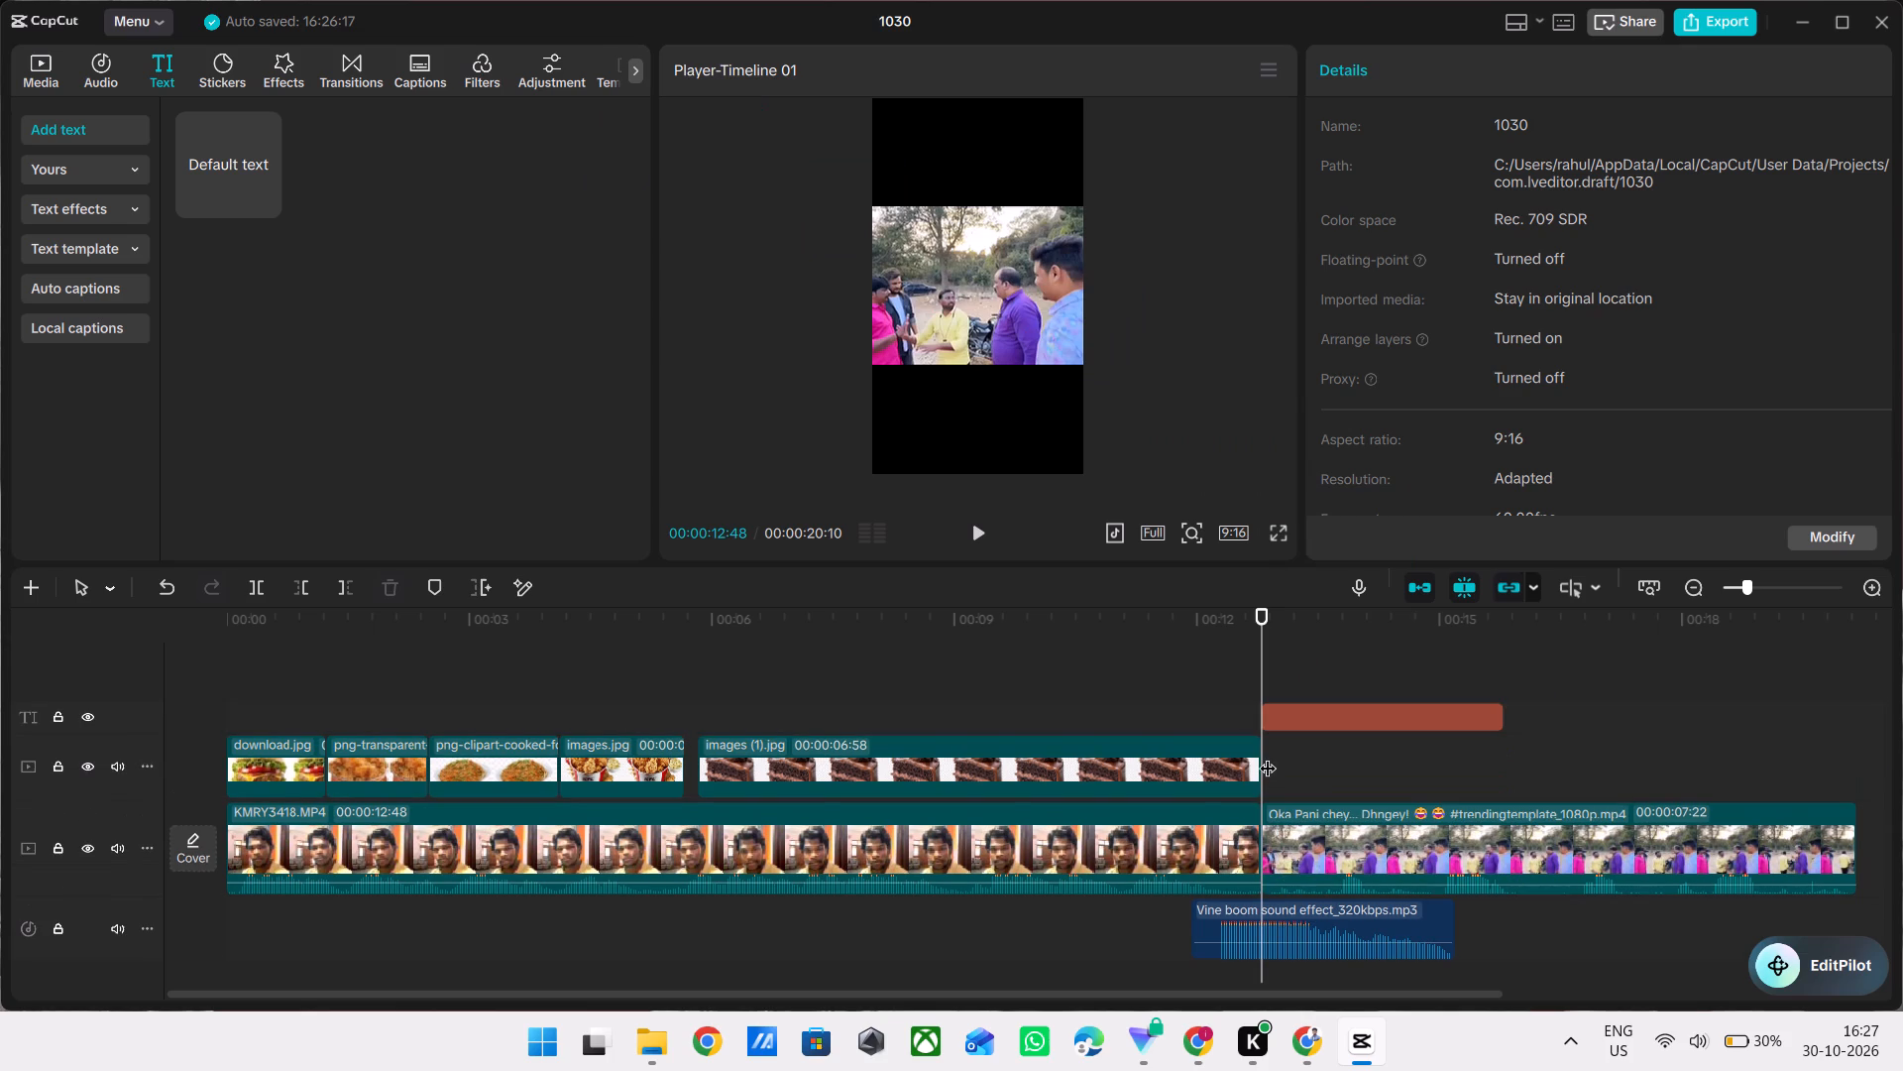
pyautogui.hotkey('ctrl', 'a')
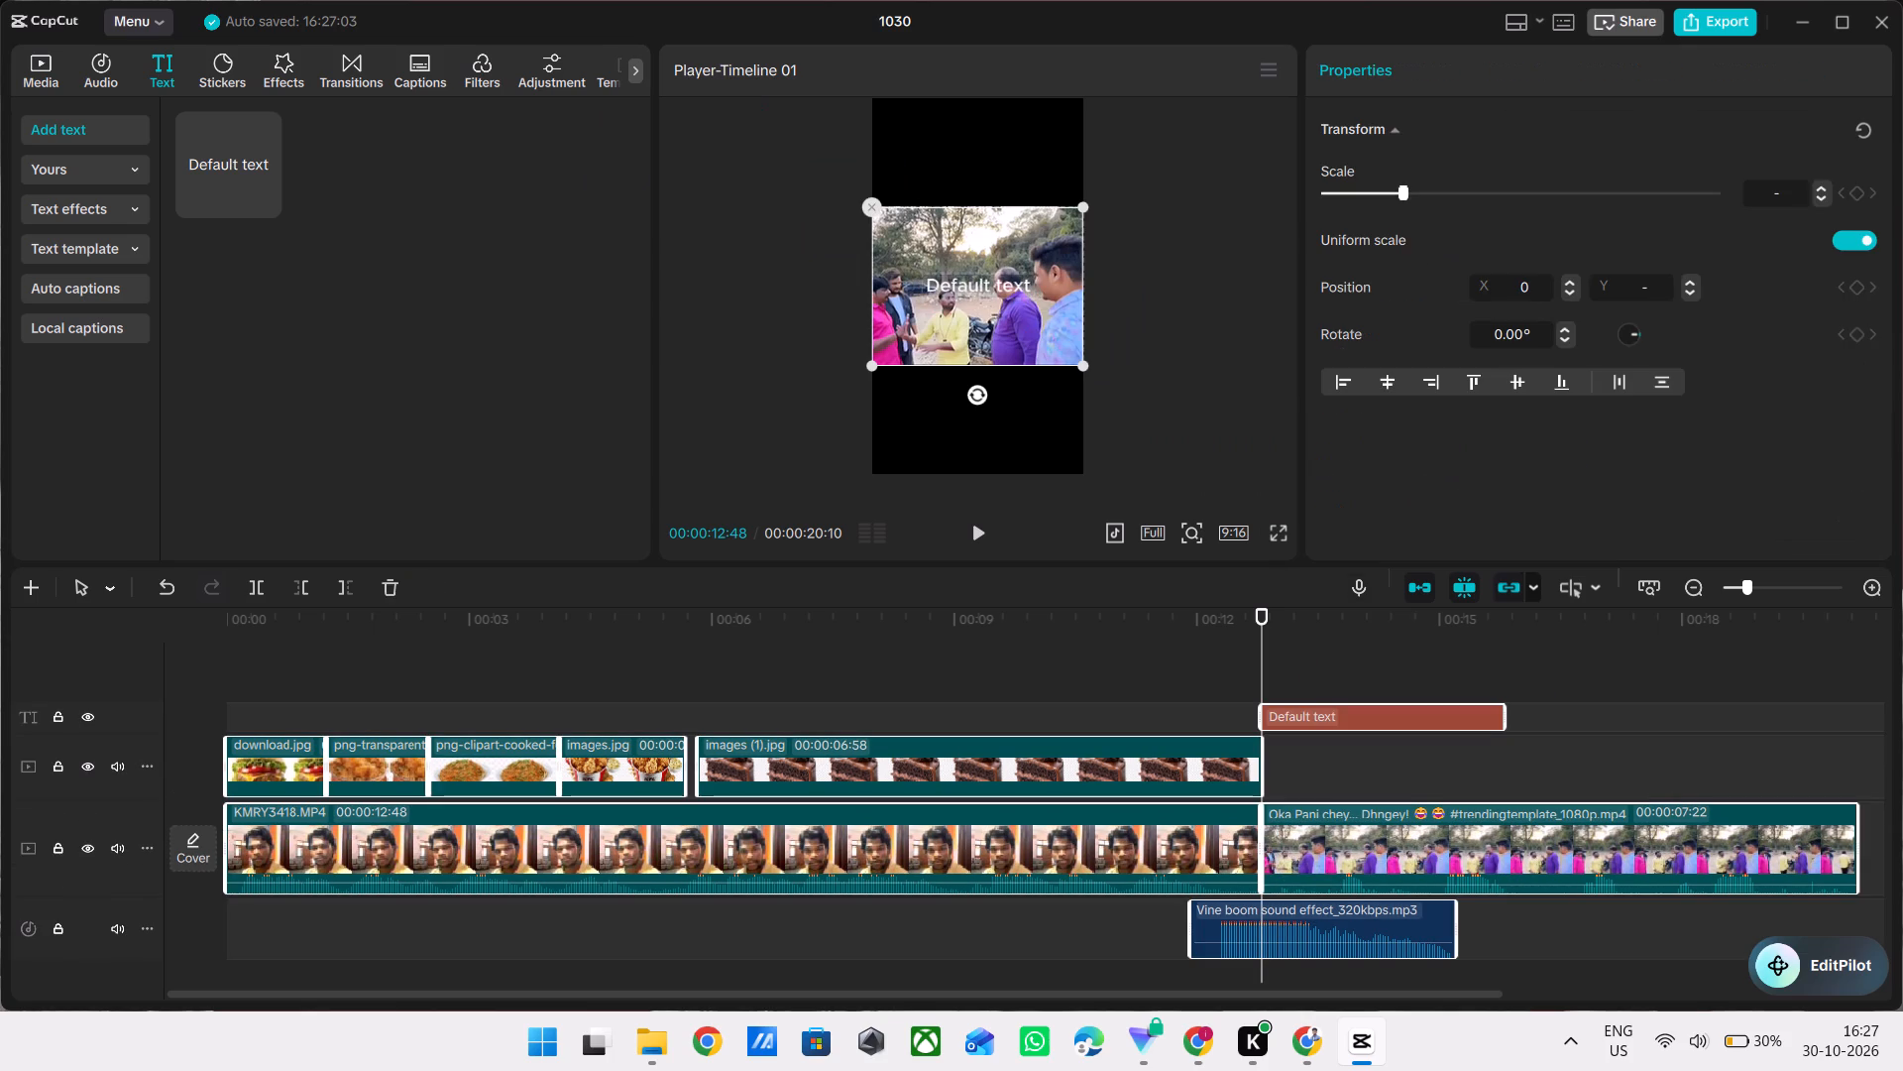
pyautogui.click(1413, 782)
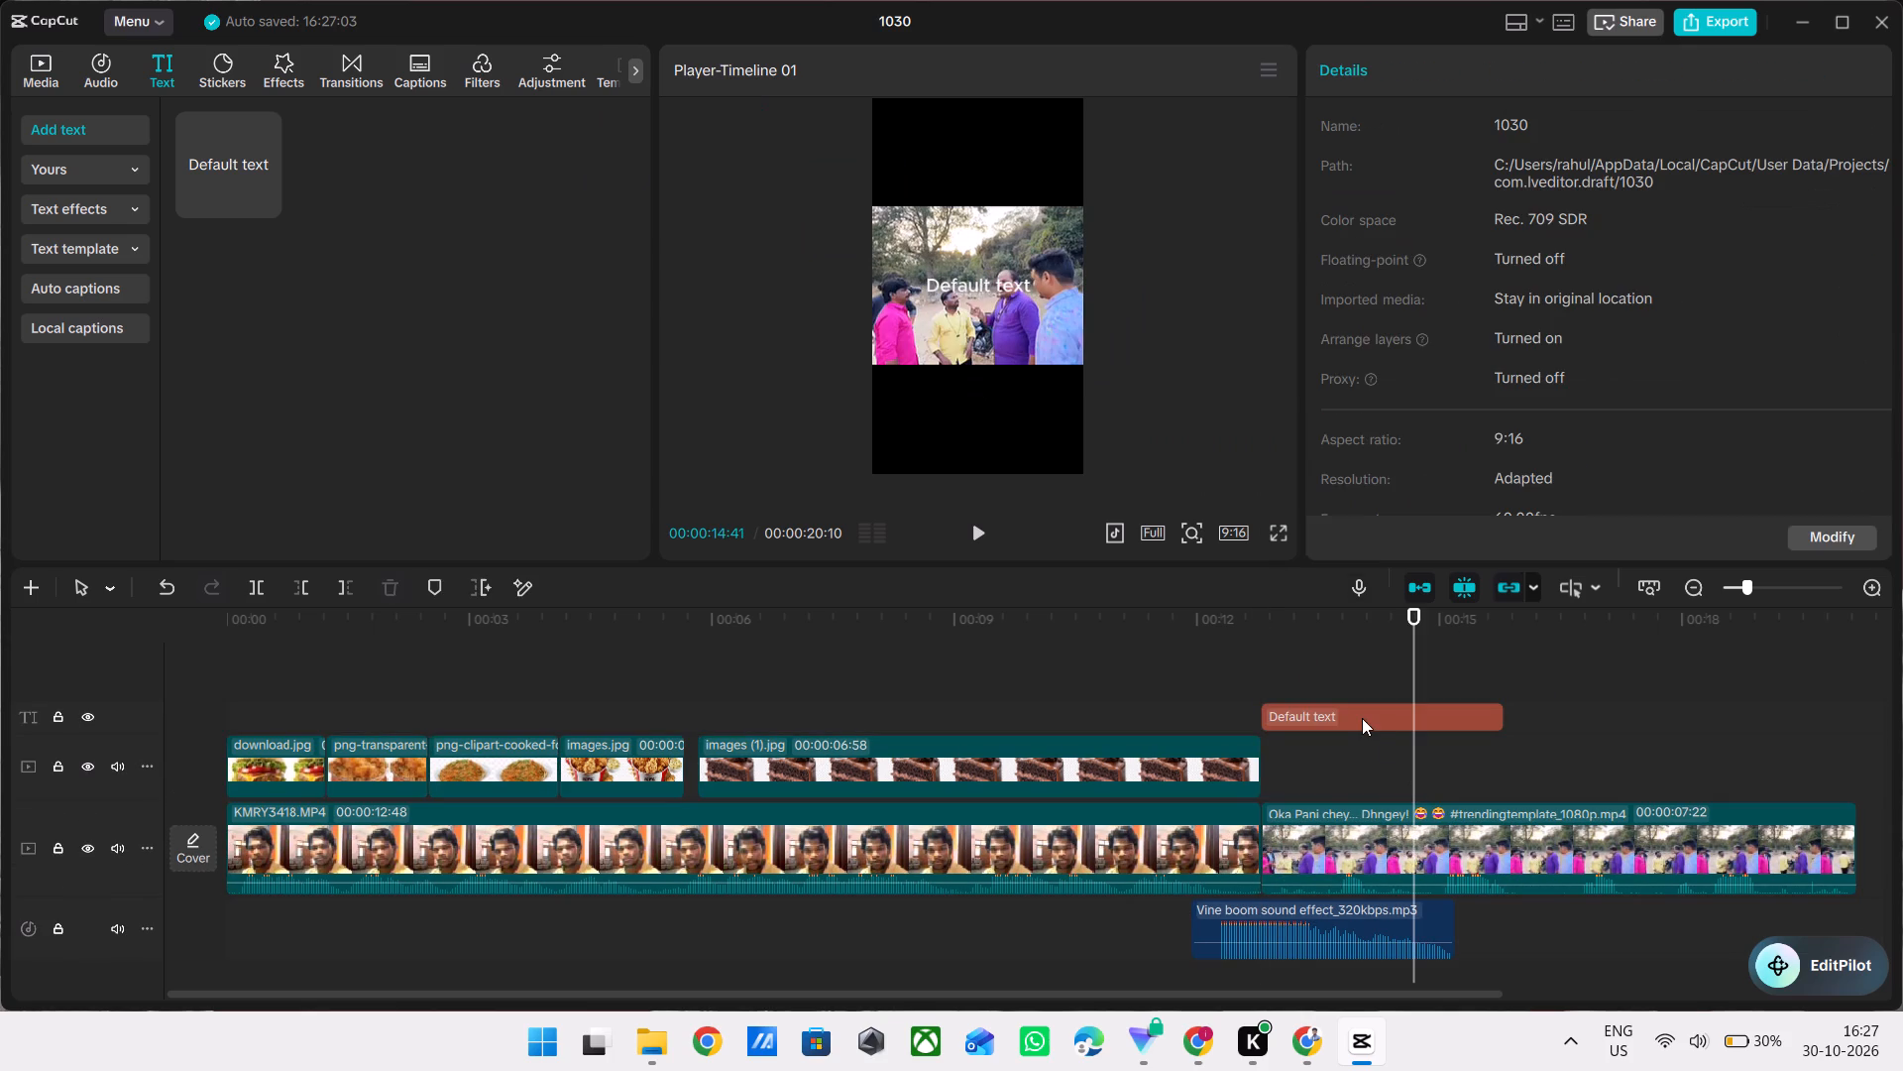
pyautogui.click(1356, 717)
pyautogui.click(1452, 198)
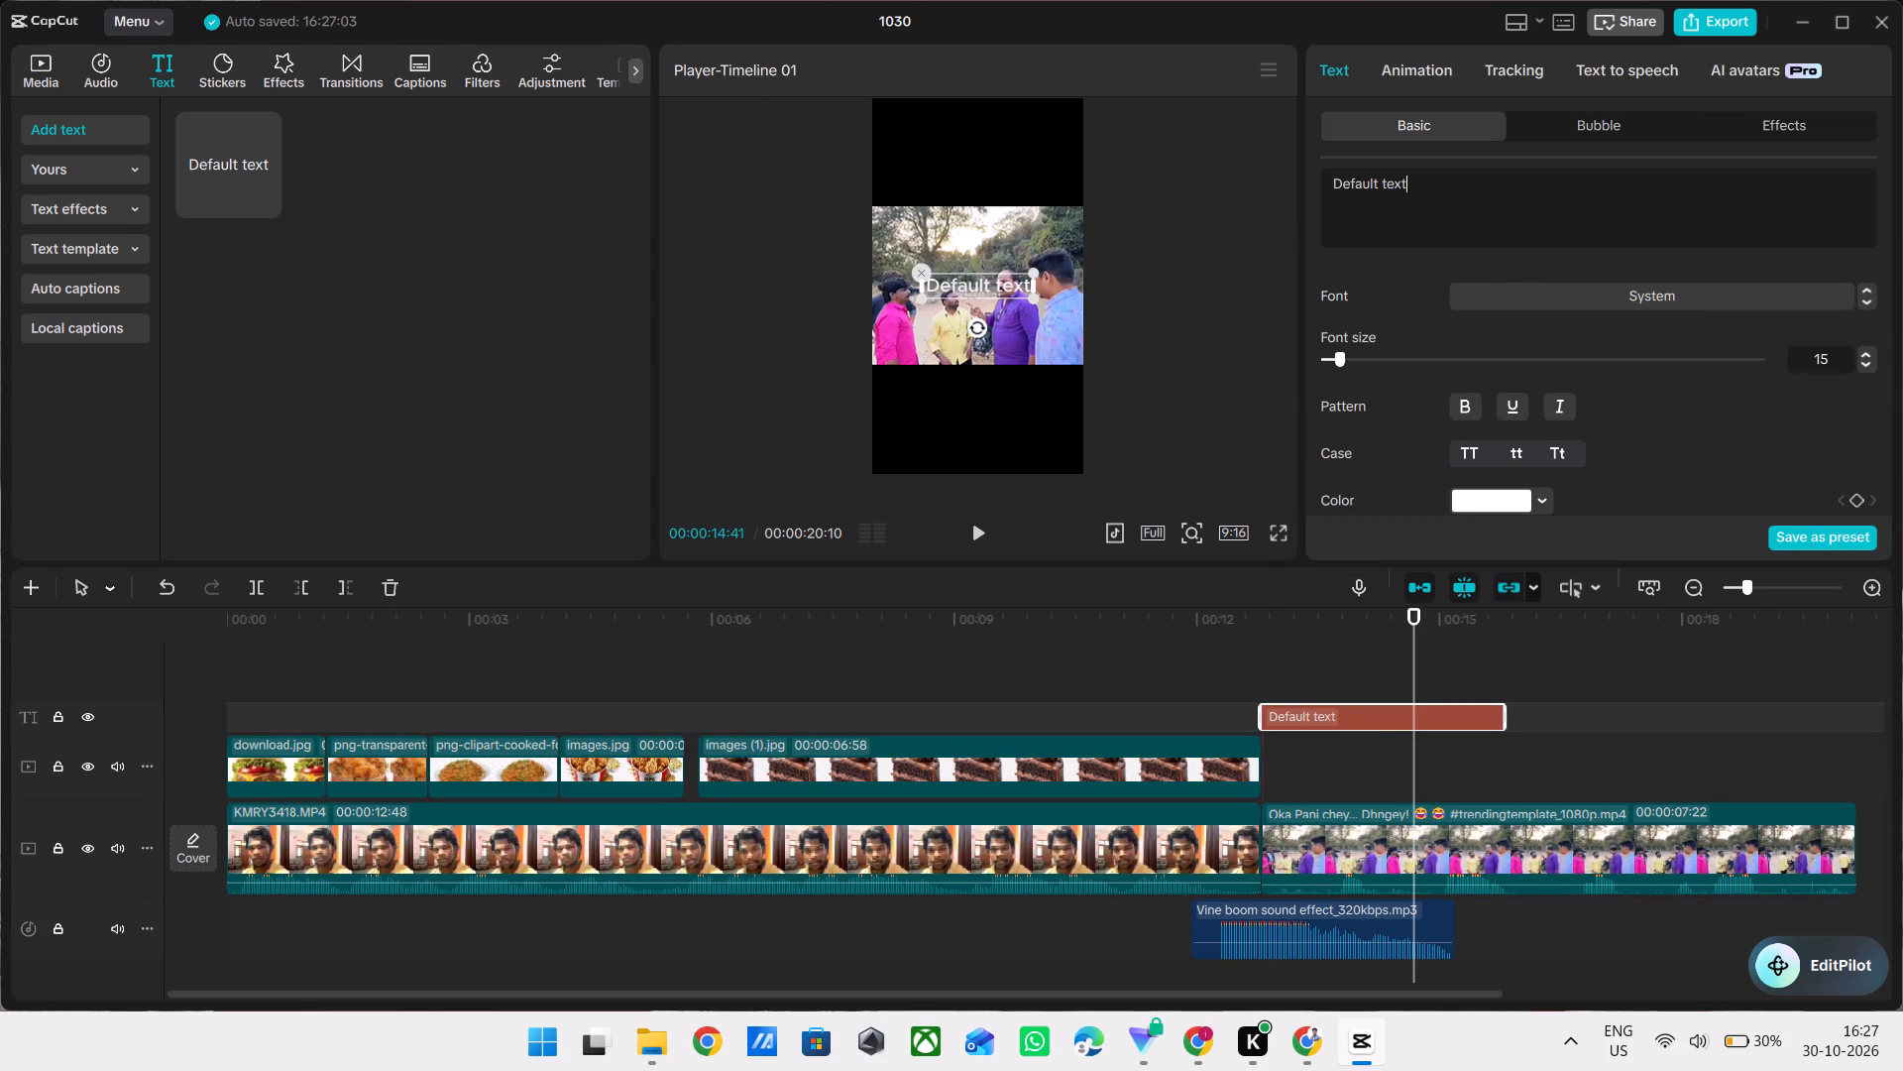
pyautogui.hotkey('ctrl', 'a')
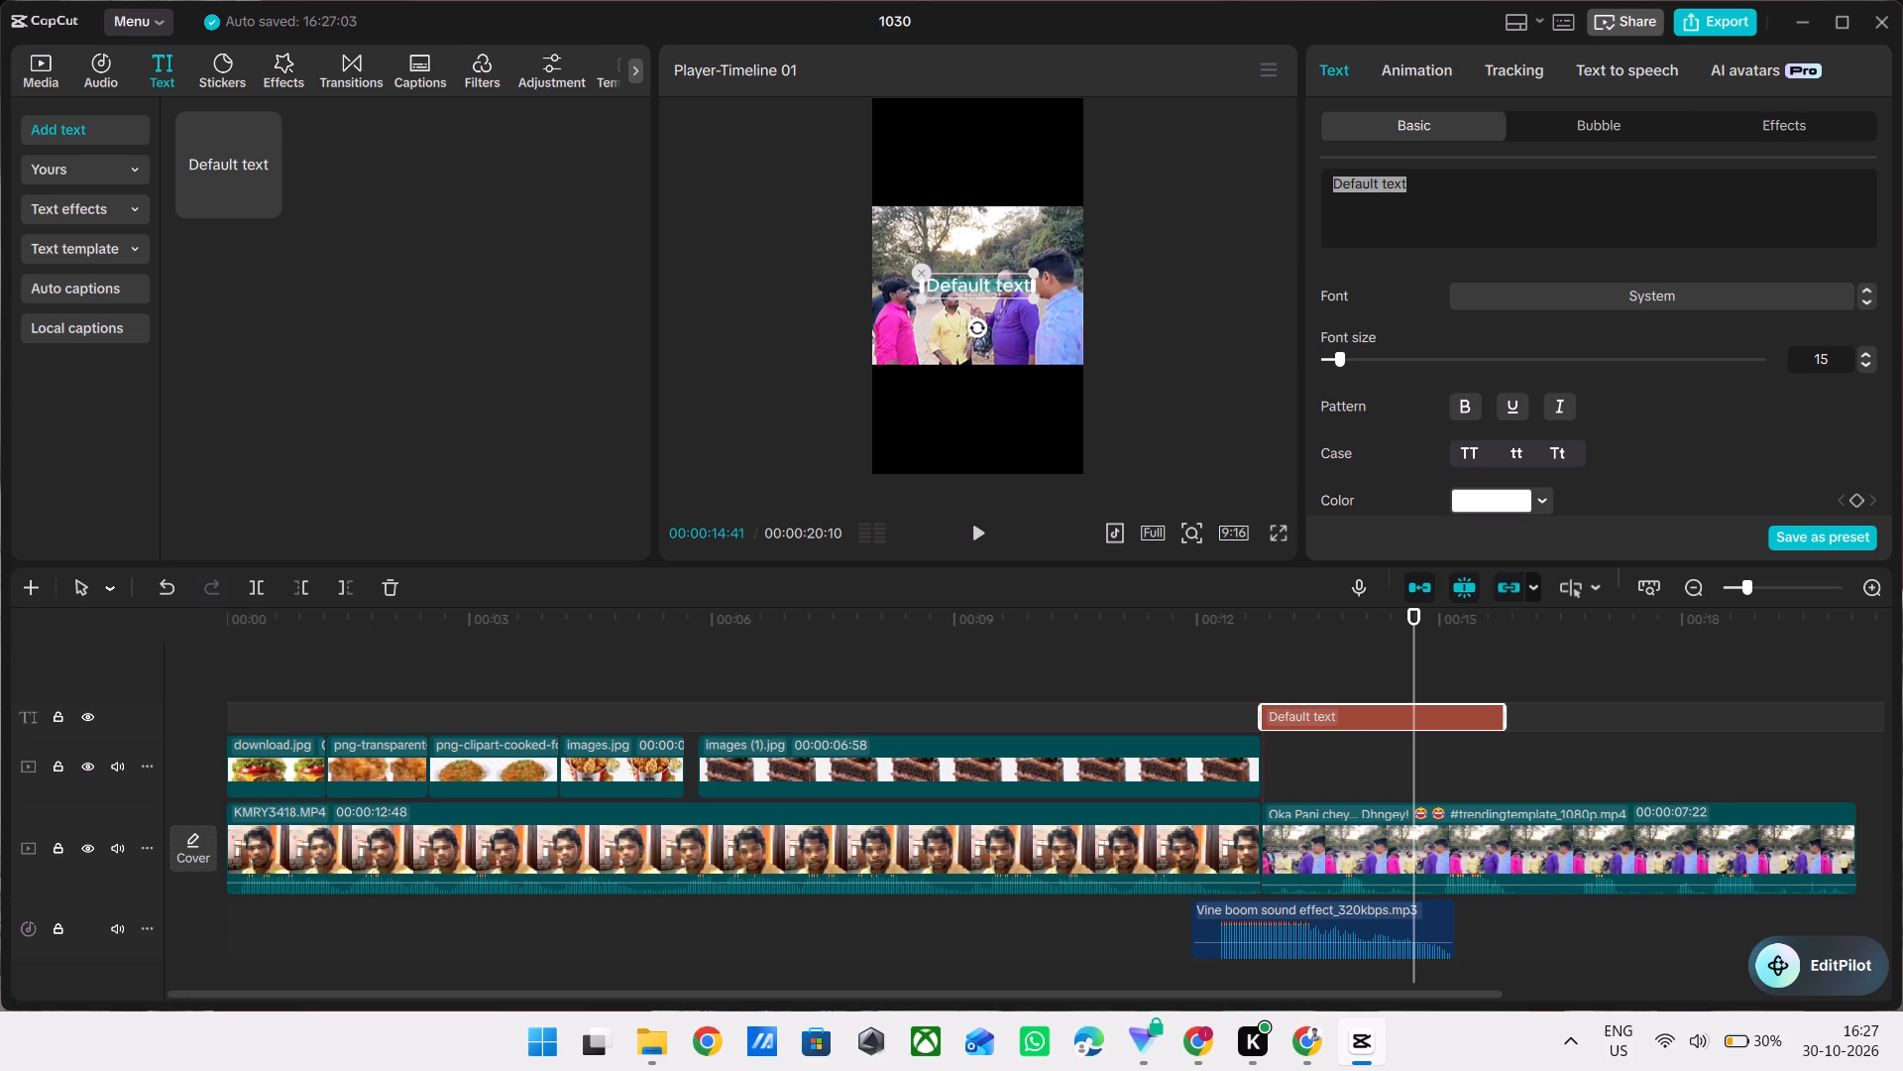
pyautogui.write('*')
pyautogui.press('space')
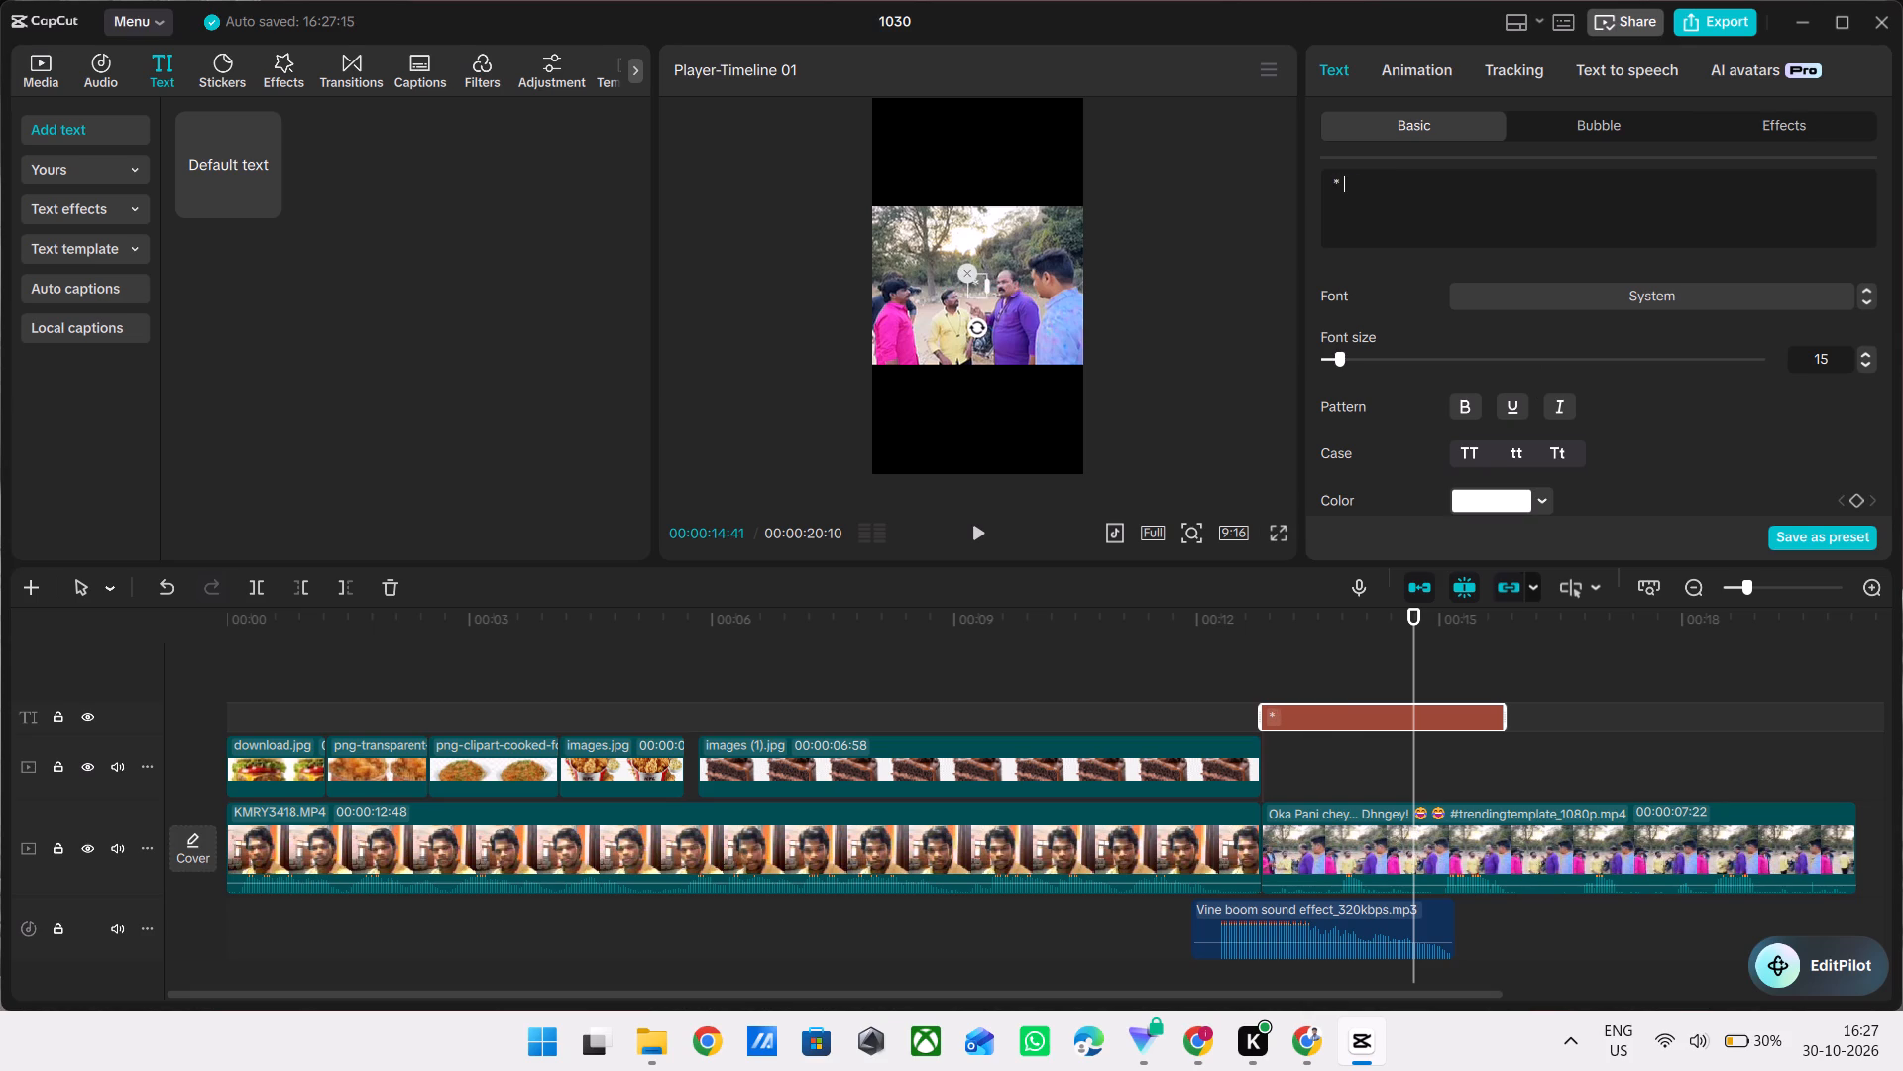
pyautogui.write('Me')
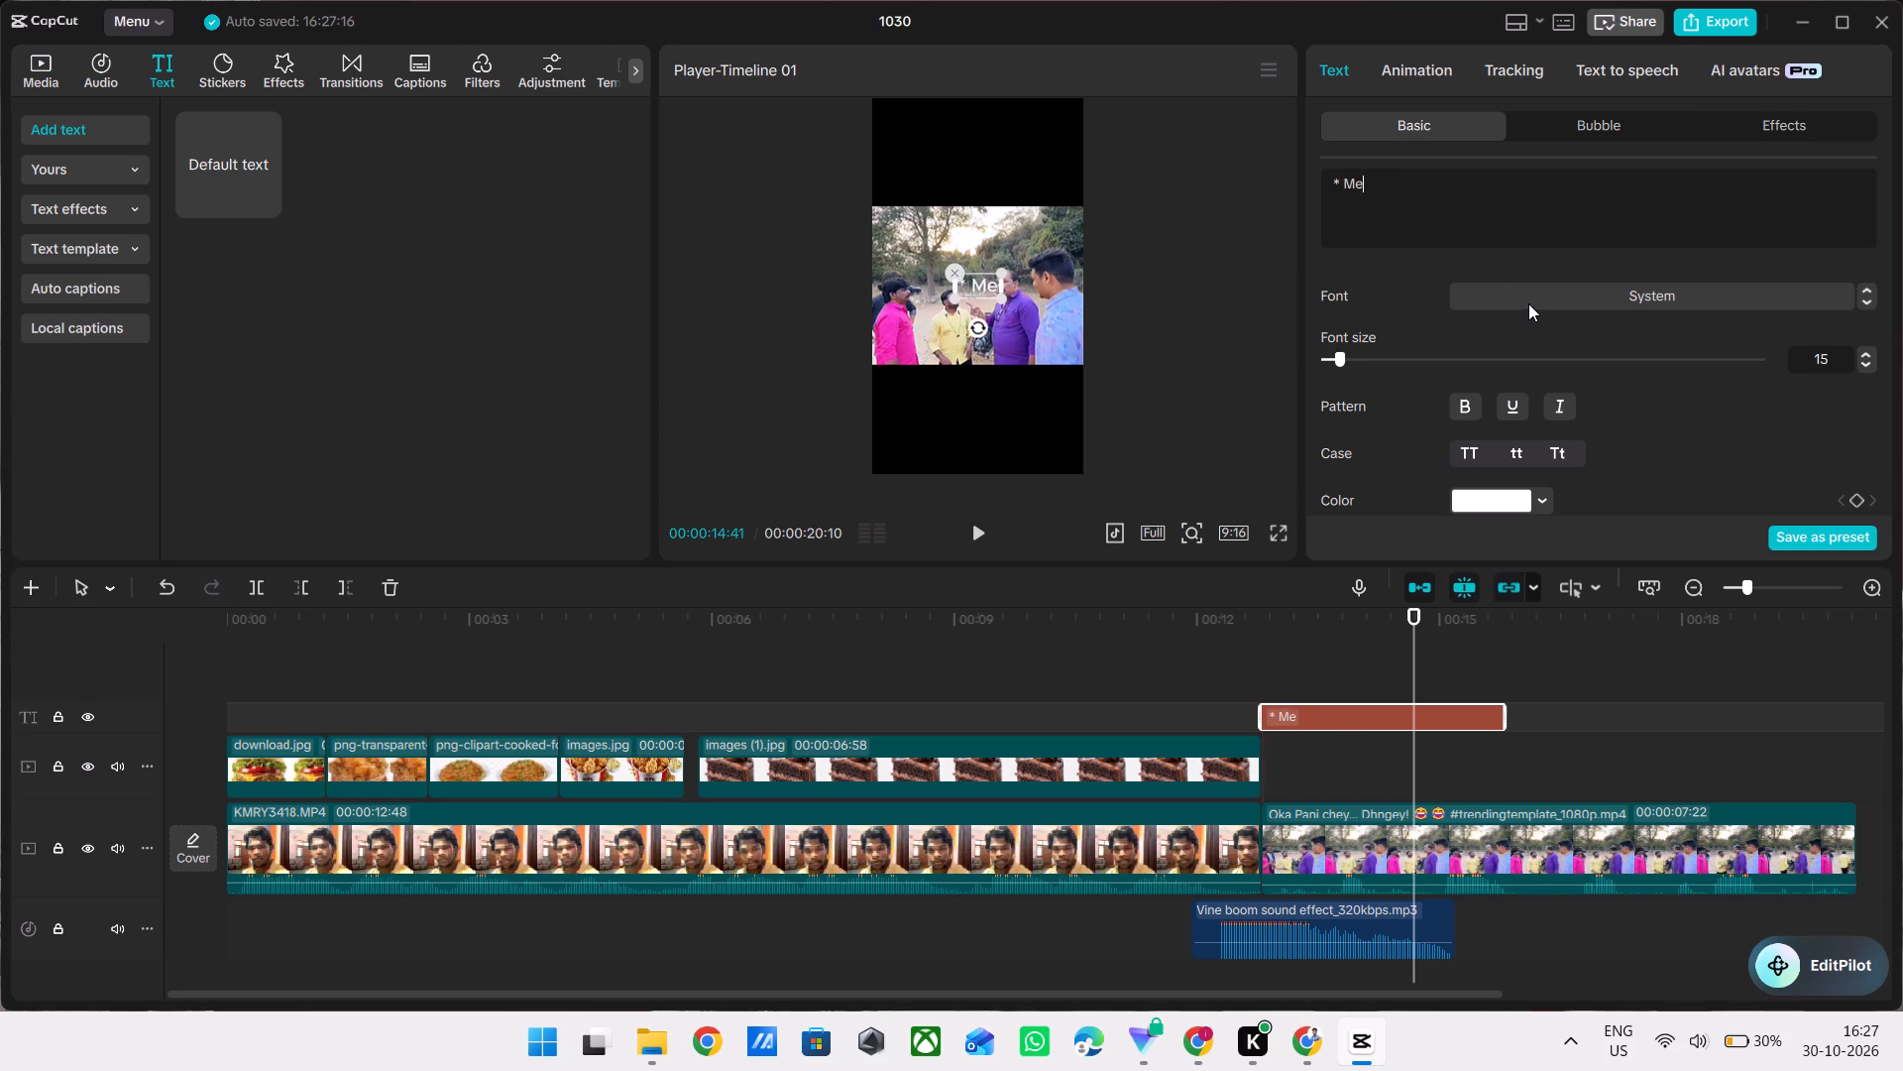
# Set the "* Me" text's font to Rubik and turn on its shadow.
pyautogui.click(1528, 303)
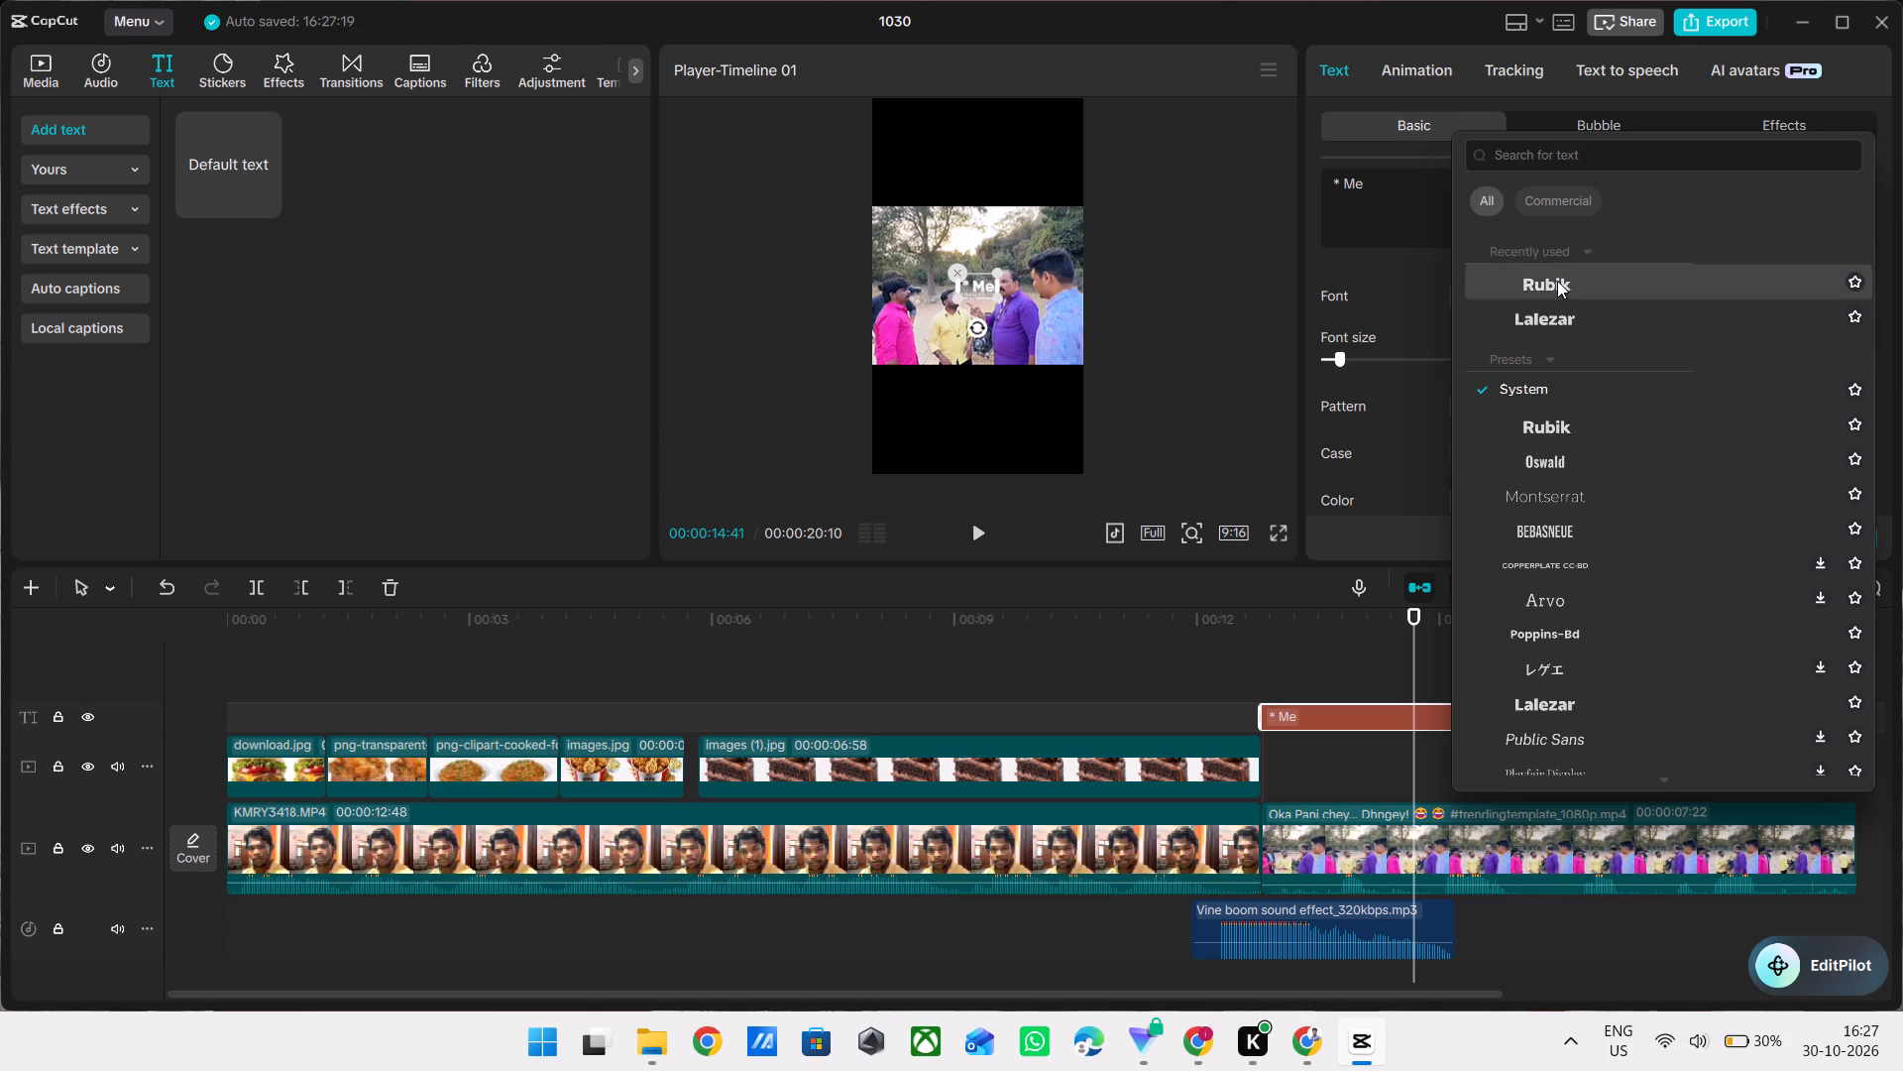
pyautogui.click(1559, 287)
pyautogui.scroll(-10, 1482, 411)
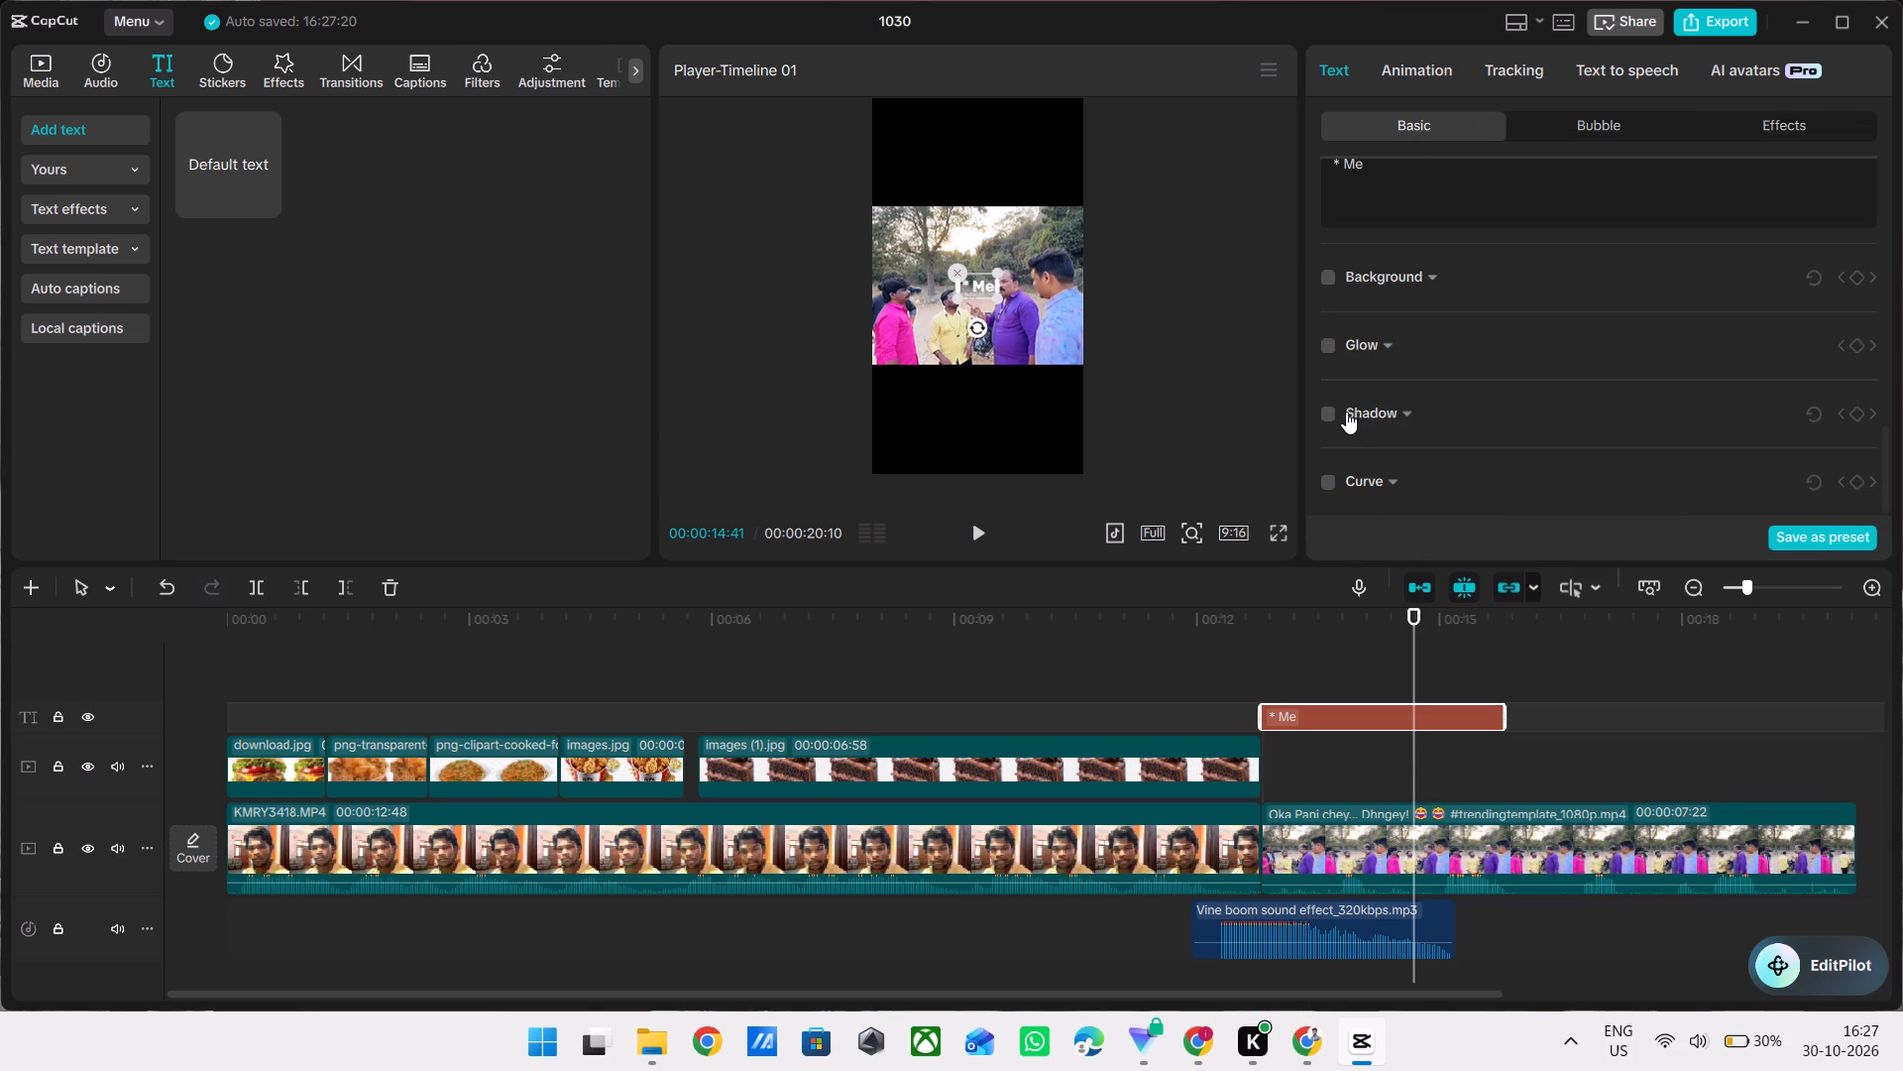
pyautogui.click(1331, 411)
# Place the "* Me" text beside the head of the man in the purple shirt.
pyautogui.keyDown('ctrl'); pyautogui.scroll(2, 1059, 298); pyautogui.keyUp('ctrl')
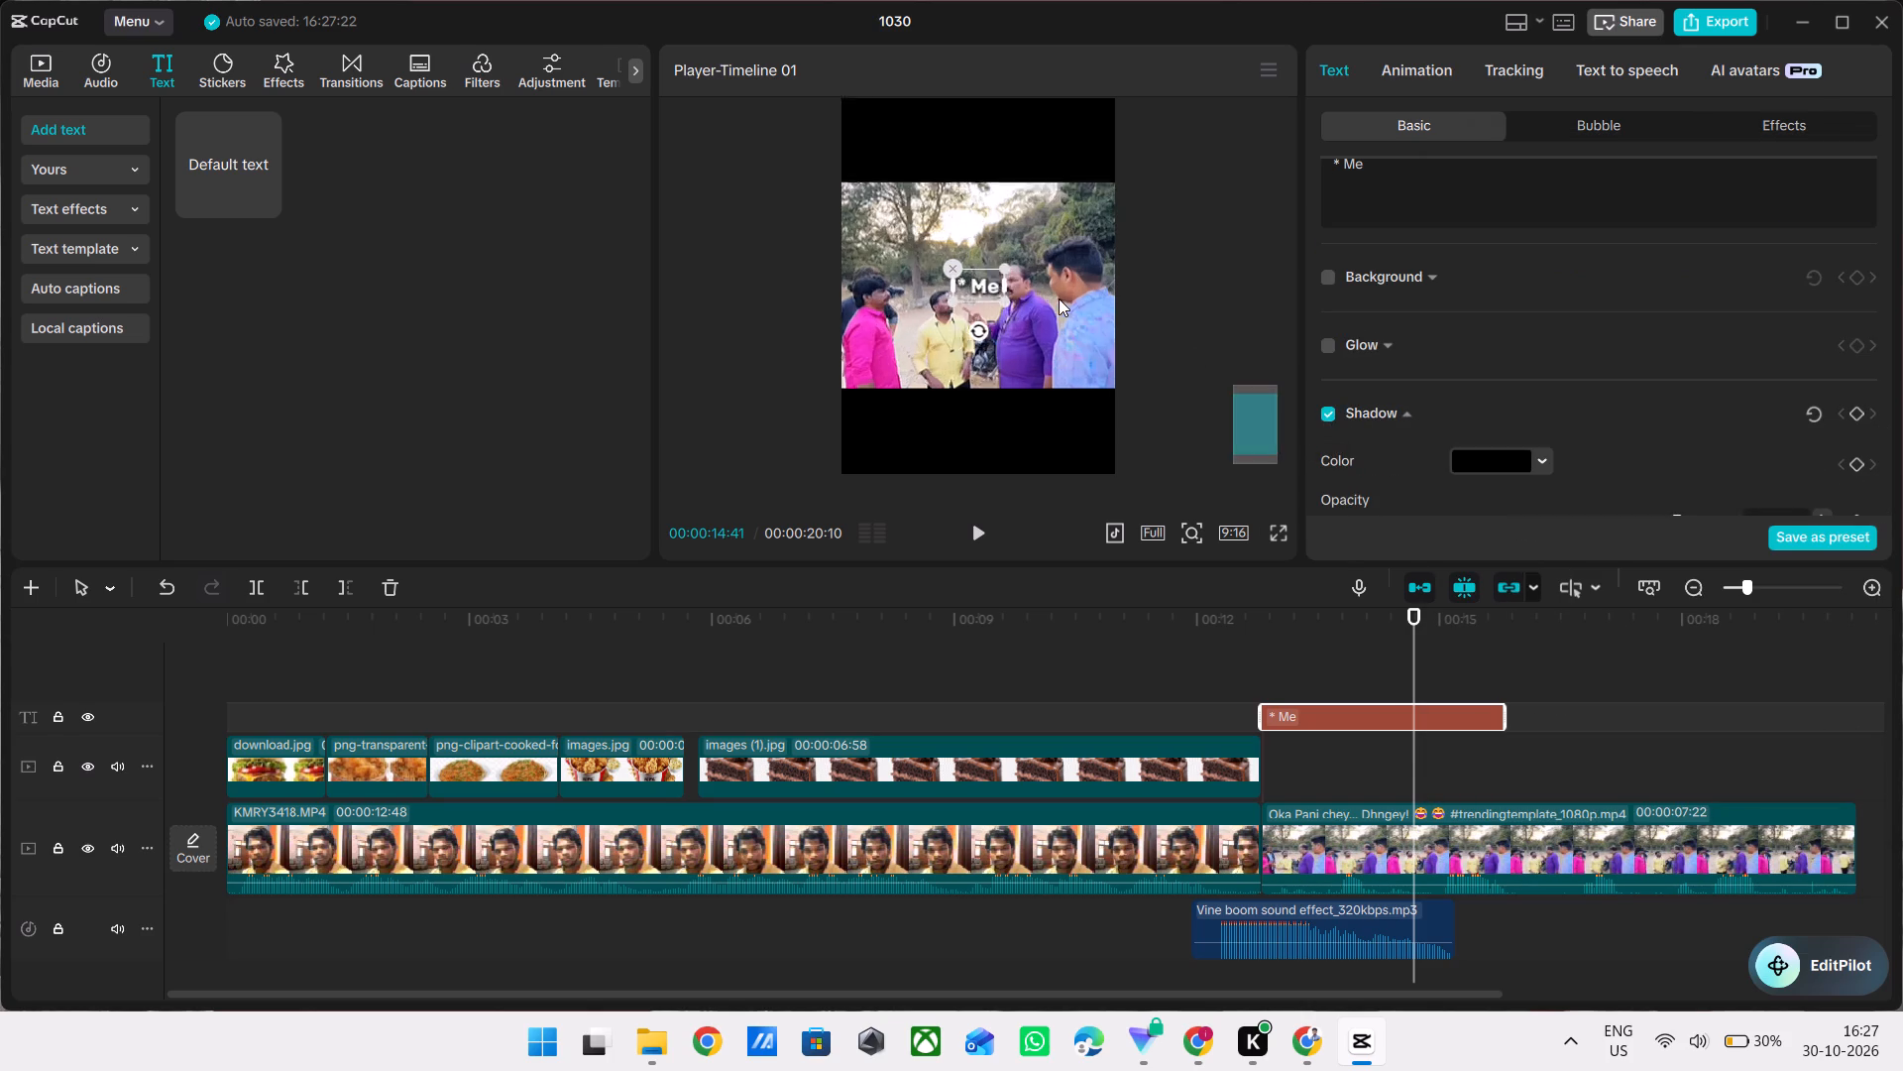
pyautogui.keyDown('ctrl'); pyautogui.scroll(4, 1059, 298); pyautogui.keyUp('ctrl')
pyautogui.moveTo(1005, 294); pyautogui.dragTo(1132, 264)
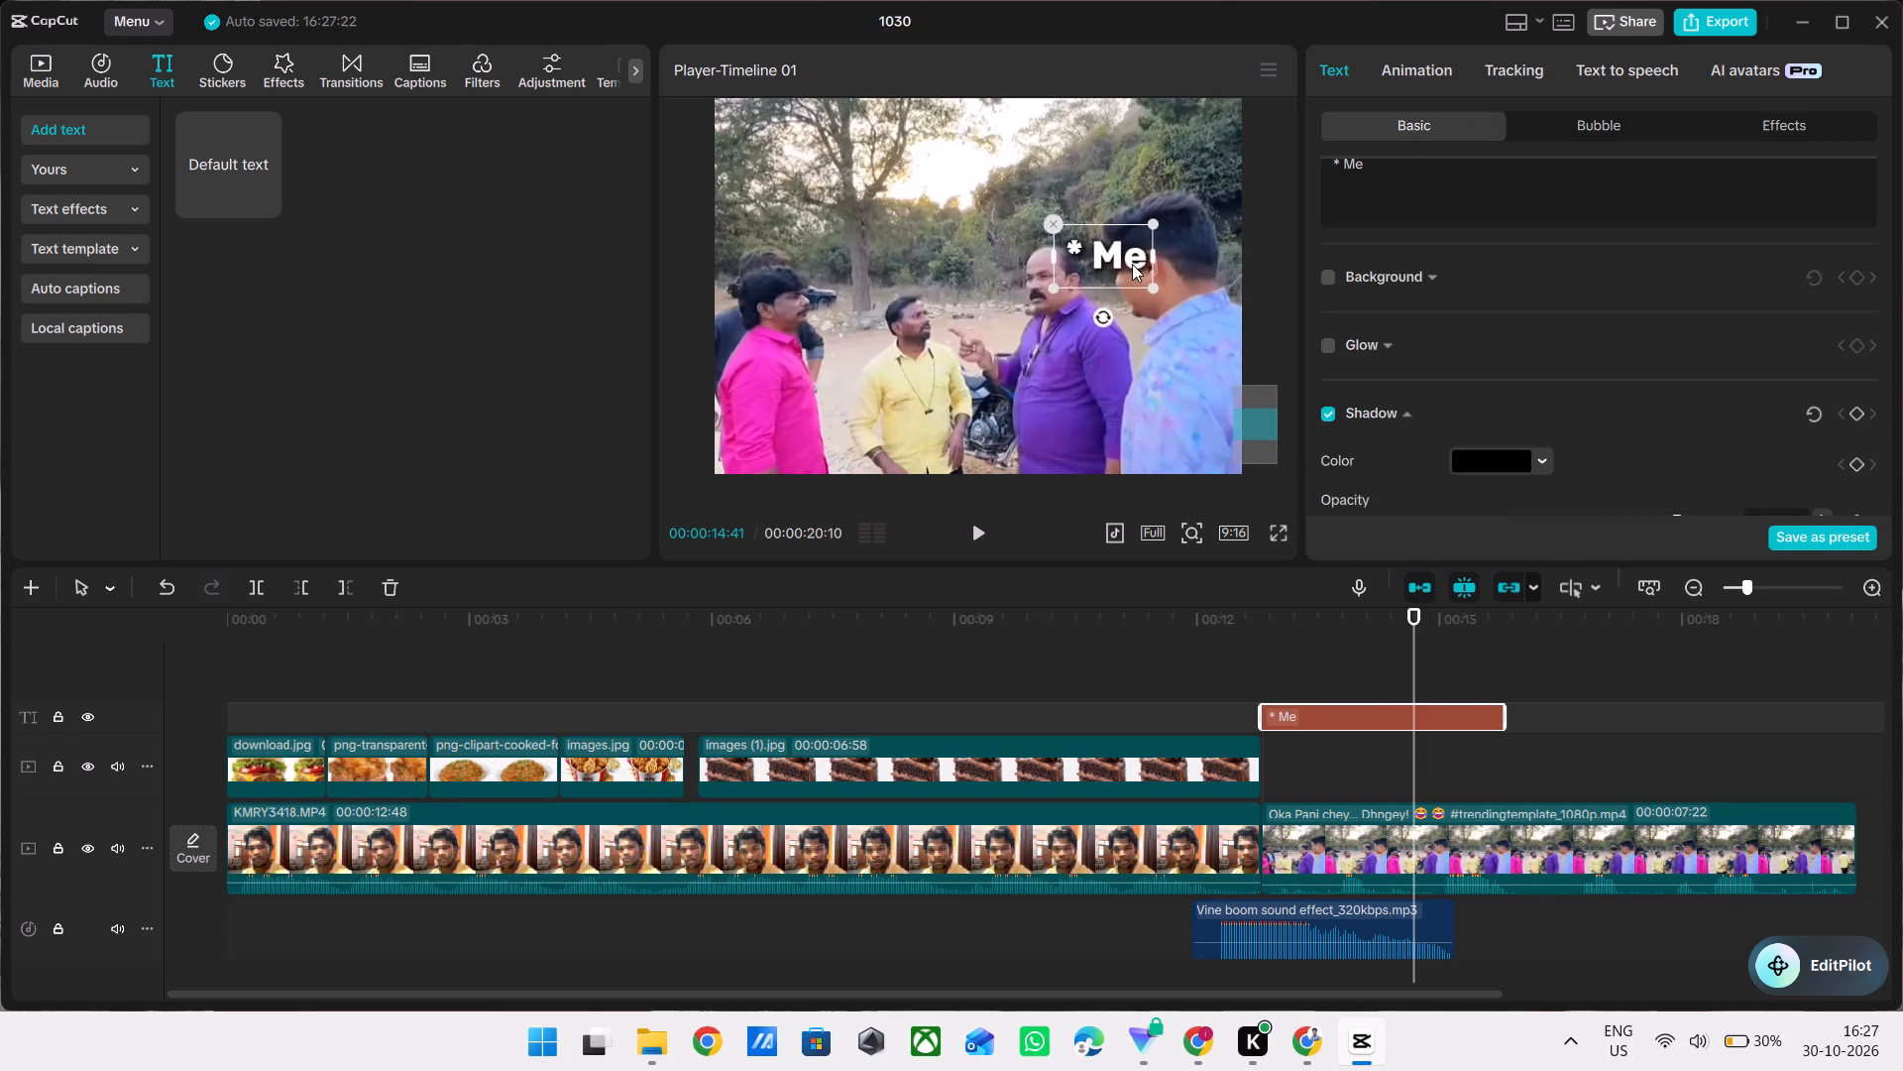
pyautogui.moveTo(1132, 264); pyautogui.dragTo(1136, 272)
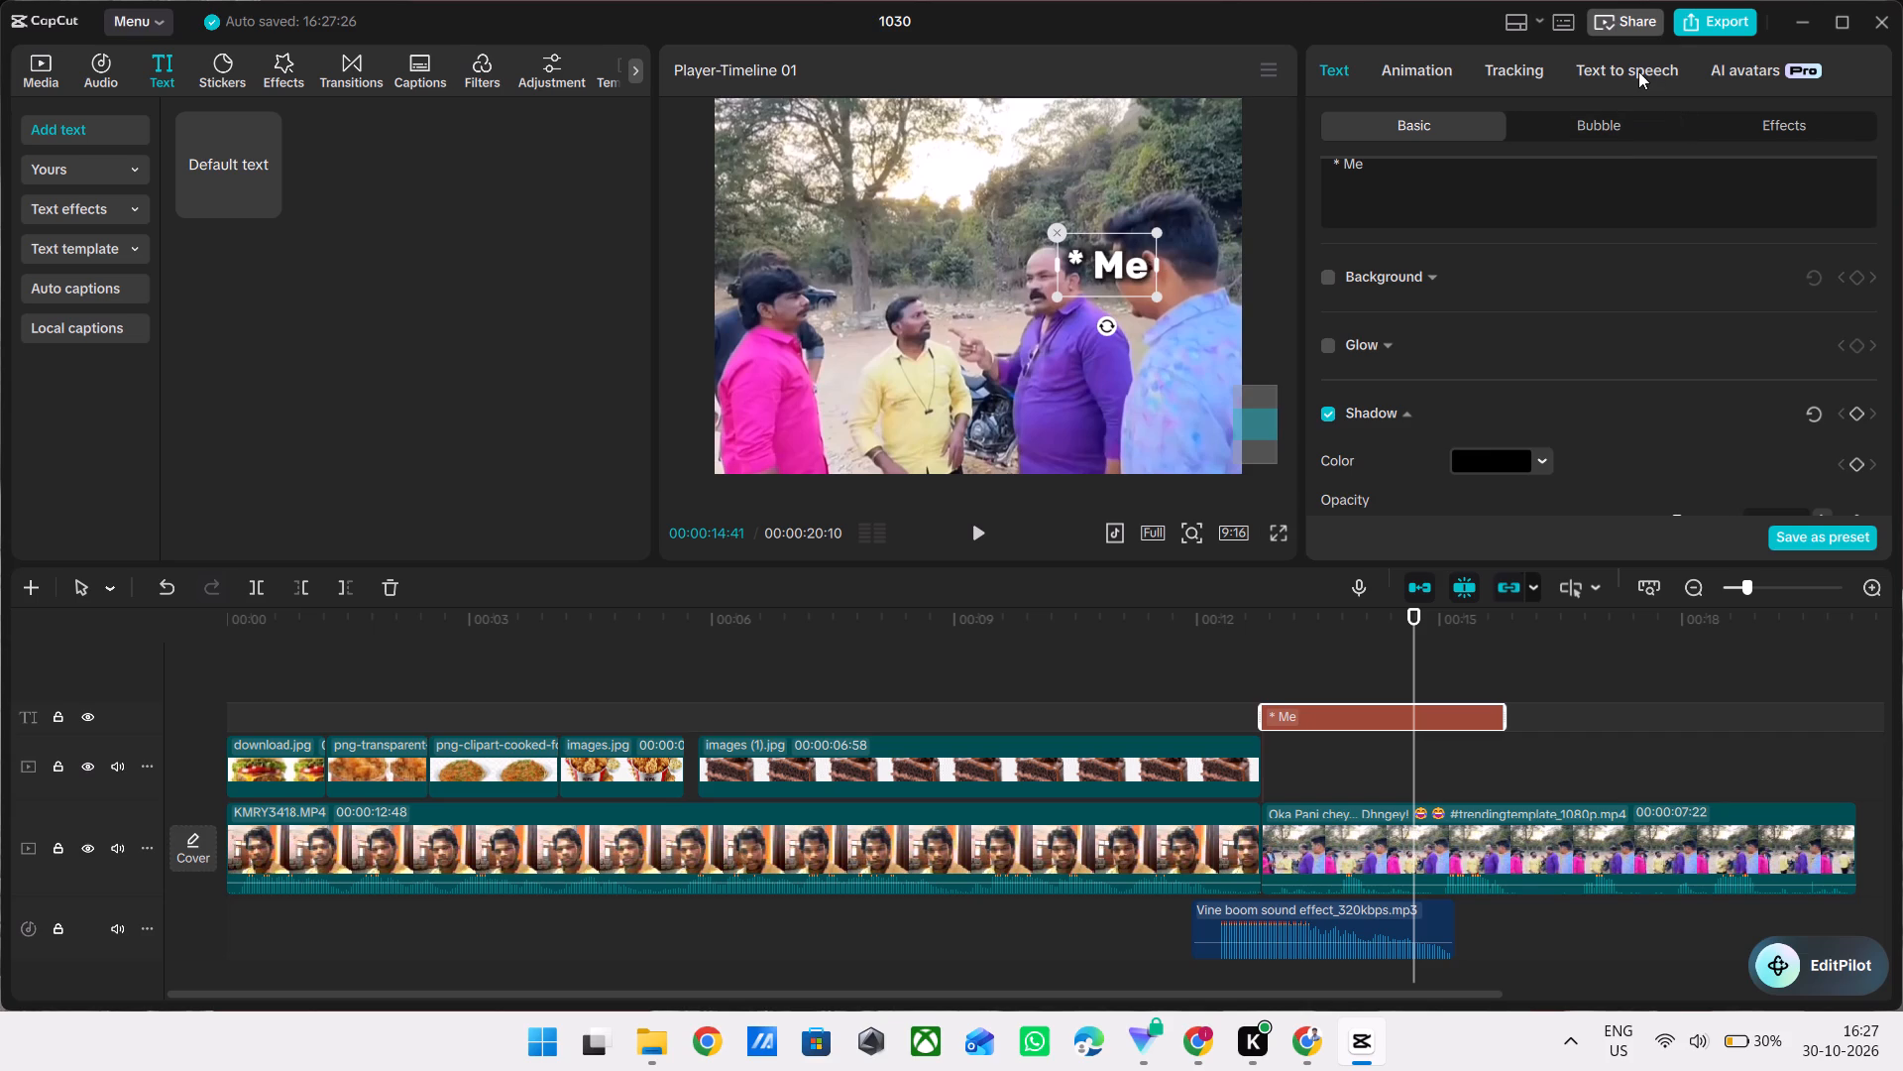
# Extend the "* Me" text to the end of the Oka Pani clip and motion-track it to the purple-shirted man's head.
pyautogui.click(1528, 74)
pyautogui.click(1455, 214)
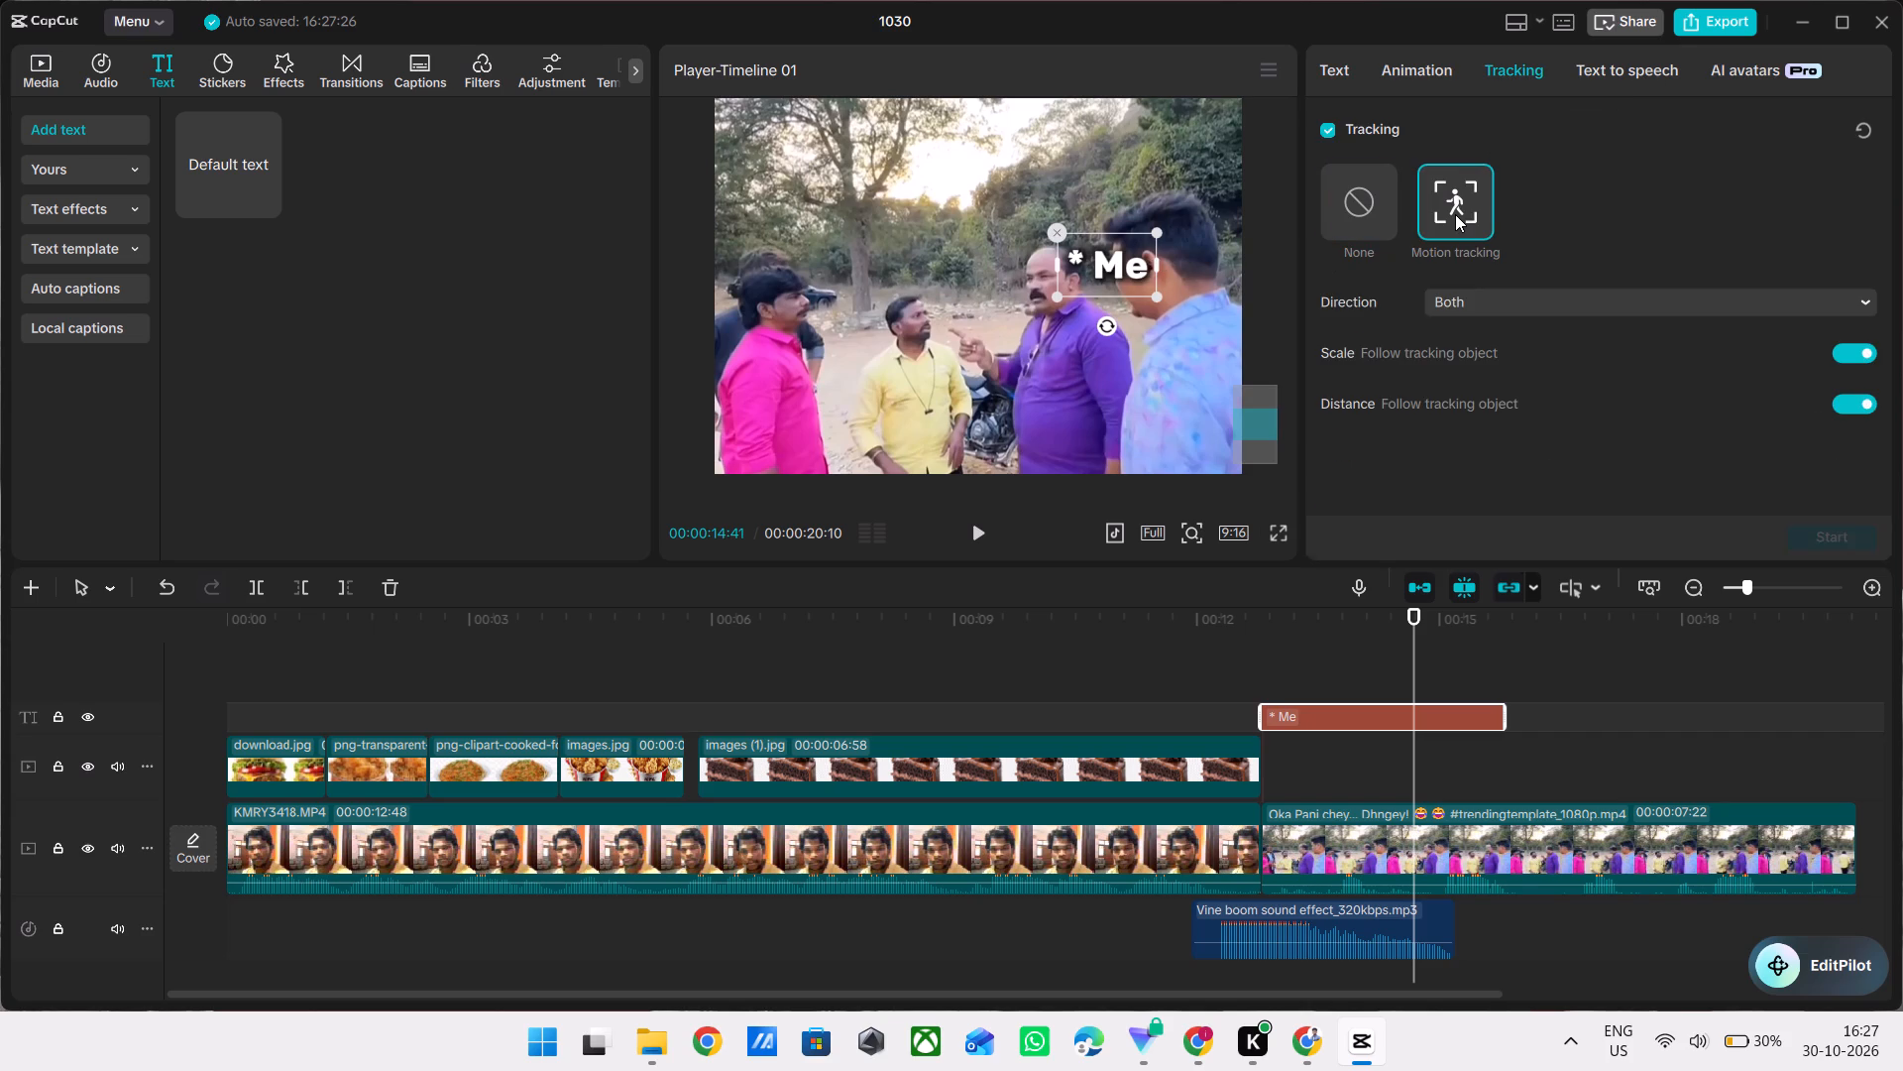
pyautogui.moveTo(975, 271); pyautogui.dragTo(1050, 245)
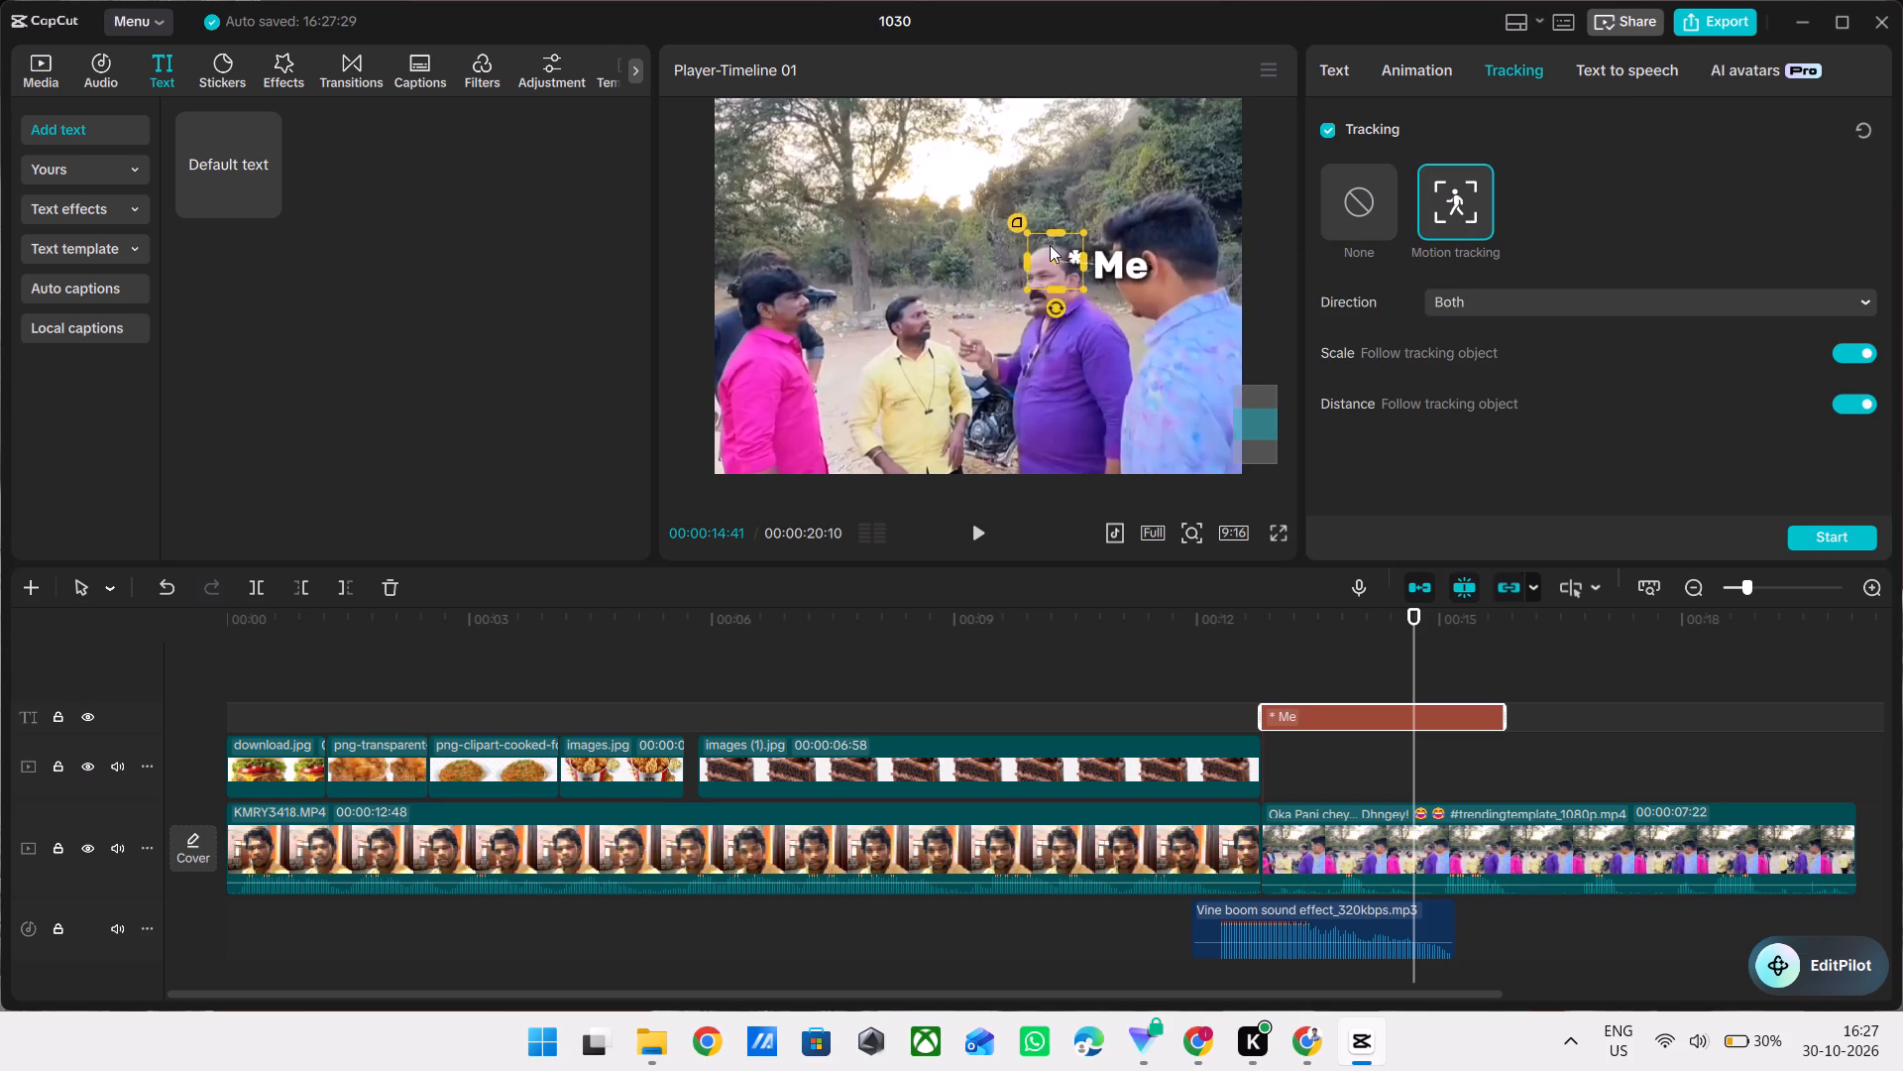
pyautogui.moveTo(1050, 245); pyautogui.dragTo(1047, 250)
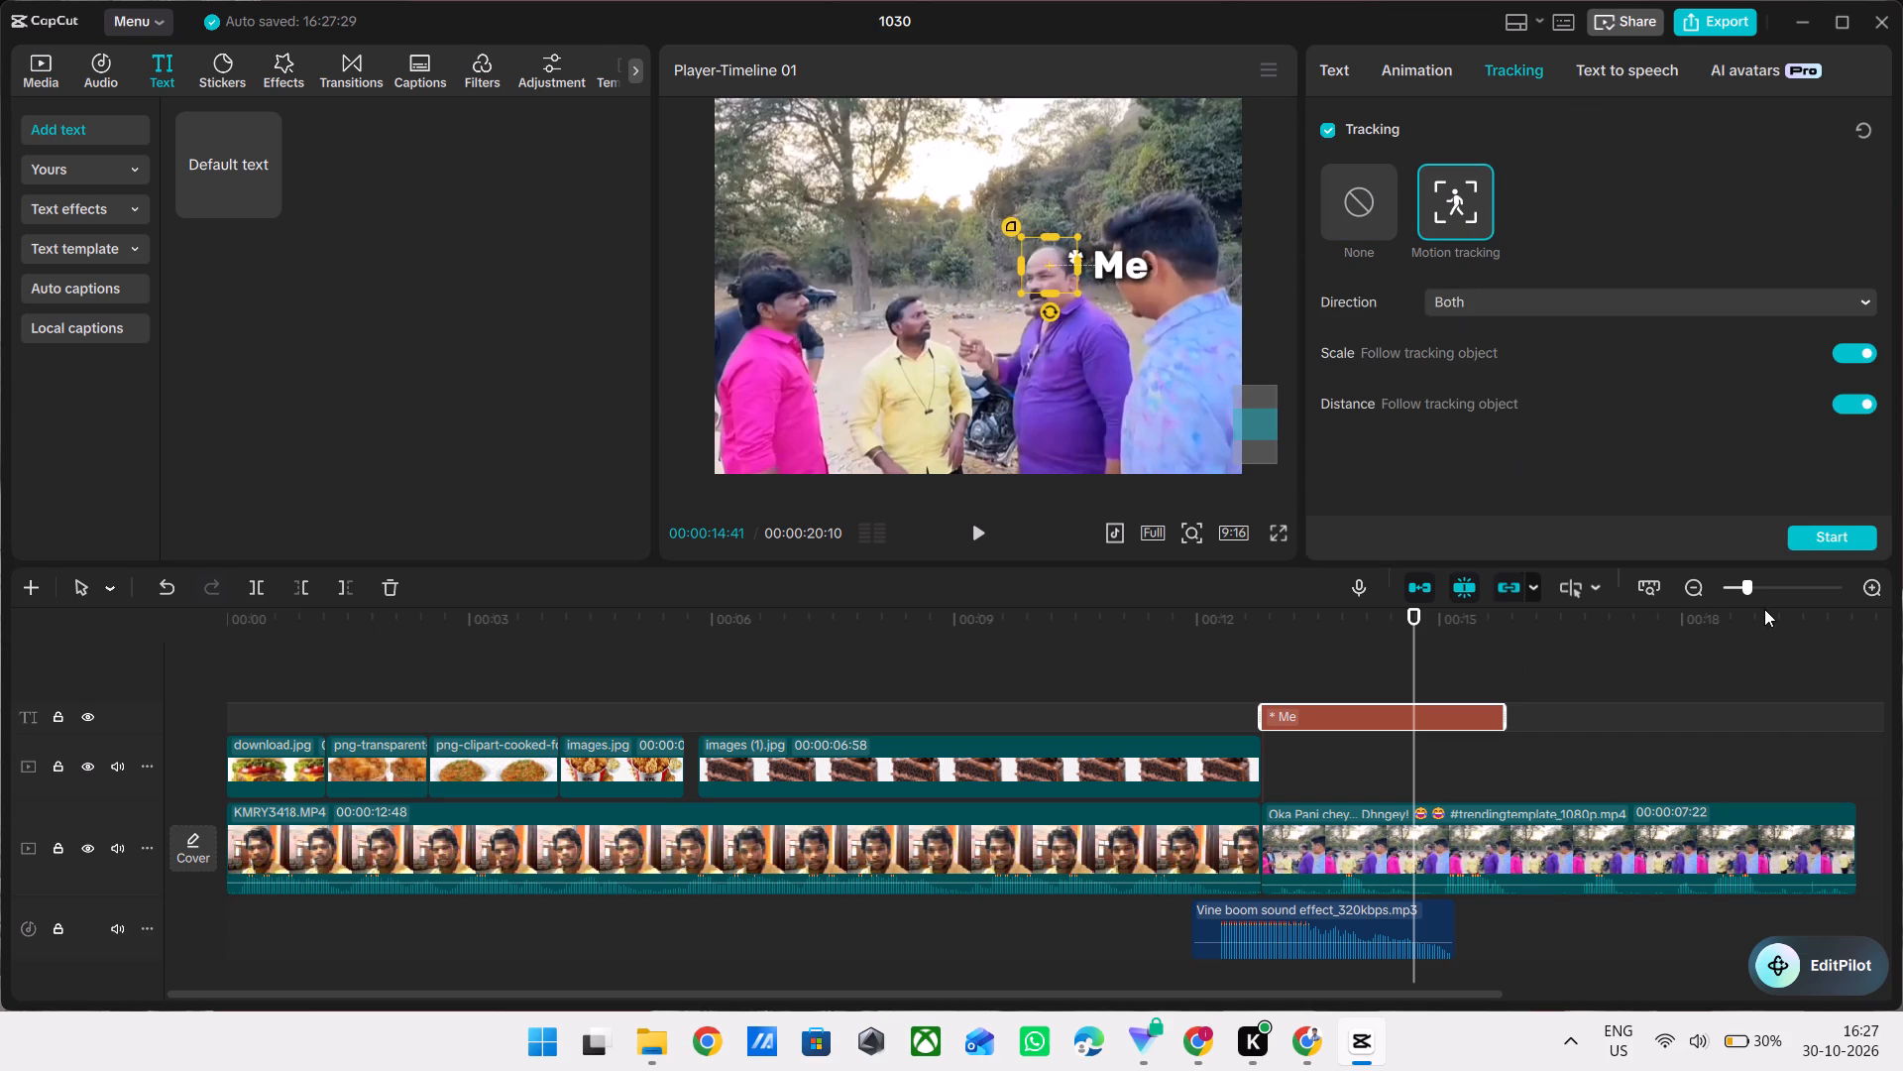
pyautogui.moveTo(1504, 705); pyautogui.dragTo(1798, 724)
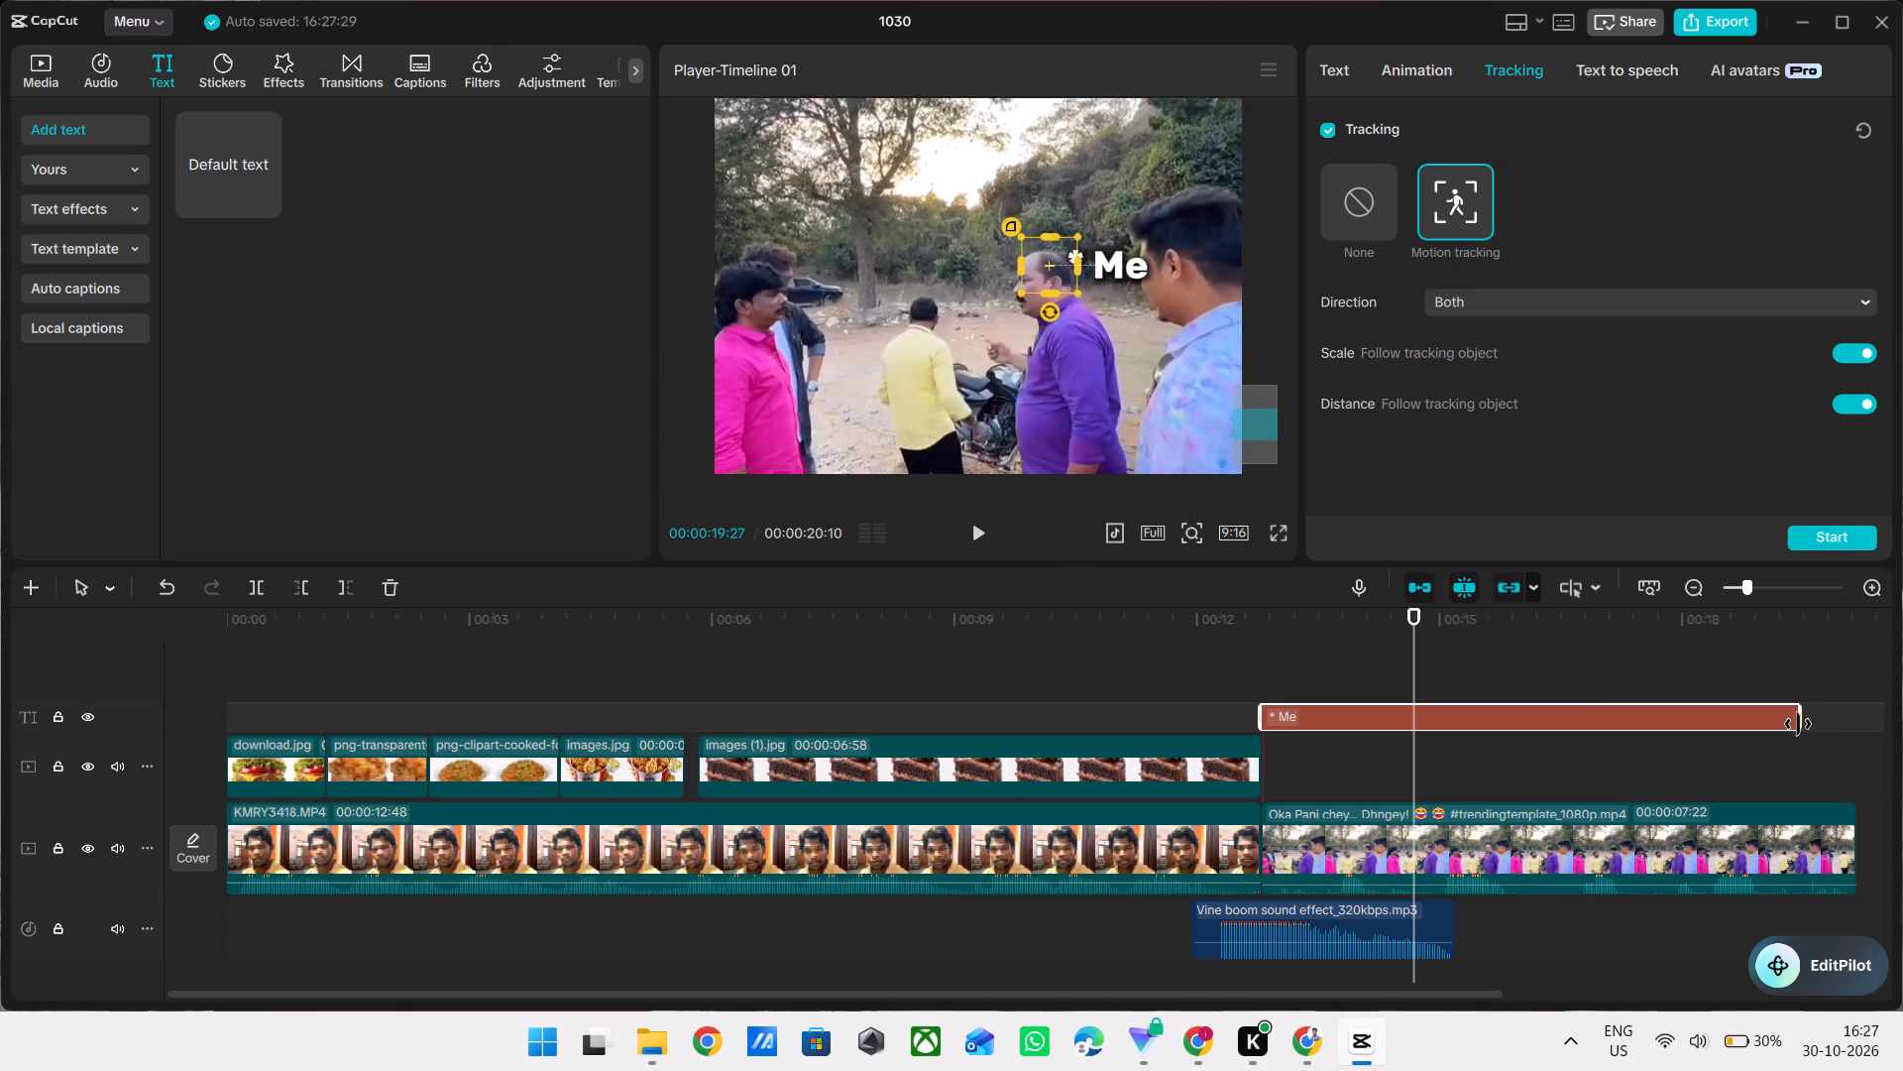
pyautogui.moveTo(1798, 724); pyautogui.dragTo(1847, 739)
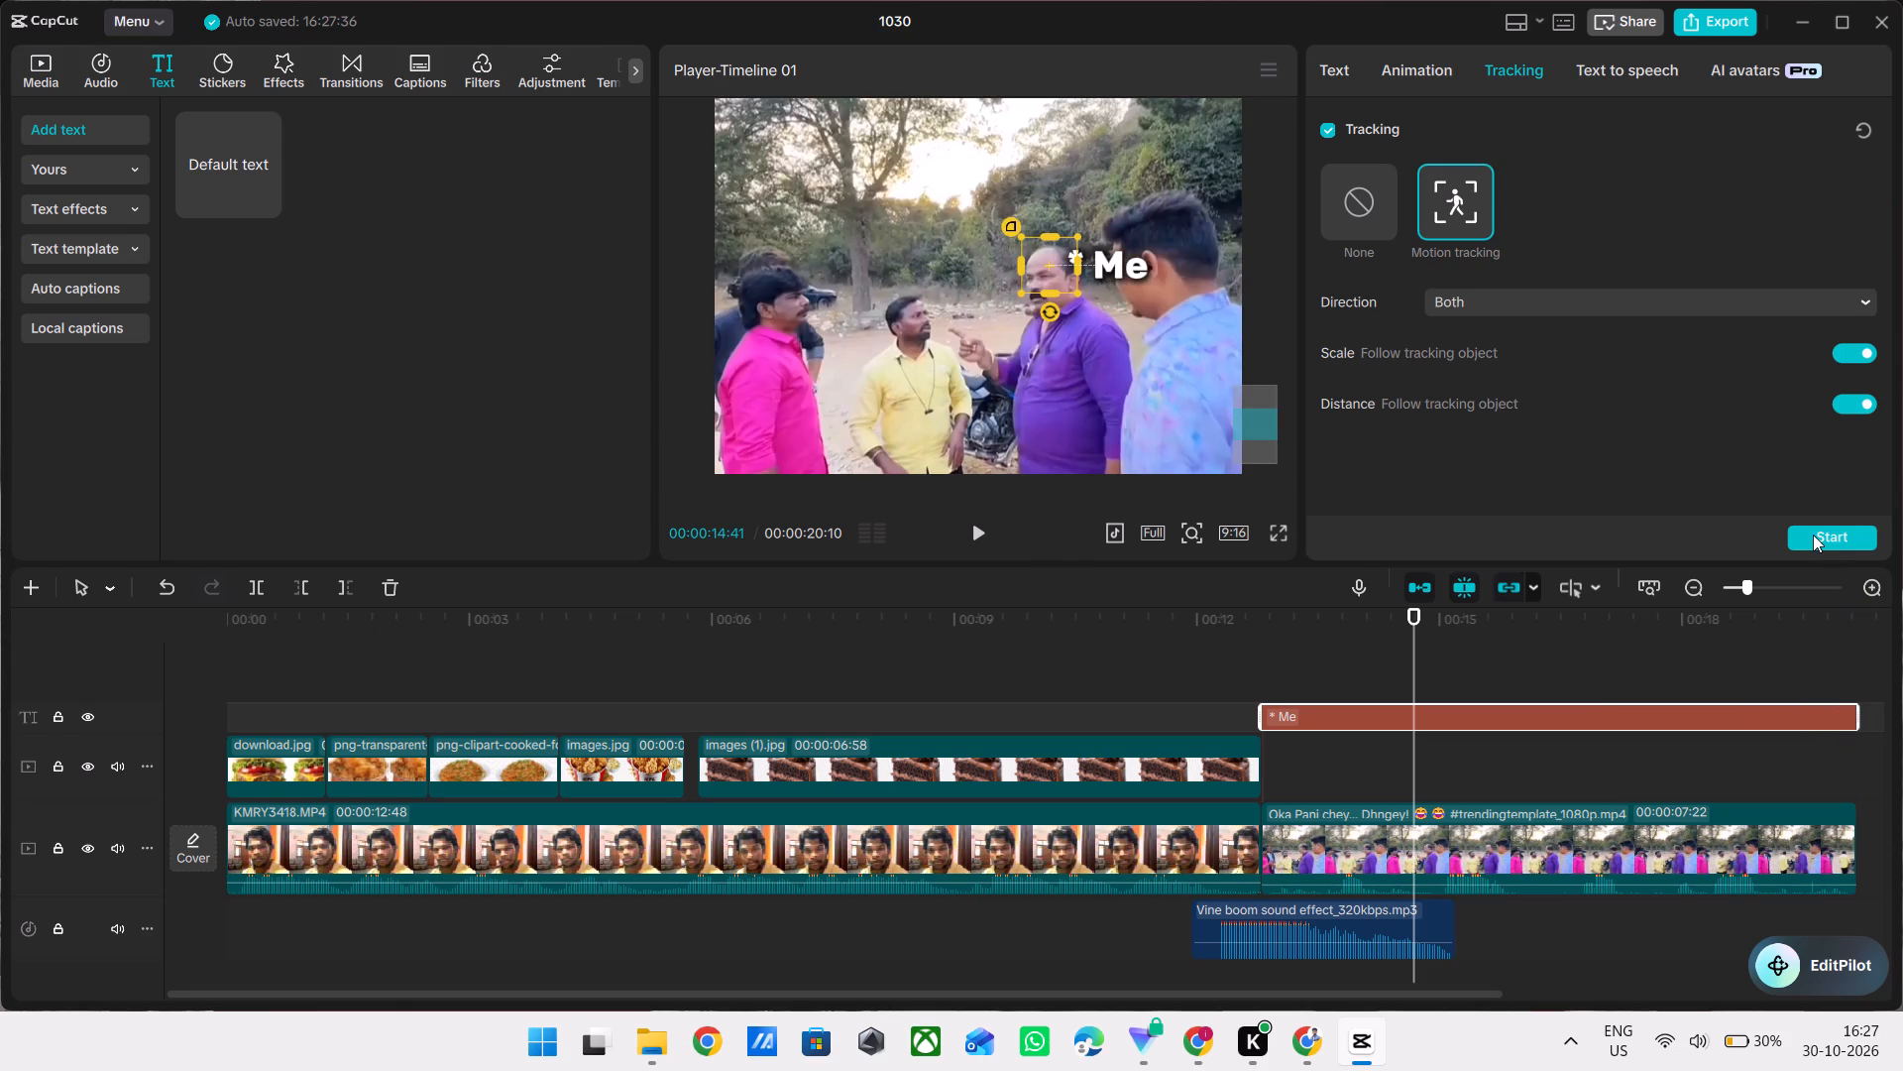
pyautogui.click(1813, 535)
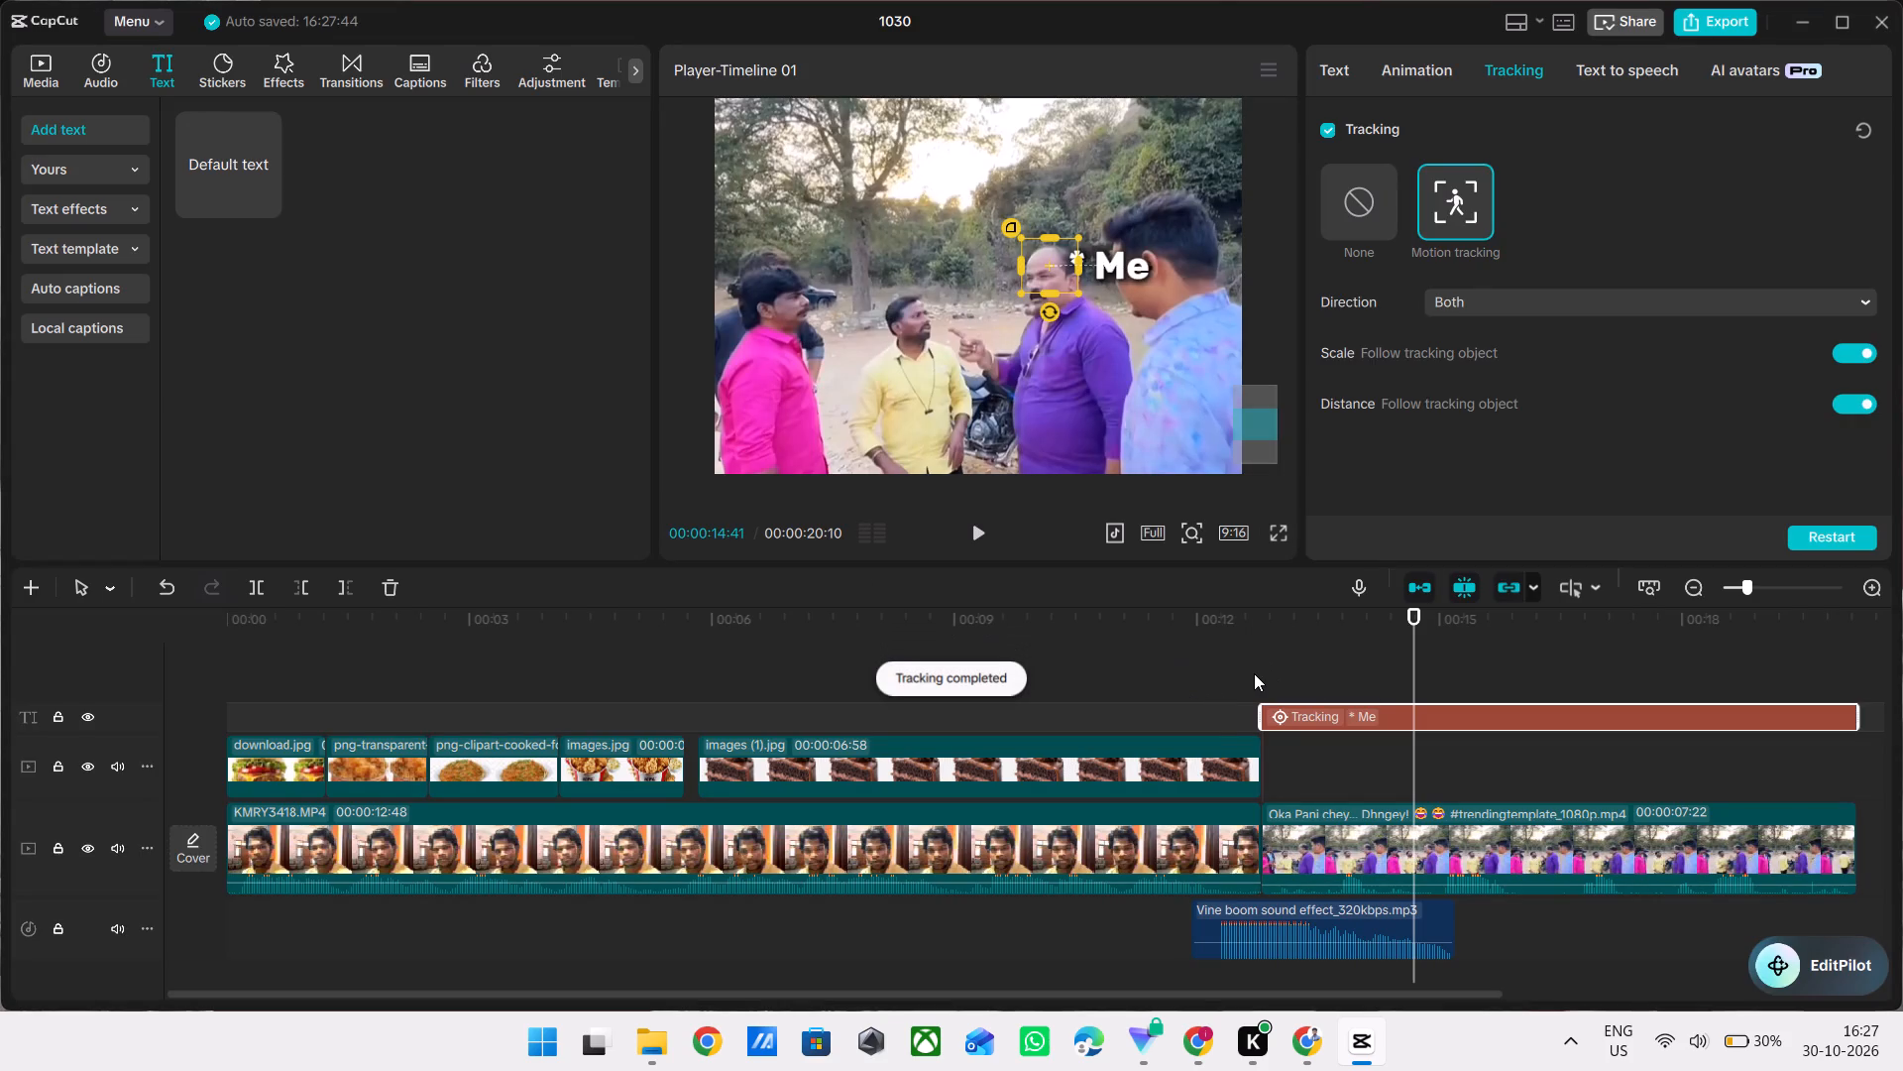
# Play through the Oka Pani clip to check how the "* Me" text follows the man's head.
pyautogui.click(1252, 671)
pyautogui.press('space')
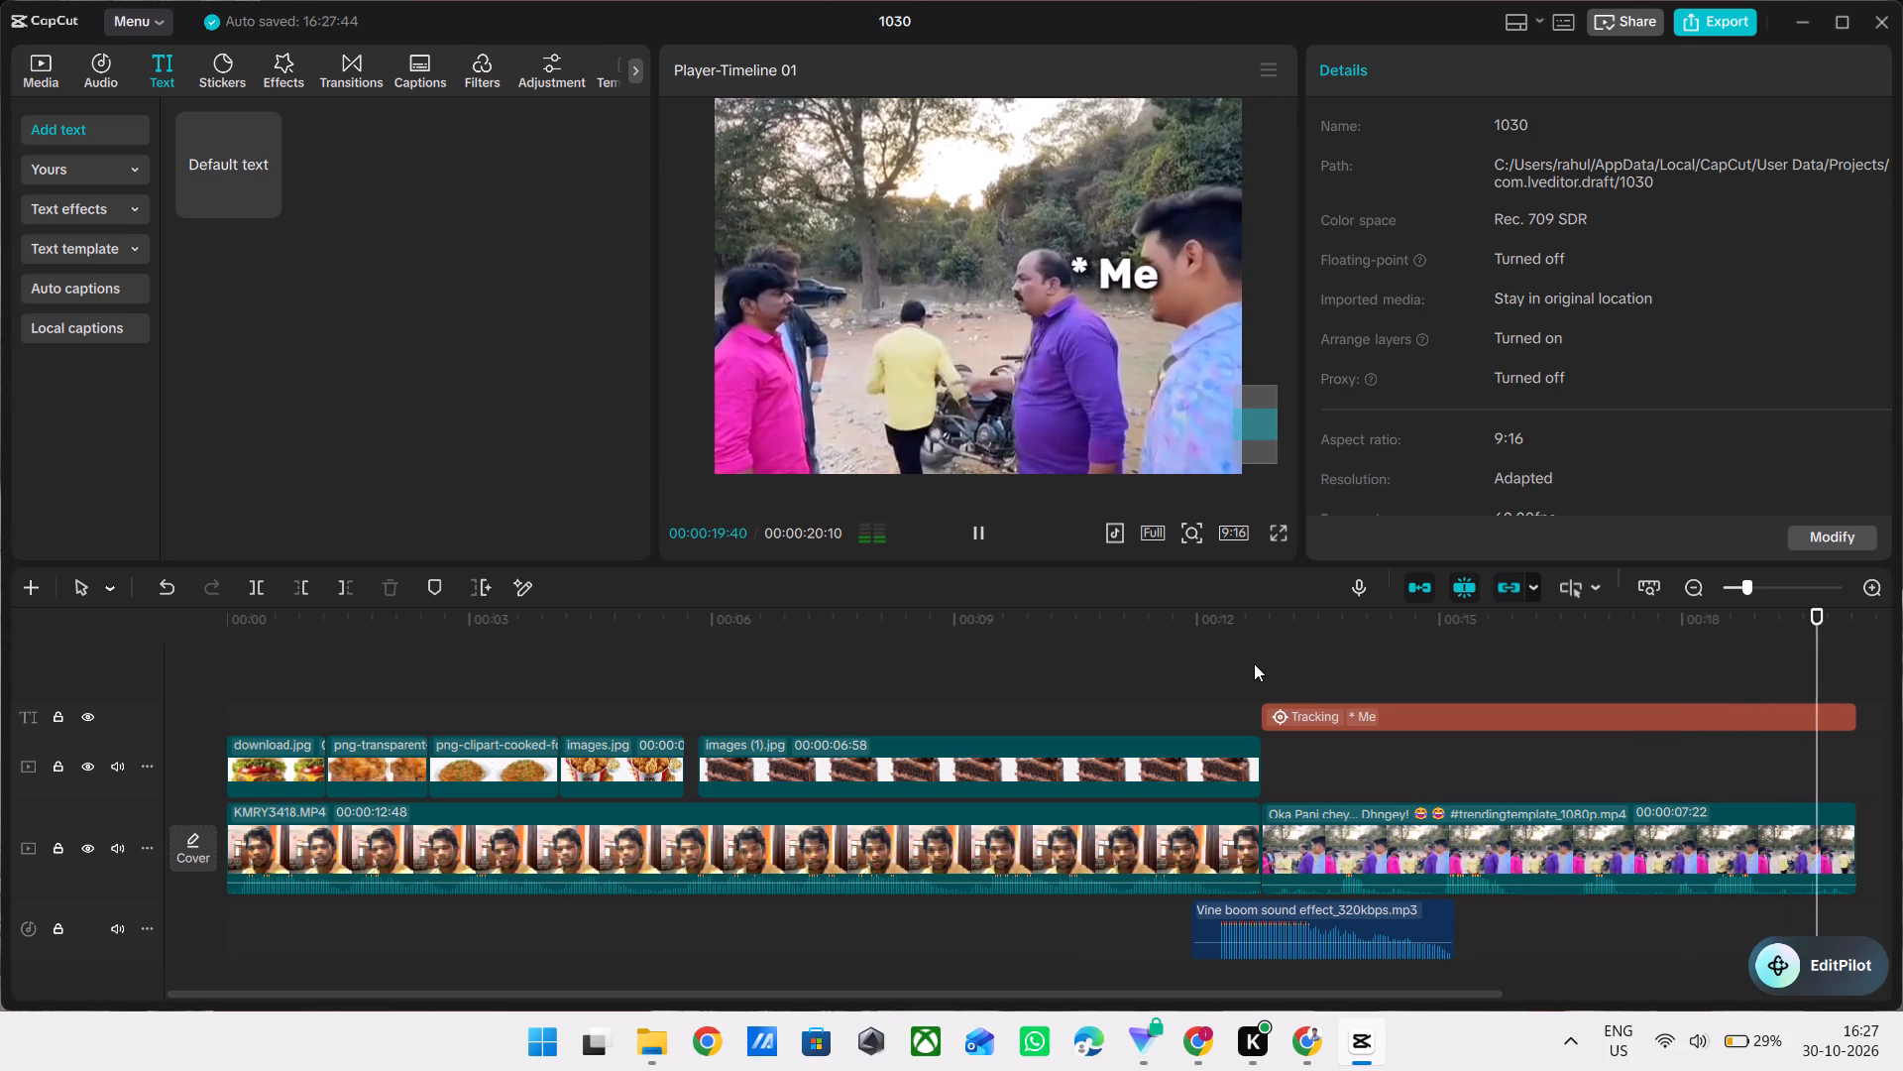
# Add a second default text above the "* Me" text at 00:00:12:48 and extend it to the end of the Oka Pani clip.
pyautogui.doubleClick(1254, 663)
pyautogui.moveTo(1254, 663); pyautogui.dragTo(1267, 654)
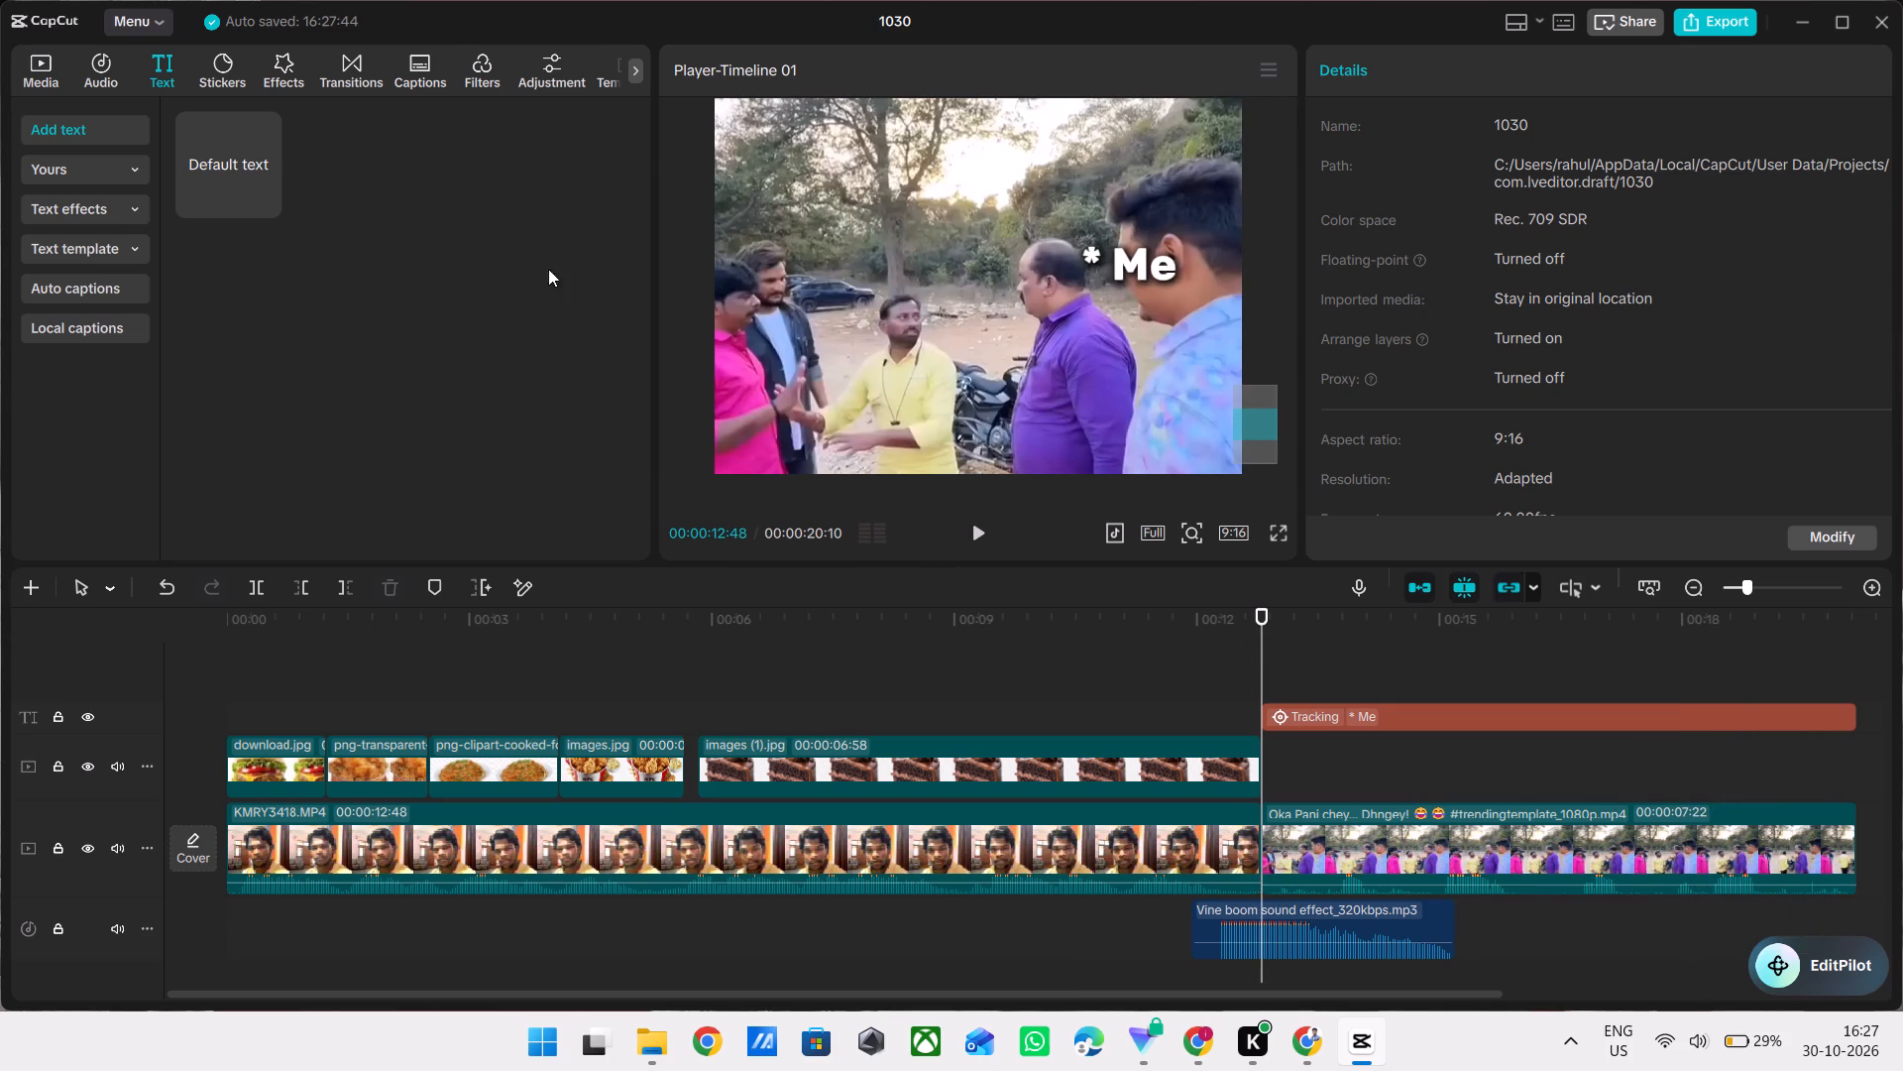
pyautogui.moveTo(230, 164); pyautogui.dragTo(1216, 684)
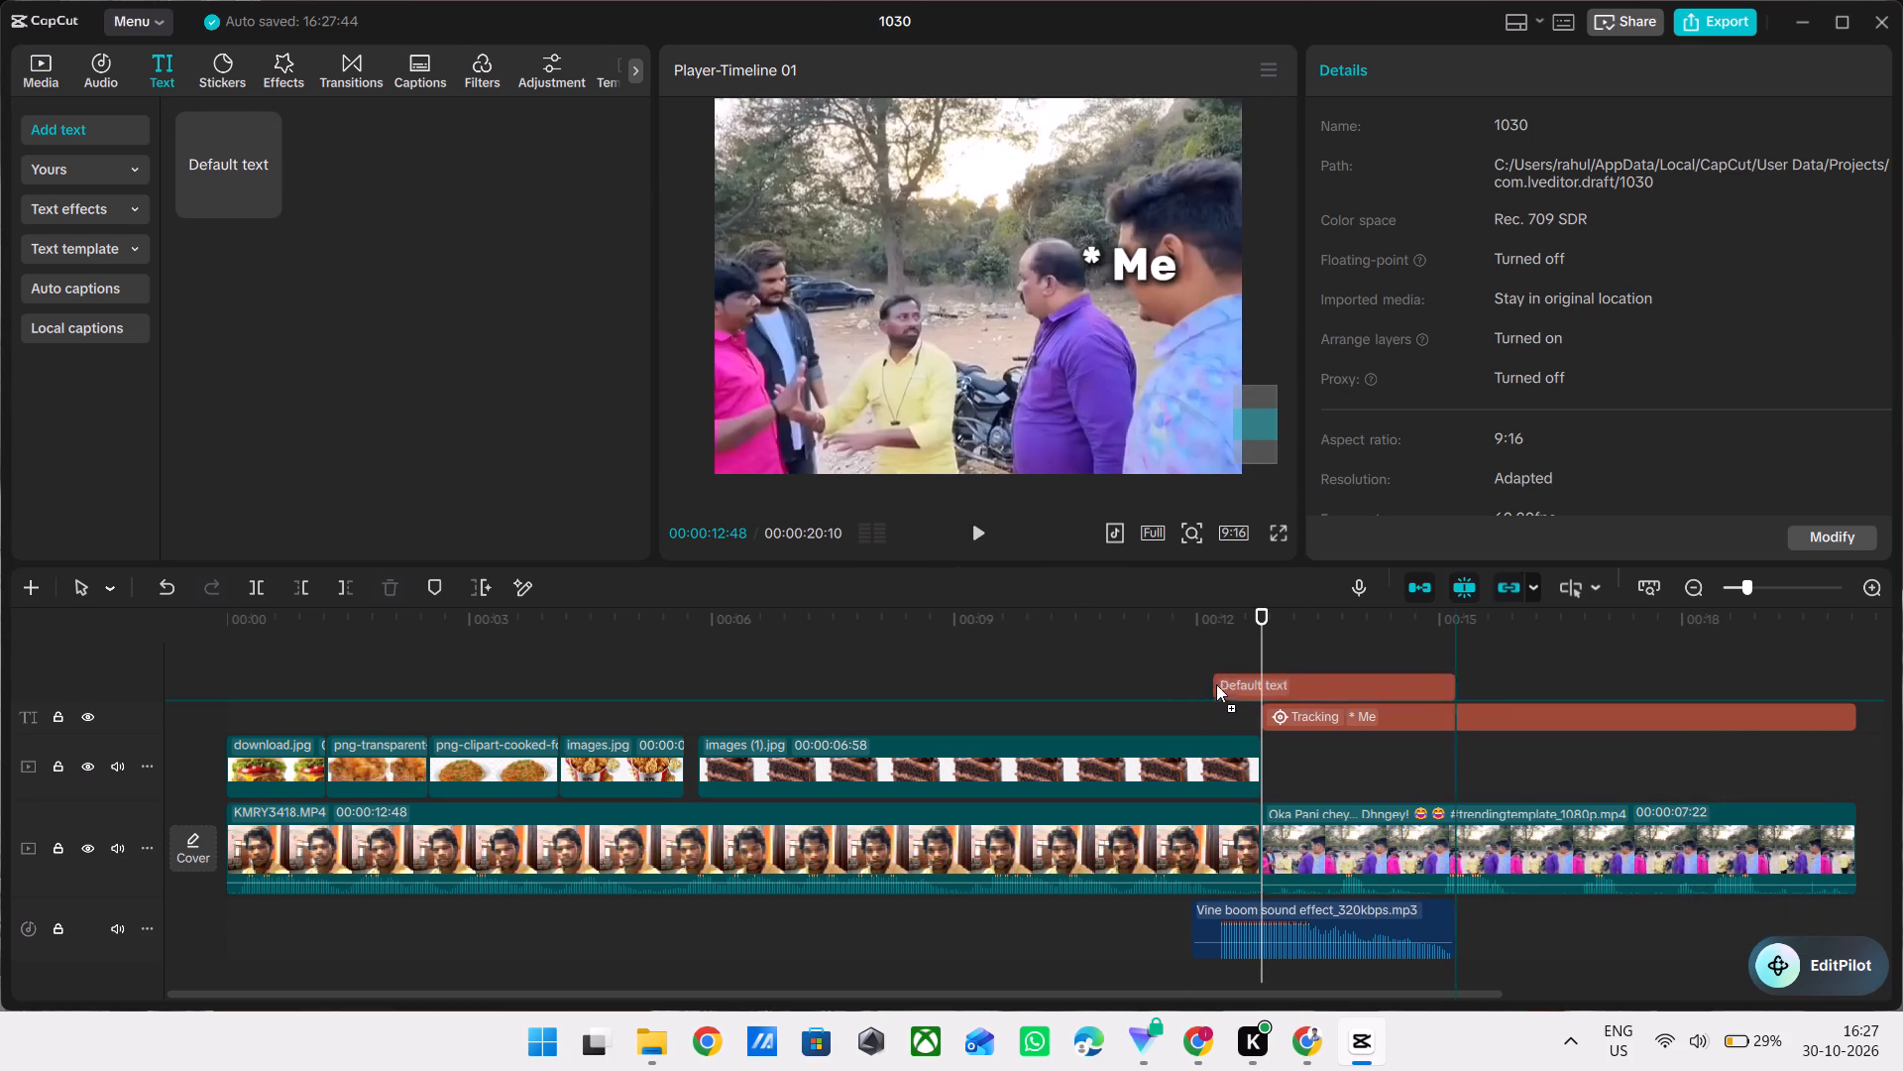
pyautogui.moveTo(1216, 684); pyautogui.dragTo(1258, 689)
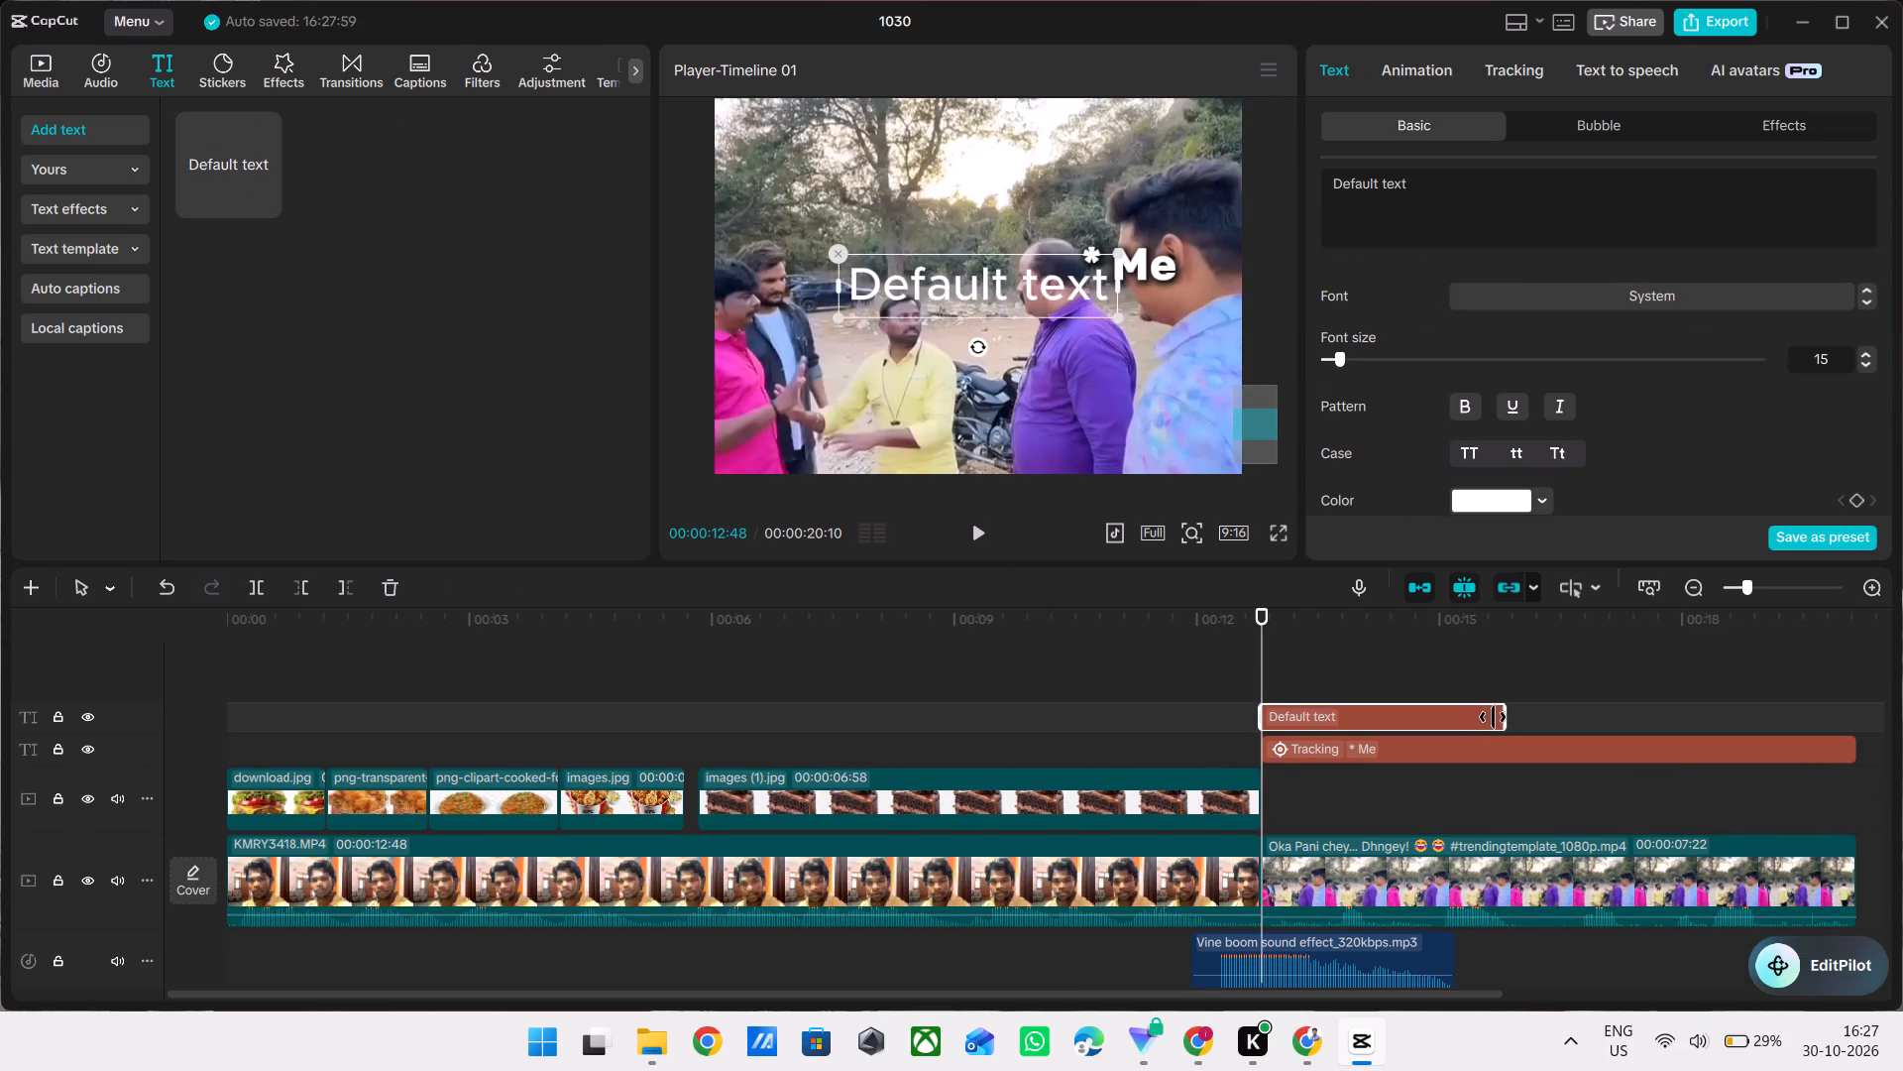
pyautogui.click(1495, 715)
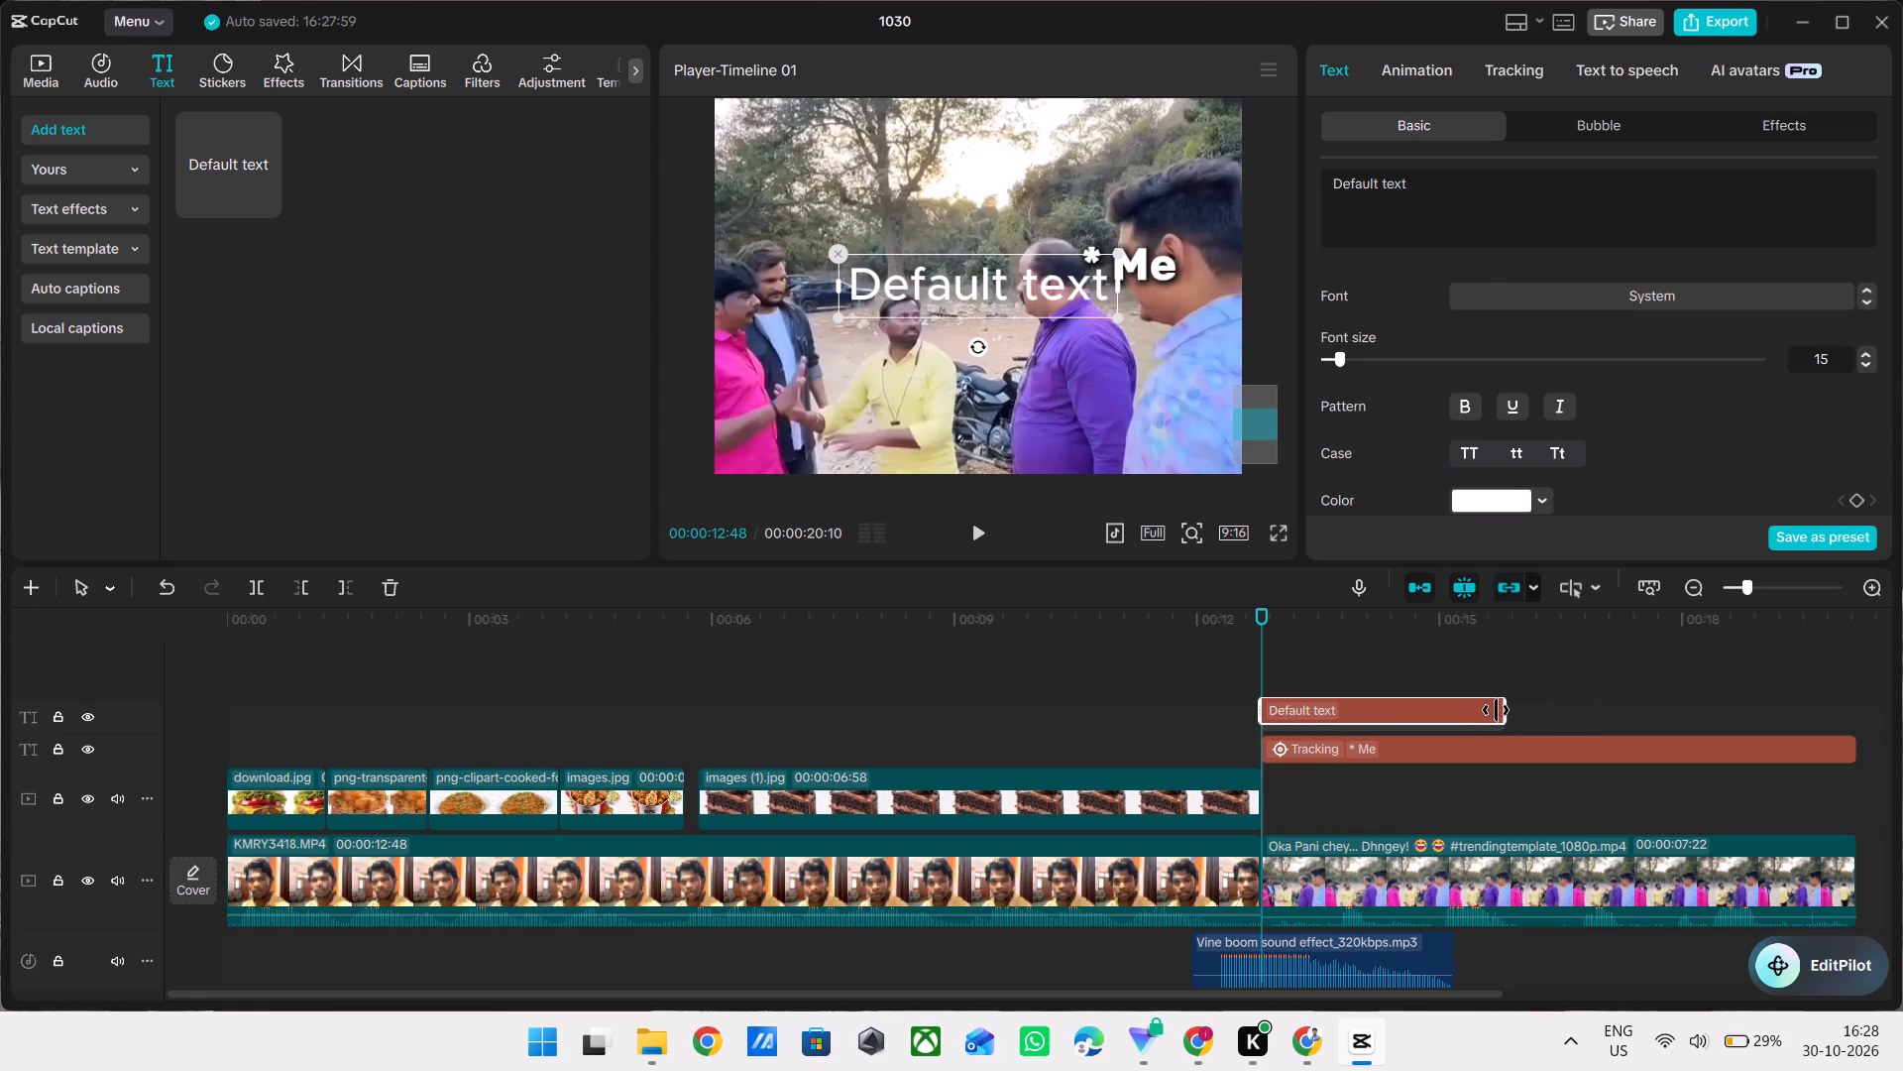
pyautogui.moveTo(1507, 705); pyautogui.dragTo(1730, 723)
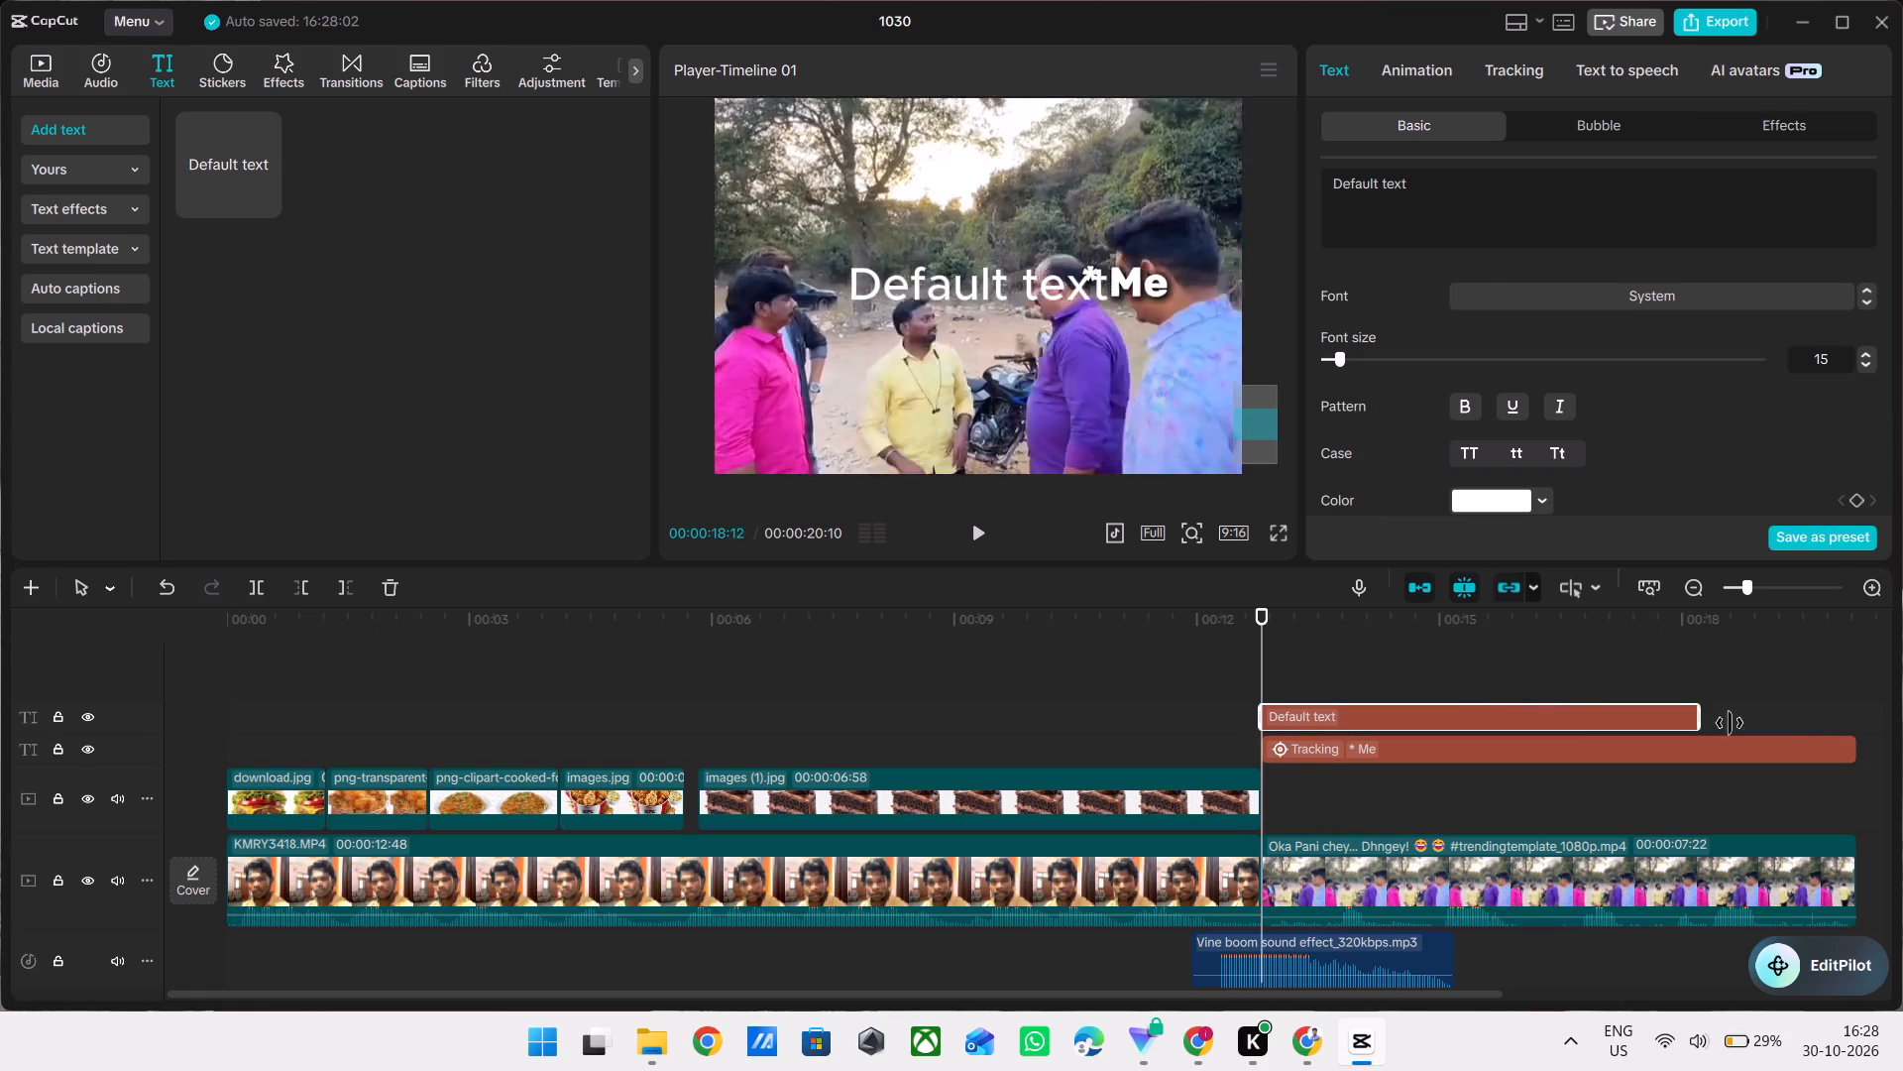
pyautogui.moveTo(1730, 723); pyautogui.dragTo(1850, 742)
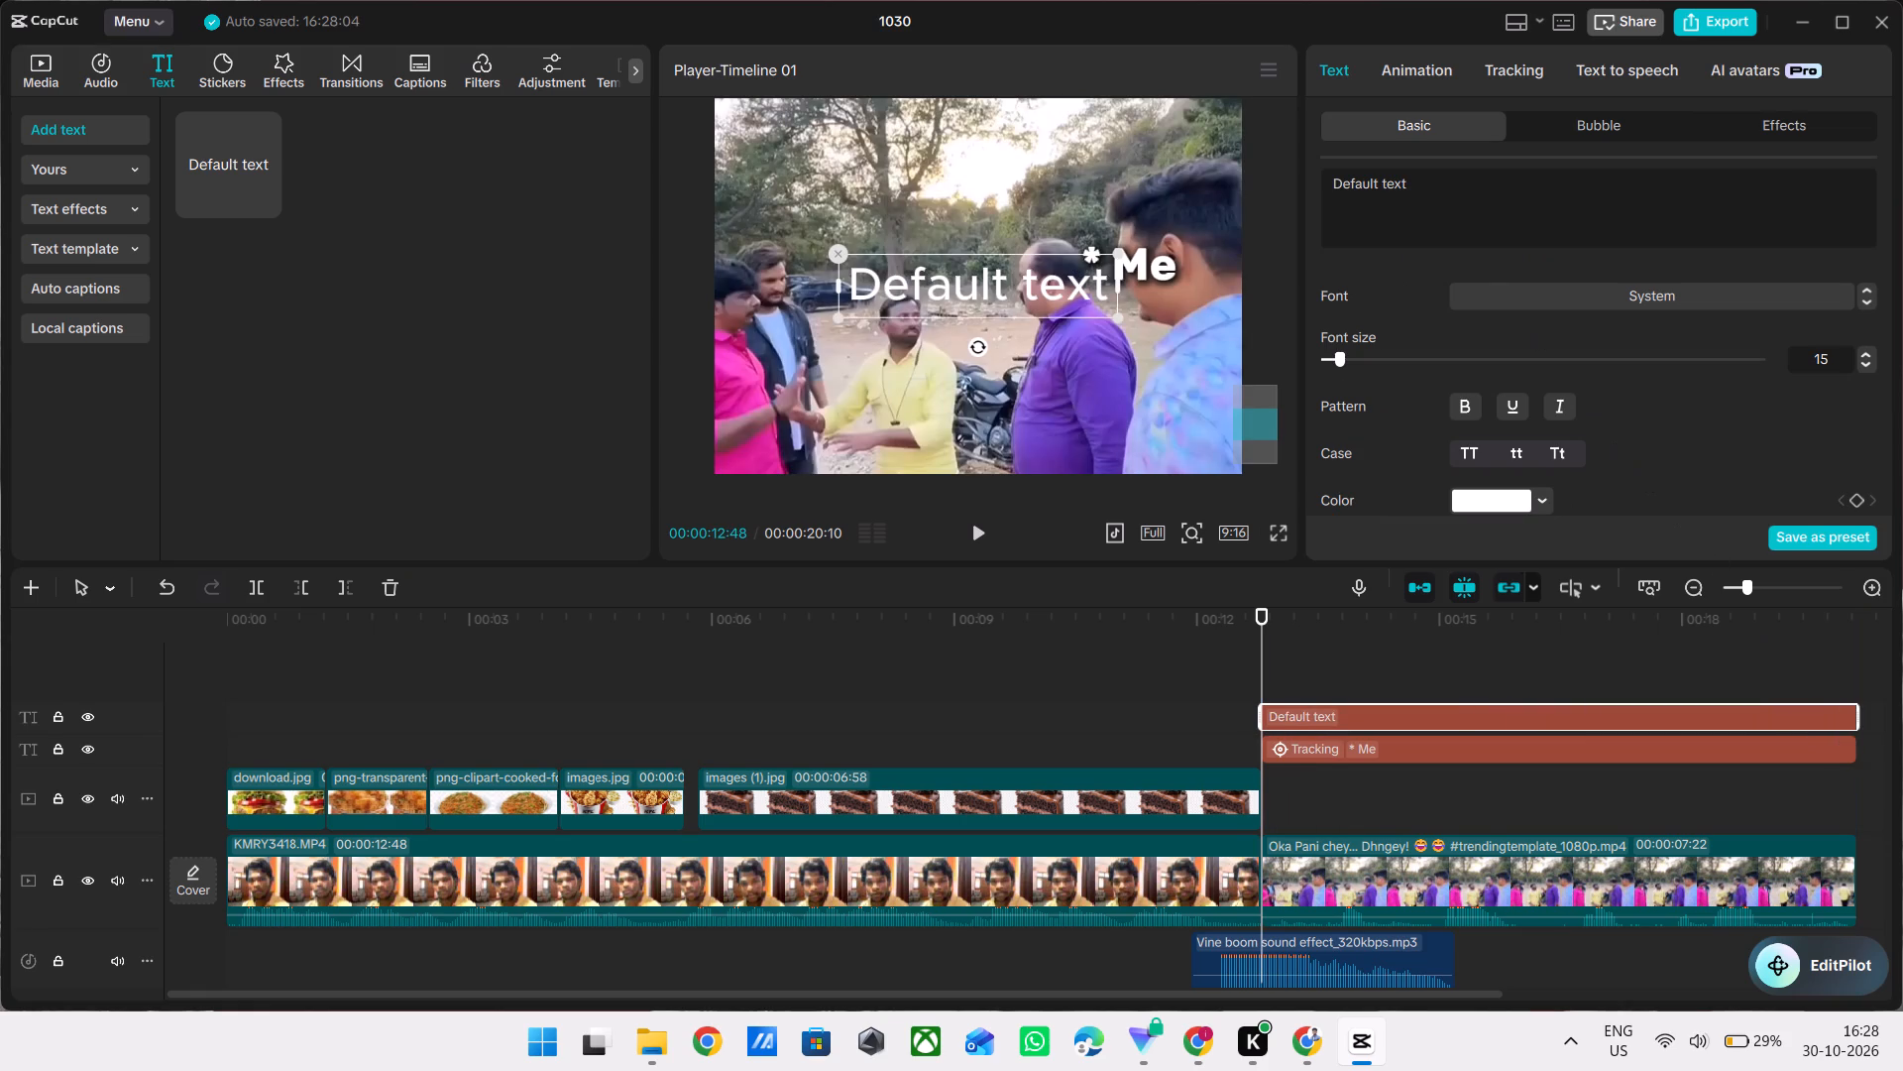
# Replace the wording of the new default text with "* Diet".
pyautogui.click(1447, 170)
pyautogui.hotkey('ctrl', 'a')
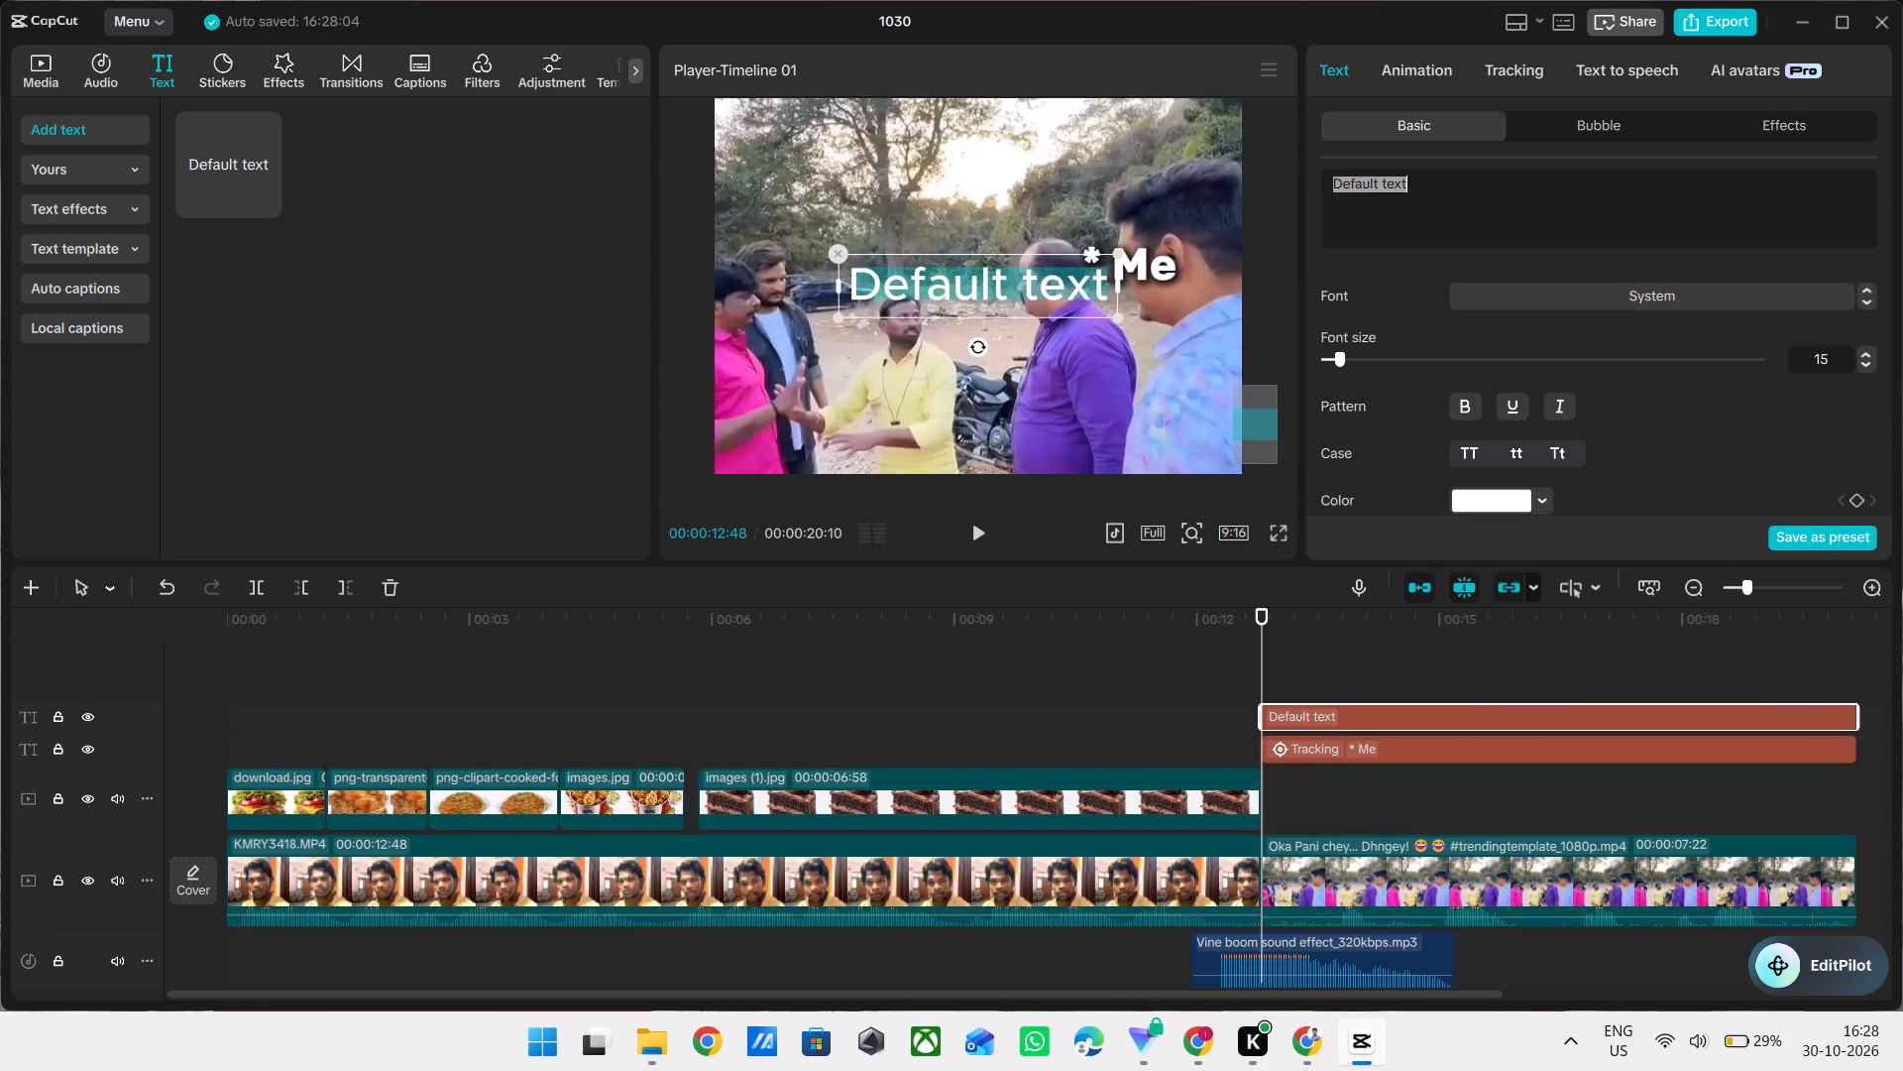
pyautogui.write('*')
pyautogui.press('space')
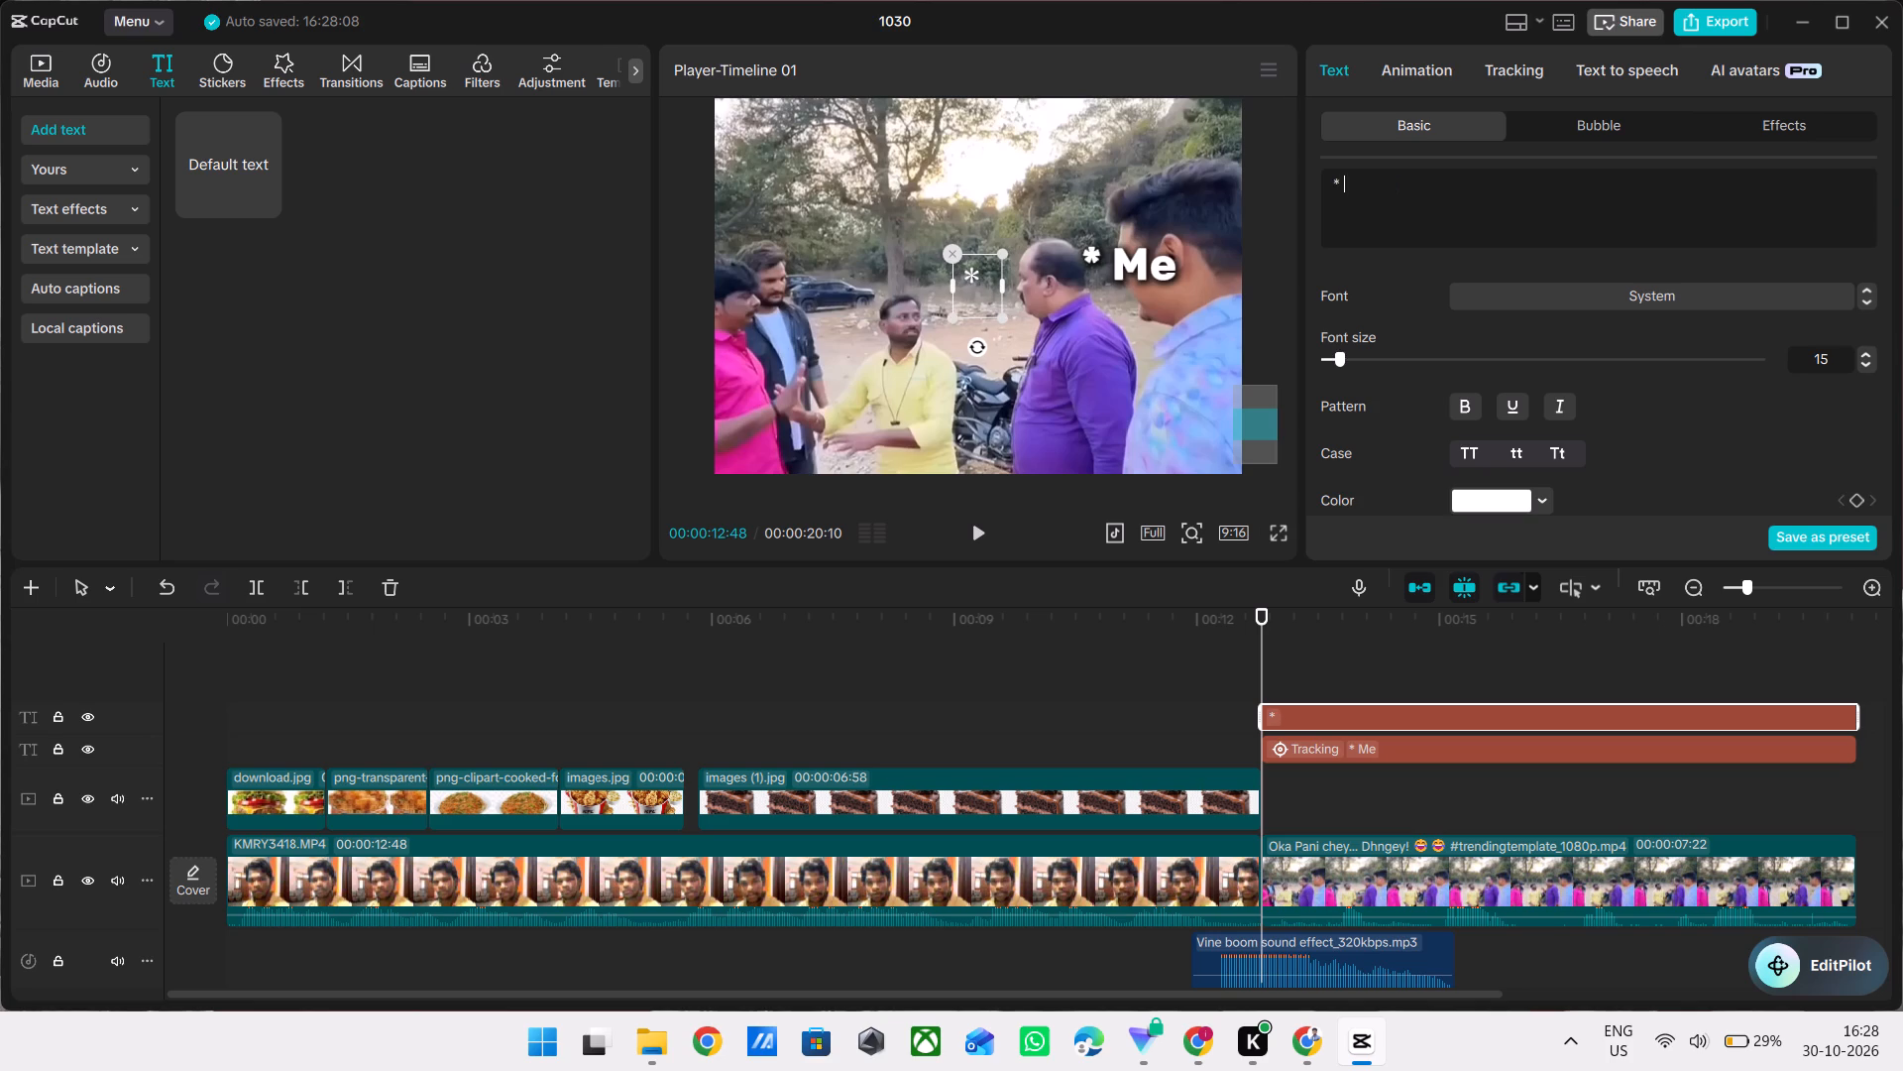
pyautogui.press('BackSpace')
pyautogui.press('BackSpace')
pyautogui.write('*')
pyautogui.press('space')
pyautogui.hotkey('shift', 'd')
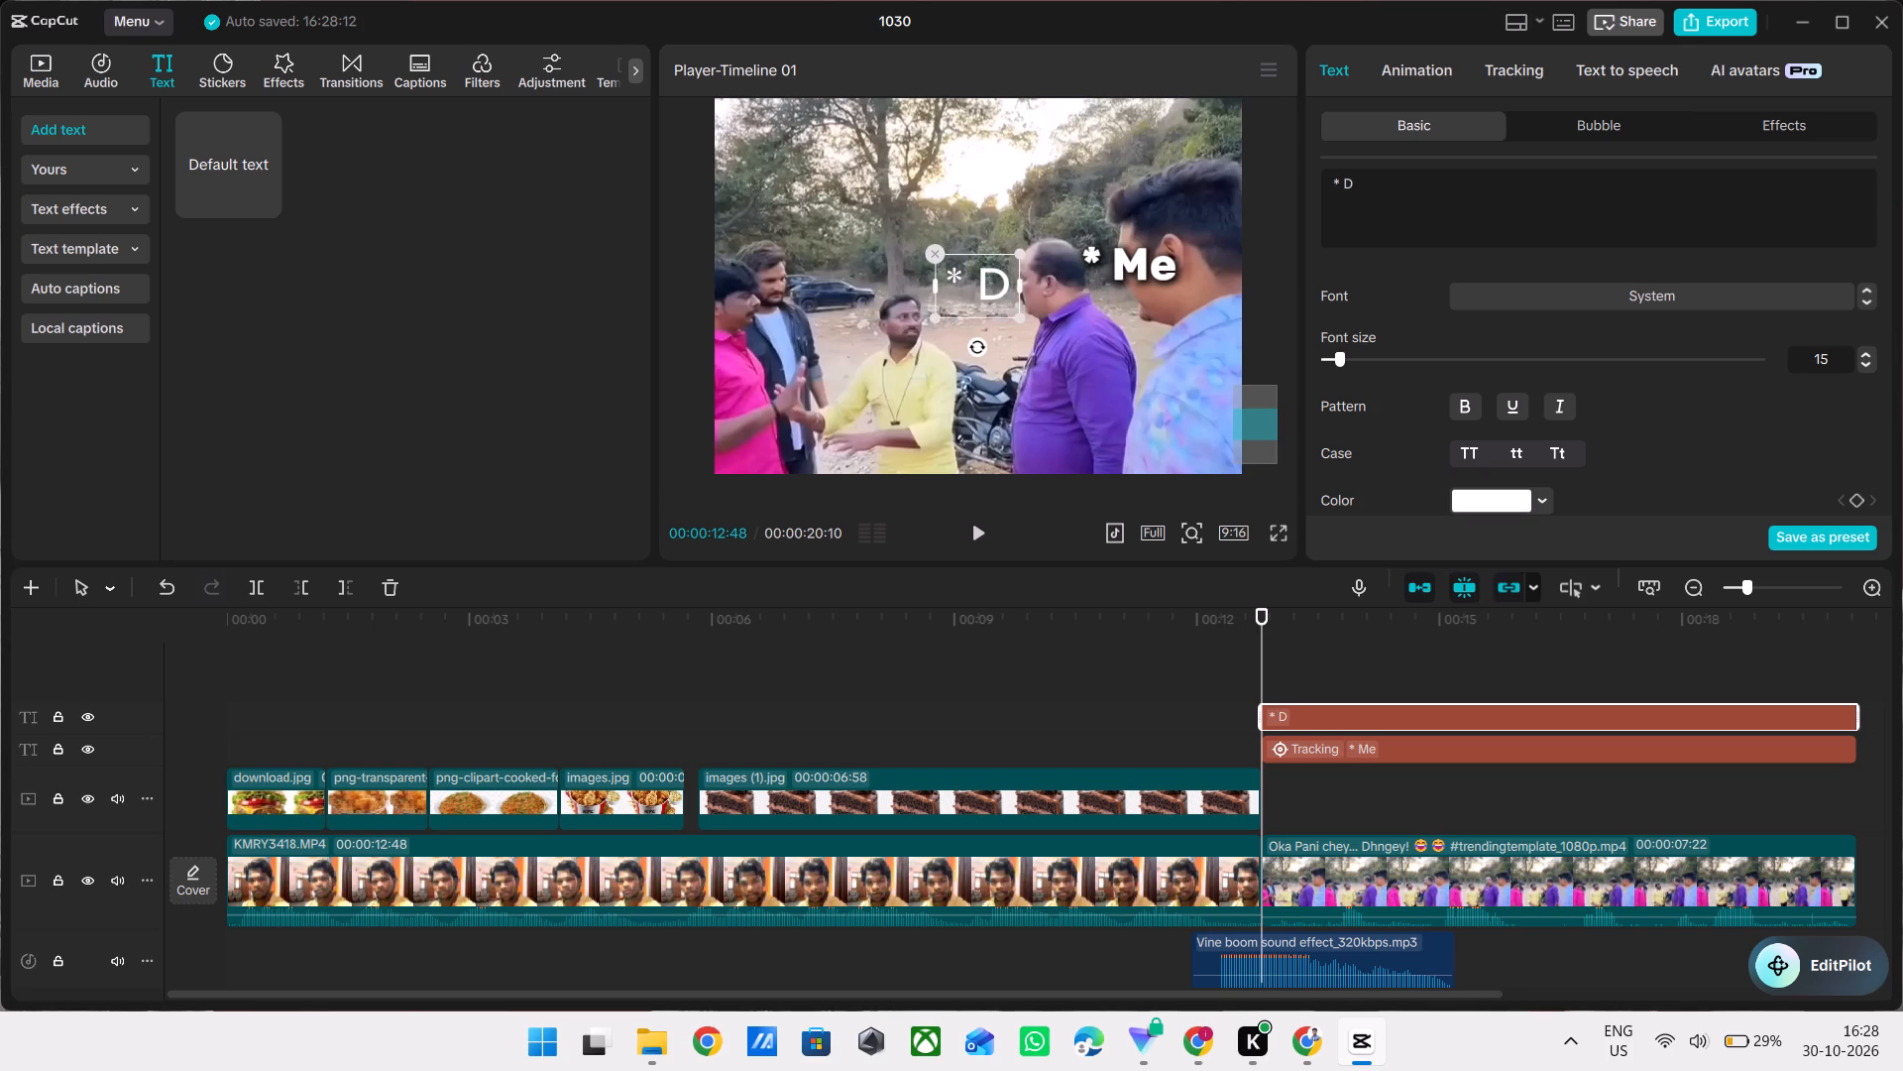
pyautogui.write('iet')
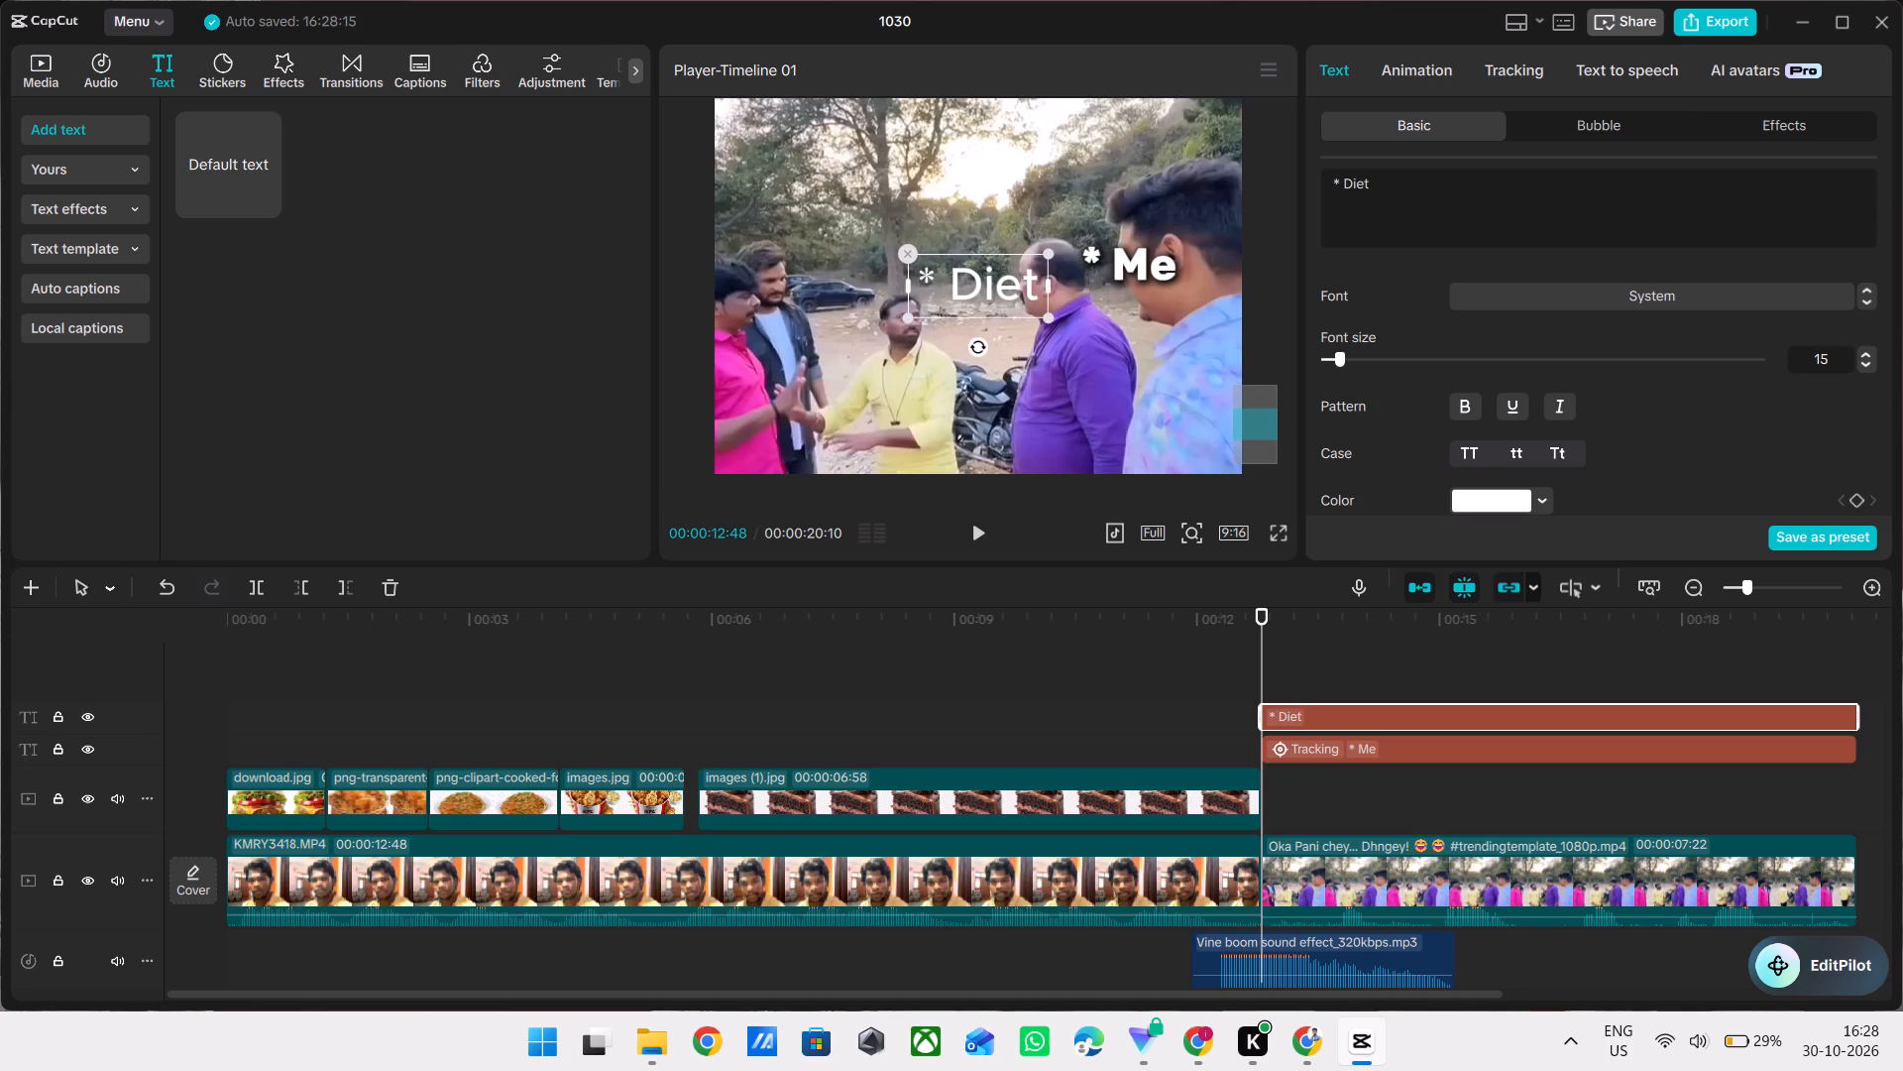
# Style the "* Diet" text with the Rubik-Bold font, bold pattern and a black shadow.
pyautogui.click(1517, 297)
pyautogui.click(1532, 291)
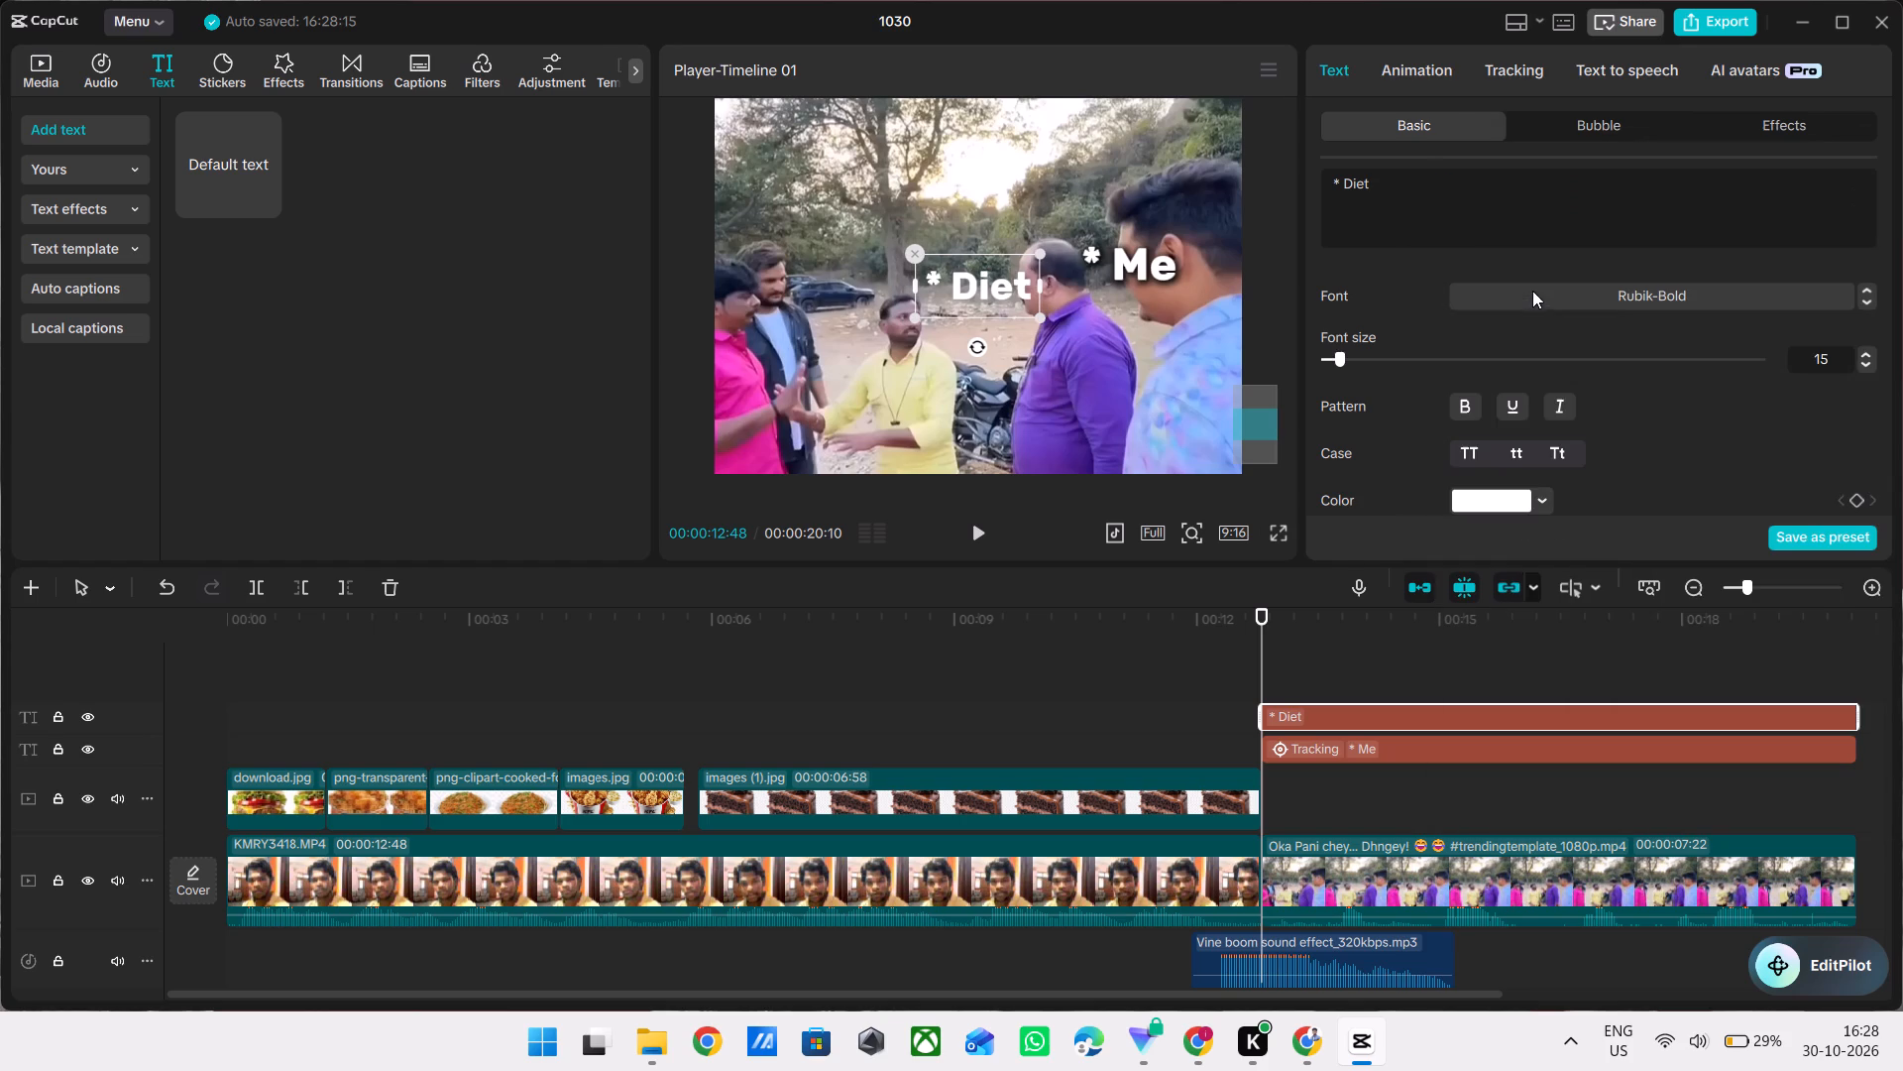
pyautogui.click(1464, 399)
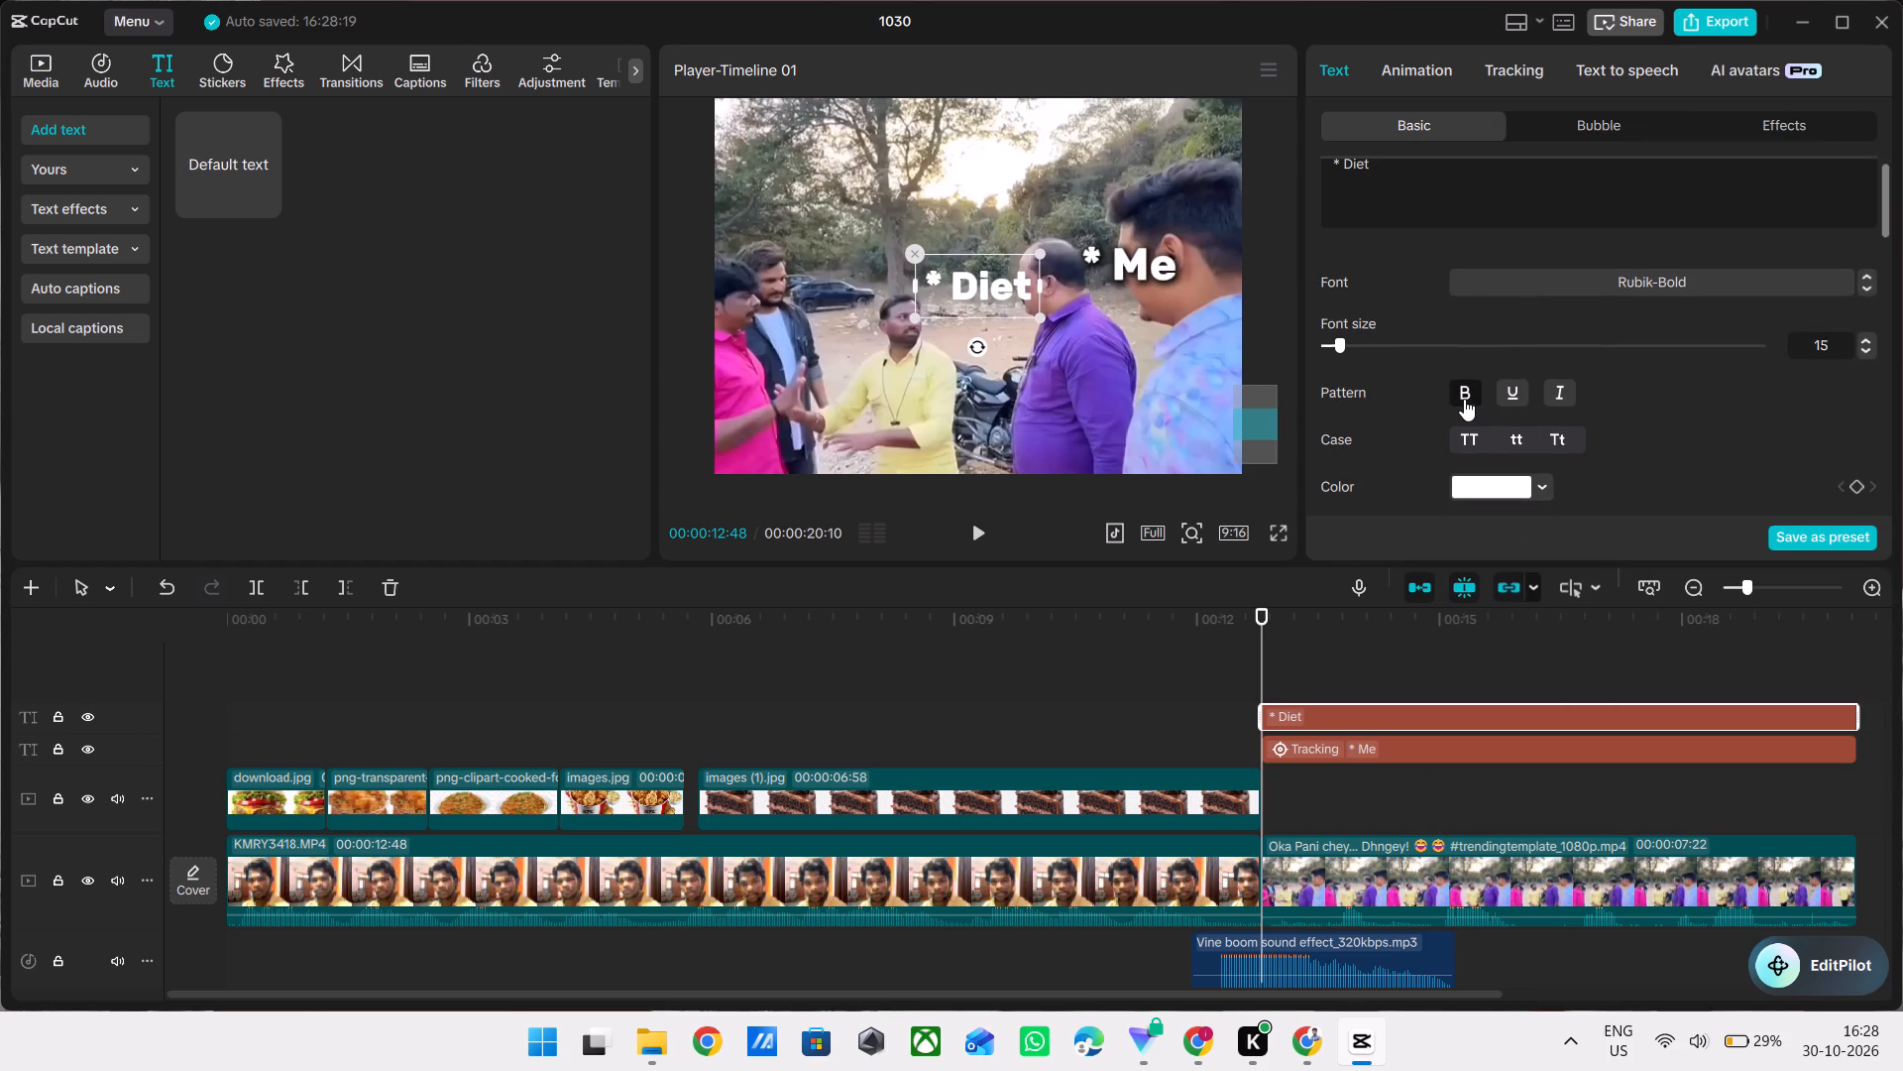
pyautogui.scroll(-4, 1464, 399)
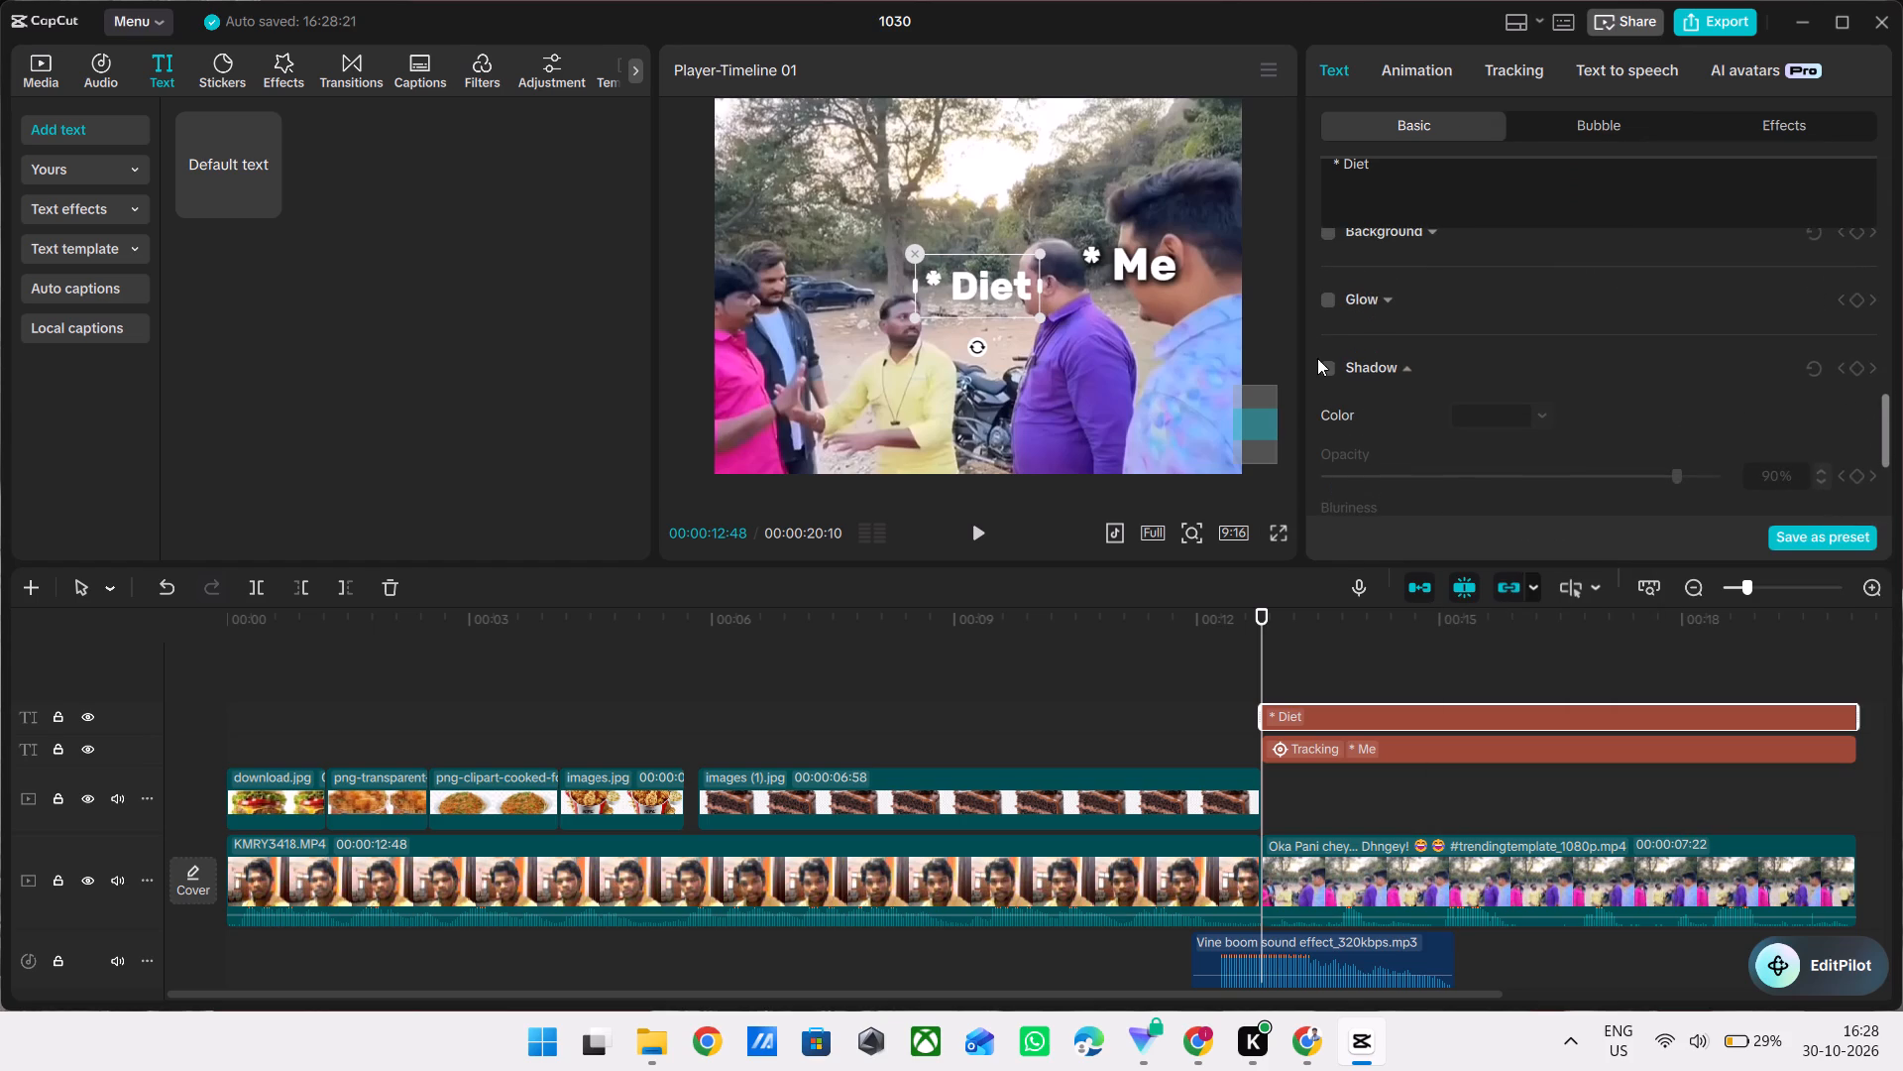
pyautogui.click(1324, 371)
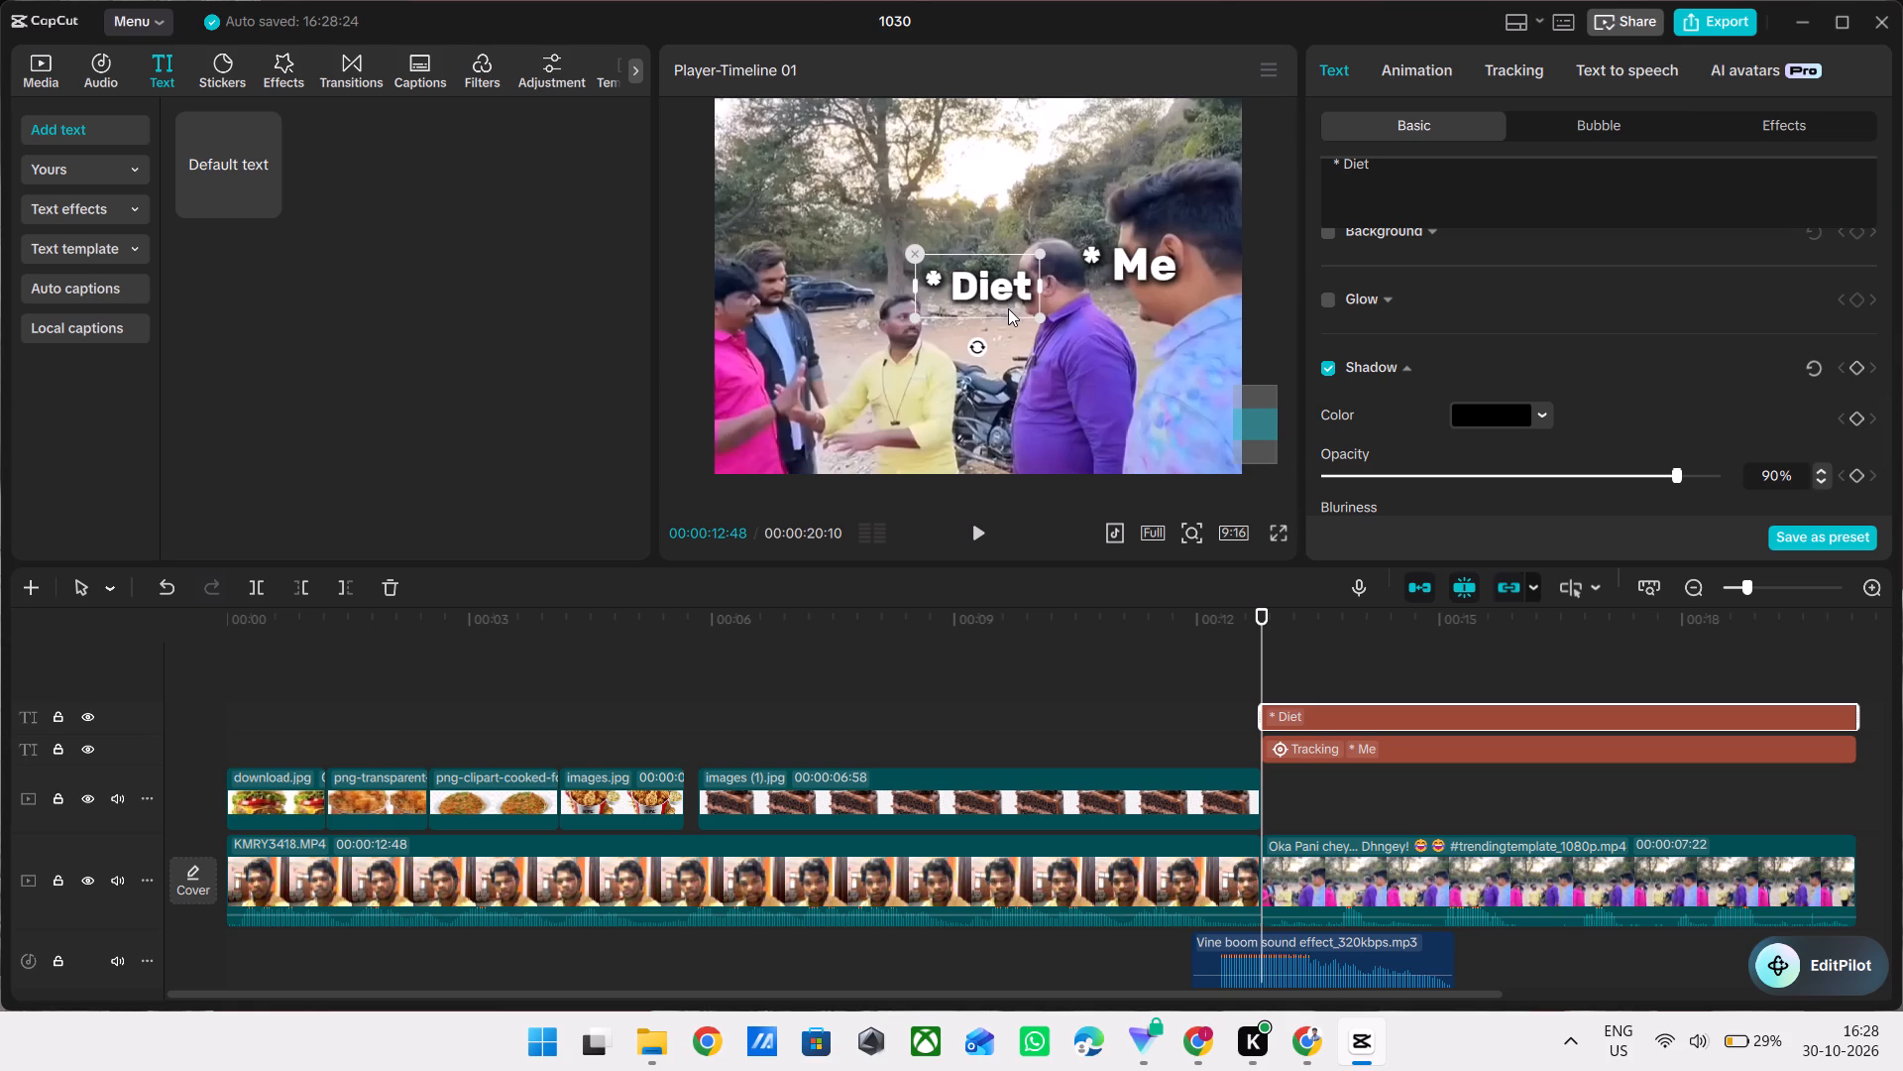
# Shrink the "* Diet" text and place it beside the head of the man in the yellow shirt.
pyautogui.moveTo(1008, 308); pyautogui.dragTo(987, 331)
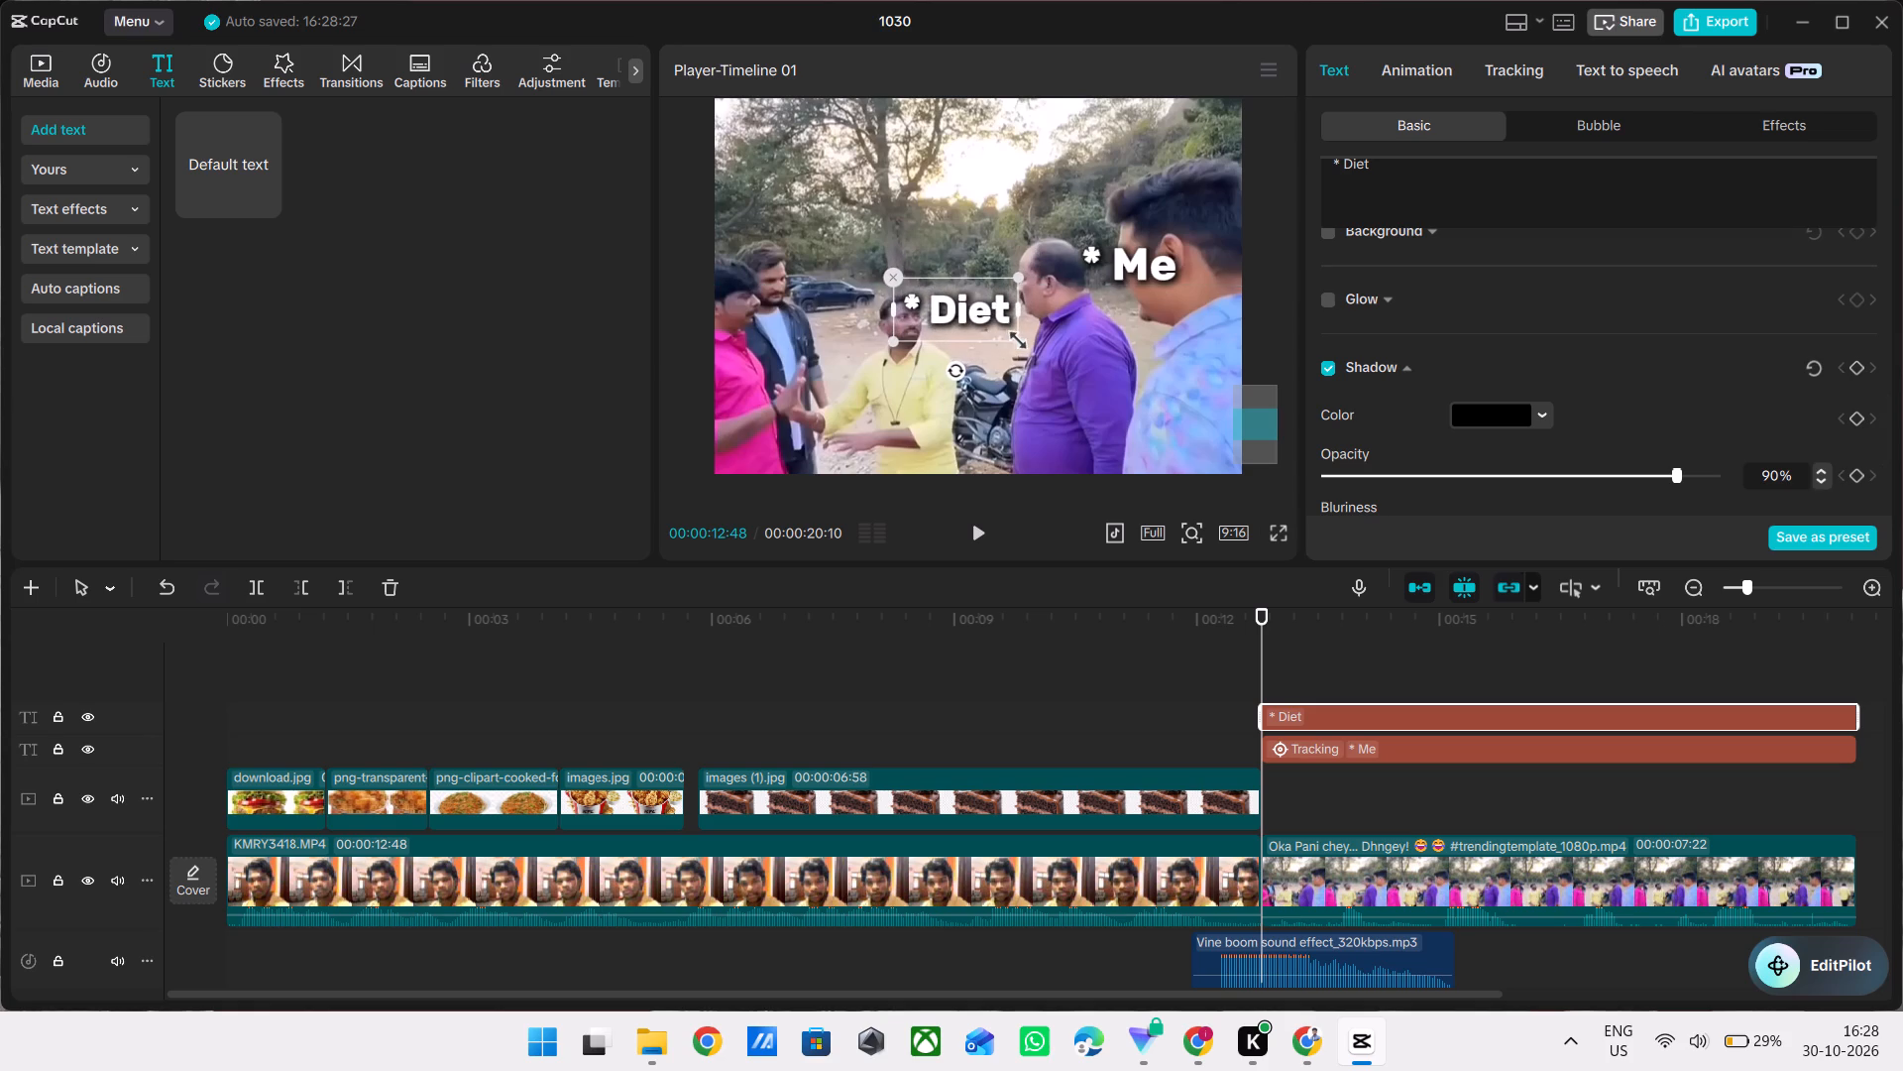
pyautogui.moveTo(1012, 336); pyautogui.dragTo(995, 322)
pyautogui.click(976, 323)
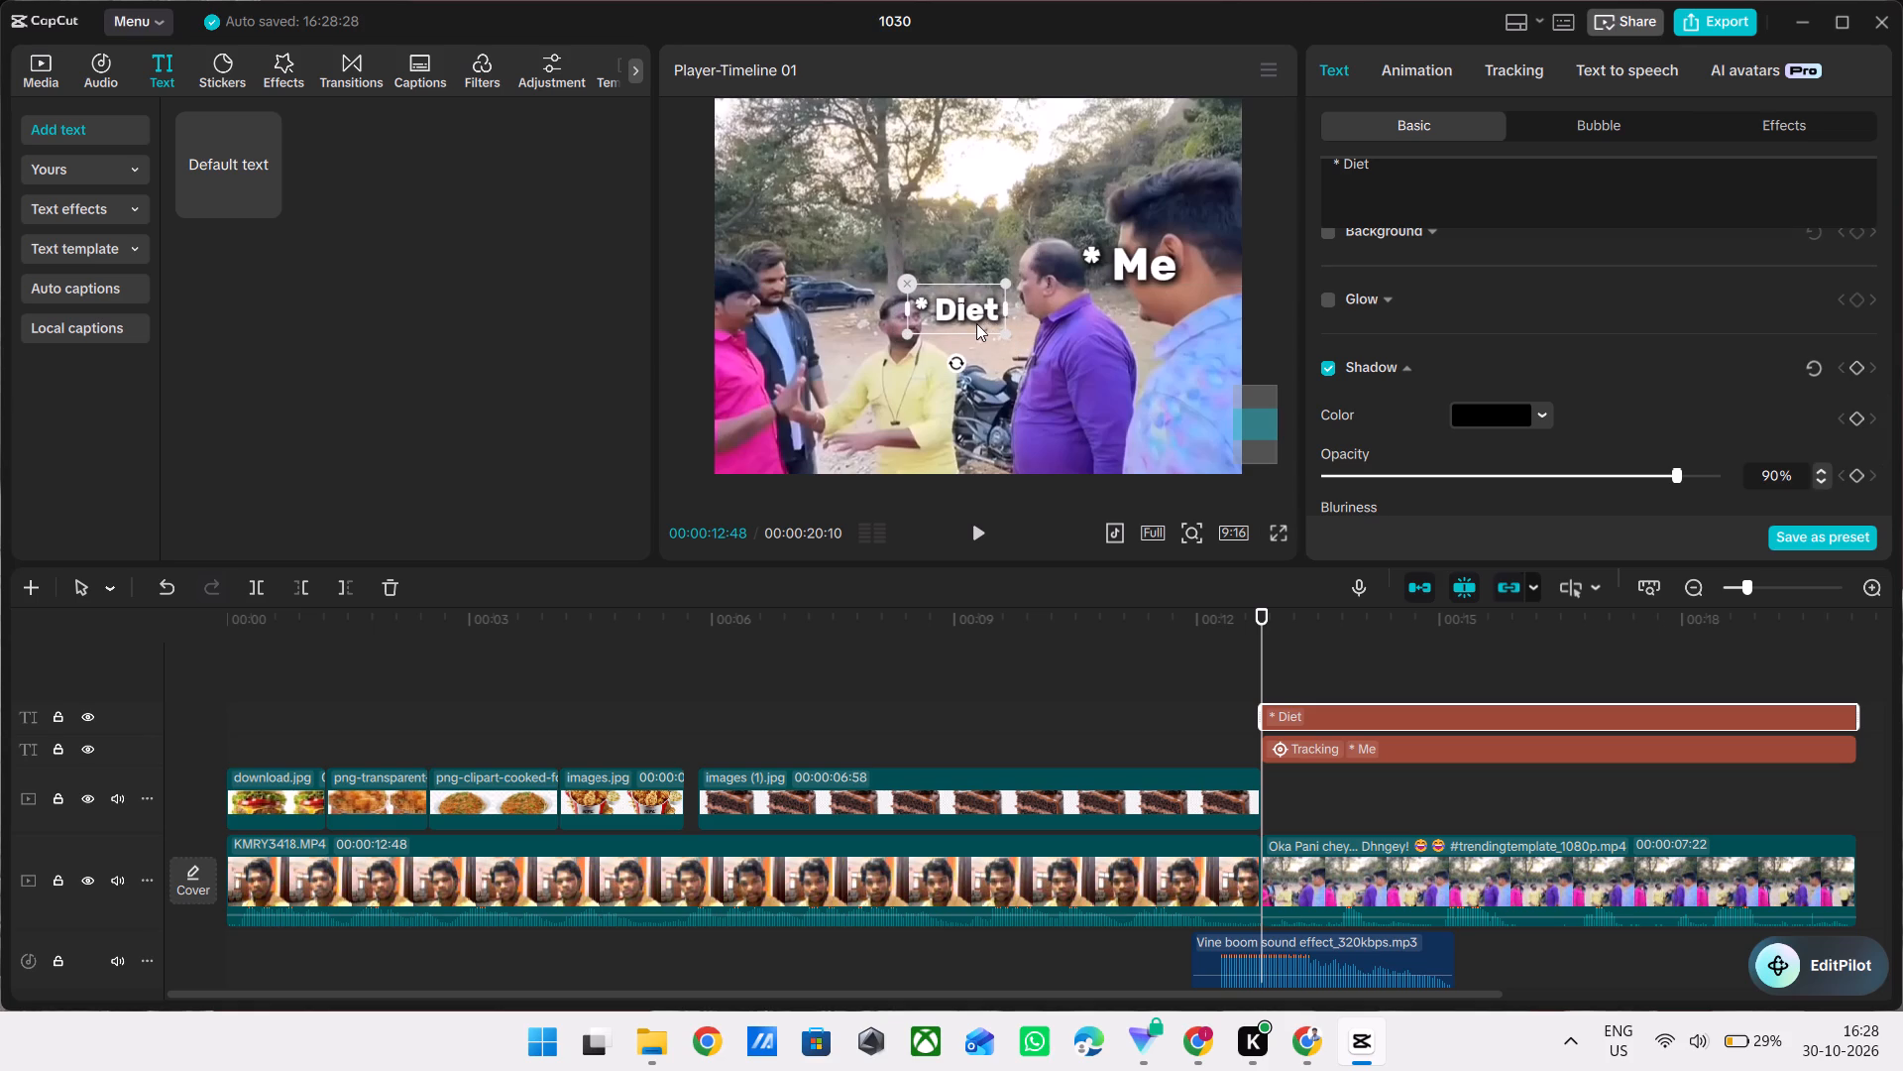
# Motion-track the "* Diet" text to the yellow-shirted man's head, with direction Both and scale and distance following.
pyautogui.scroll(2, 1408, 300)
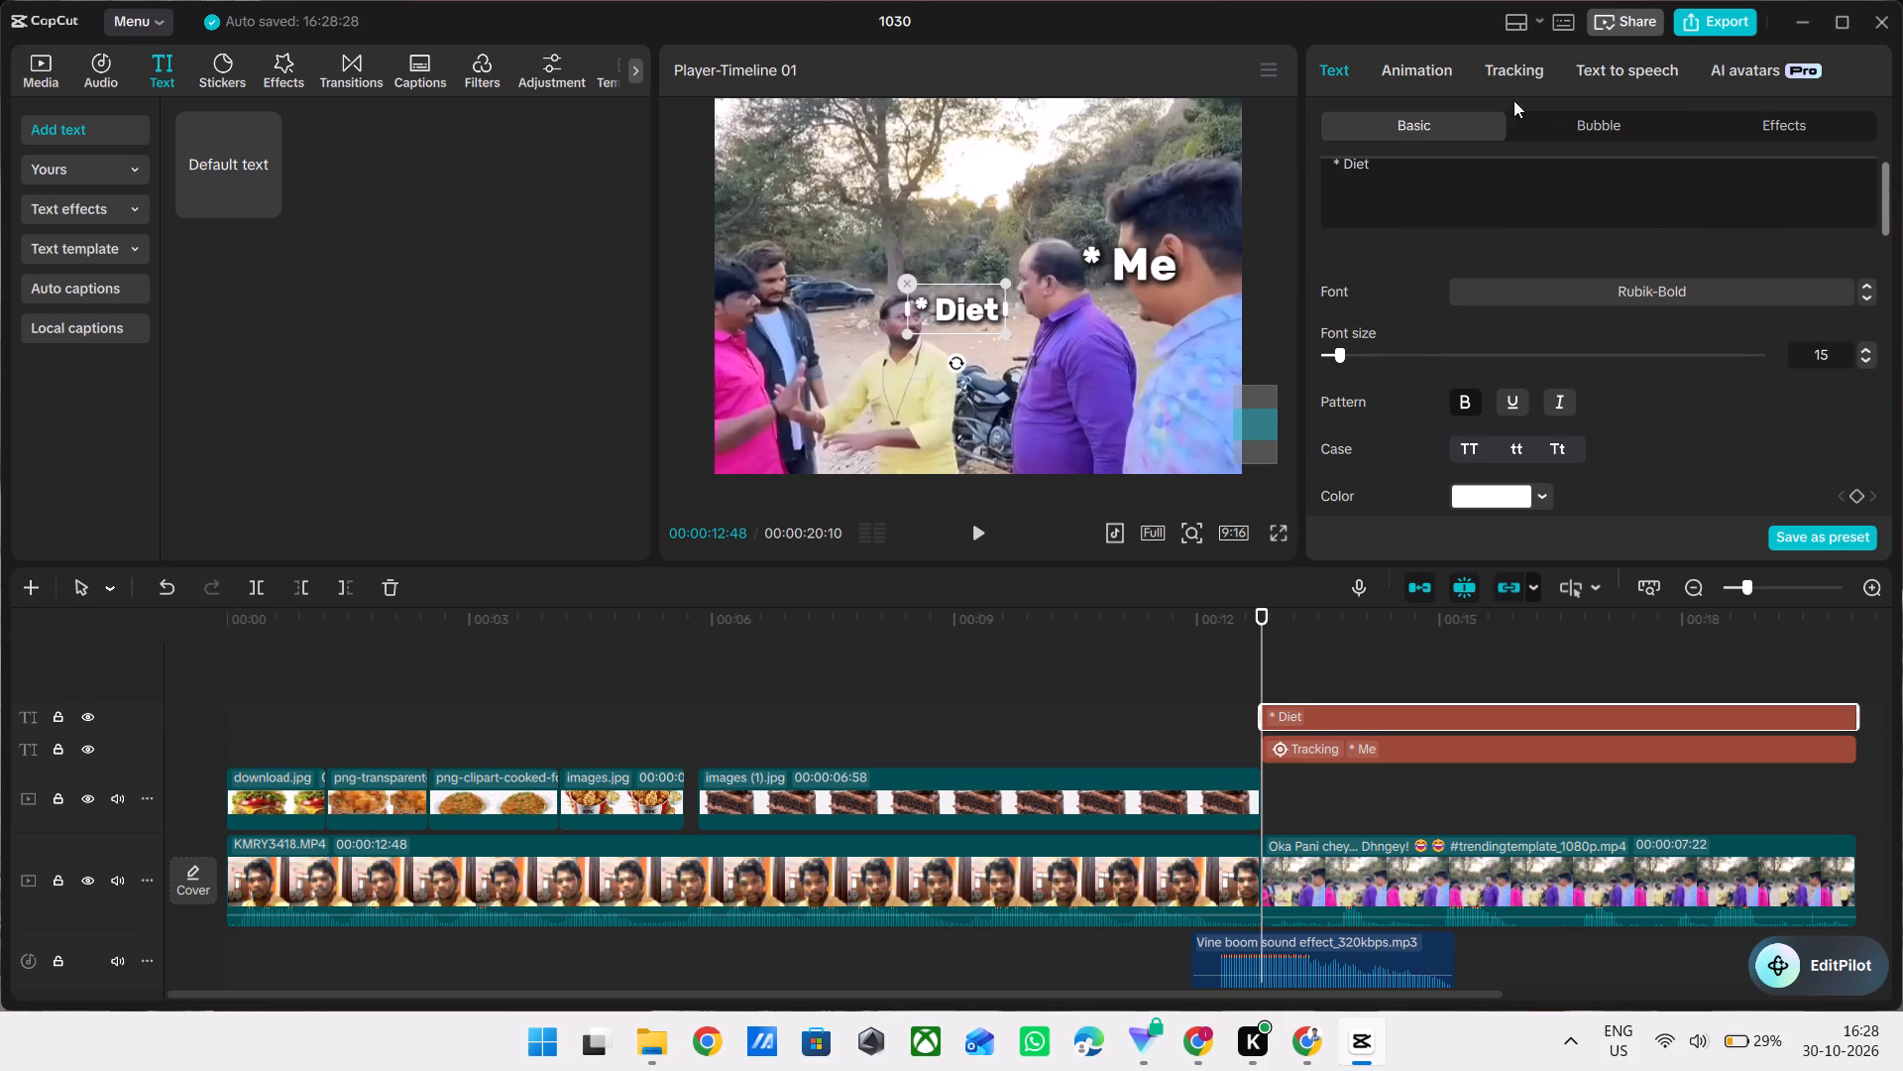
pyautogui.click(1506, 67)
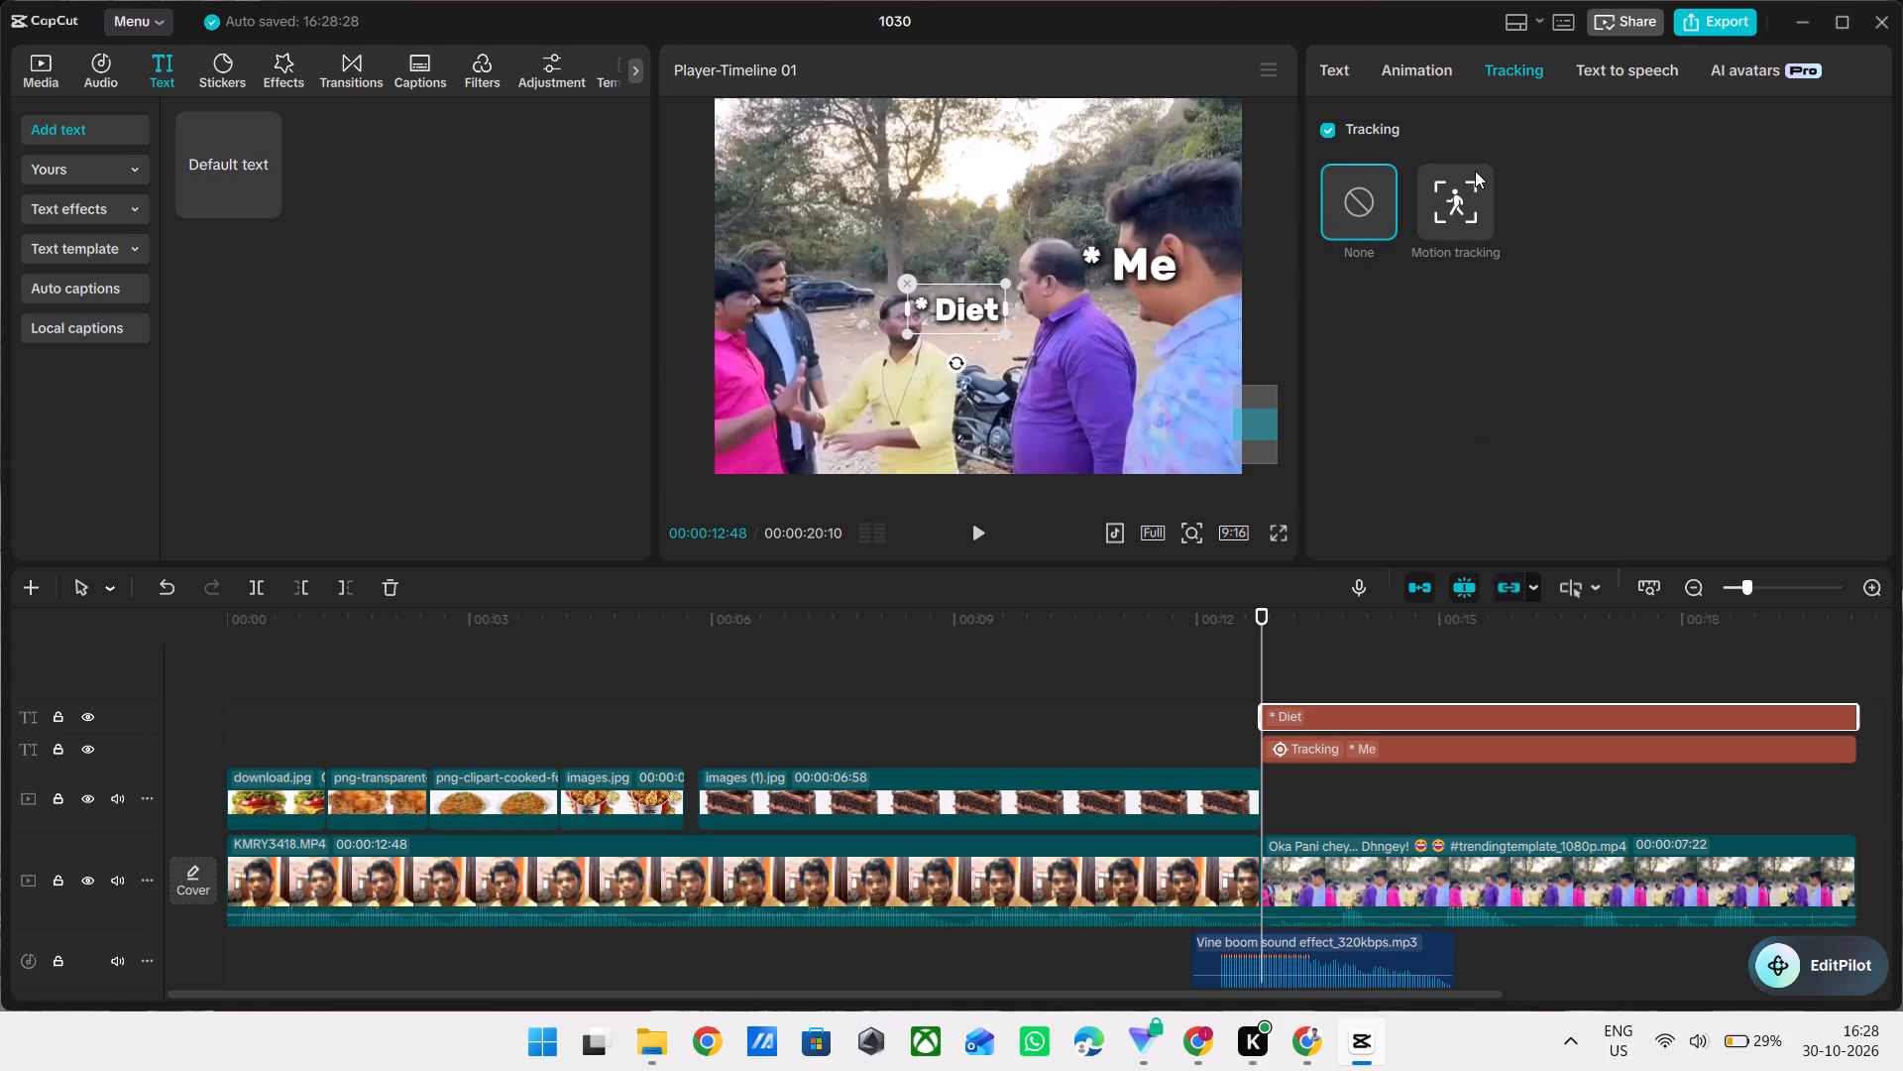
pyautogui.click(1475, 171)
pyautogui.moveTo(984, 271); pyautogui.dragTo(923, 277)
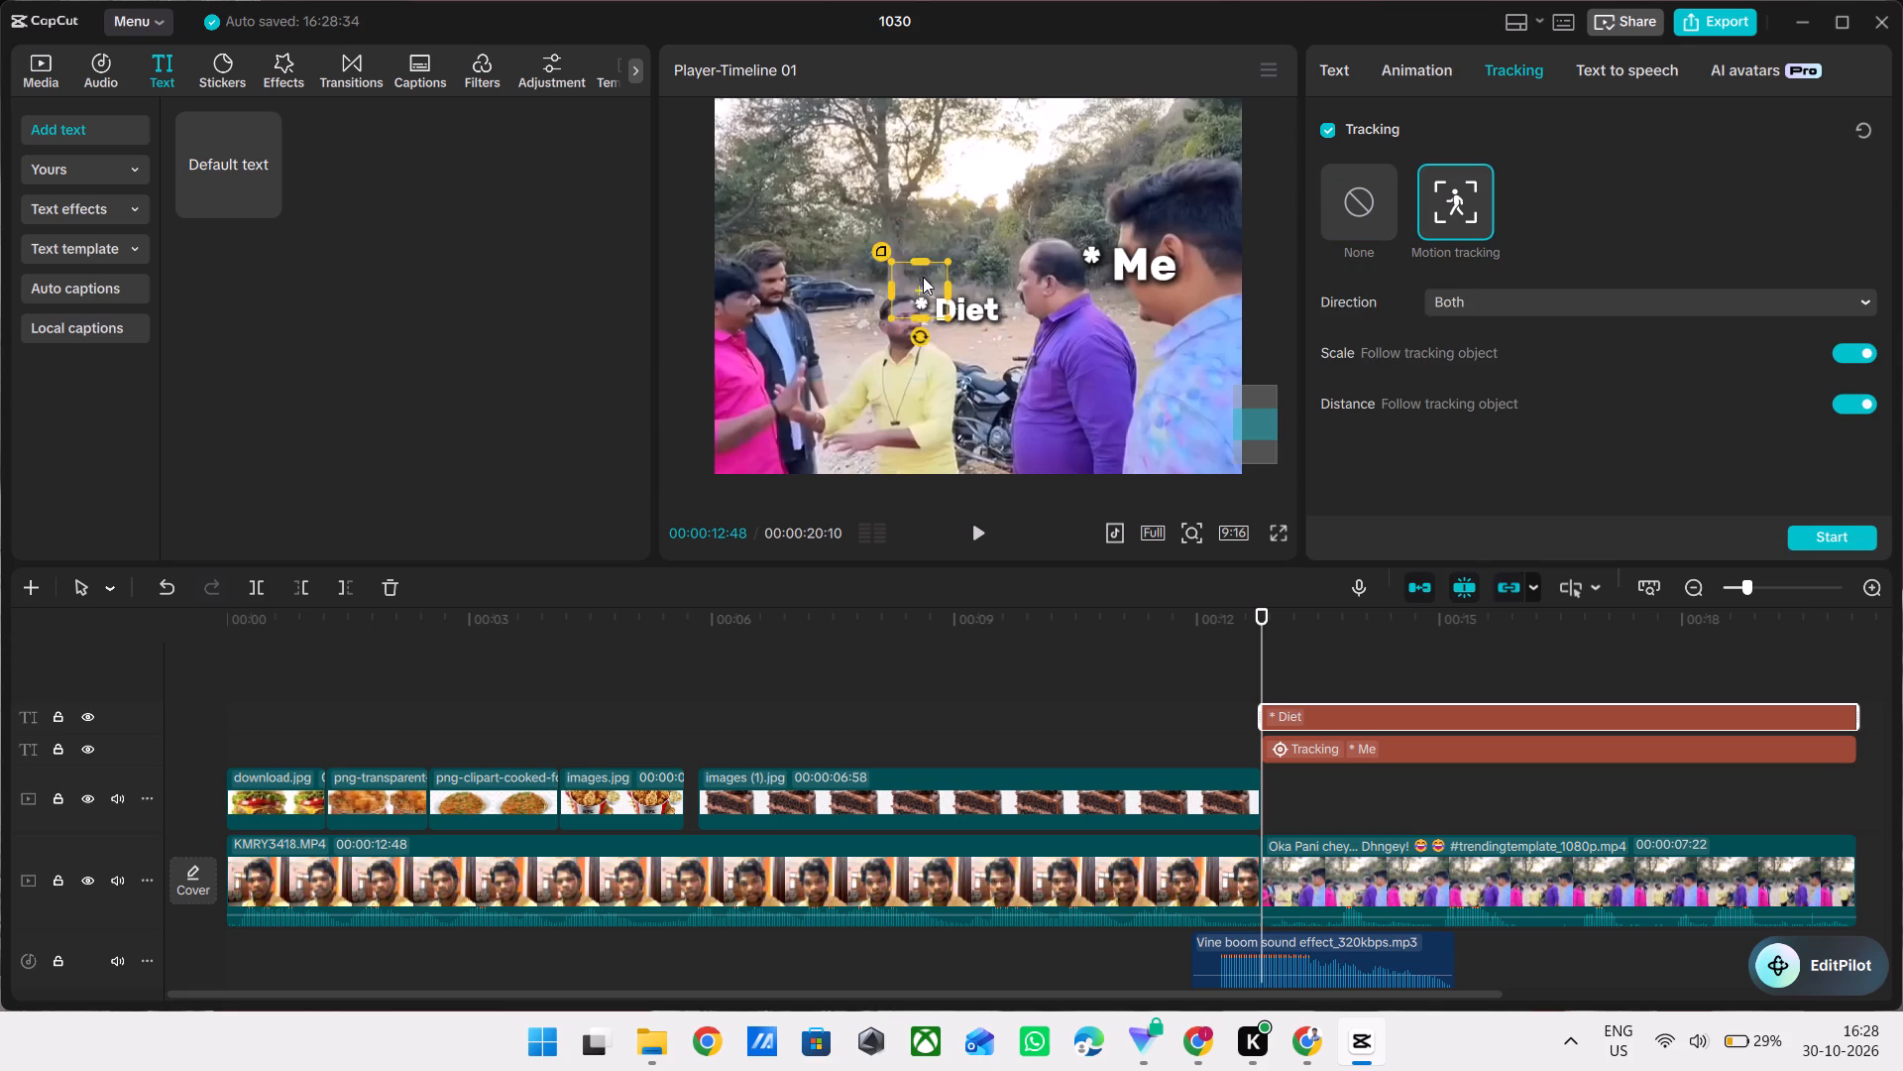
pyautogui.moveTo(923, 277); pyautogui.dragTo(913, 290)
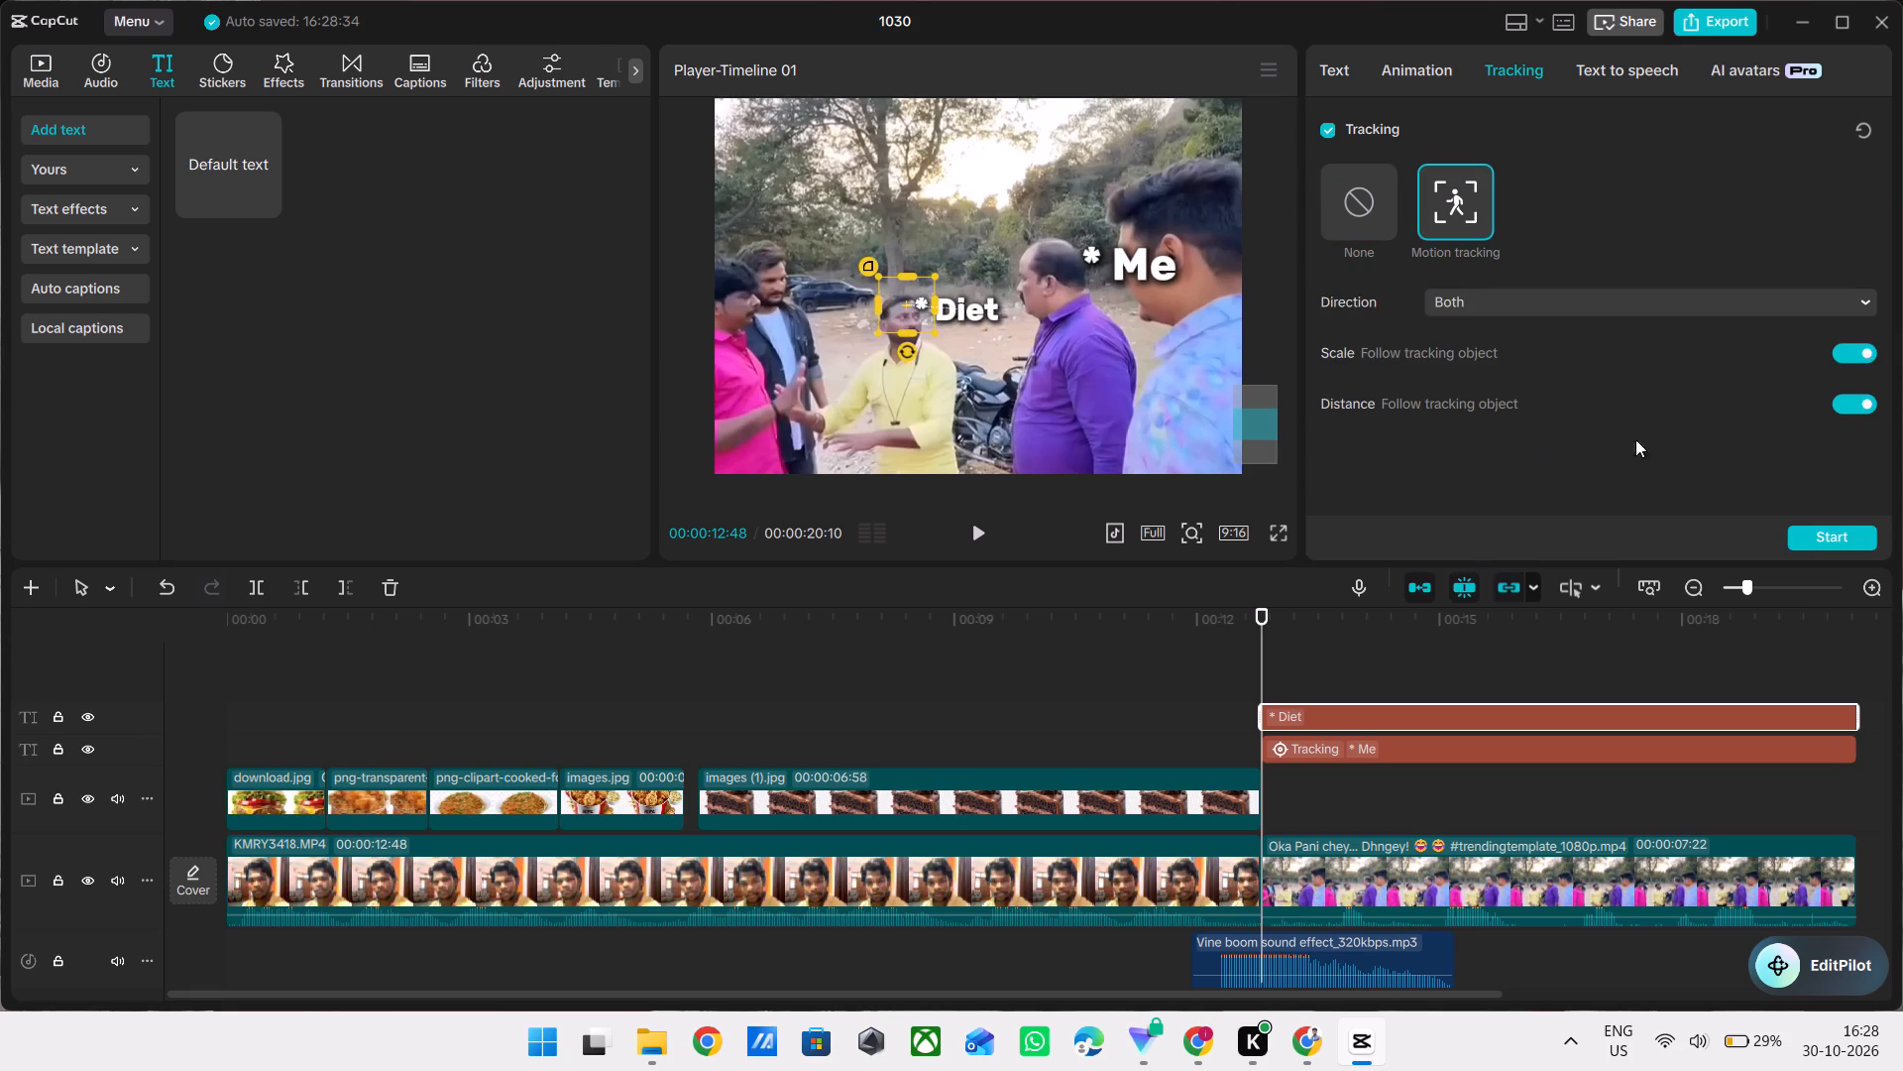
pyautogui.click(1826, 530)
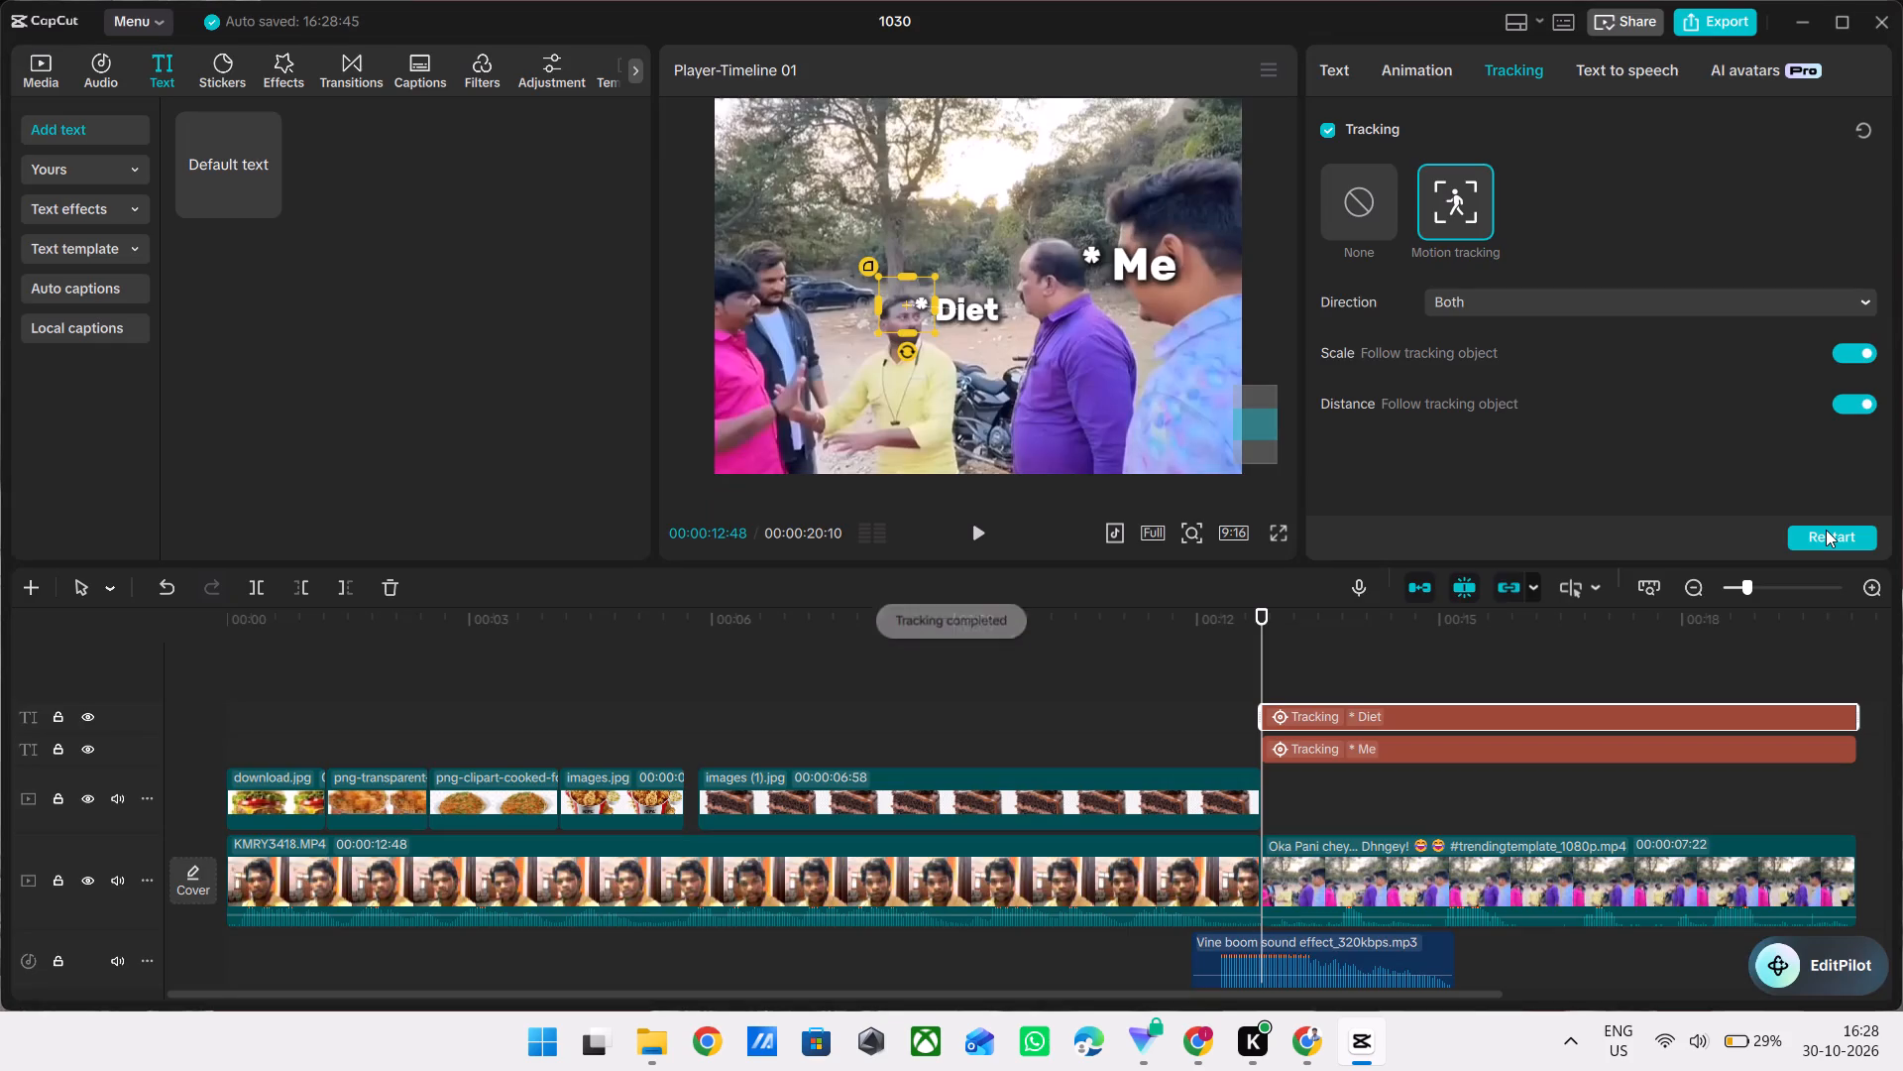
# Play through the Oka Pani clip to check how the "* Diet" text follows the yellow-shirted man.
pyautogui.press('space')
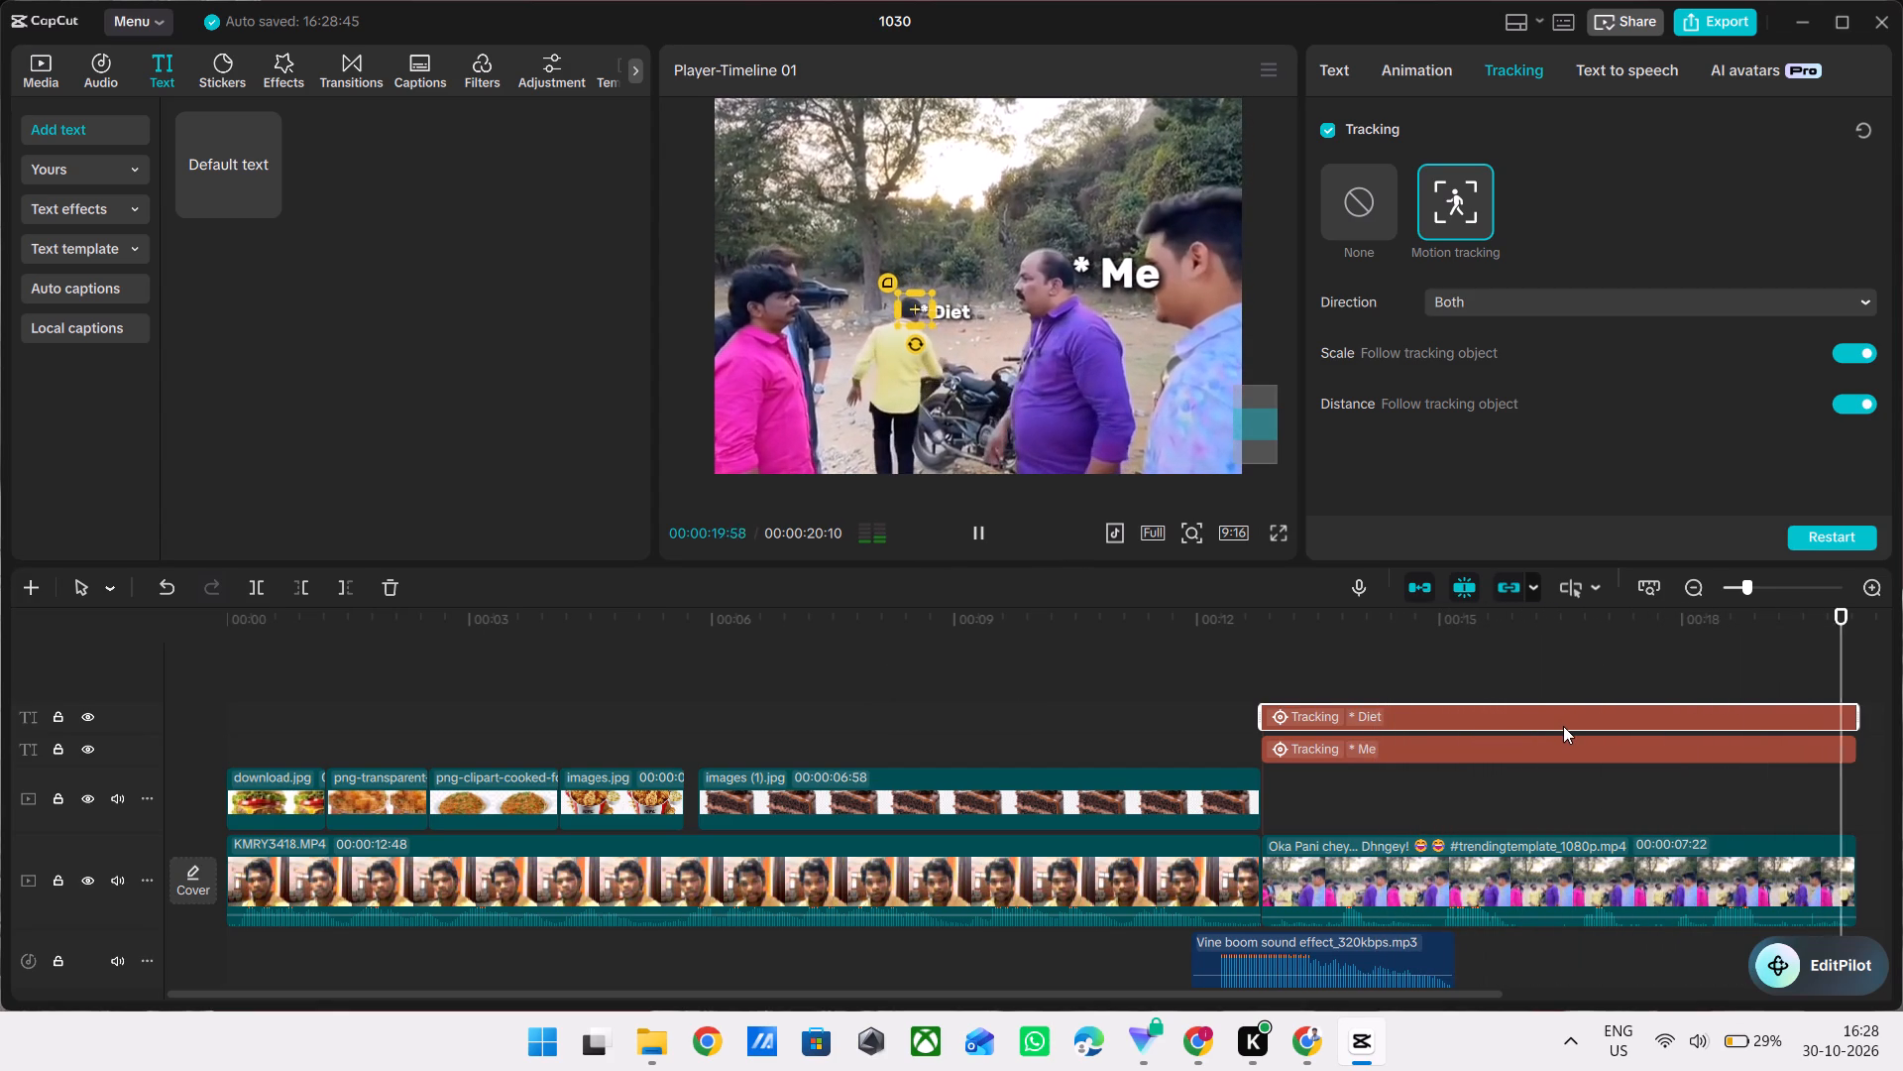
pyautogui.click(1235, 666)
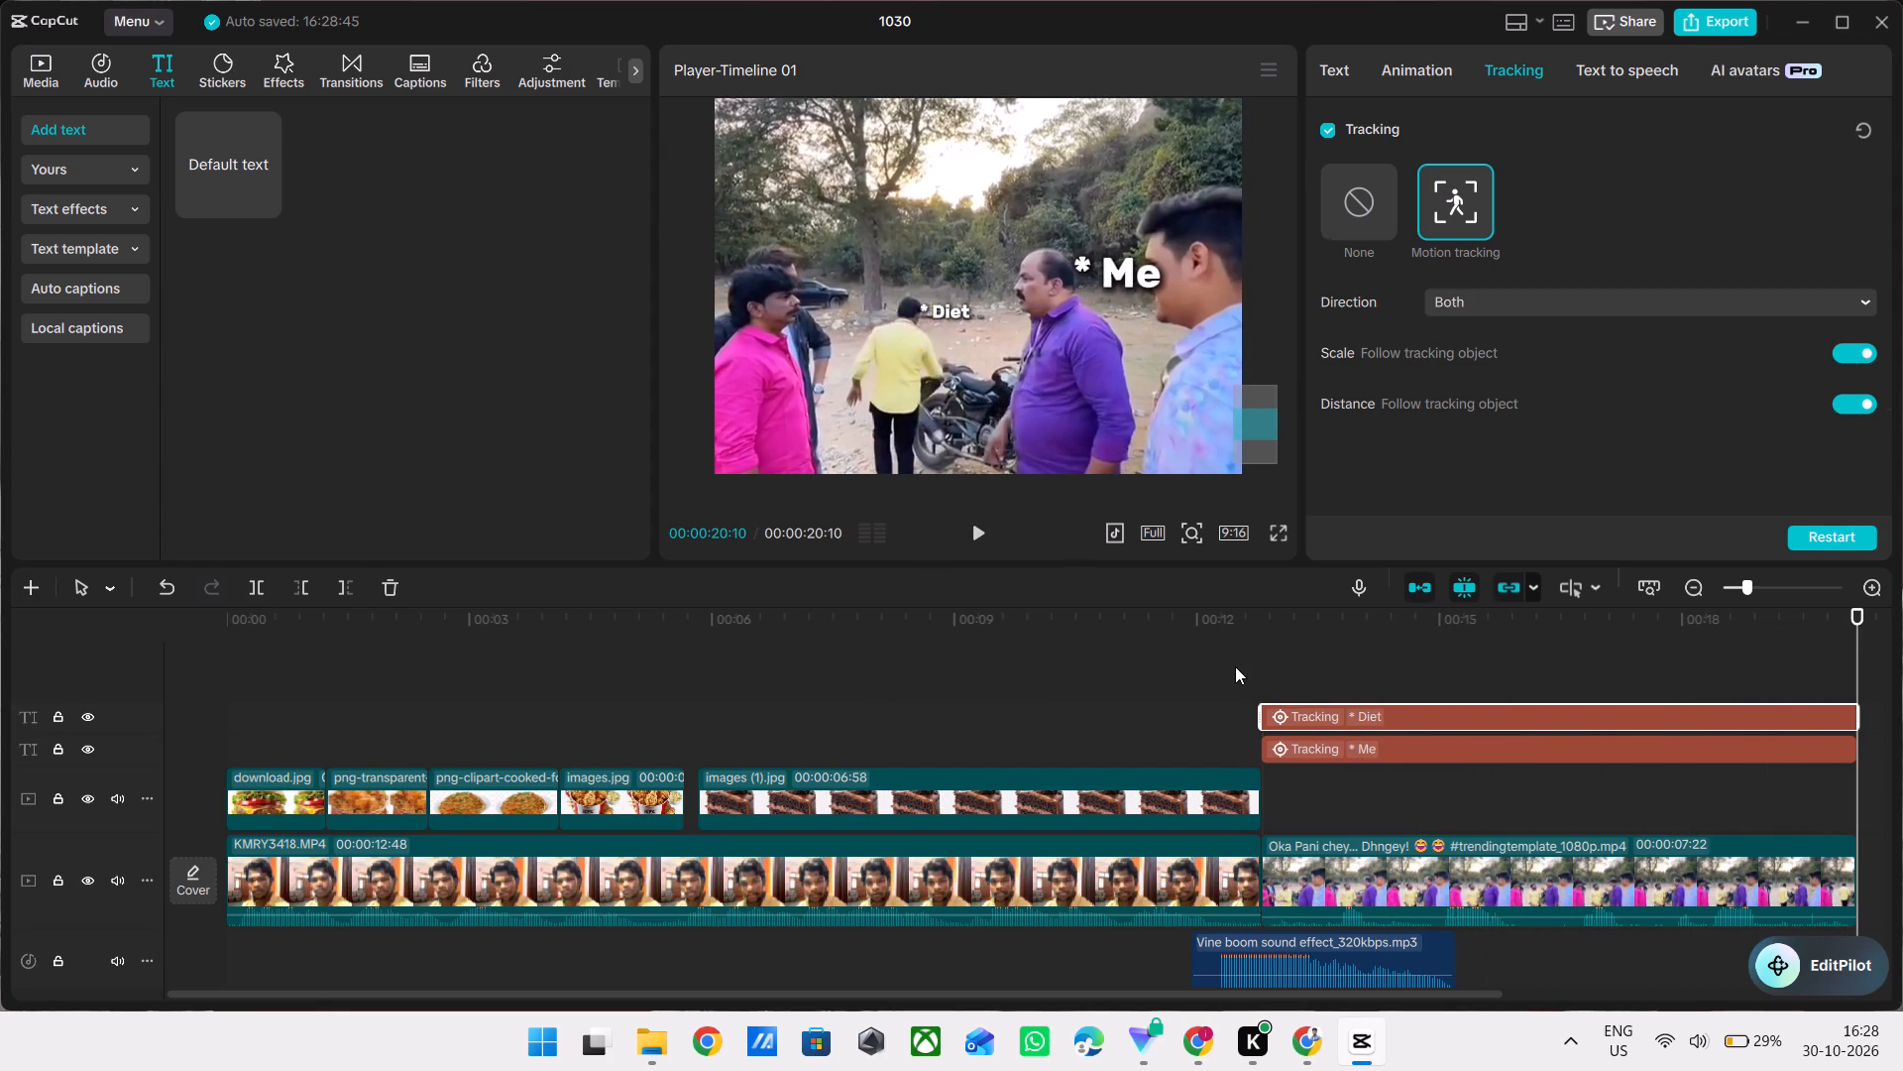
# Add a third default text above the "* Diet" text at 00:00:12:48 and change its wording to "* Workout".
pyautogui.moveTo(1235, 666); pyautogui.dragTo(1265, 671)
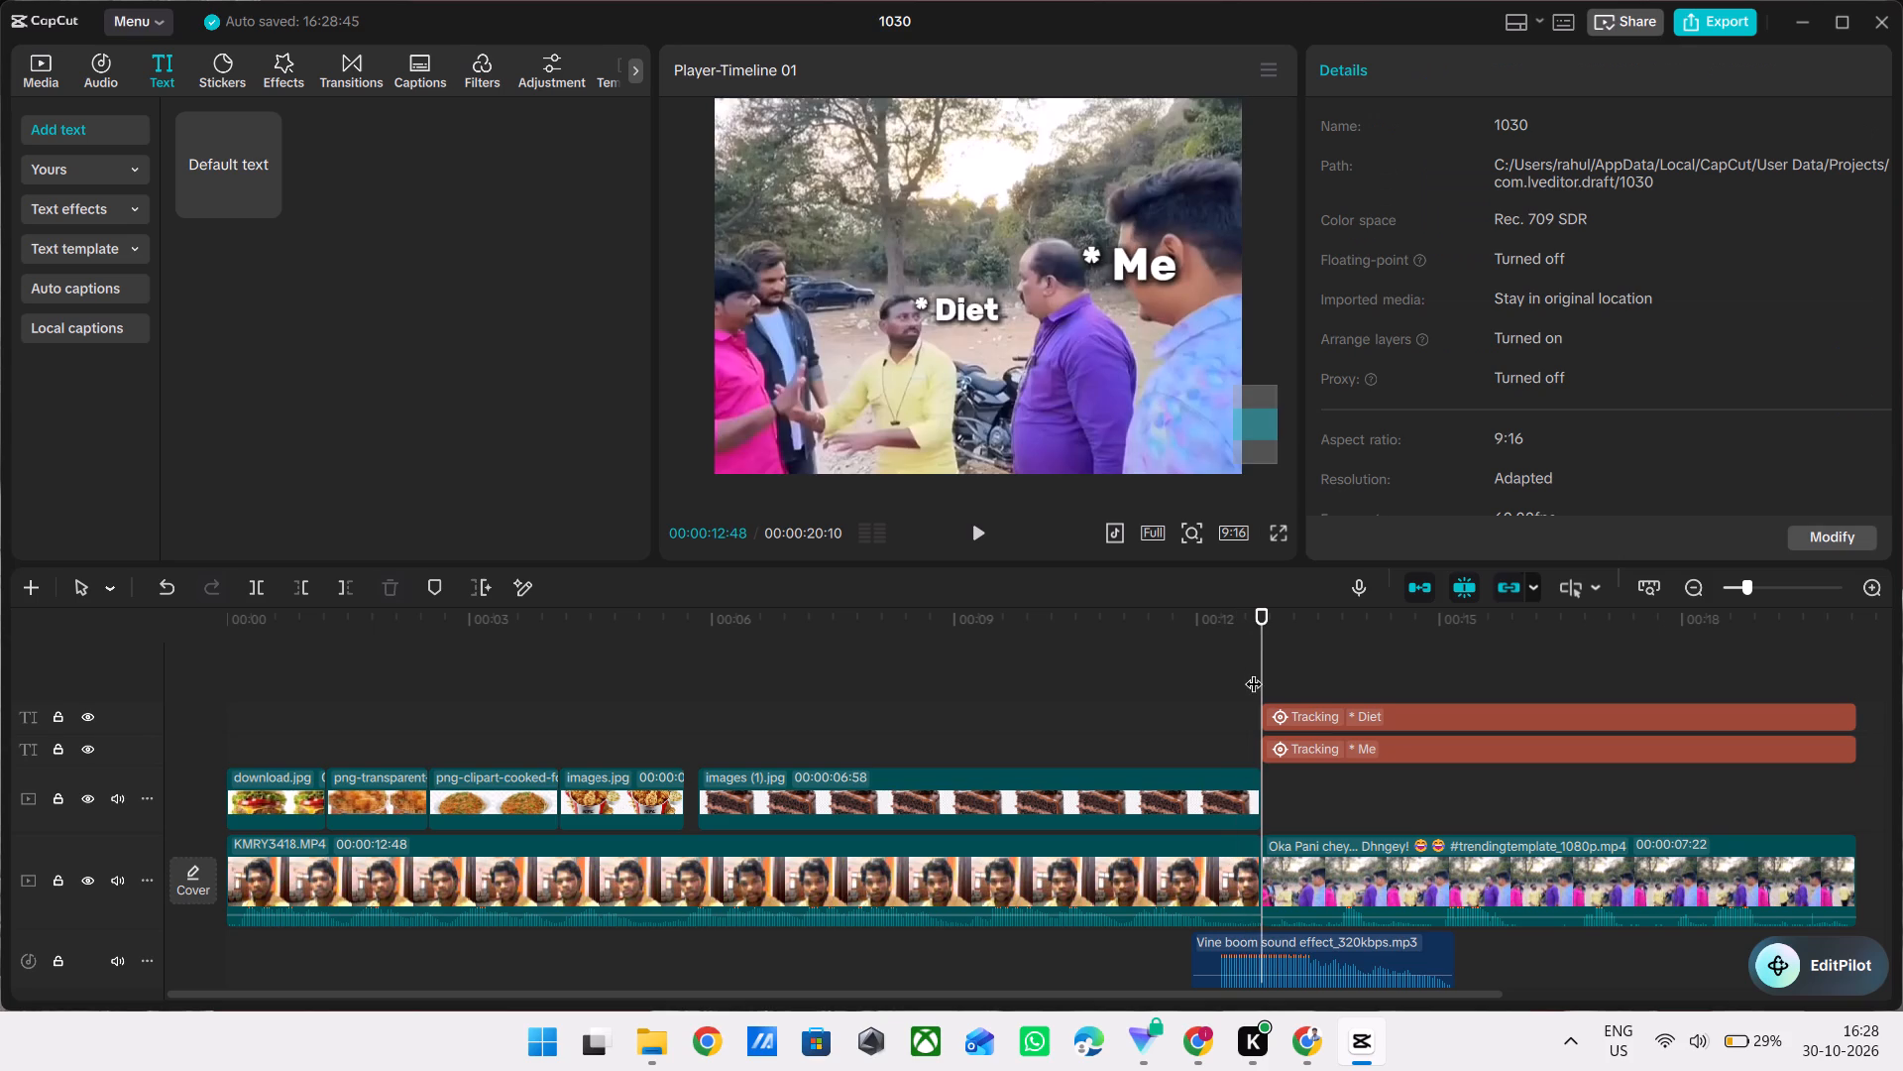
pyautogui.moveTo(245, 163); pyautogui.dragTo(1260, 686)
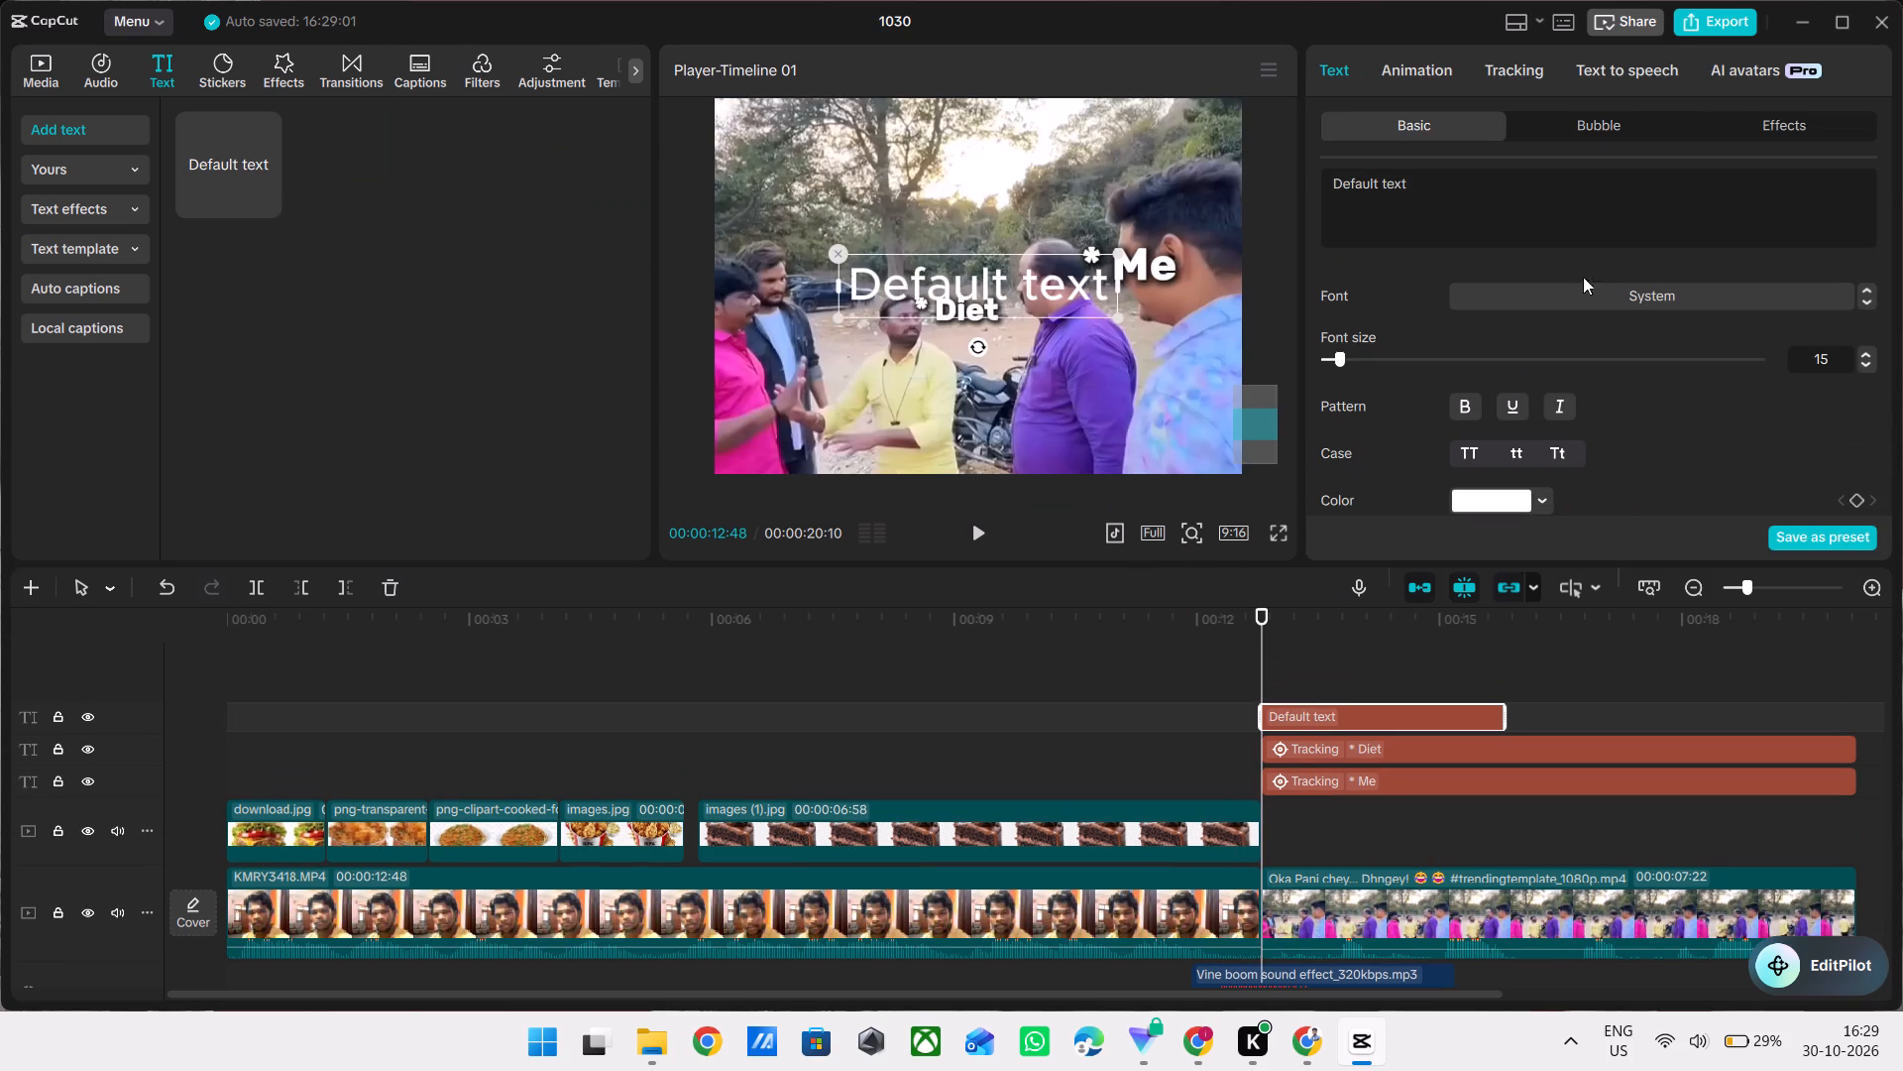
pyautogui.click(1470, 182)
pyautogui.hotkey('ctrl', 'a')
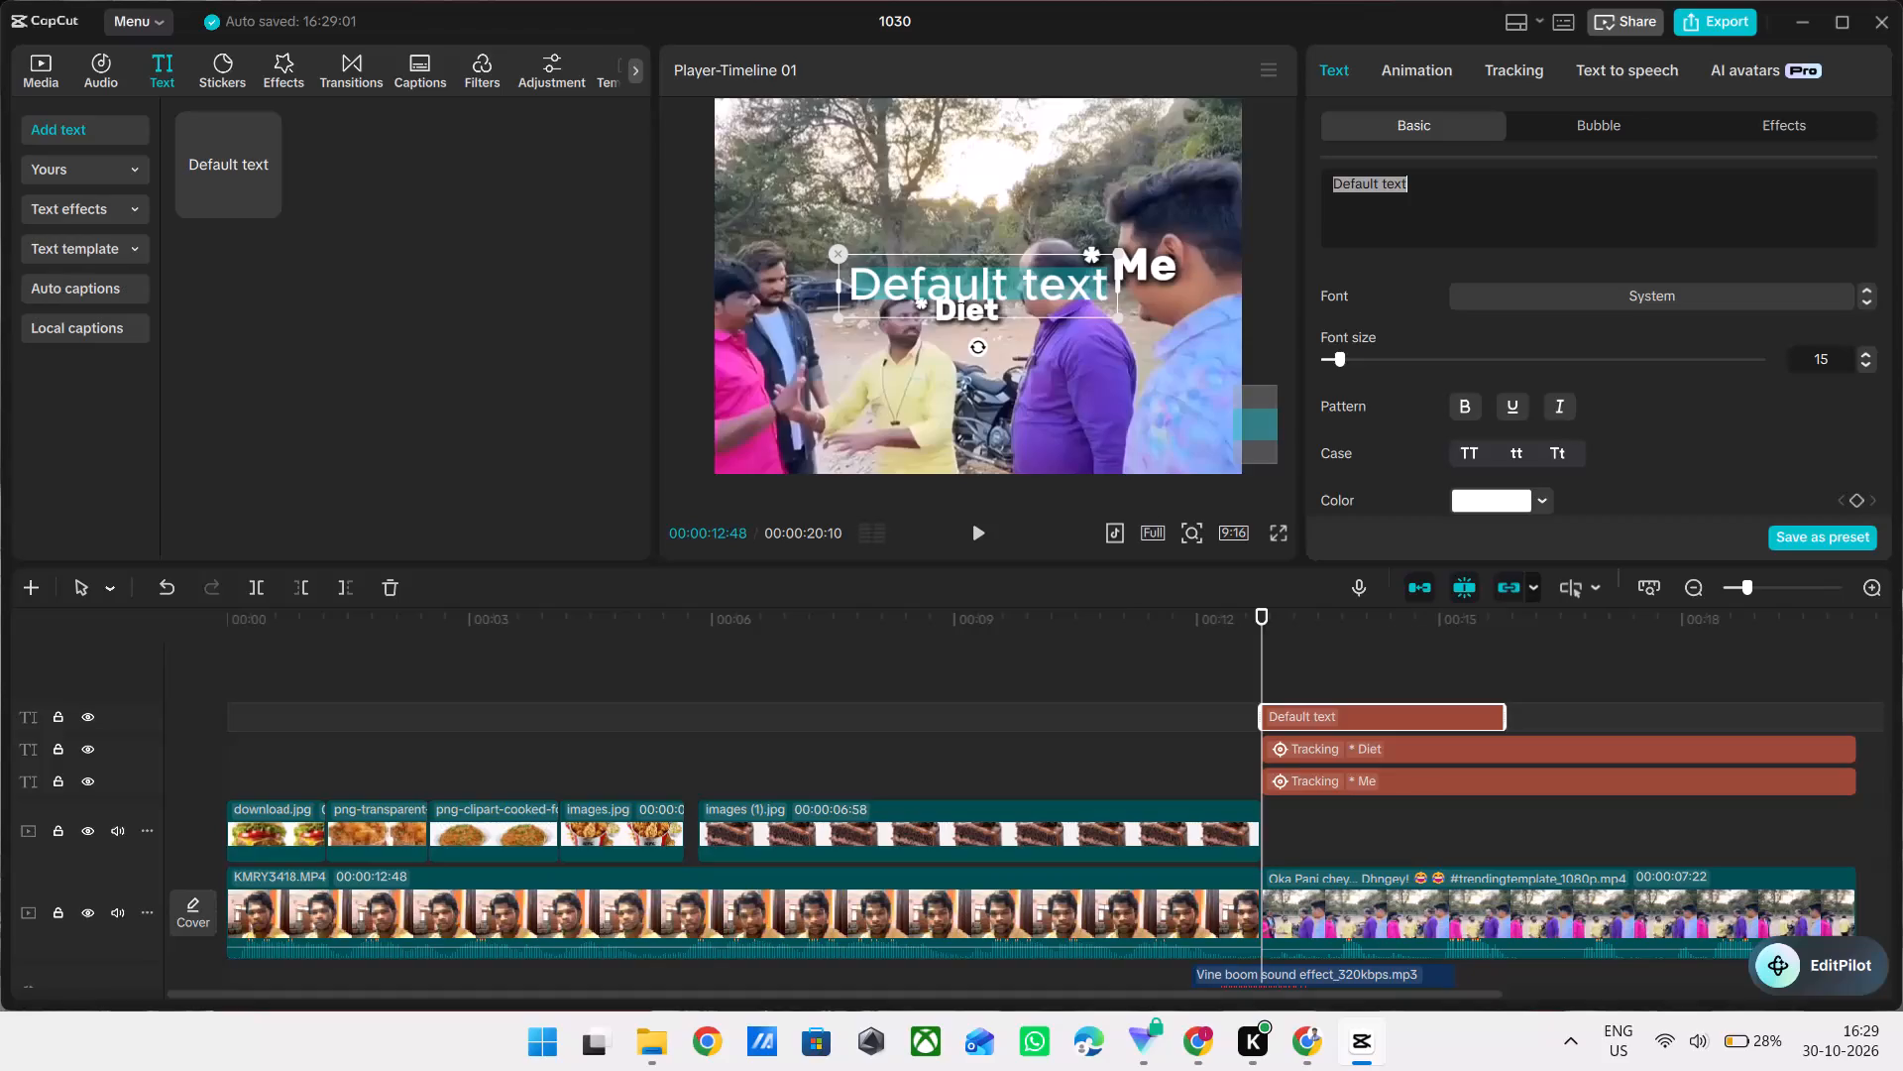
pyautogui.write('* Workout')
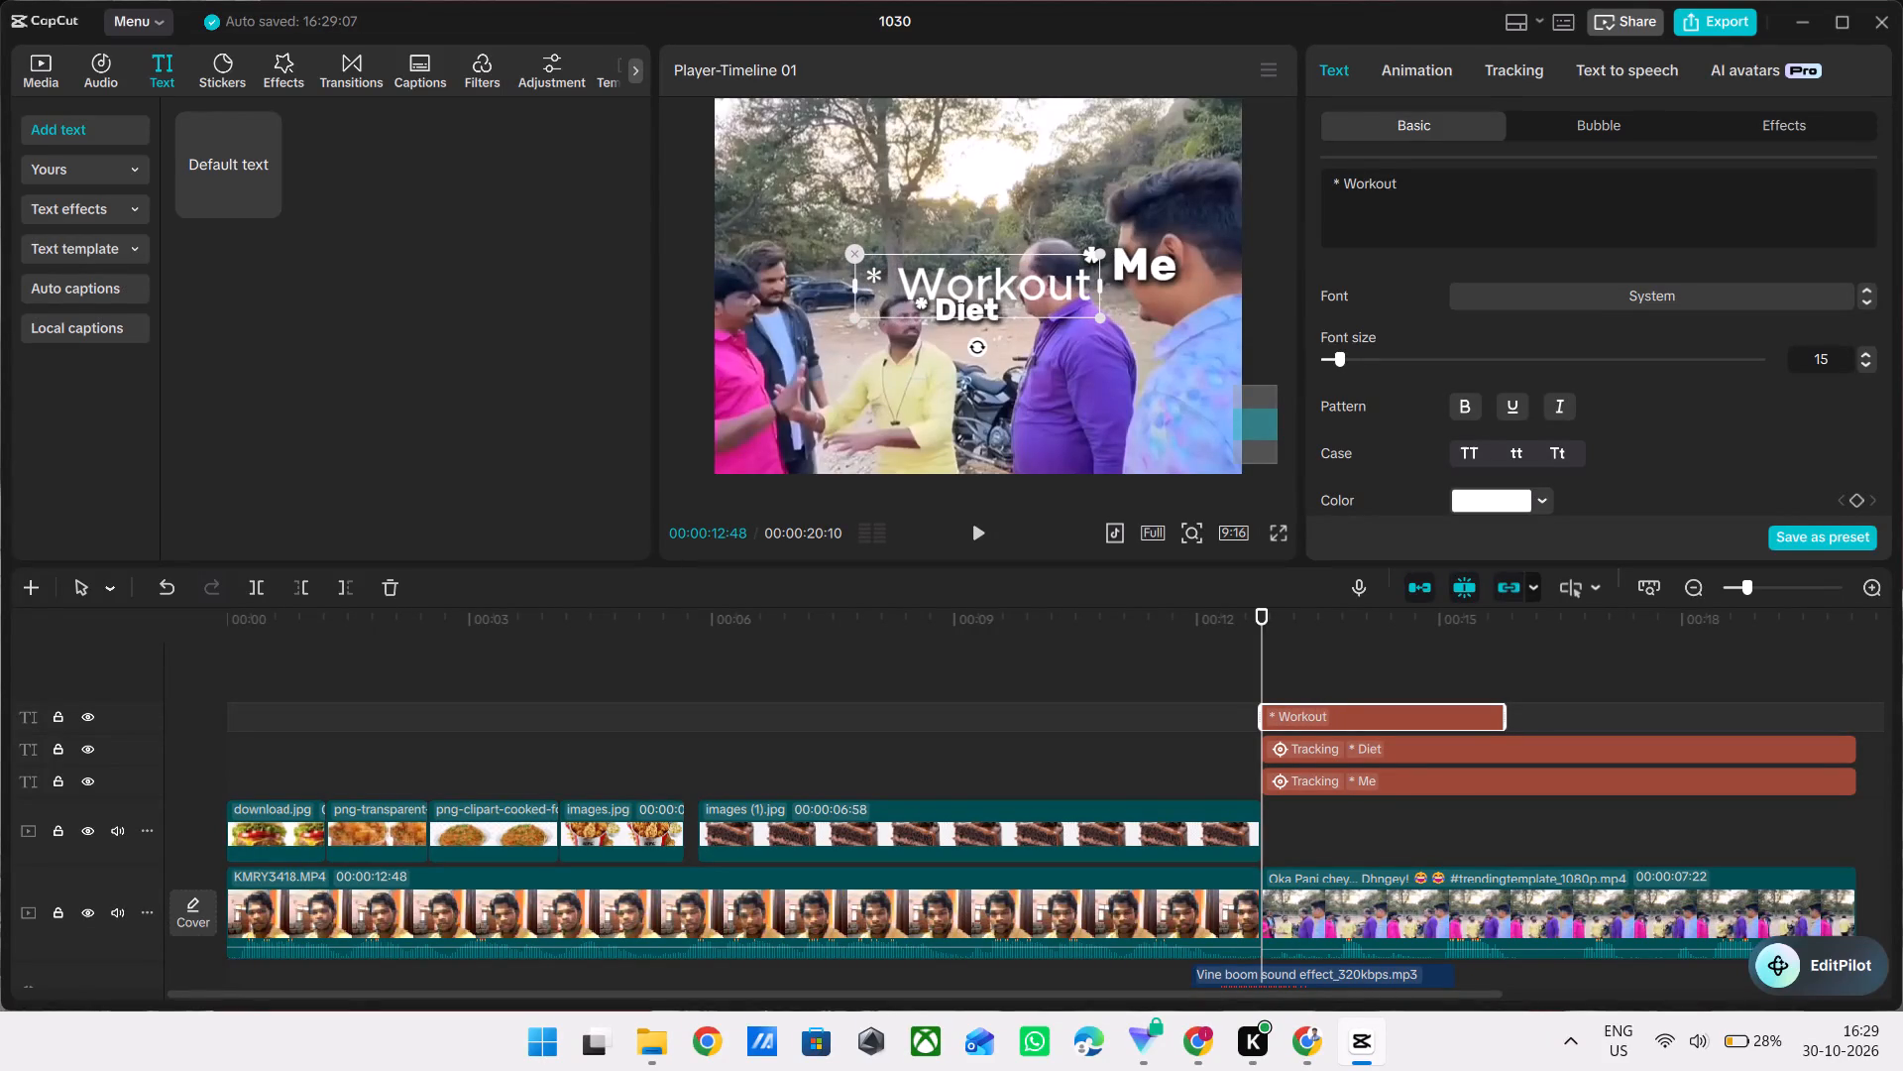
# Style the "* Workout" text with the Rubik-Bold font and a black shadow.
pyautogui.click(1572, 295)
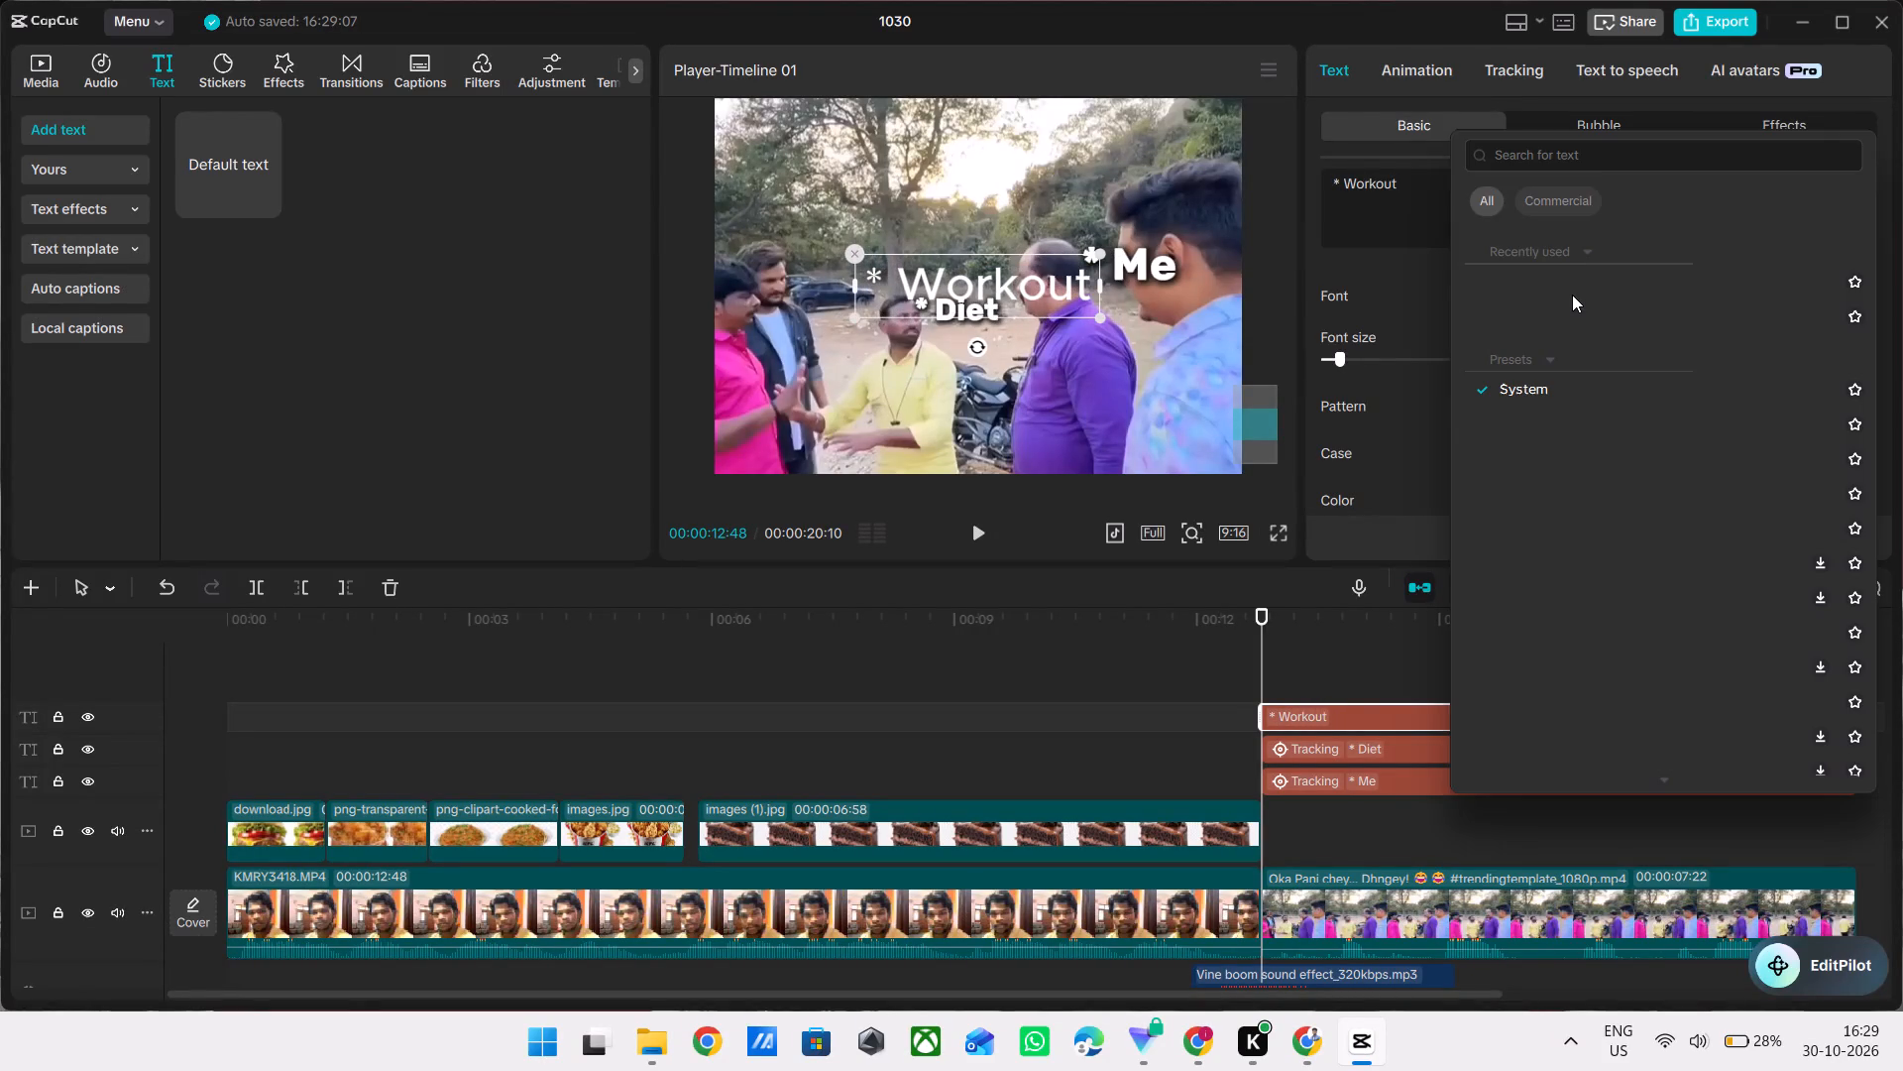
pyautogui.click(1567, 271)
pyautogui.scroll(-4, 1547, 360)
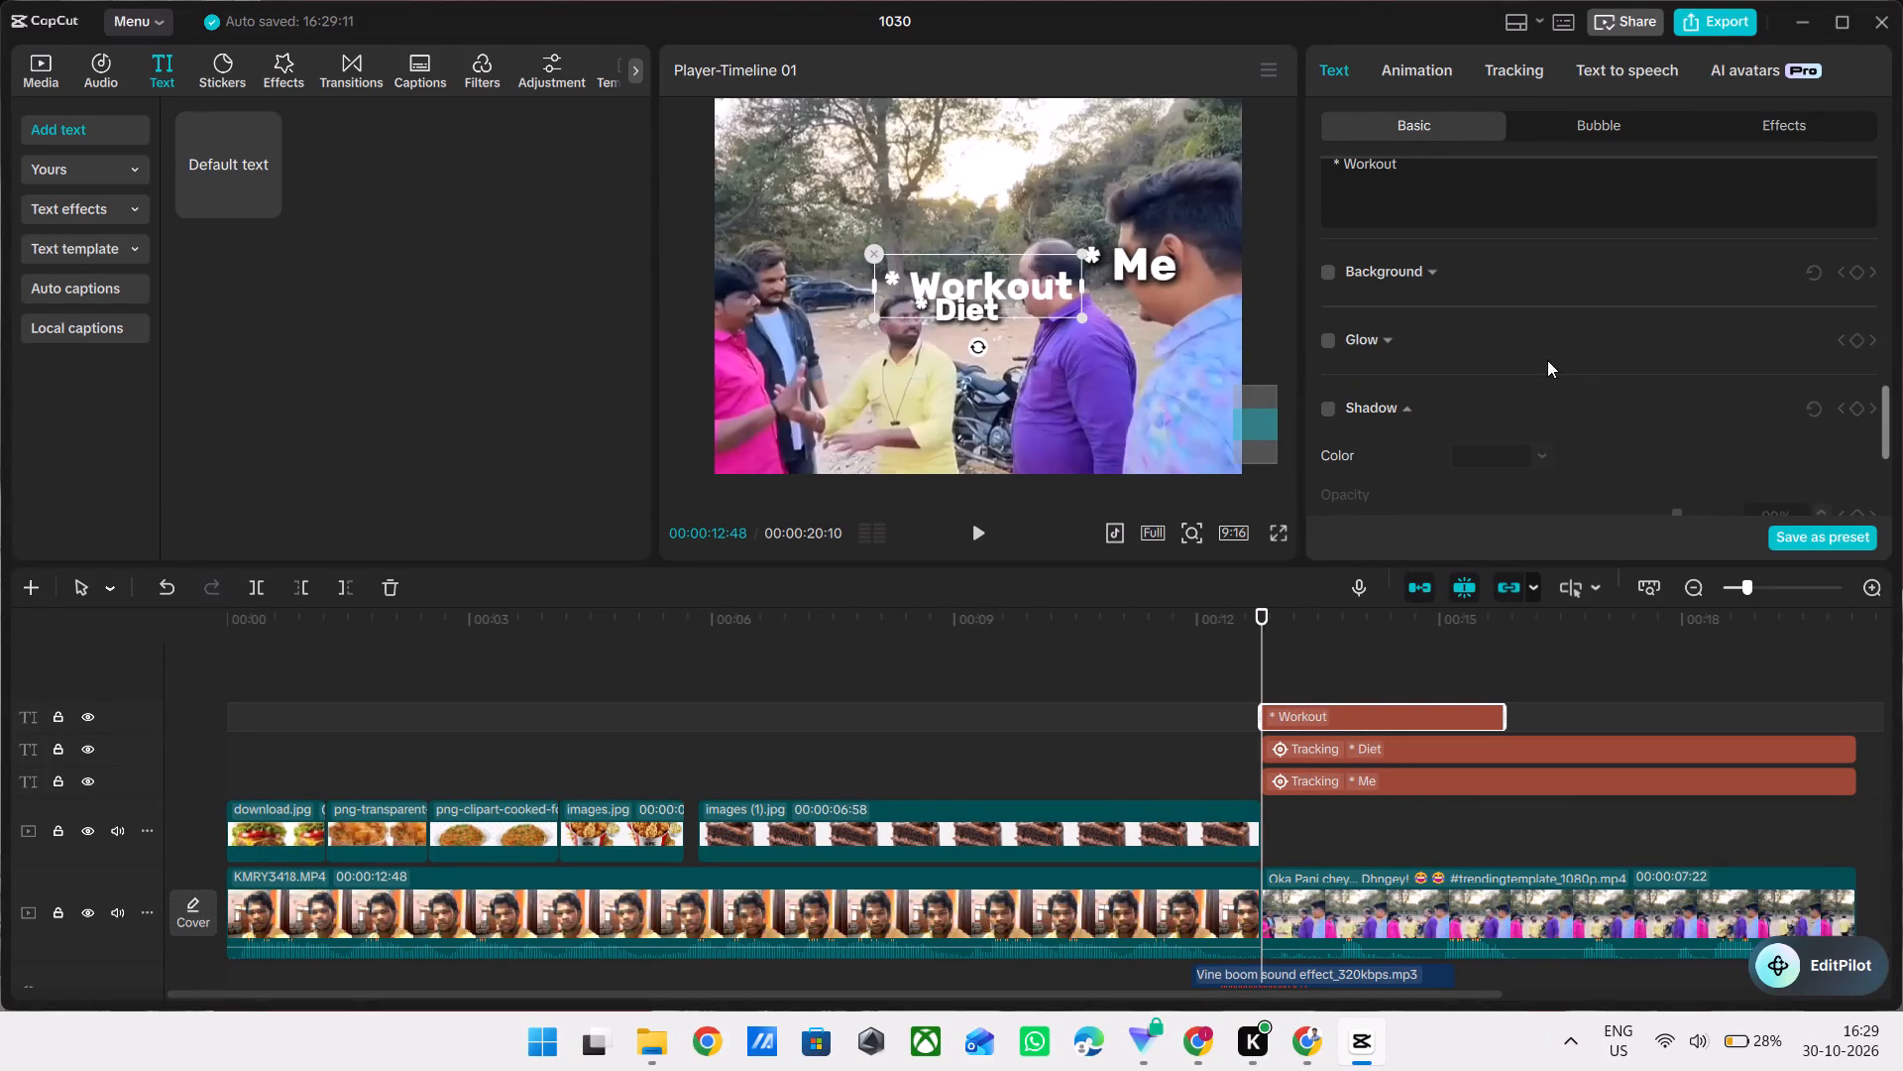
pyautogui.scroll(1, 1399, 364)
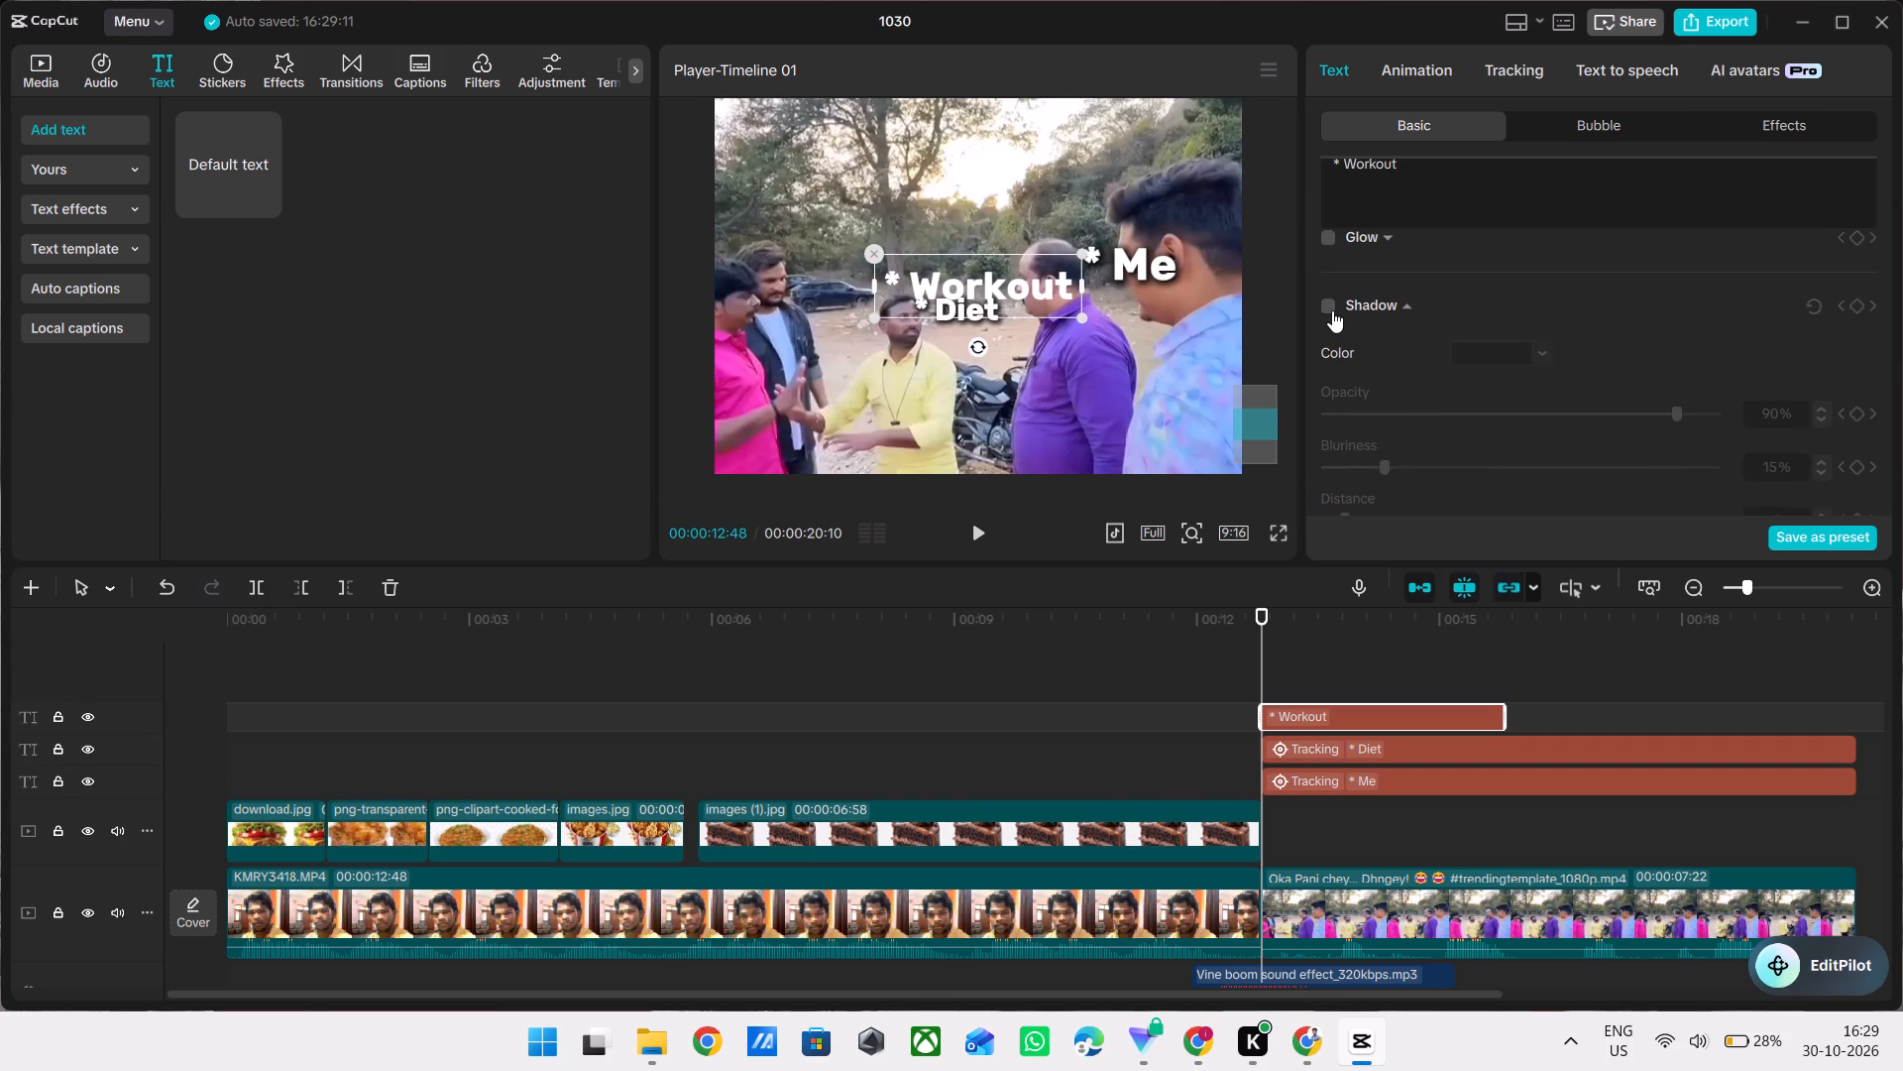
pyautogui.click(1332, 310)
# Shrink the "* Workout" text and place it beside the head of the man in the pink shirt.
pyautogui.moveTo(1010, 295); pyautogui.dragTo(874, 359)
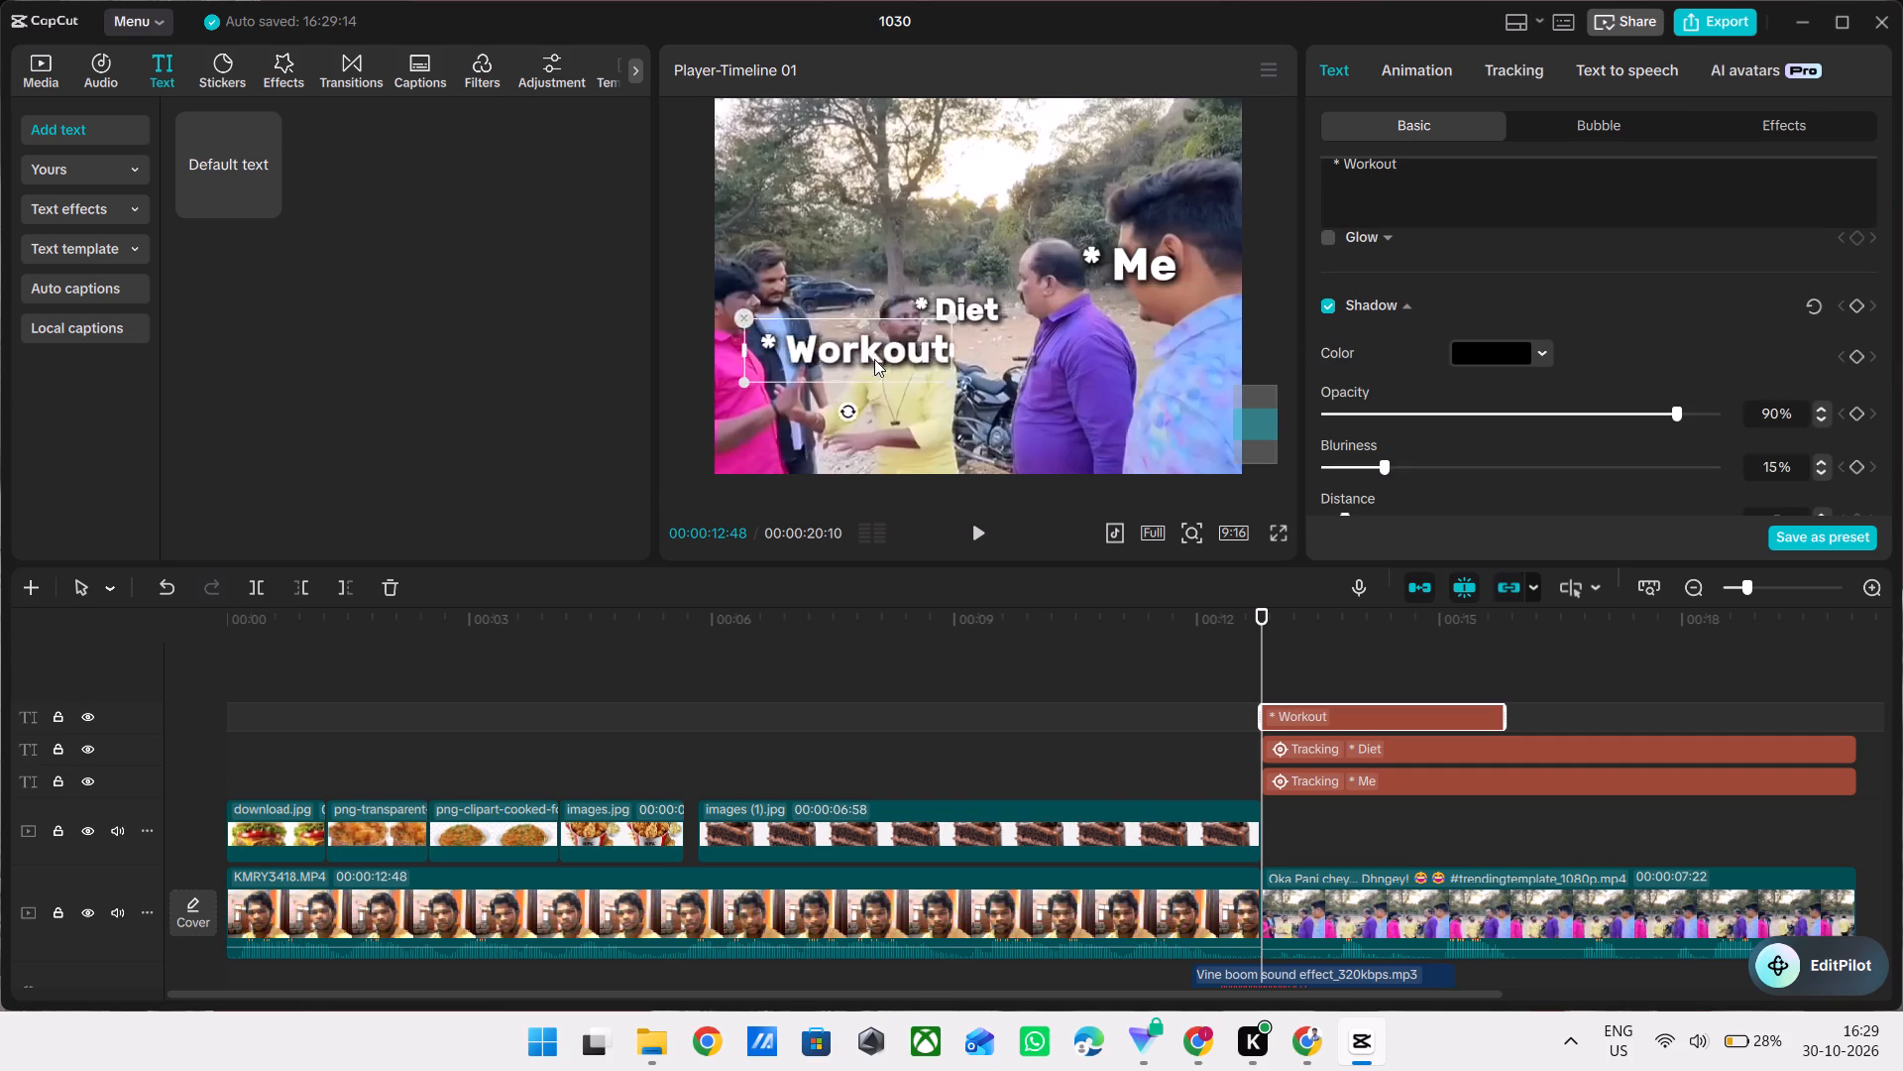
pyautogui.moveTo(874, 359); pyautogui.dragTo(852, 315)
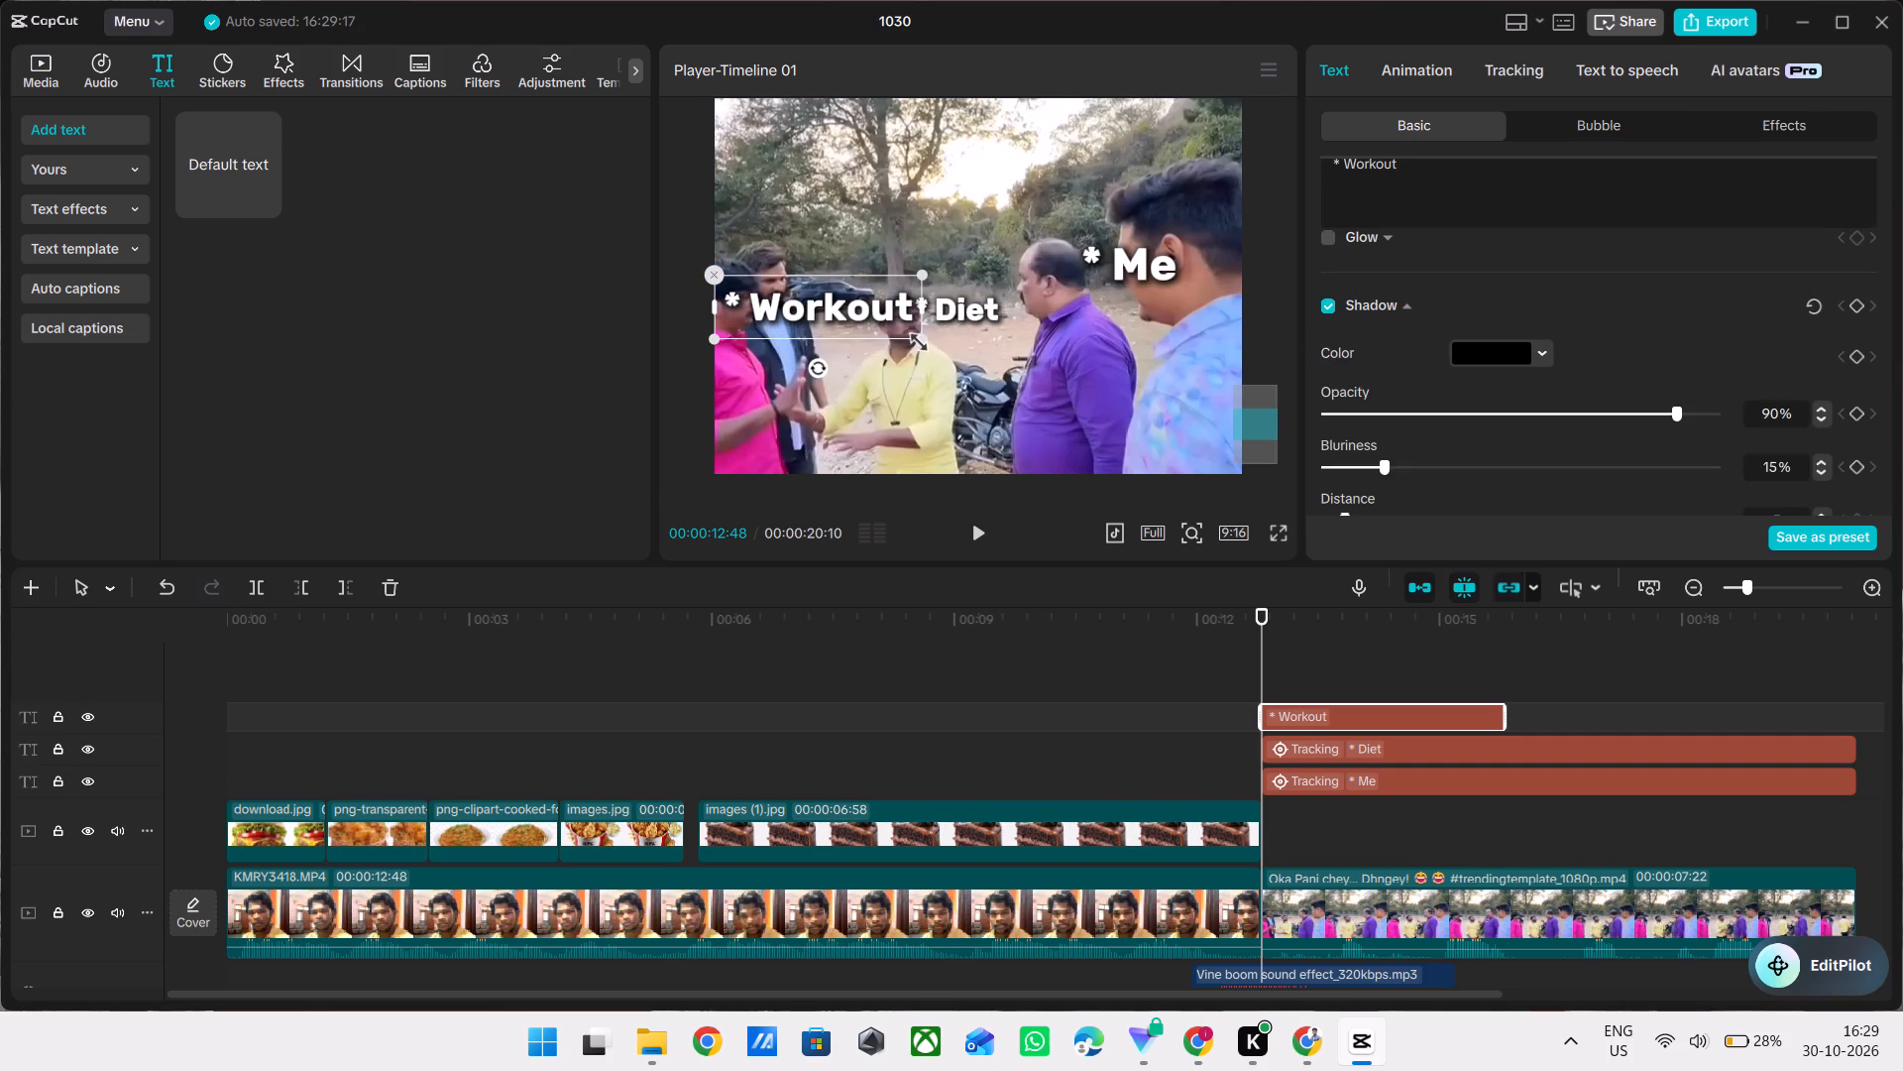
pyautogui.moveTo(913, 338); pyautogui.dragTo(867, 312)
pyautogui.moveTo(838, 312); pyautogui.dragTo(824, 304)
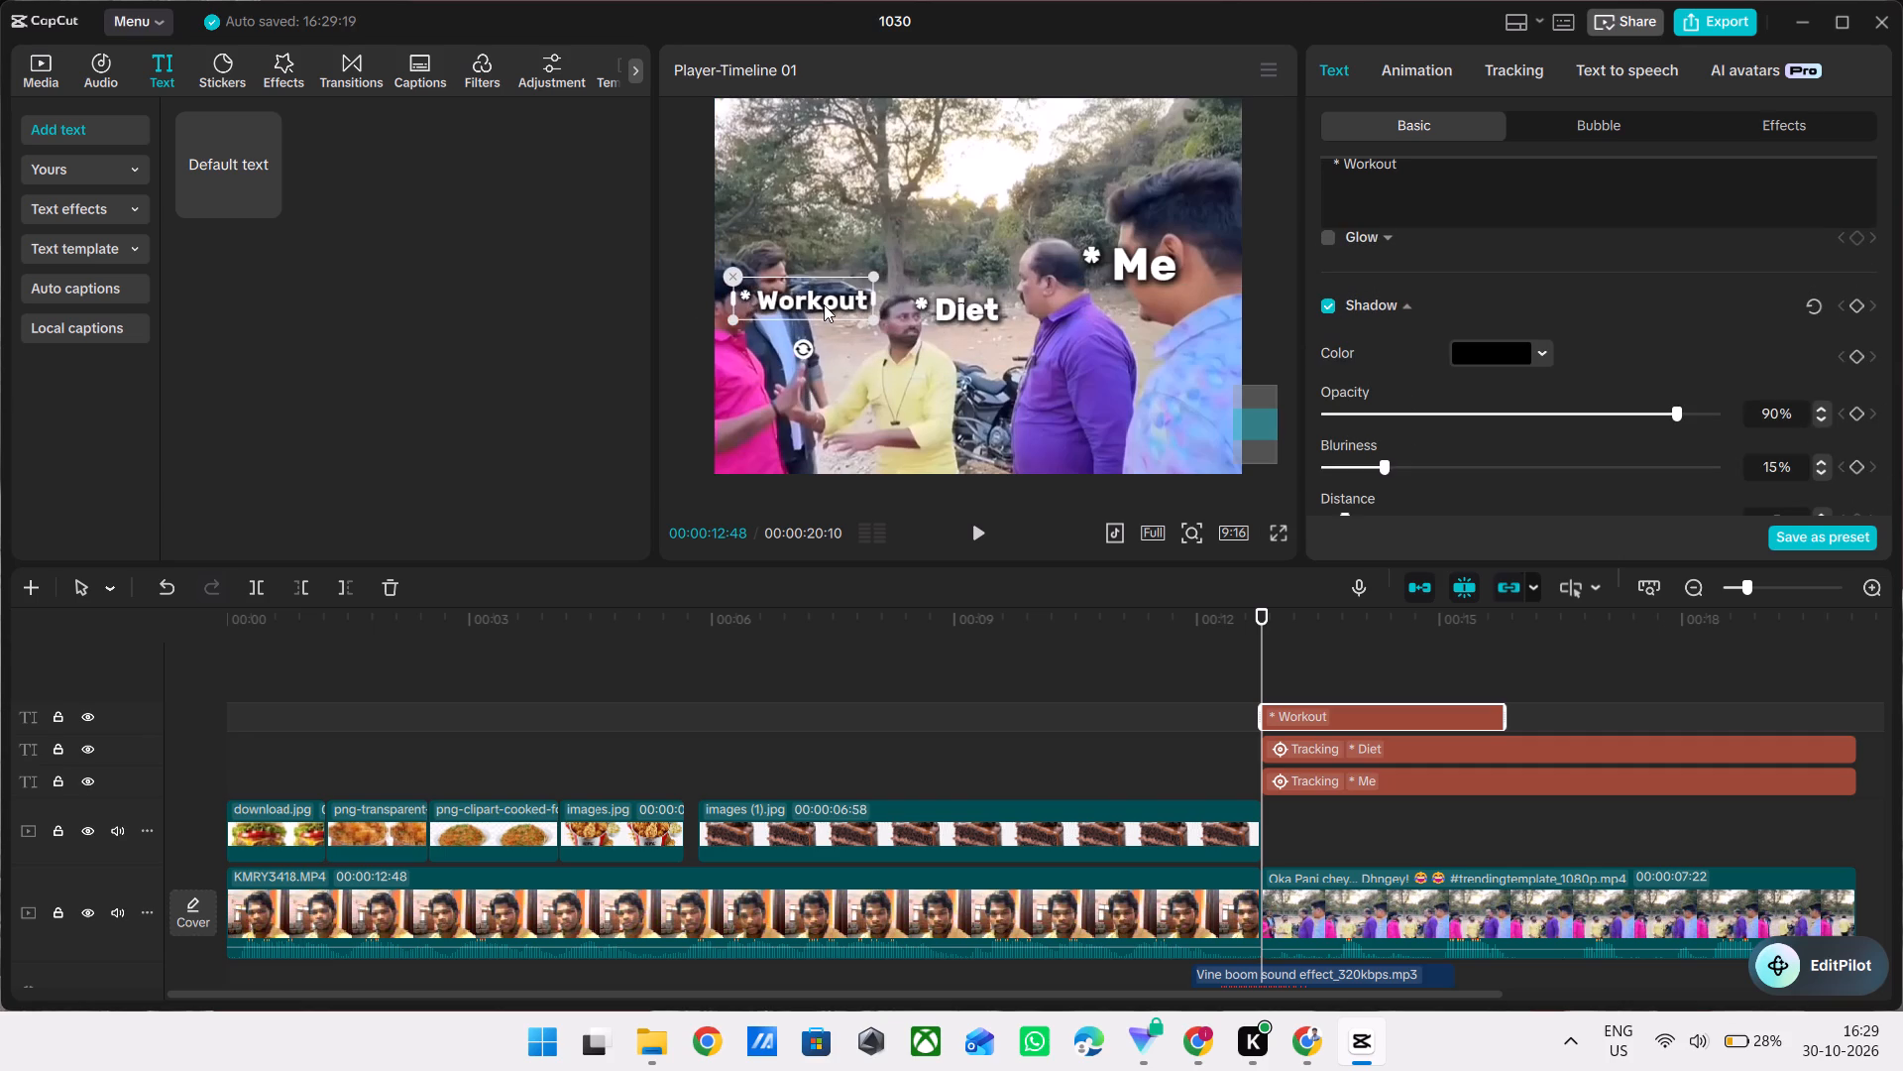
pyautogui.moveTo(824, 304); pyautogui.dragTo(822, 308)
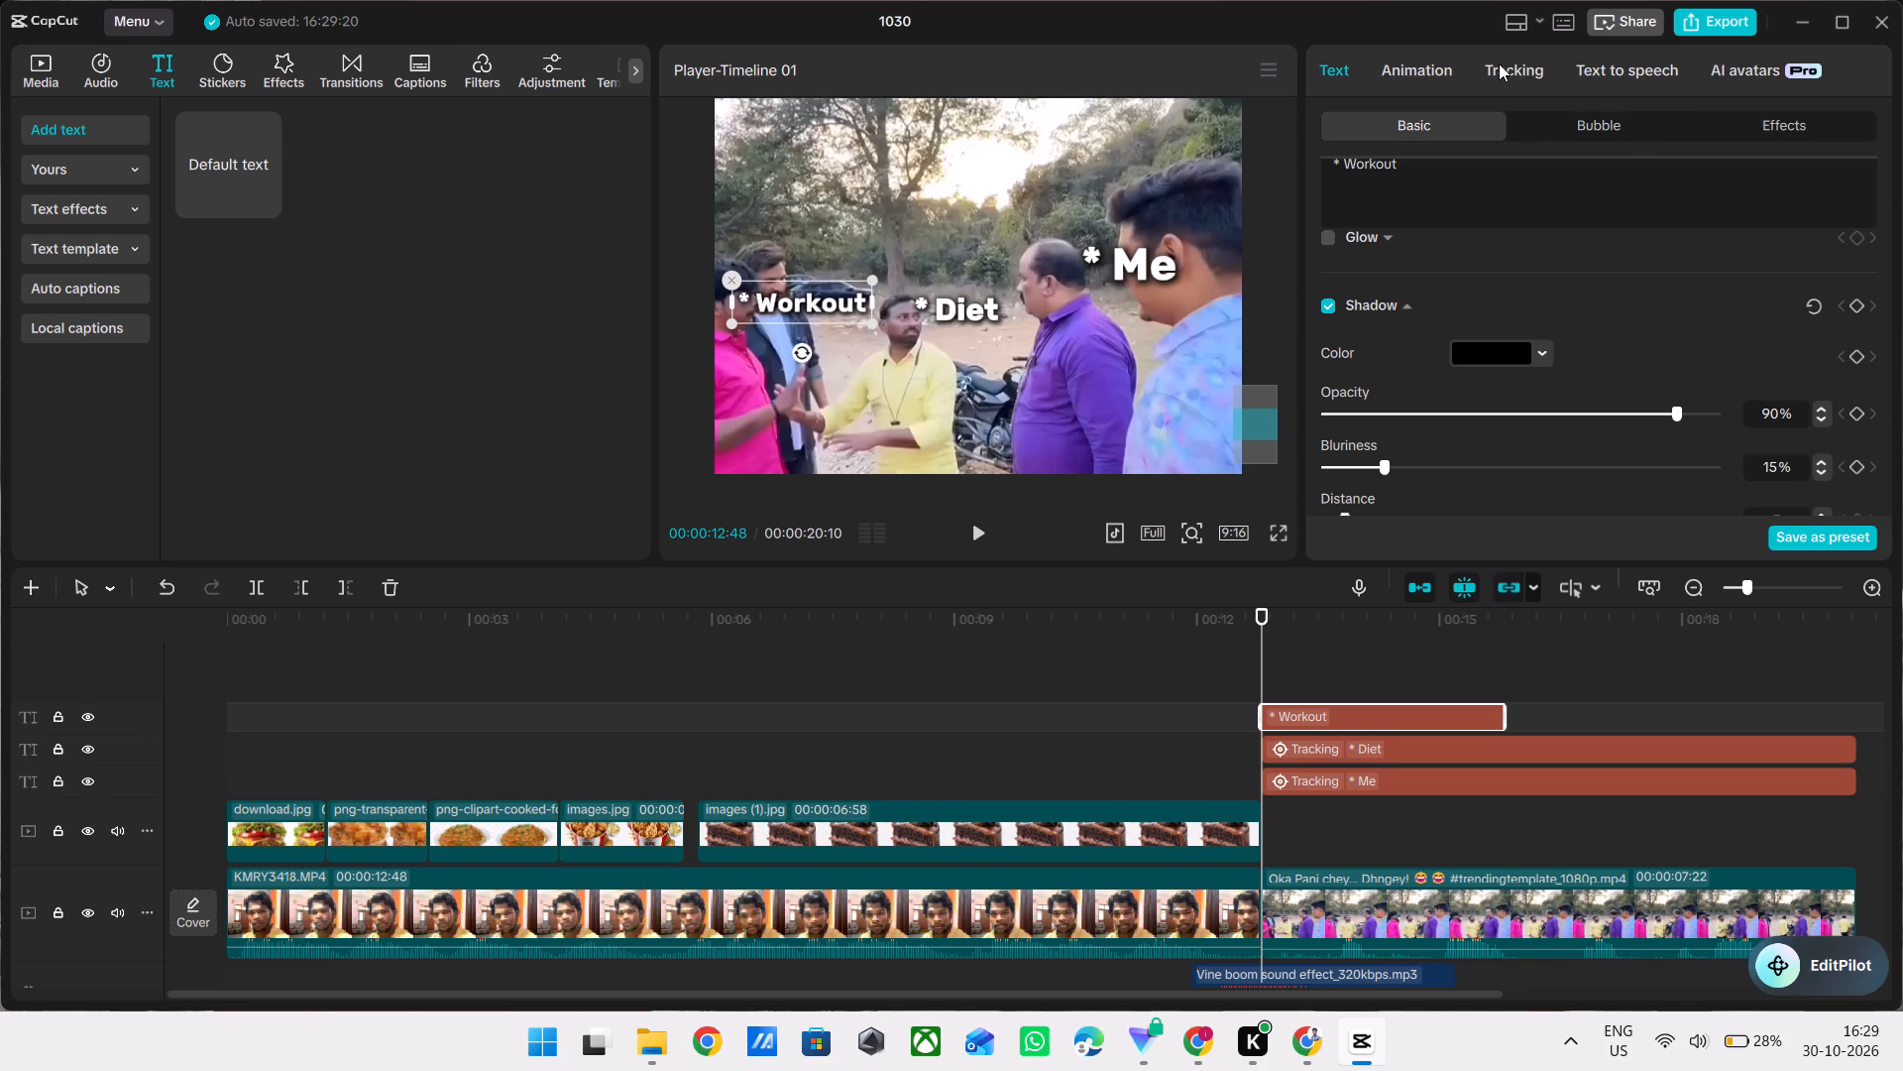
# Set up motion tracking for the "* Workout" text, with a flattened tracking box over the pink-shirted man's lower face.
pyautogui.click(1499, 63)
pyautogui.click(1463, 189)
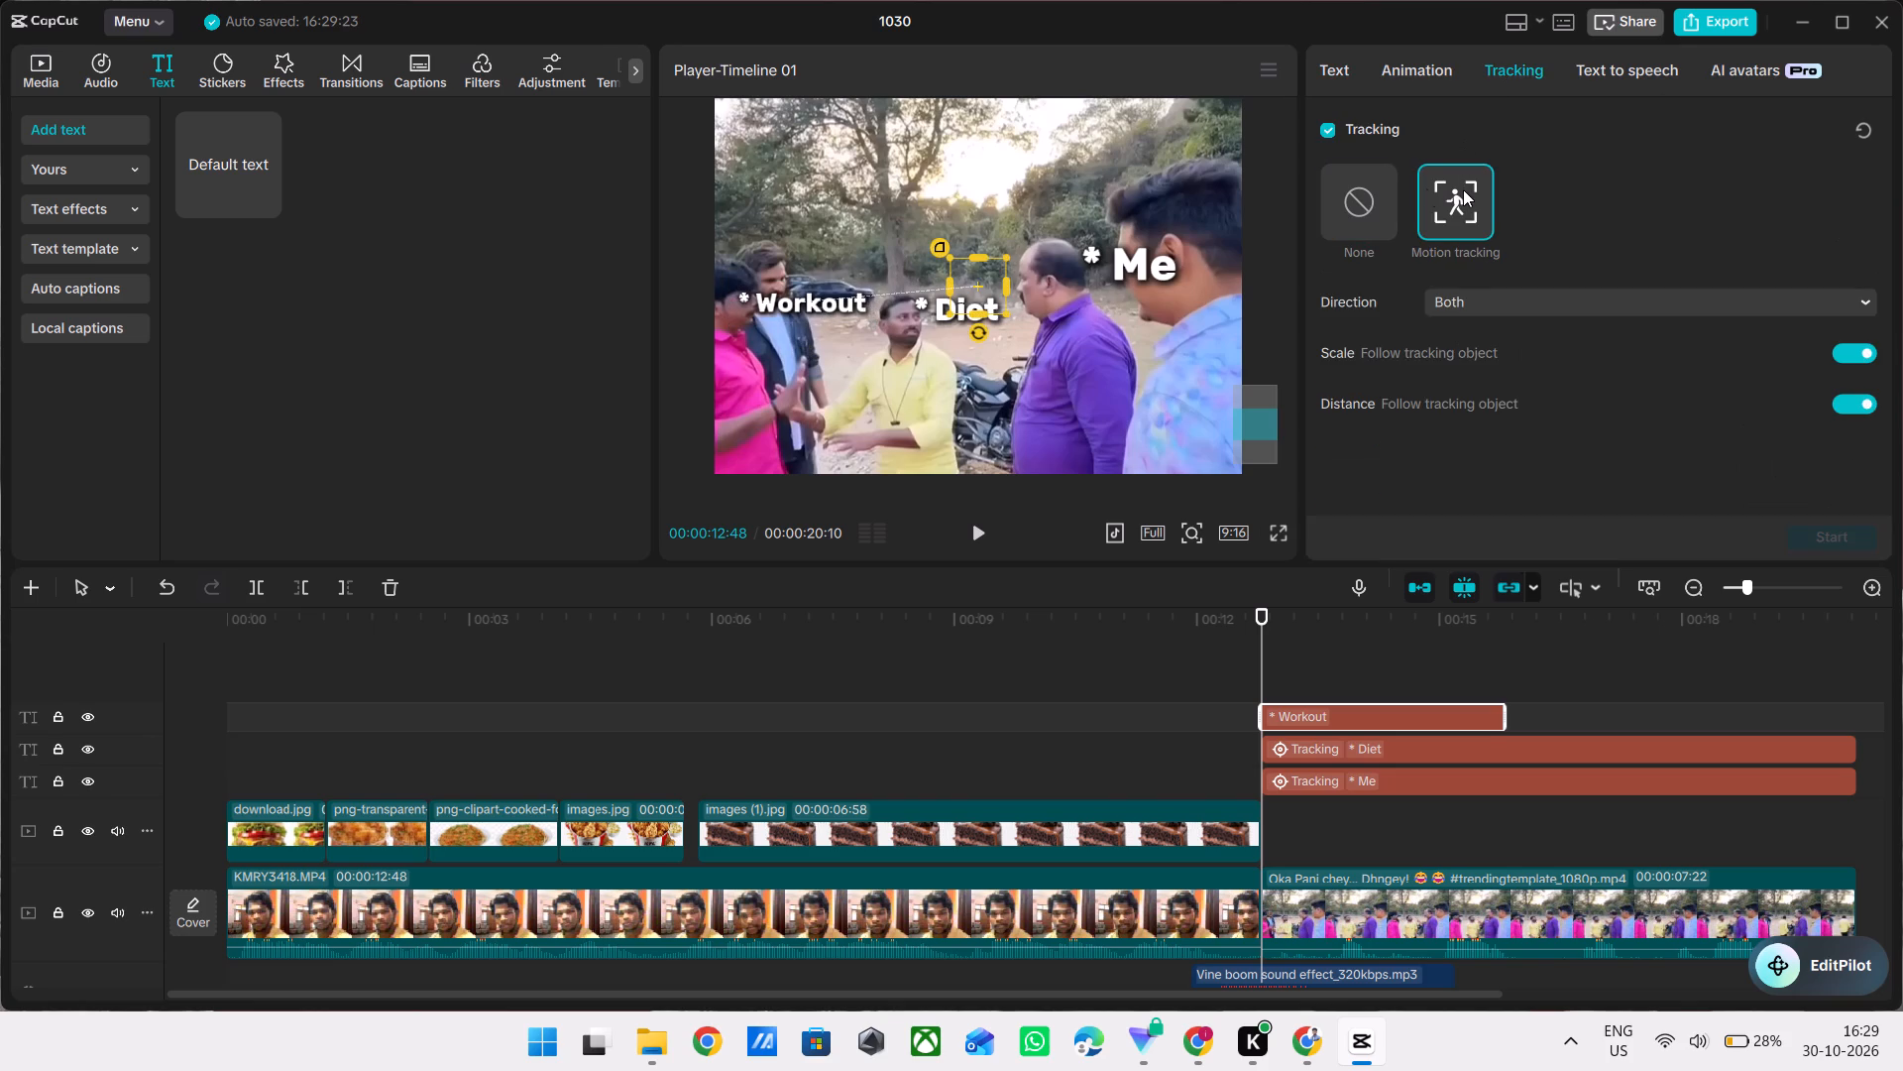
pyautogui.moveTo(978, 263); pyautogui.dragTo(844, 315)
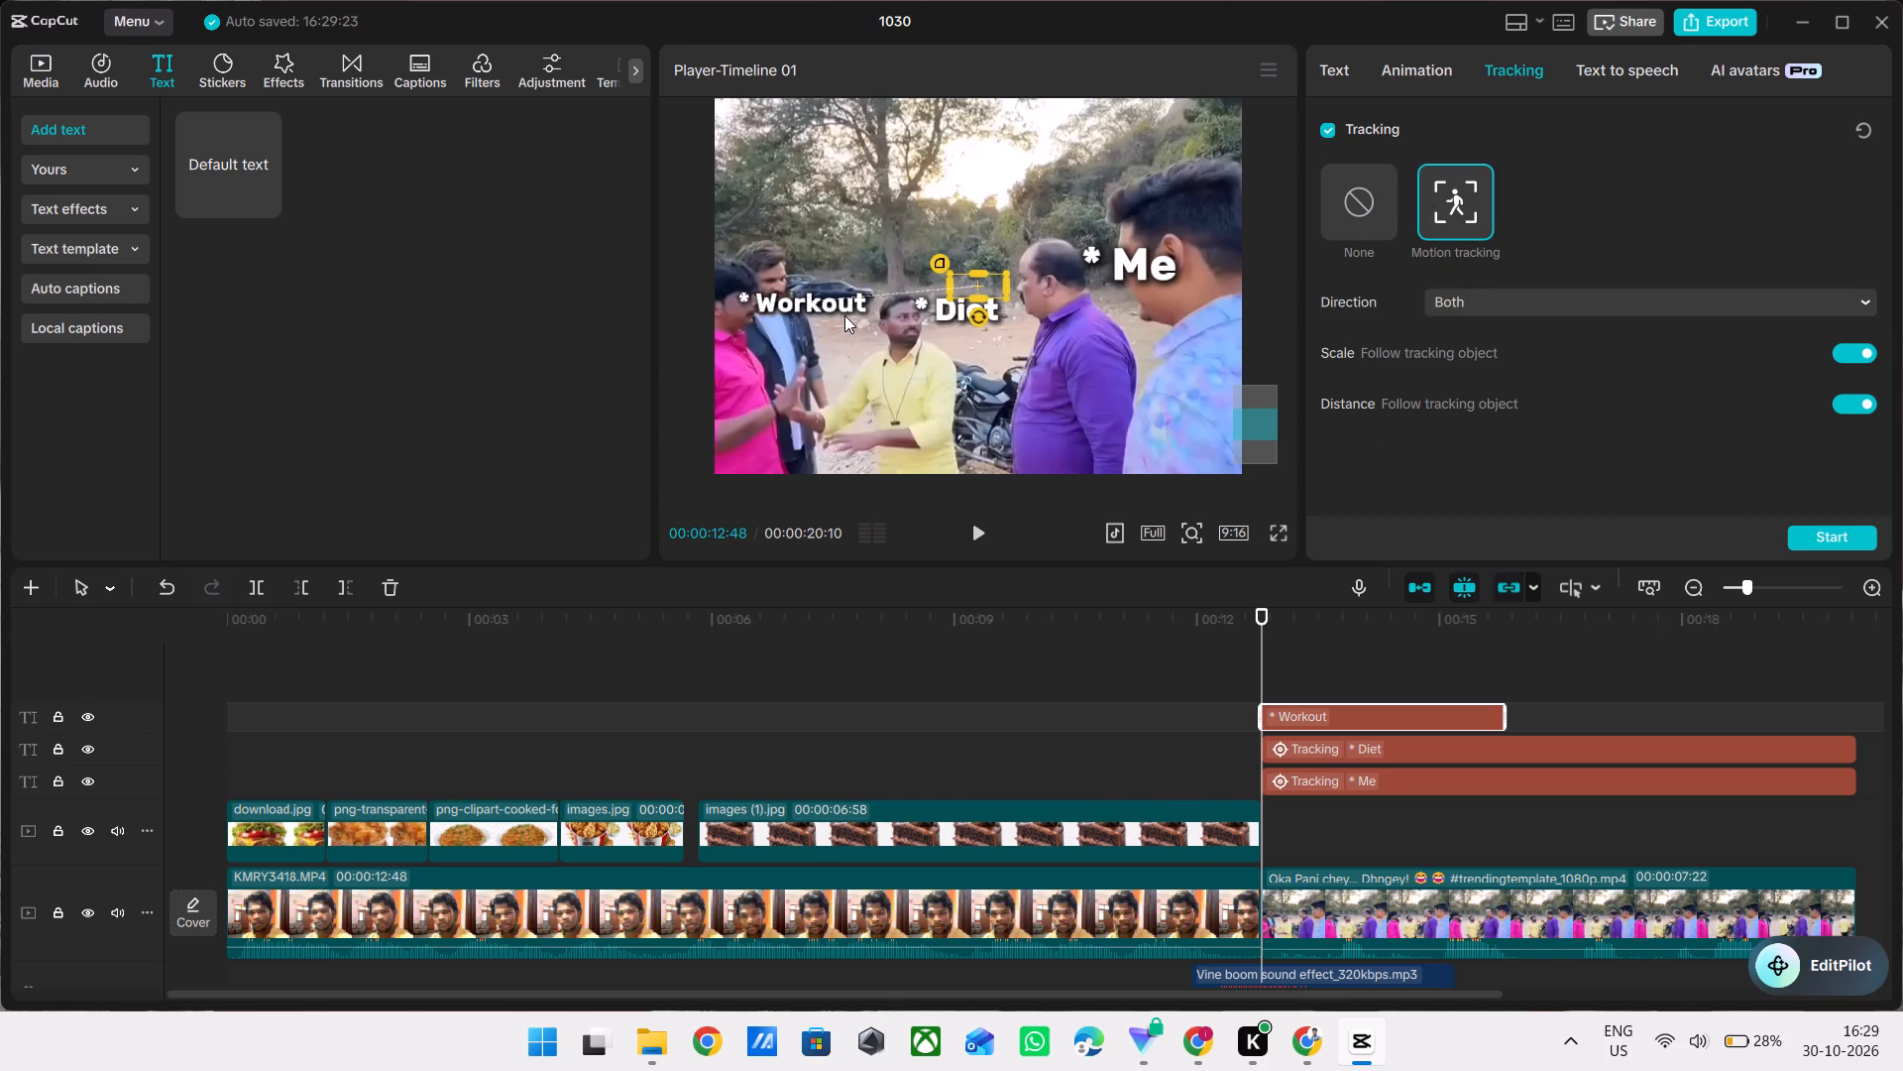
pyautogui.moveTo(844, 315); pyautogui.dragTo(983, 272)
pyautogui.moveTo(983, 272); pyautogui.dragTo(982, 273)
pyautogui.moveTo(976, 288); pyautogui.dragTo(705, 351)
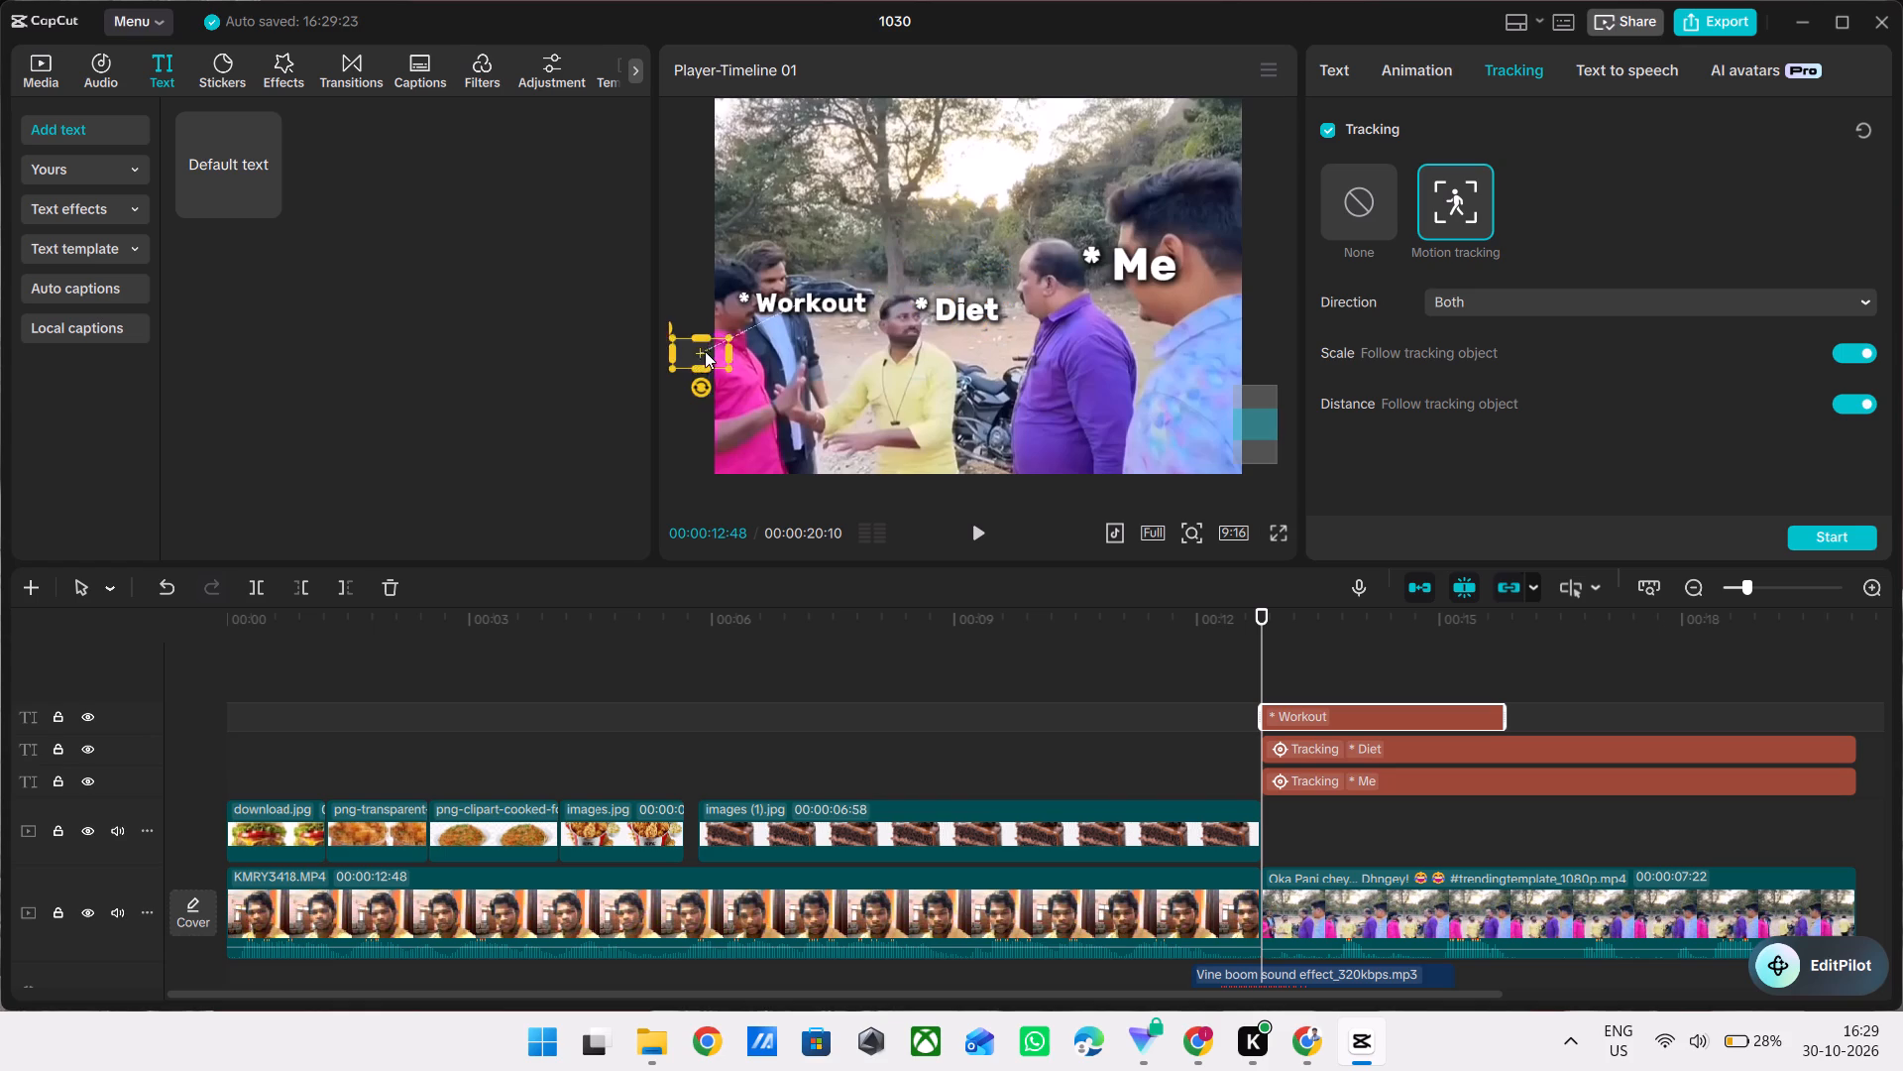
pyautogui.moveTo(705, 351); pyautogui.dragTo(731, 330)
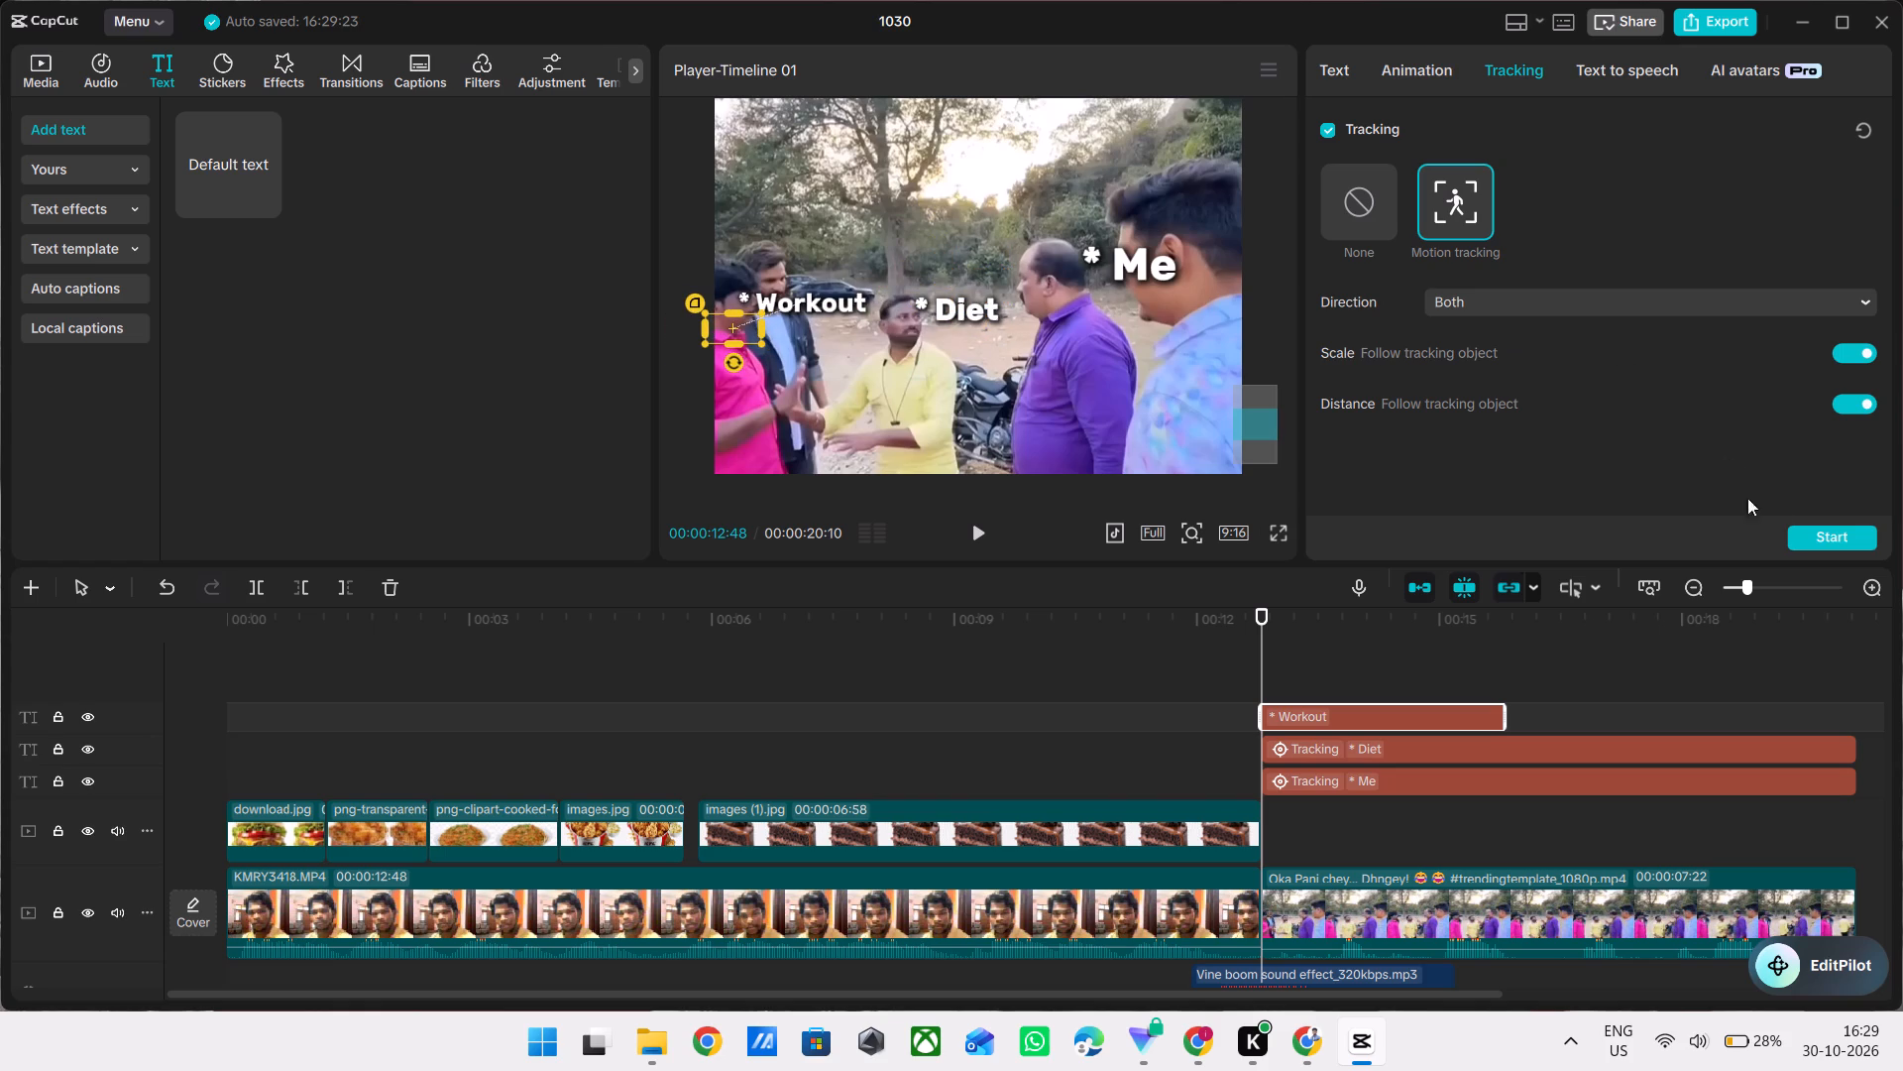
# Extend the "* Workout" text to the end of the Oka Pani clip and run its motion tracking.
pyautogui.moveTo(1508, 720); pyautogui.dragTo(1750, 728)
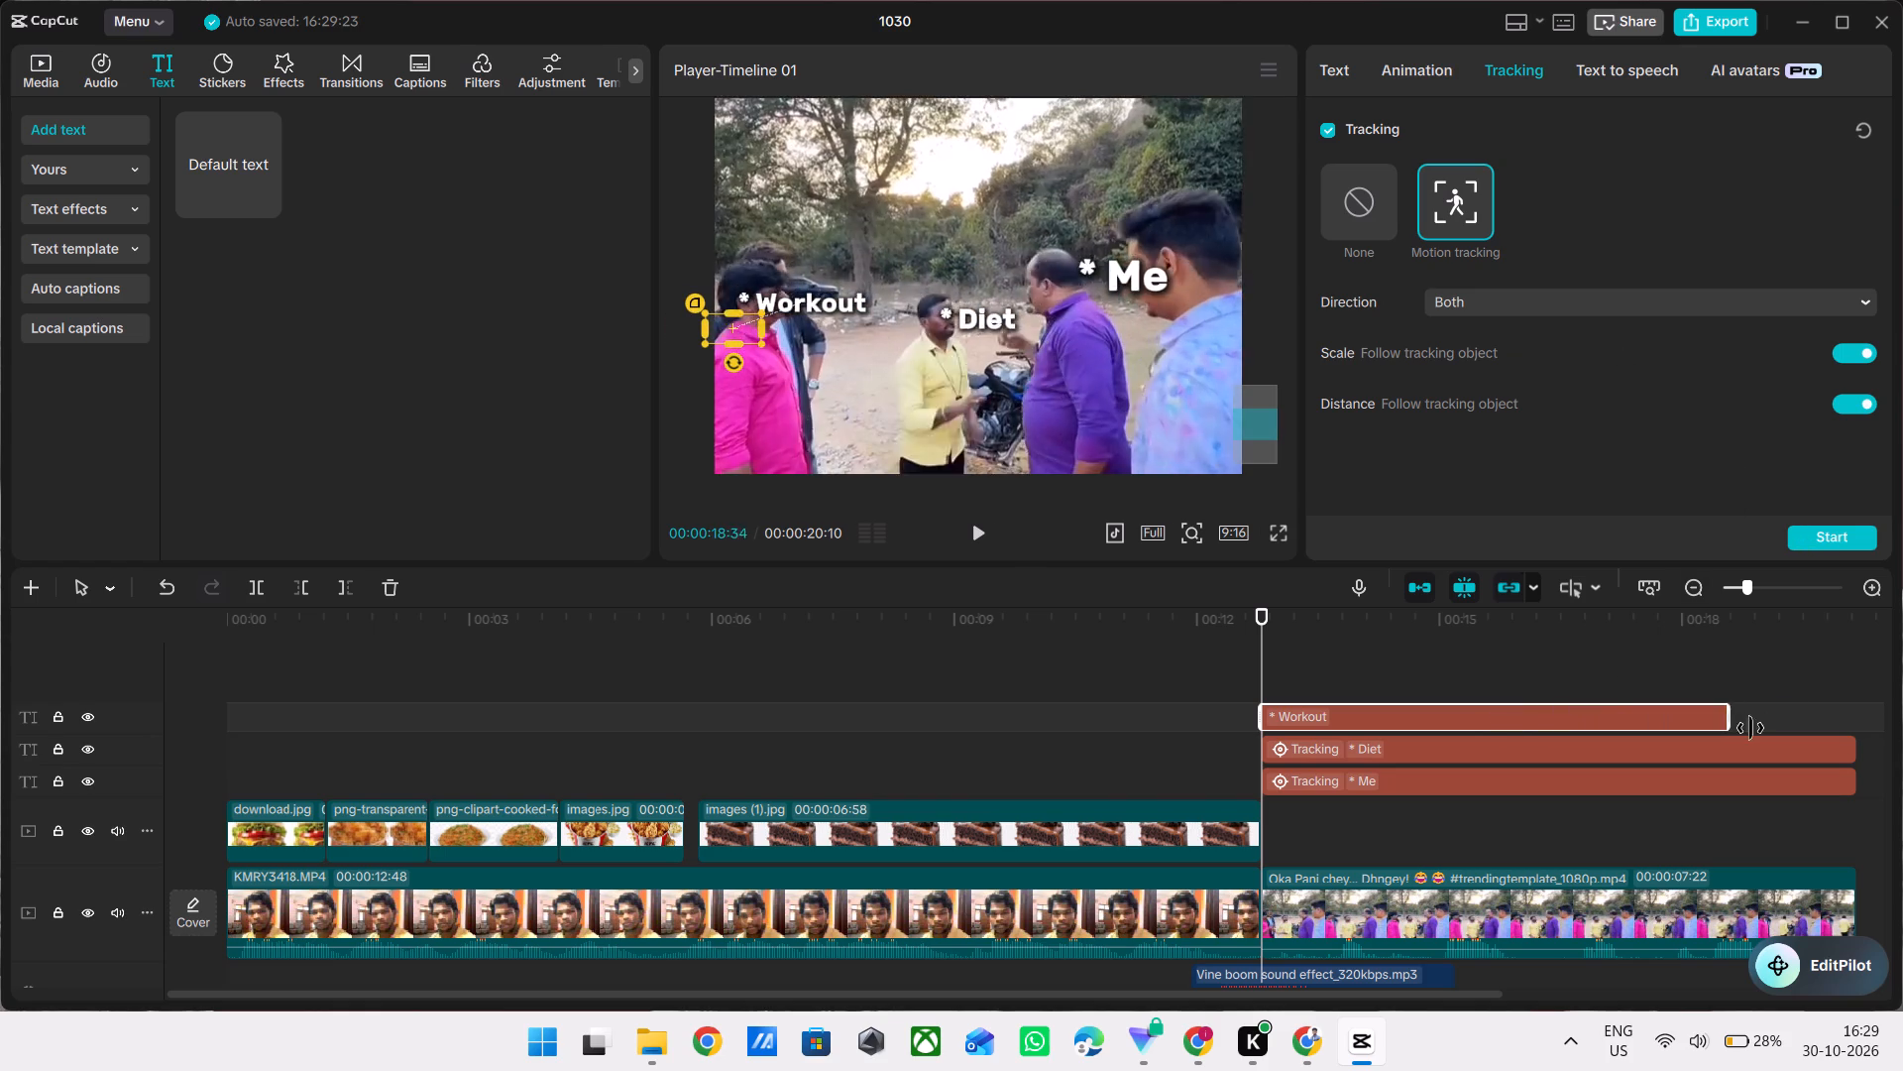
pyautogui.moveTo(1750, 728); pyautogui.dragTo(1846, 746)
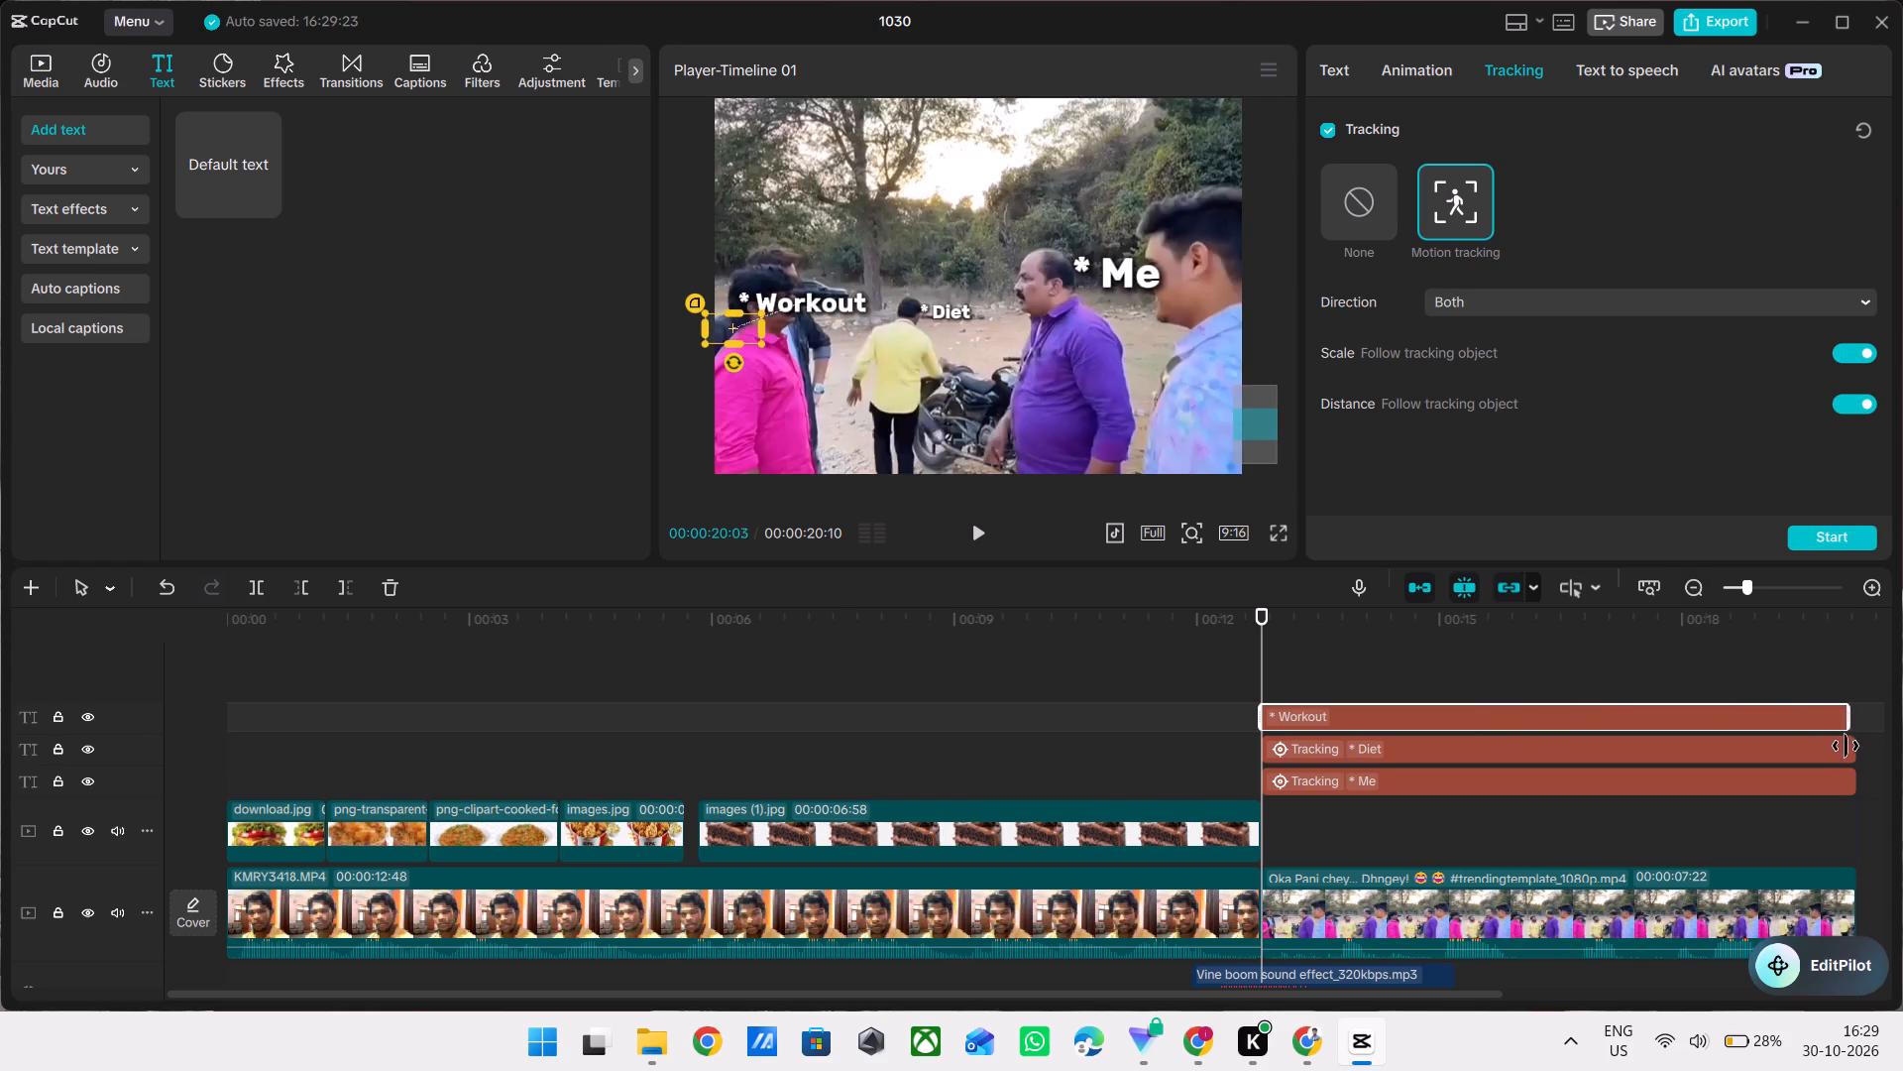
pyautogui.moveTo(1846, 746); pyautogui.dragTo(1848, 746)
pyautogui.click(1825, 541)
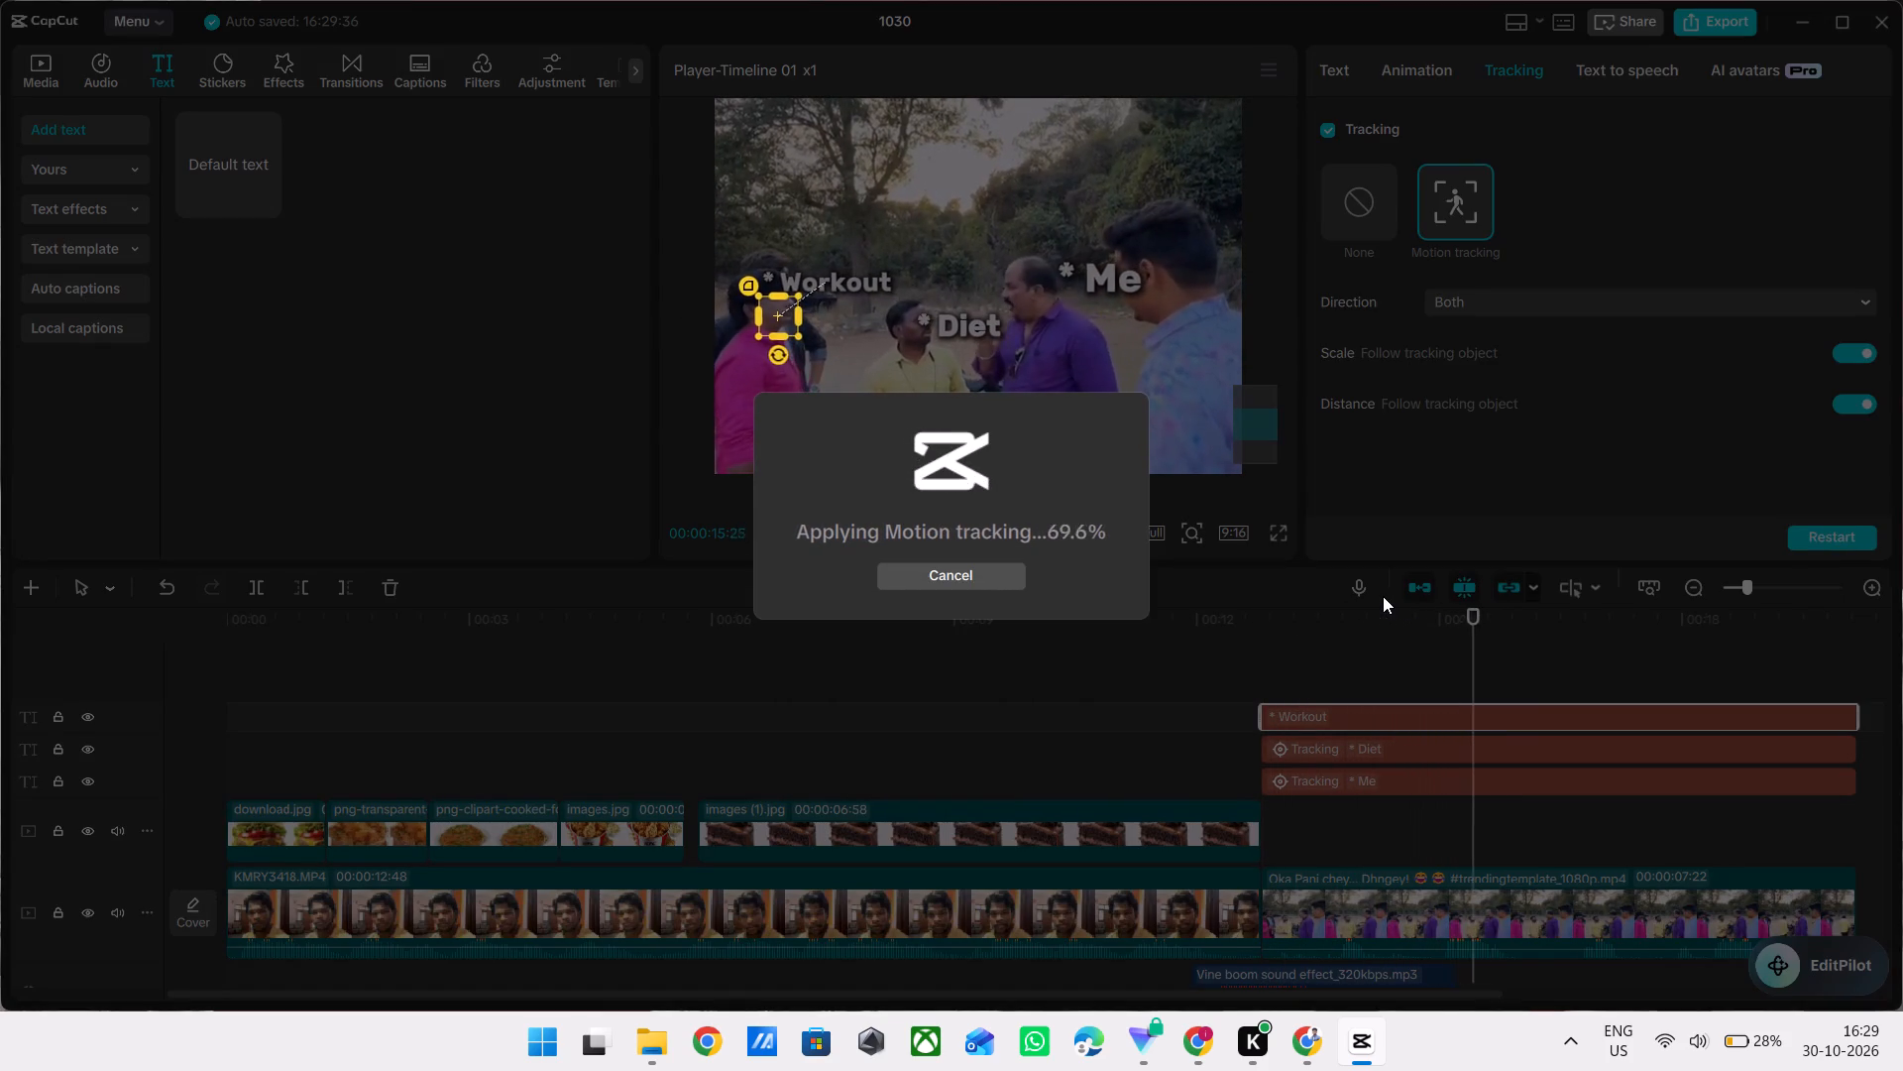
pyautogui.press('space')
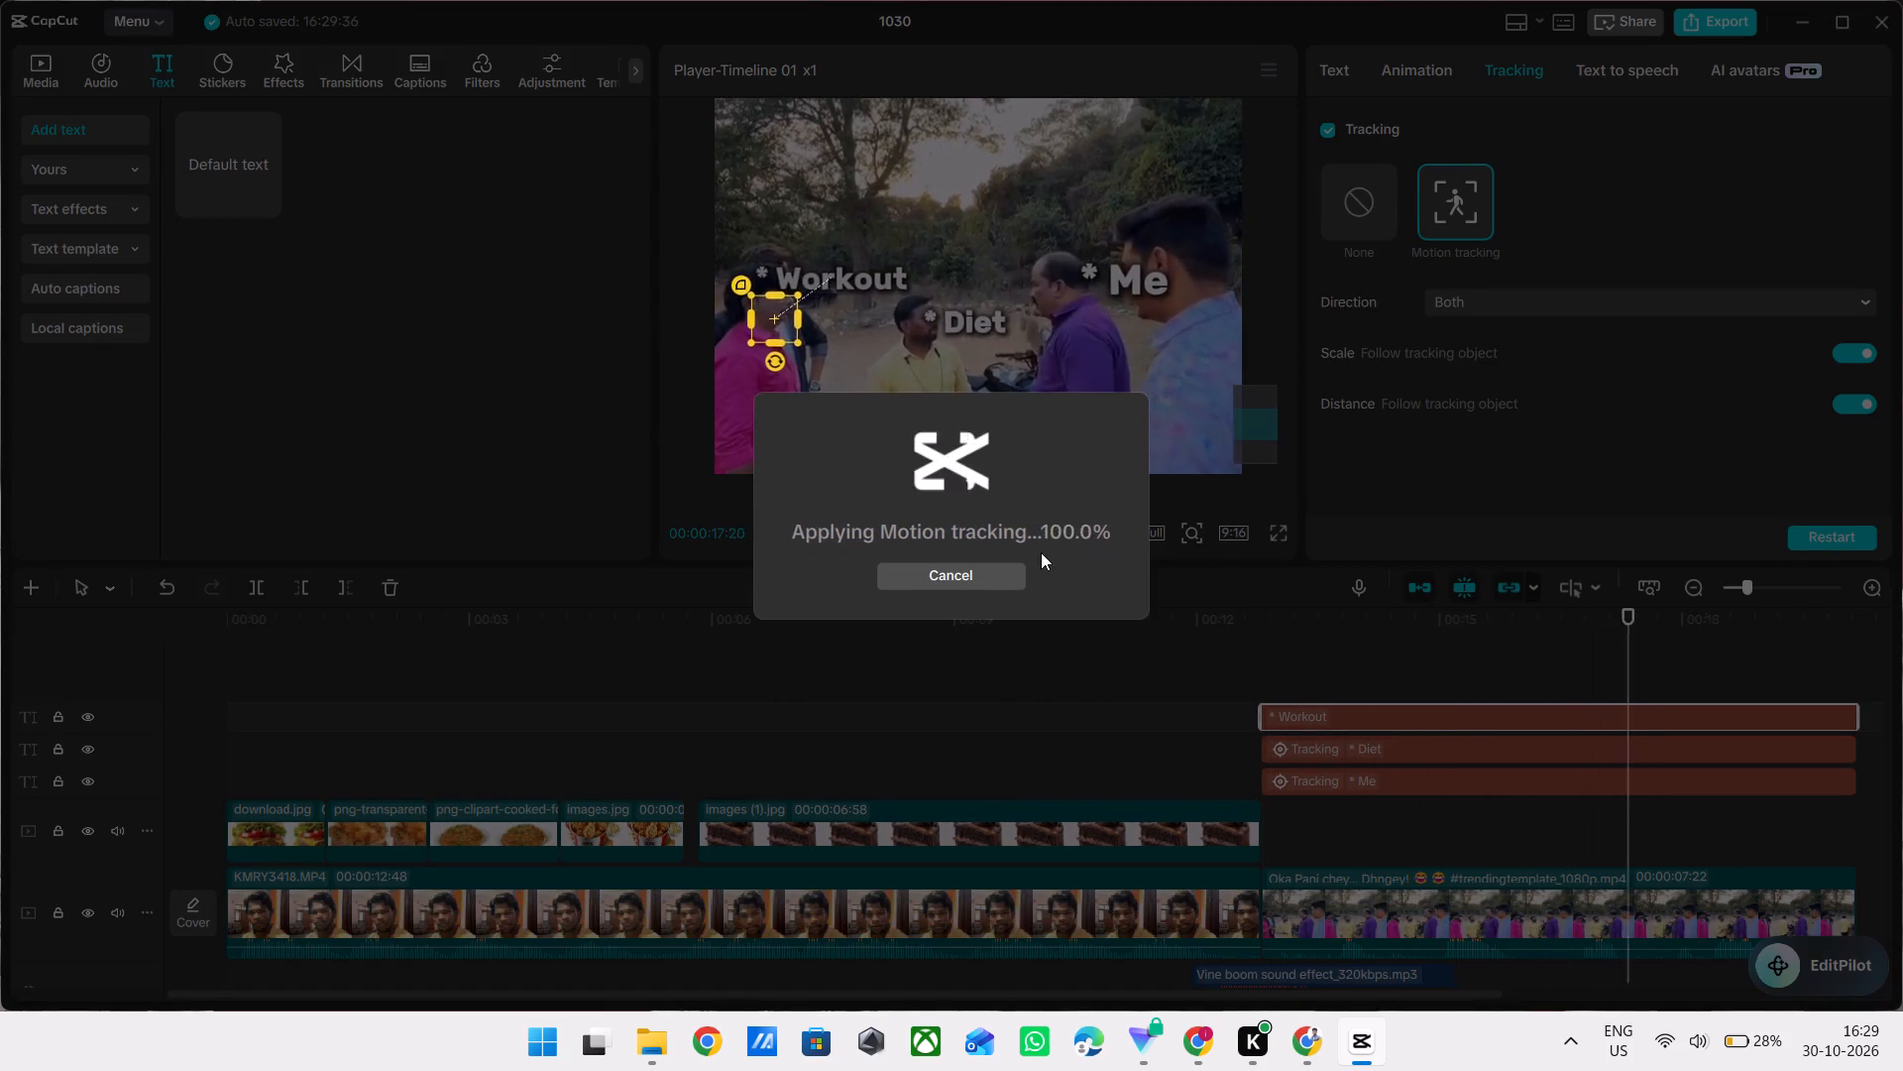
# Play back the Oka Pani section from about 00:00:12:10 to check how the three tracked labels follow the men.
pyautogui.click(1210, 682)
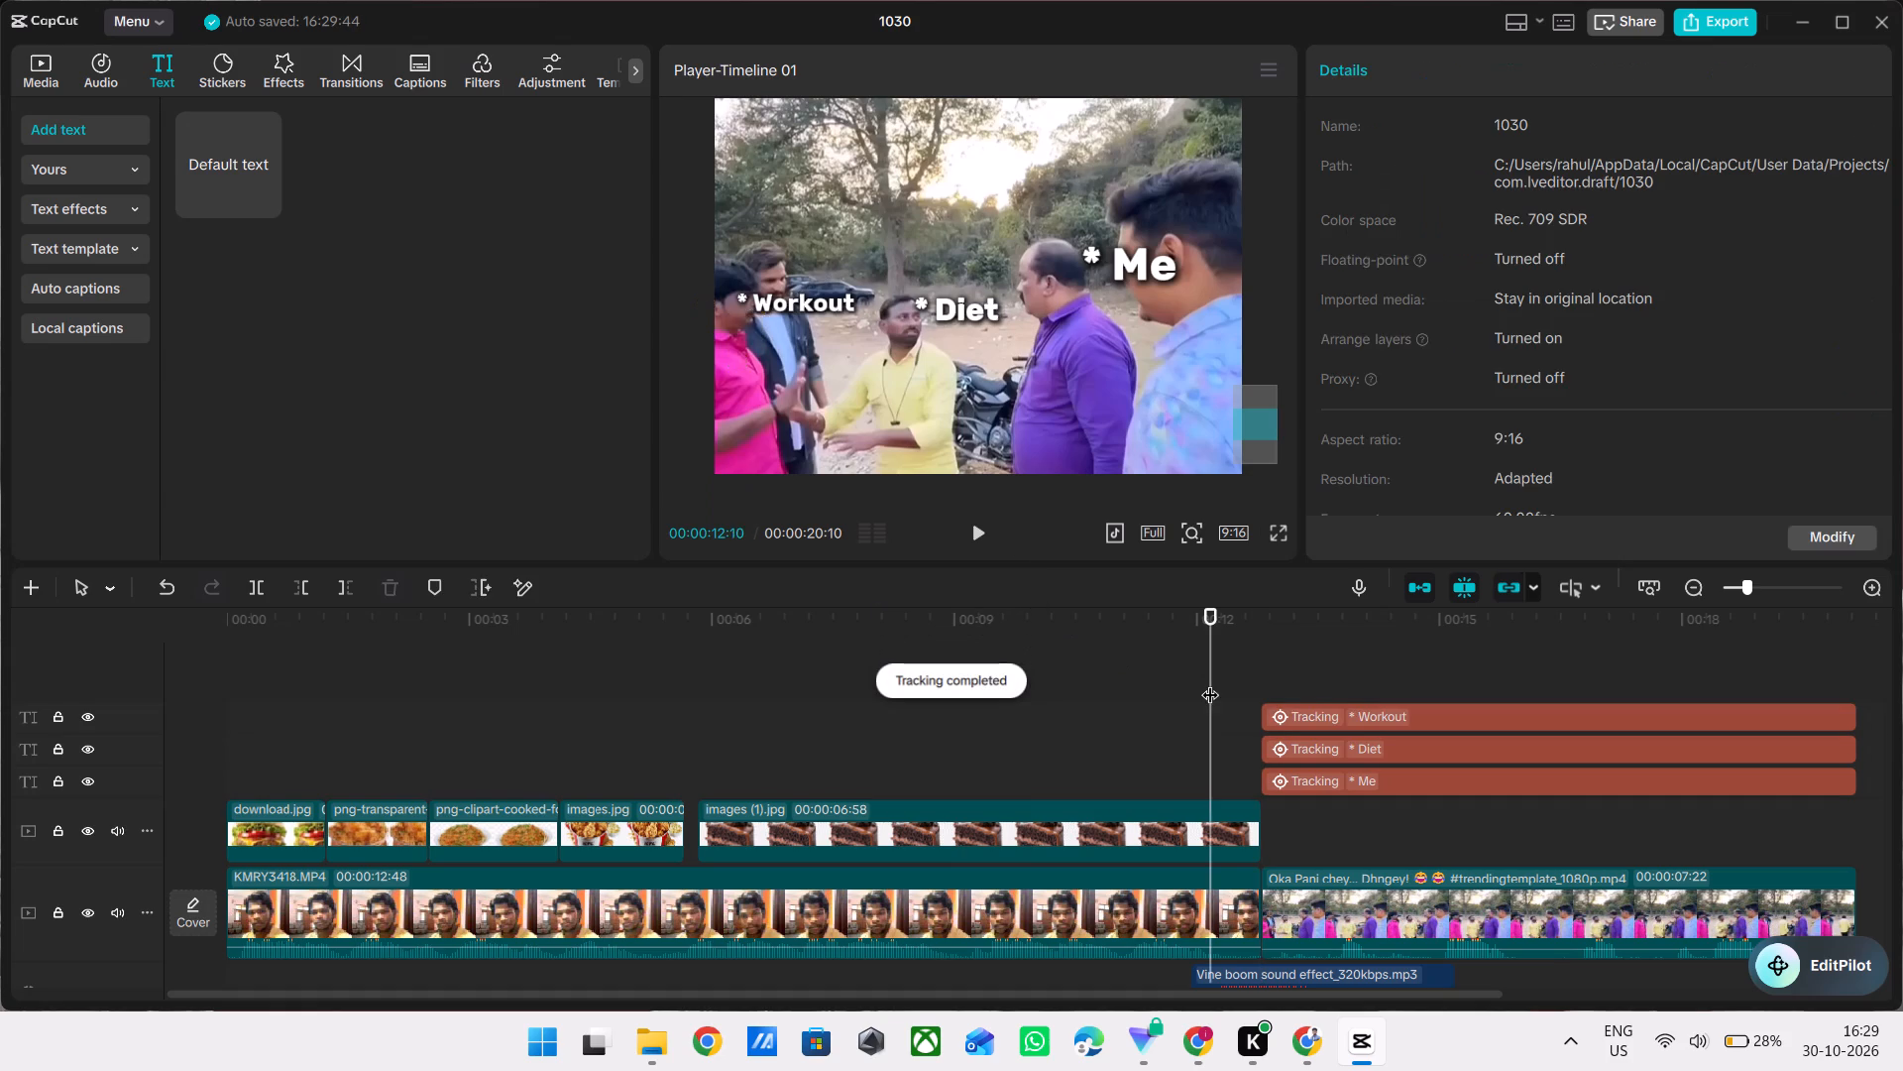
pyautogui.press('space')
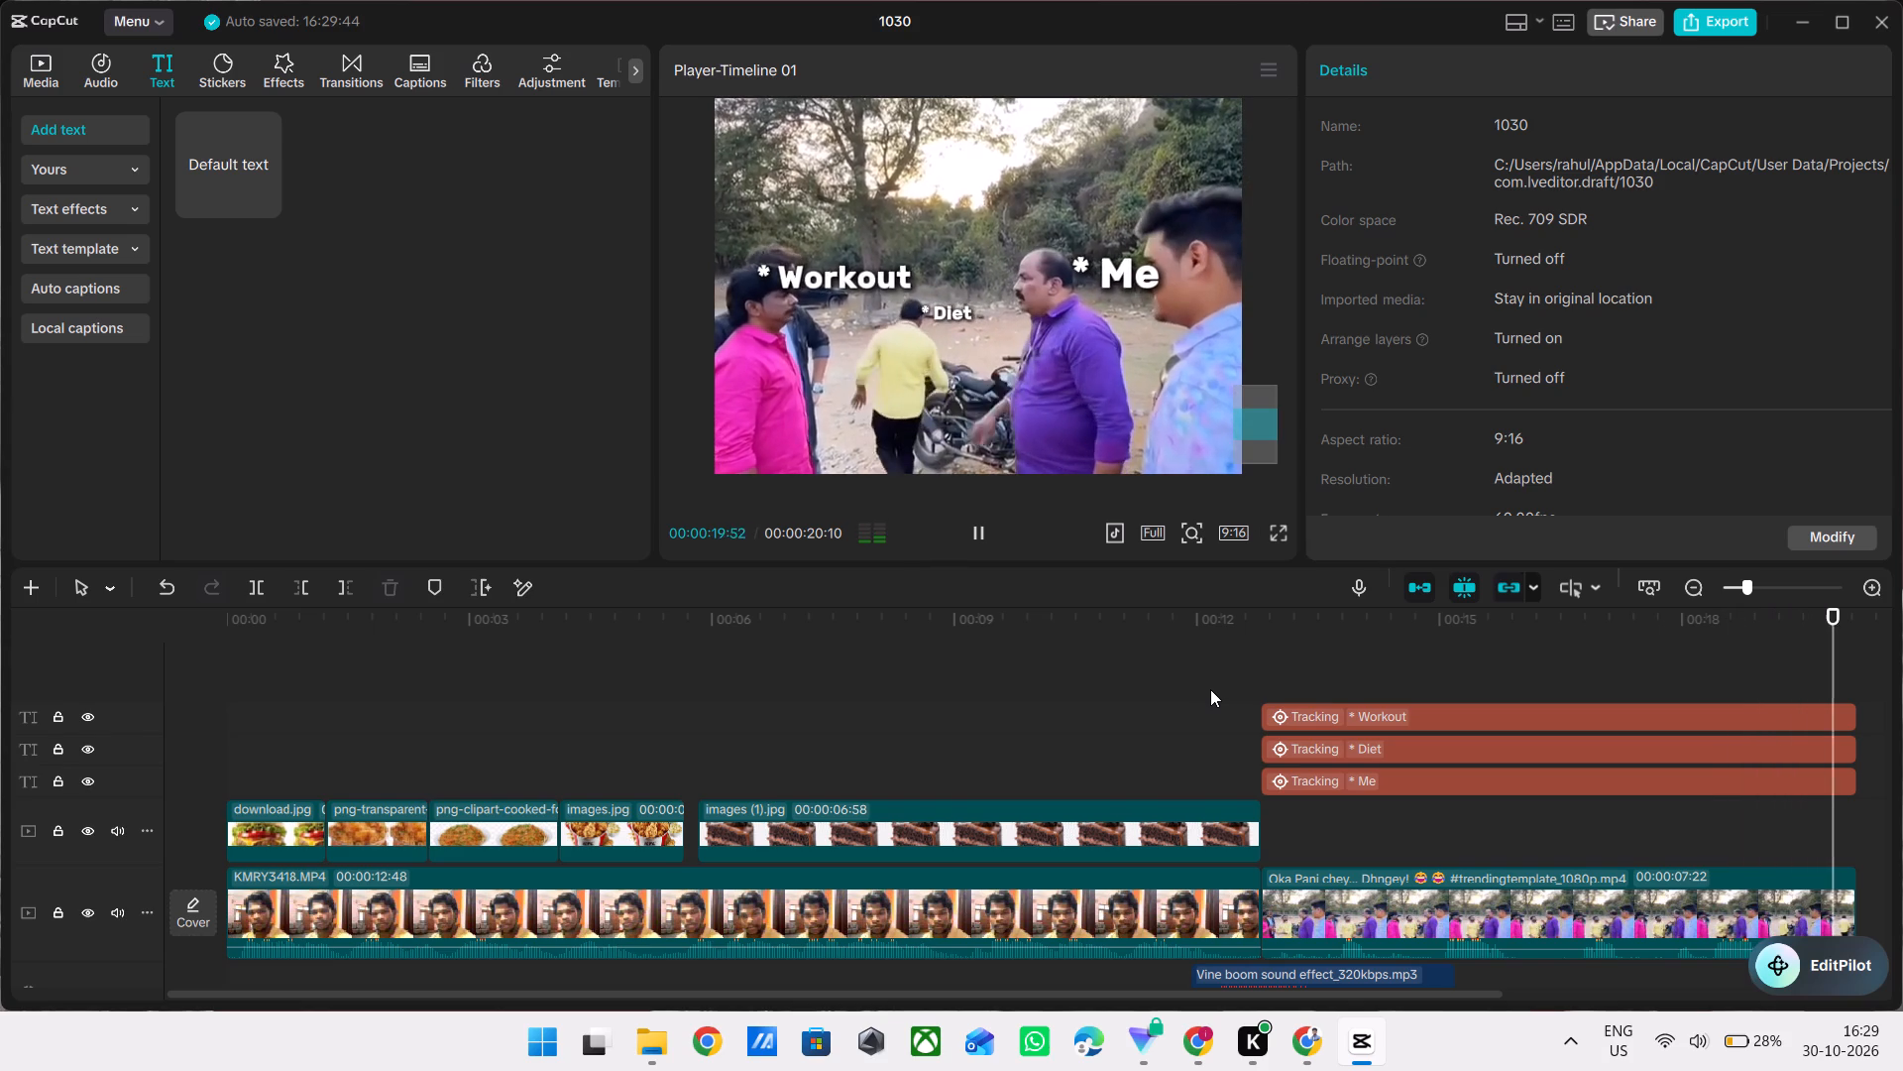
pyautogui.press('space')
pyautogui.press('space')
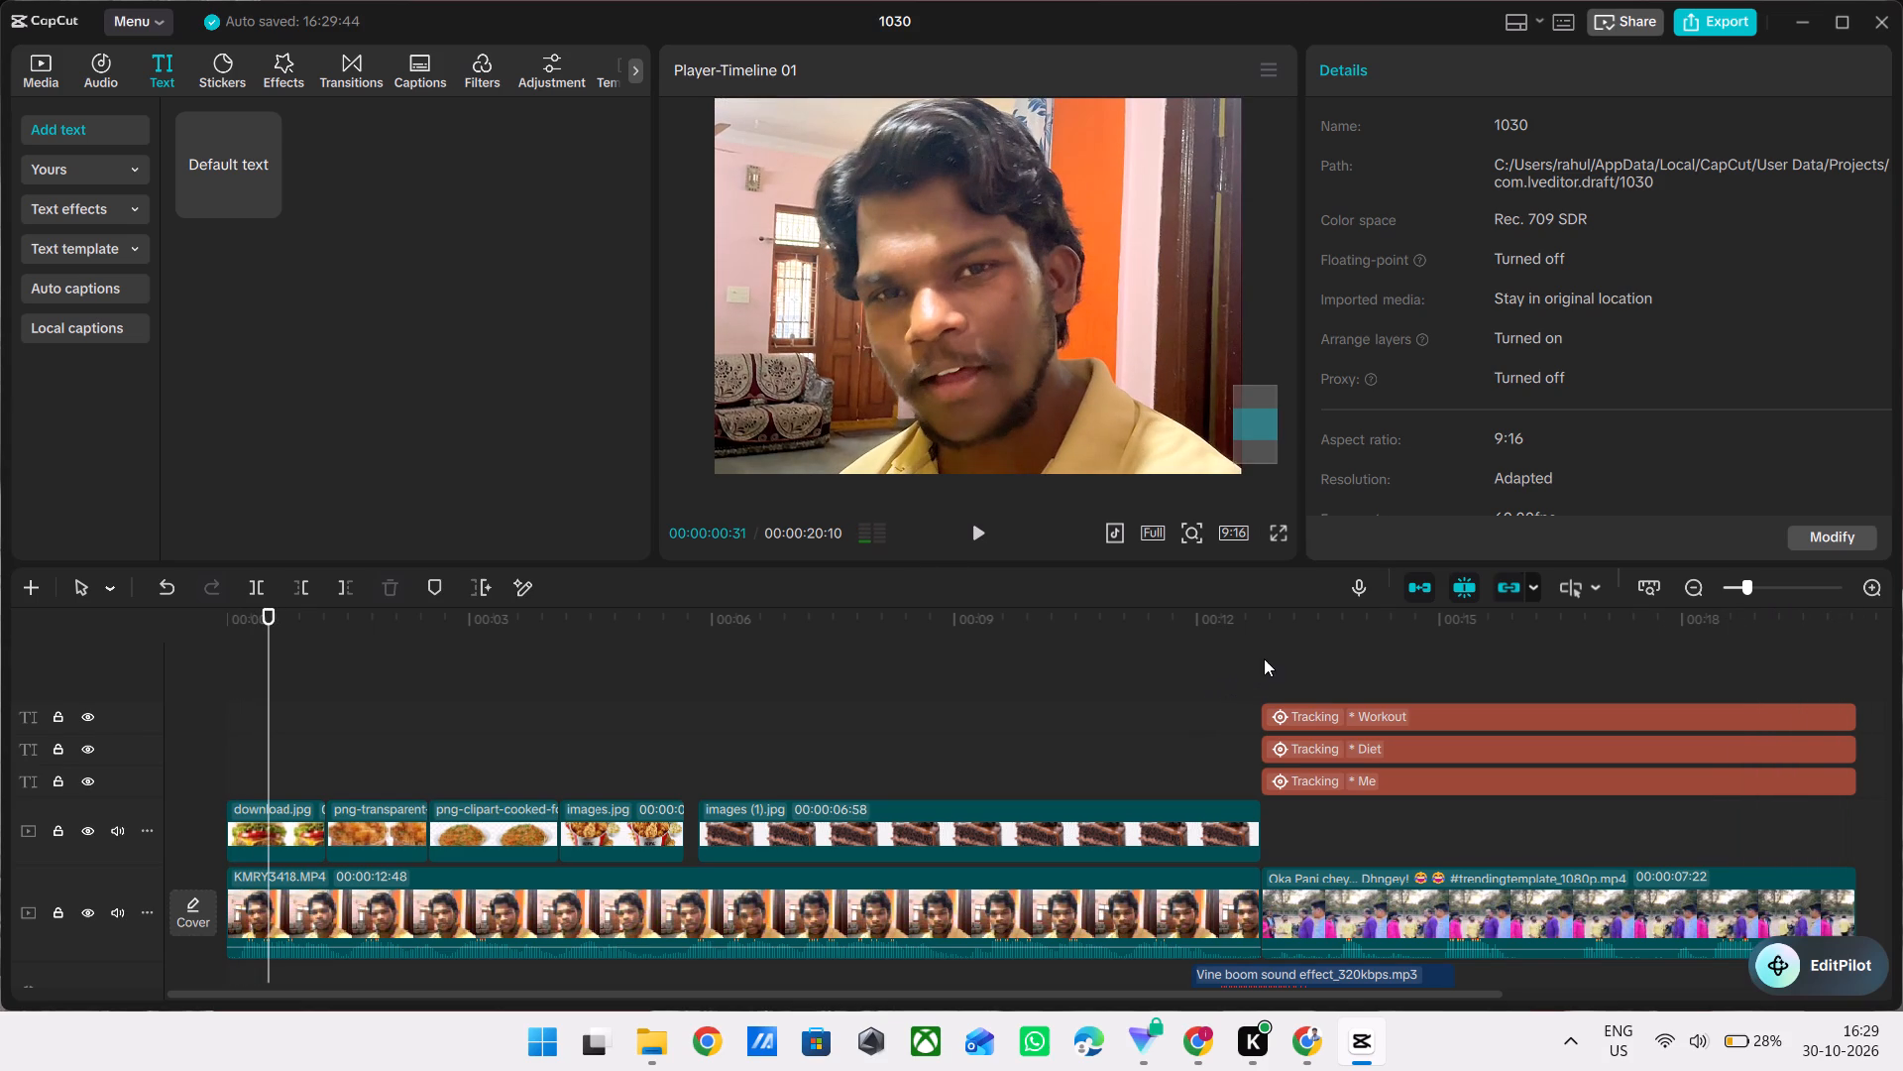
pyautogui.click(1264, 658)
pyautogui.keyDown('ctrl'); pyautogui.scroll(-5, 1176, 408); pyautogui.keyUp('ctrl')
pyautogui.hscroll(-1, 1176, 408)
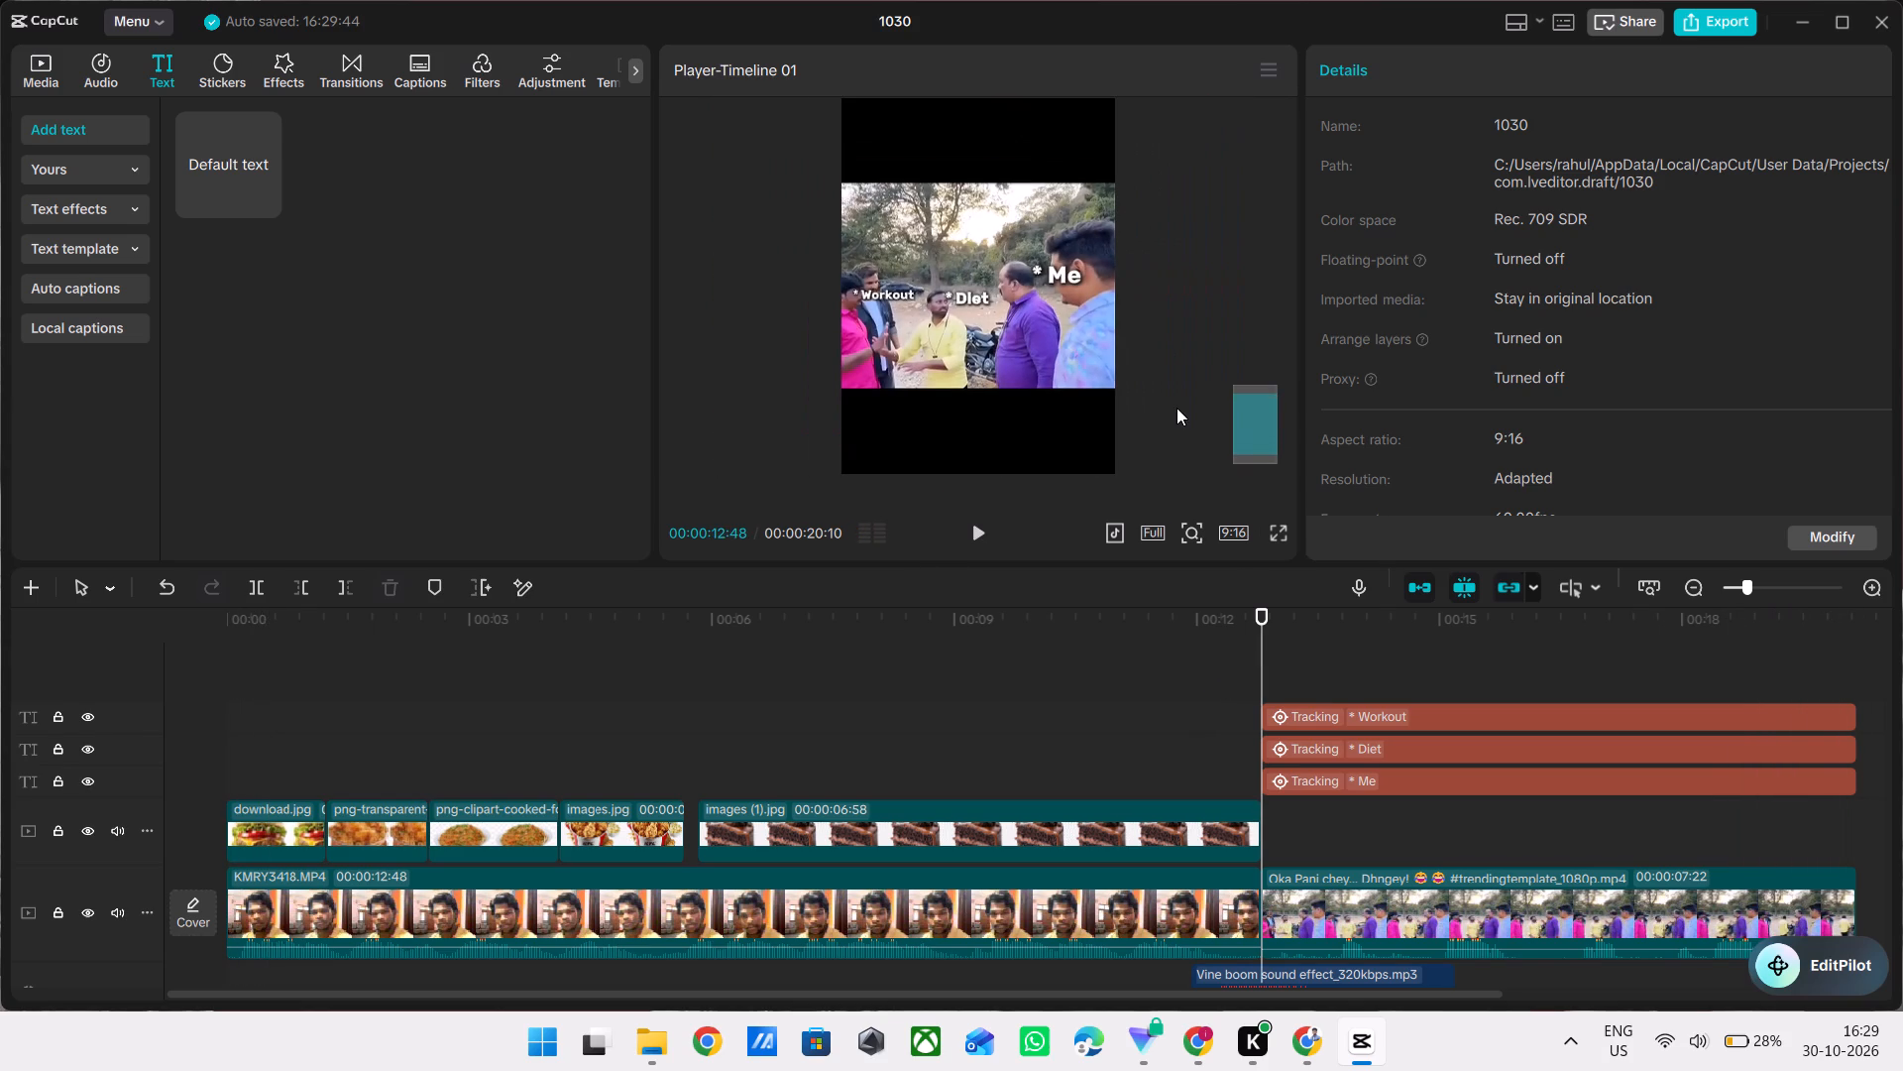
pyautogui.press('space')
pyautogui.press('space')
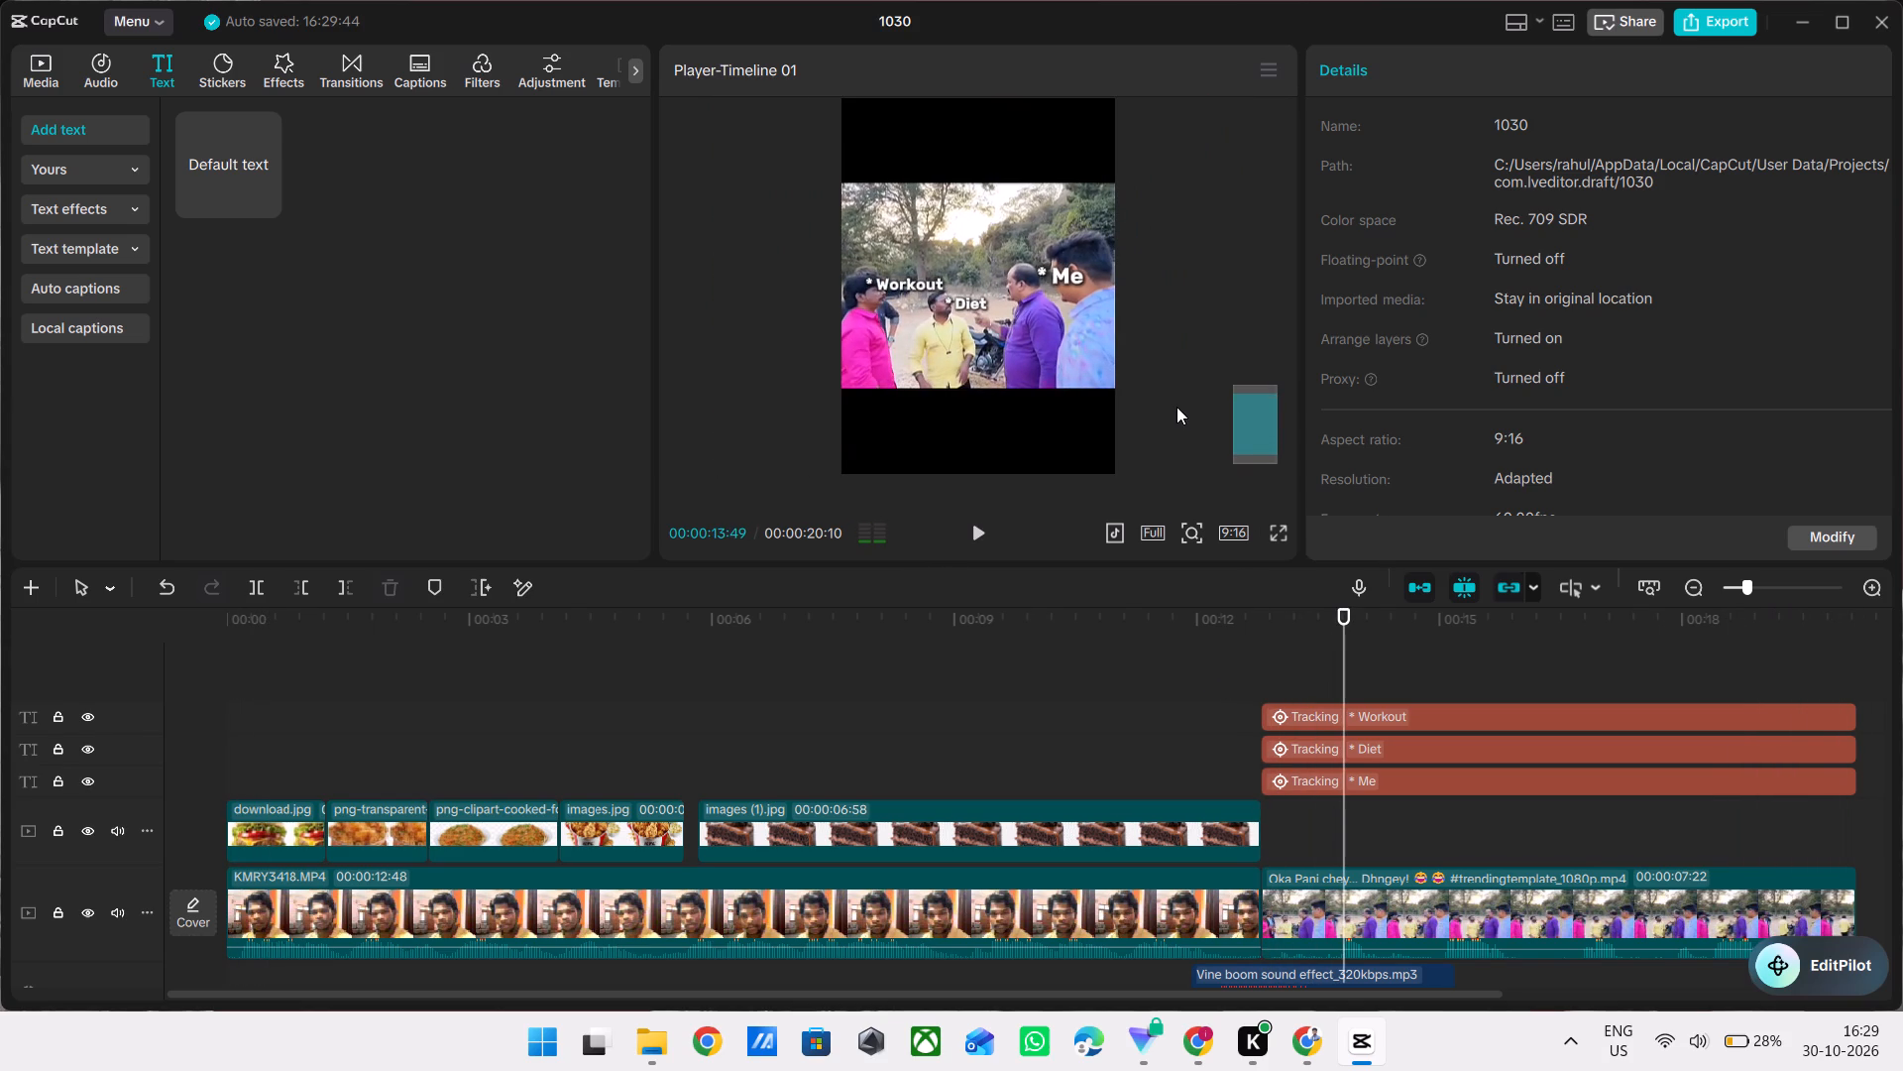
# Remove the "* Workout" text's motion tracking at 00:00:12:48 and track it again with a new box over the pink-shirted man's head.
pyautogui.doubleClick(1261, 638)
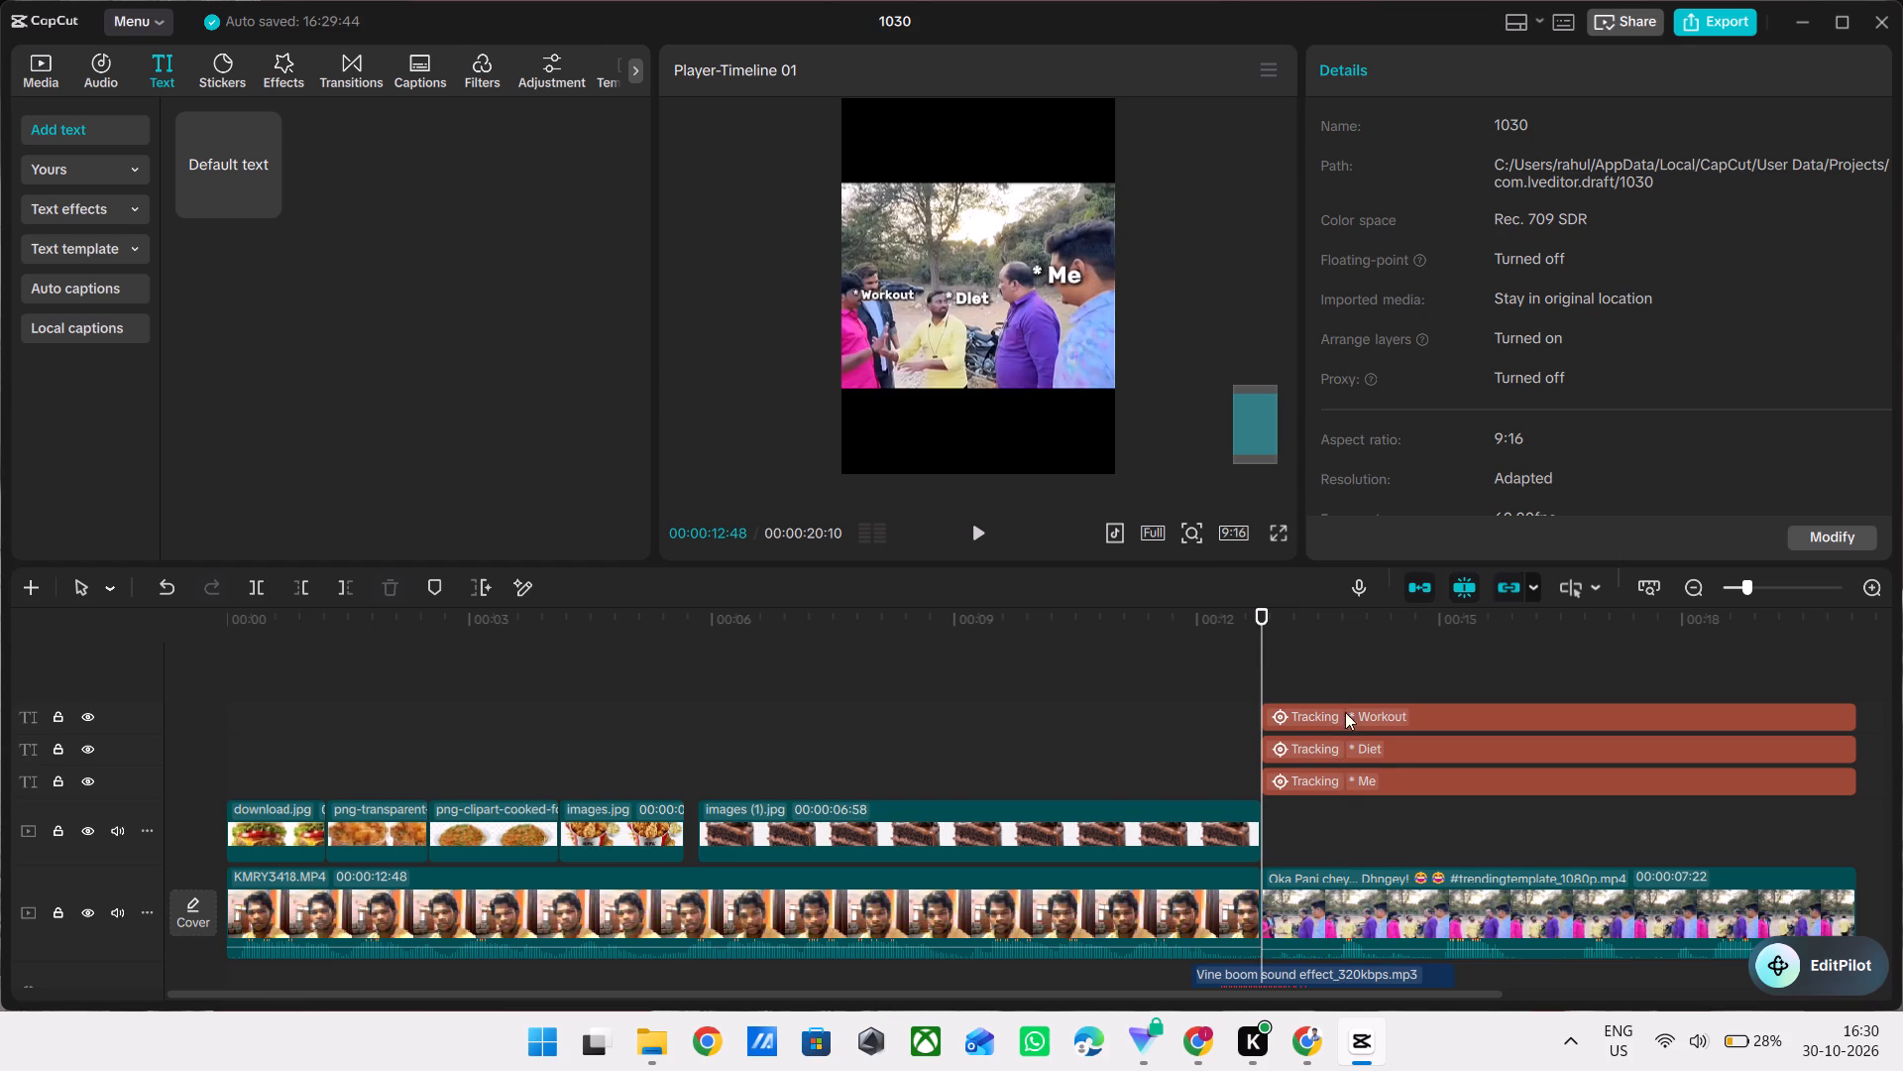
pyautogui.click(1354, 719)
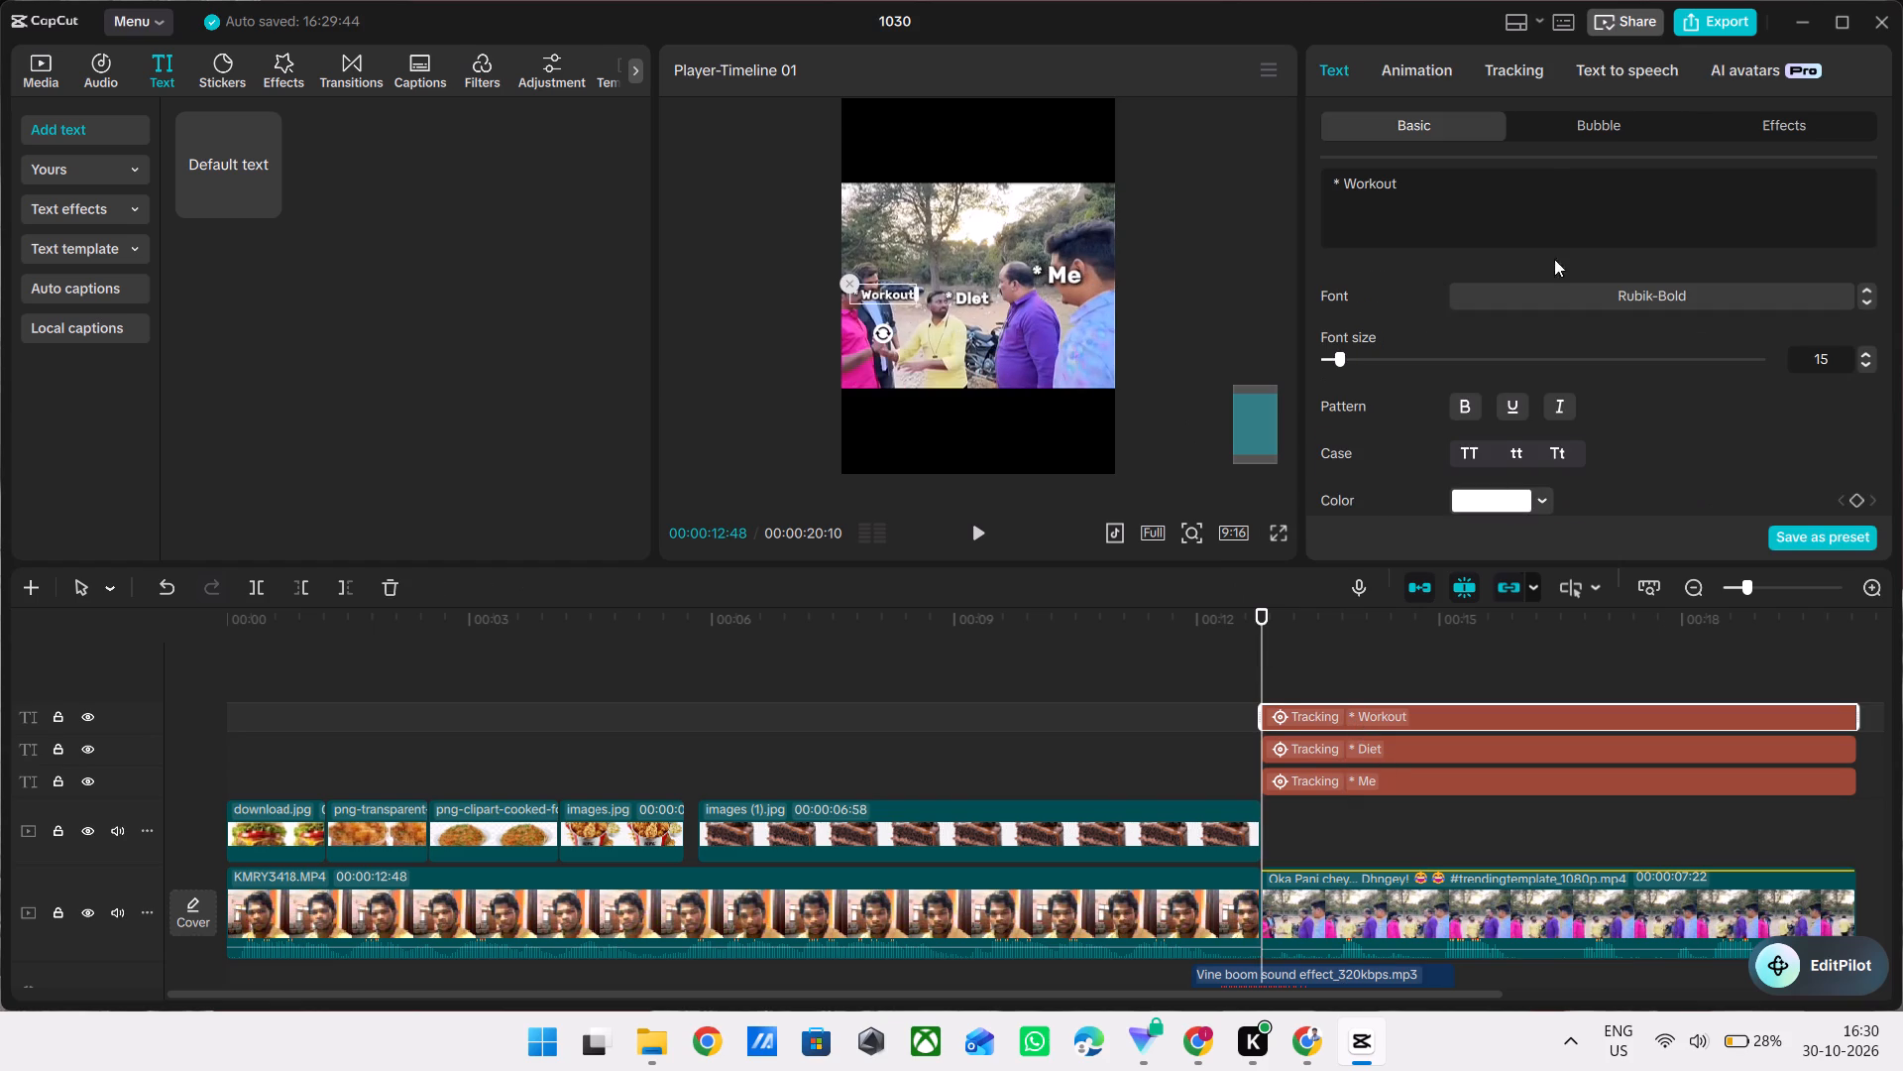
pyautogui.click(1487, 75)
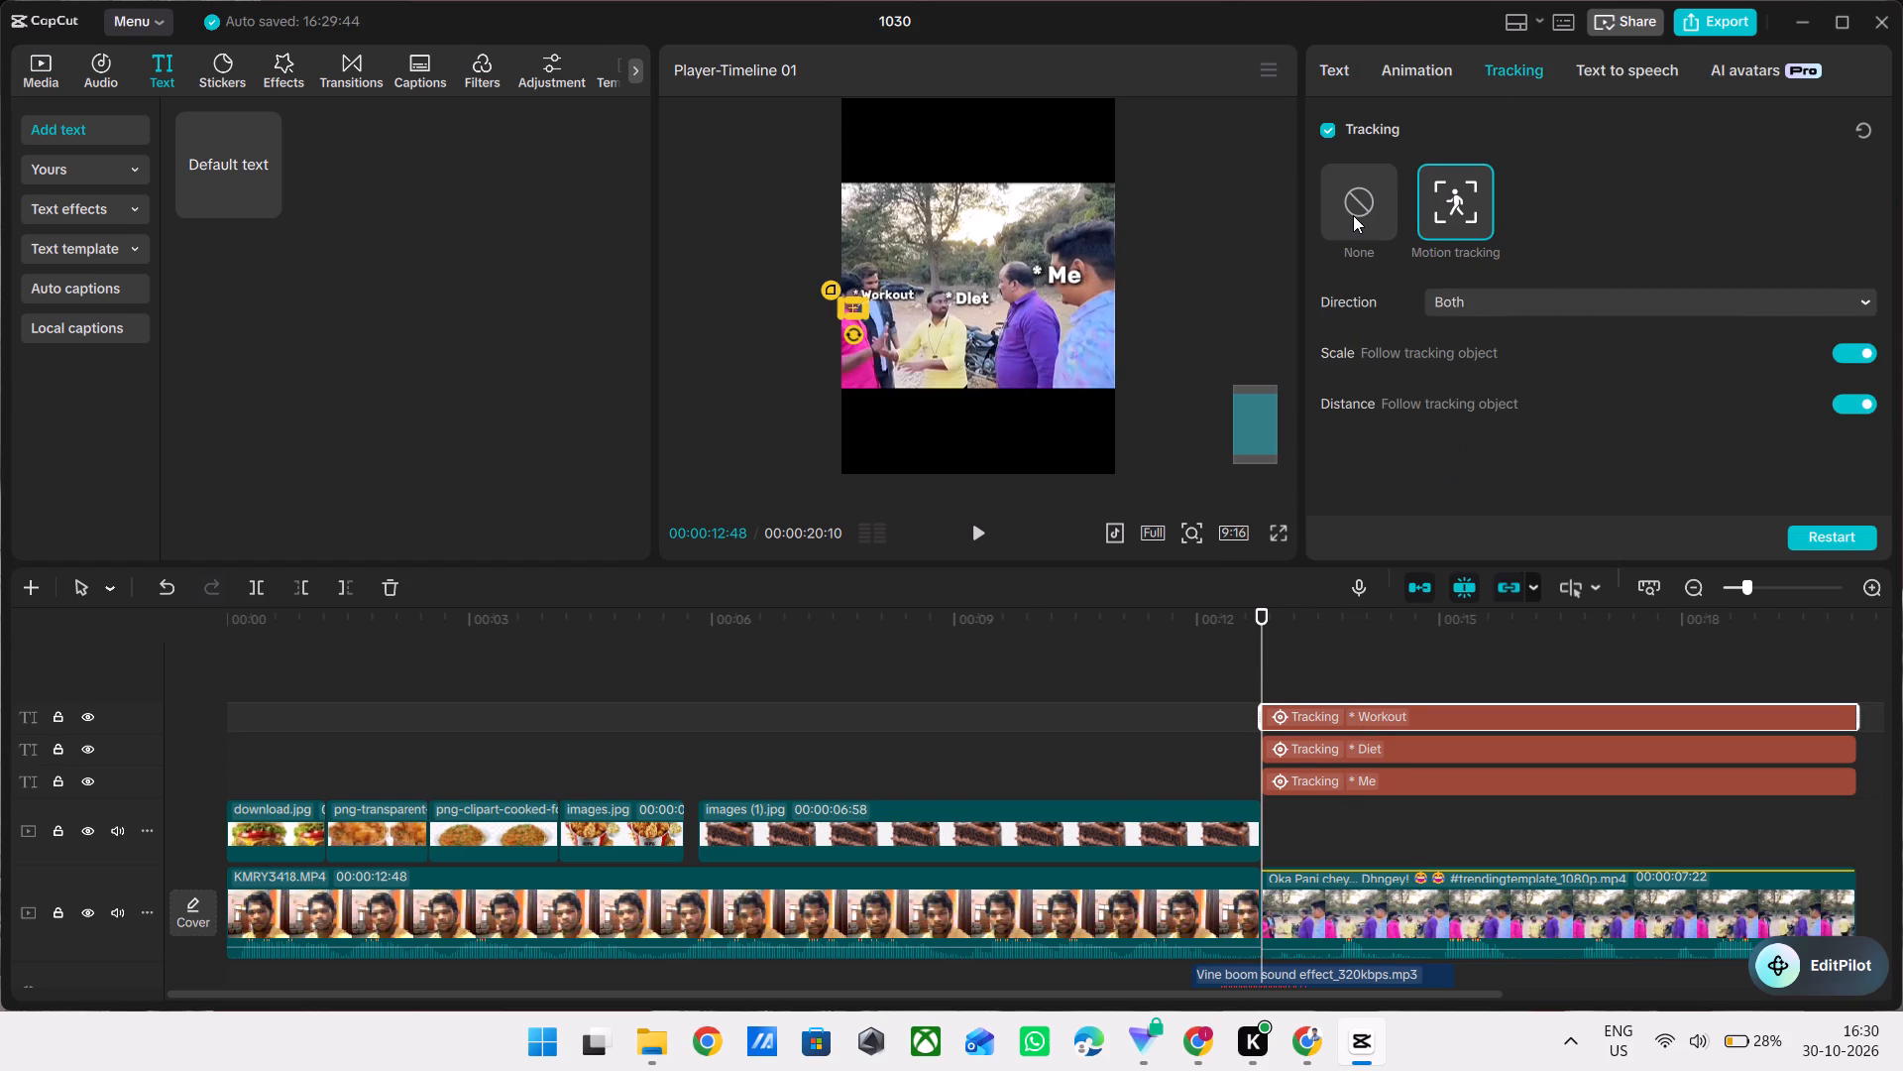
pyautogui.click(1353, 215)
pyautogui.click(1430, 225)
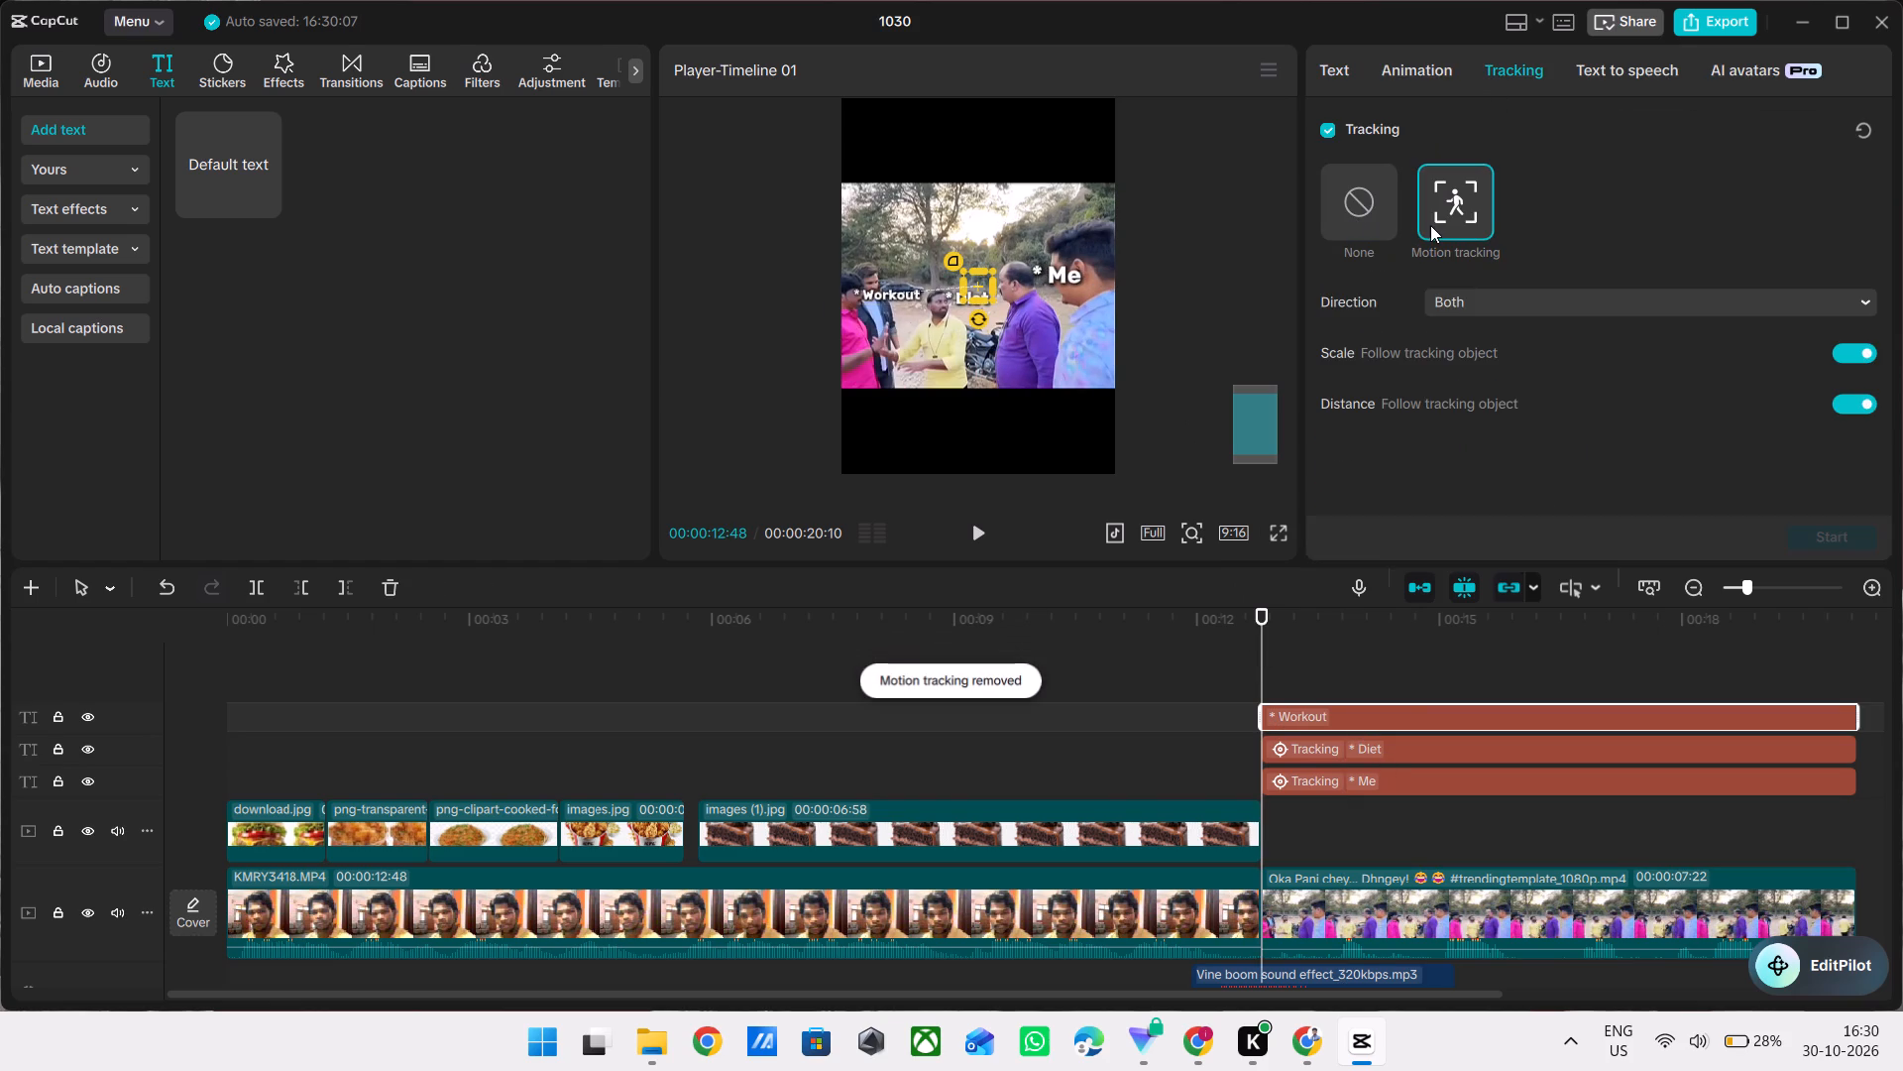
pyautogui.moveTo(980, 280); pyautogui.dragTo(896, 253)
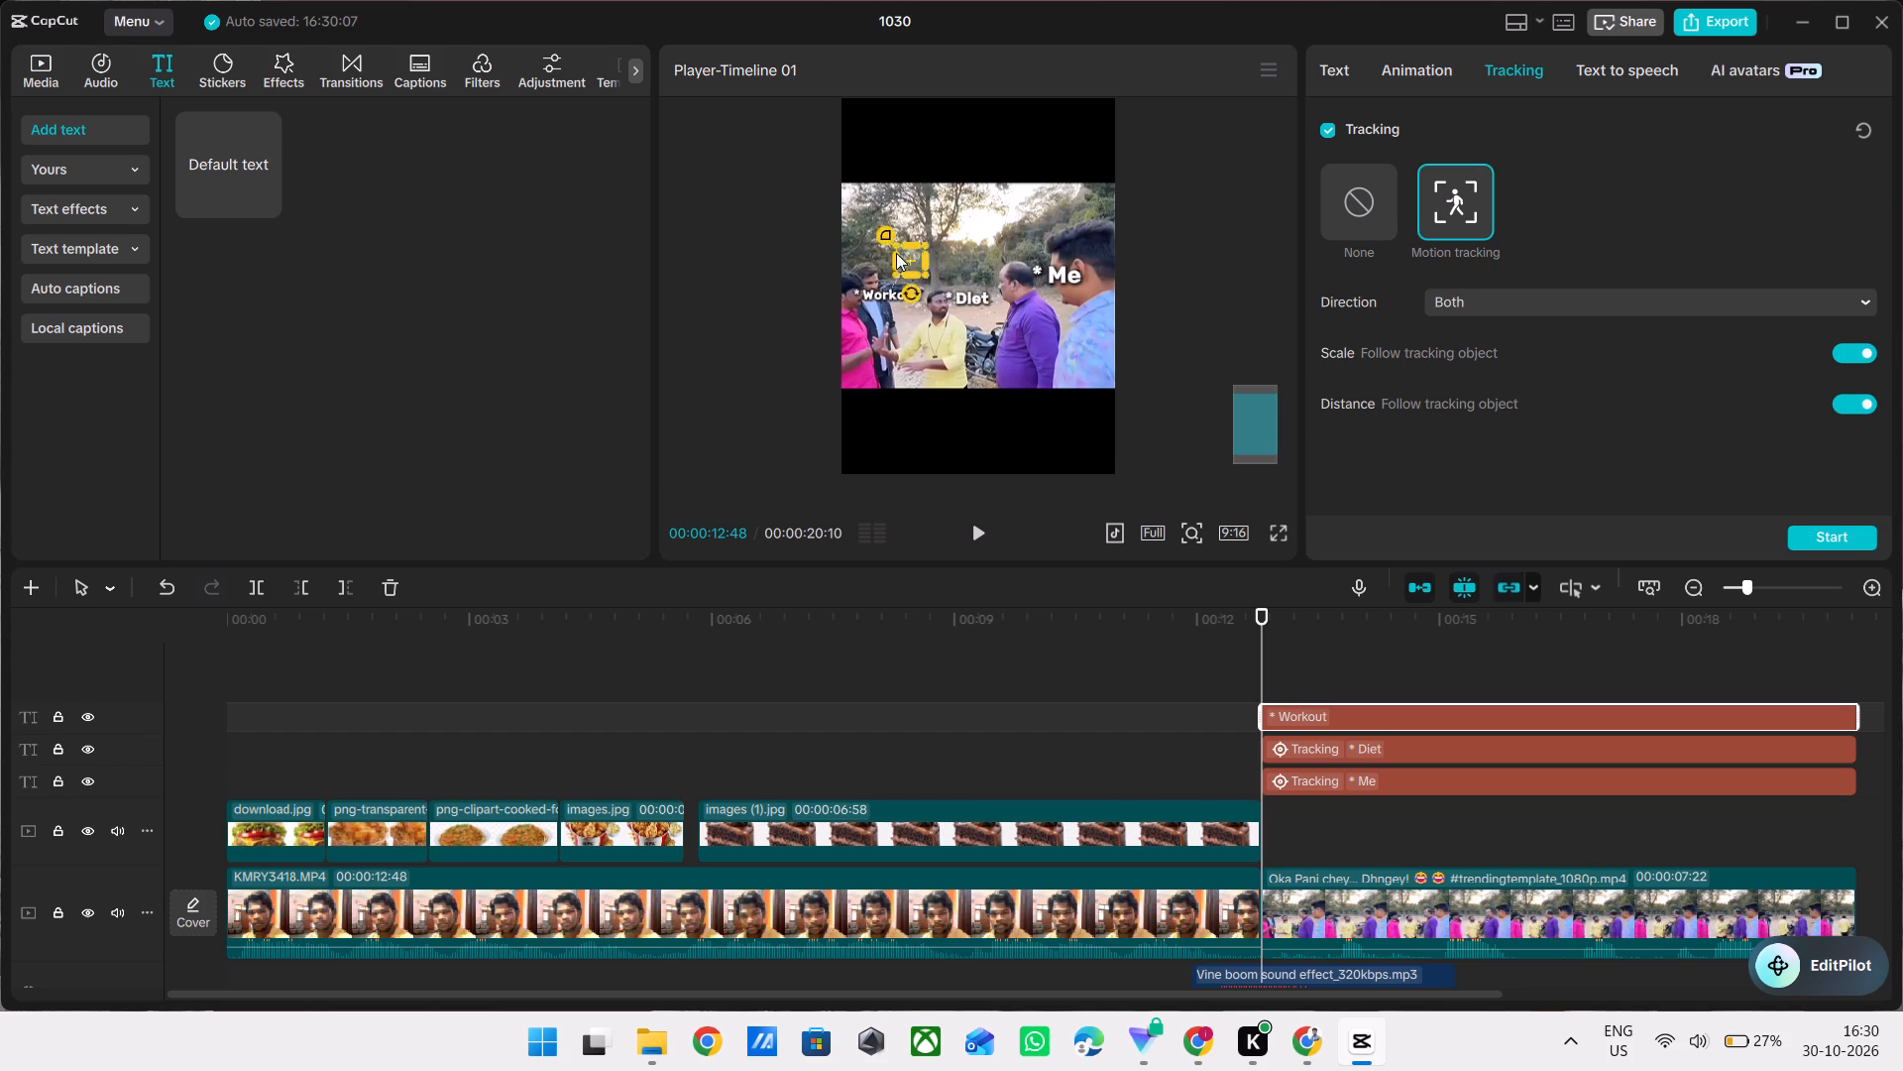
pyautogui.moveTo(896, 253); pyautogui.dragTo(849, 284)
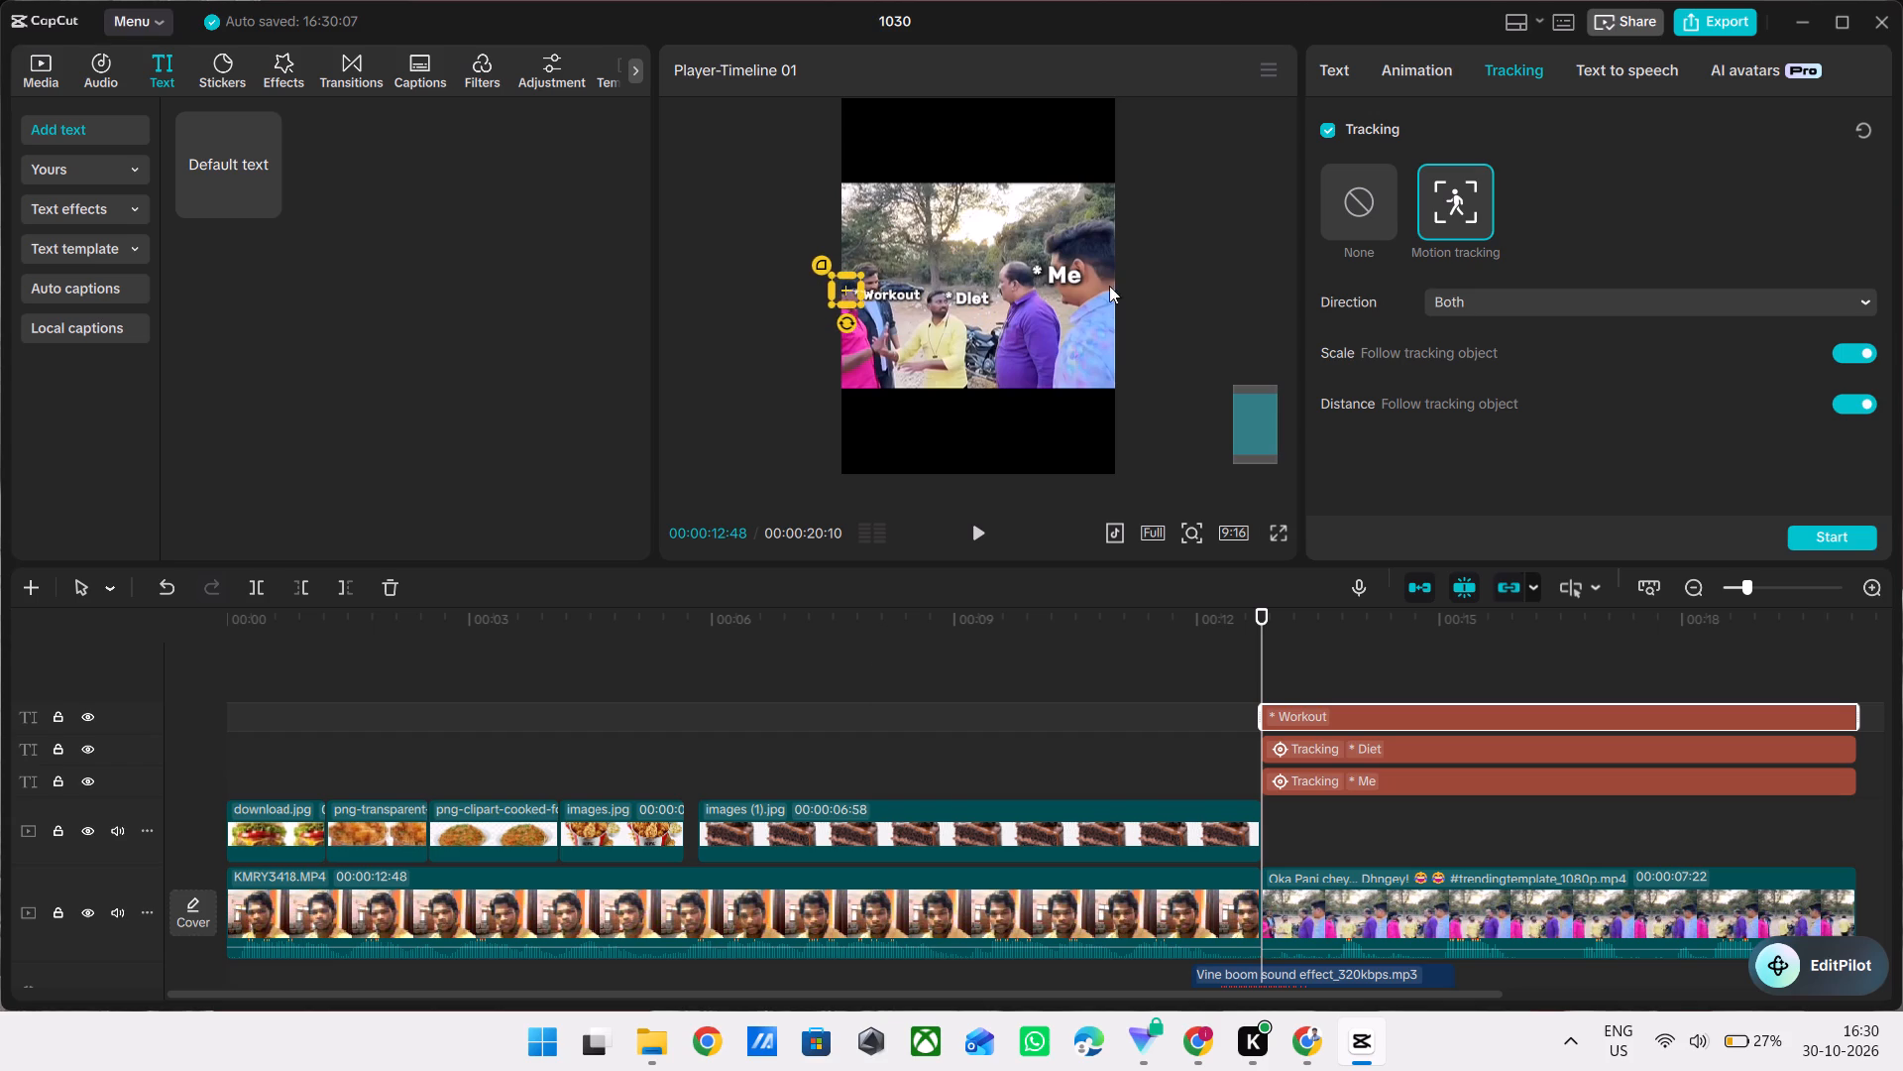
pyautogui.click(1828, 538)
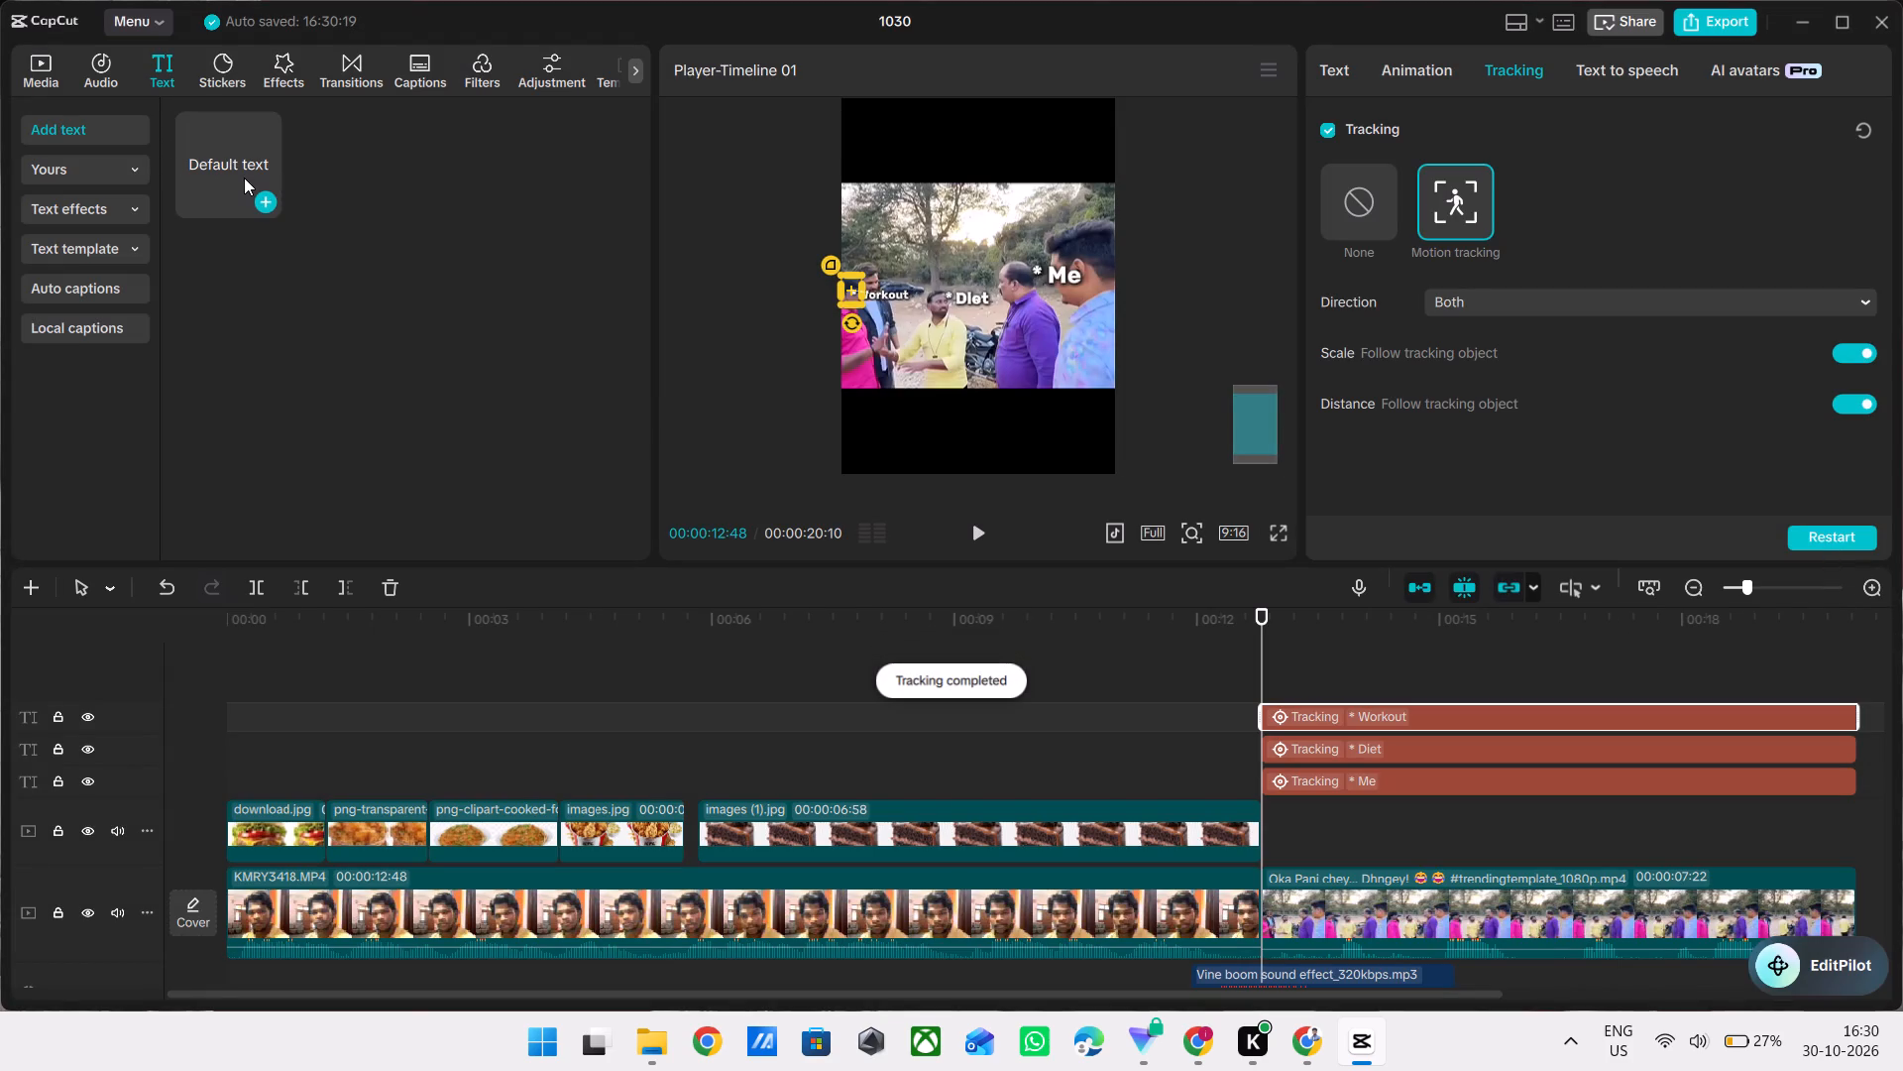
# Add a fourth default text above the "* Workout" text at 00:00:12:48 and change its wording to "* Sleep".
pyautogui.moveTo(244, 178); pyautogui.dragTo(1252, 681)
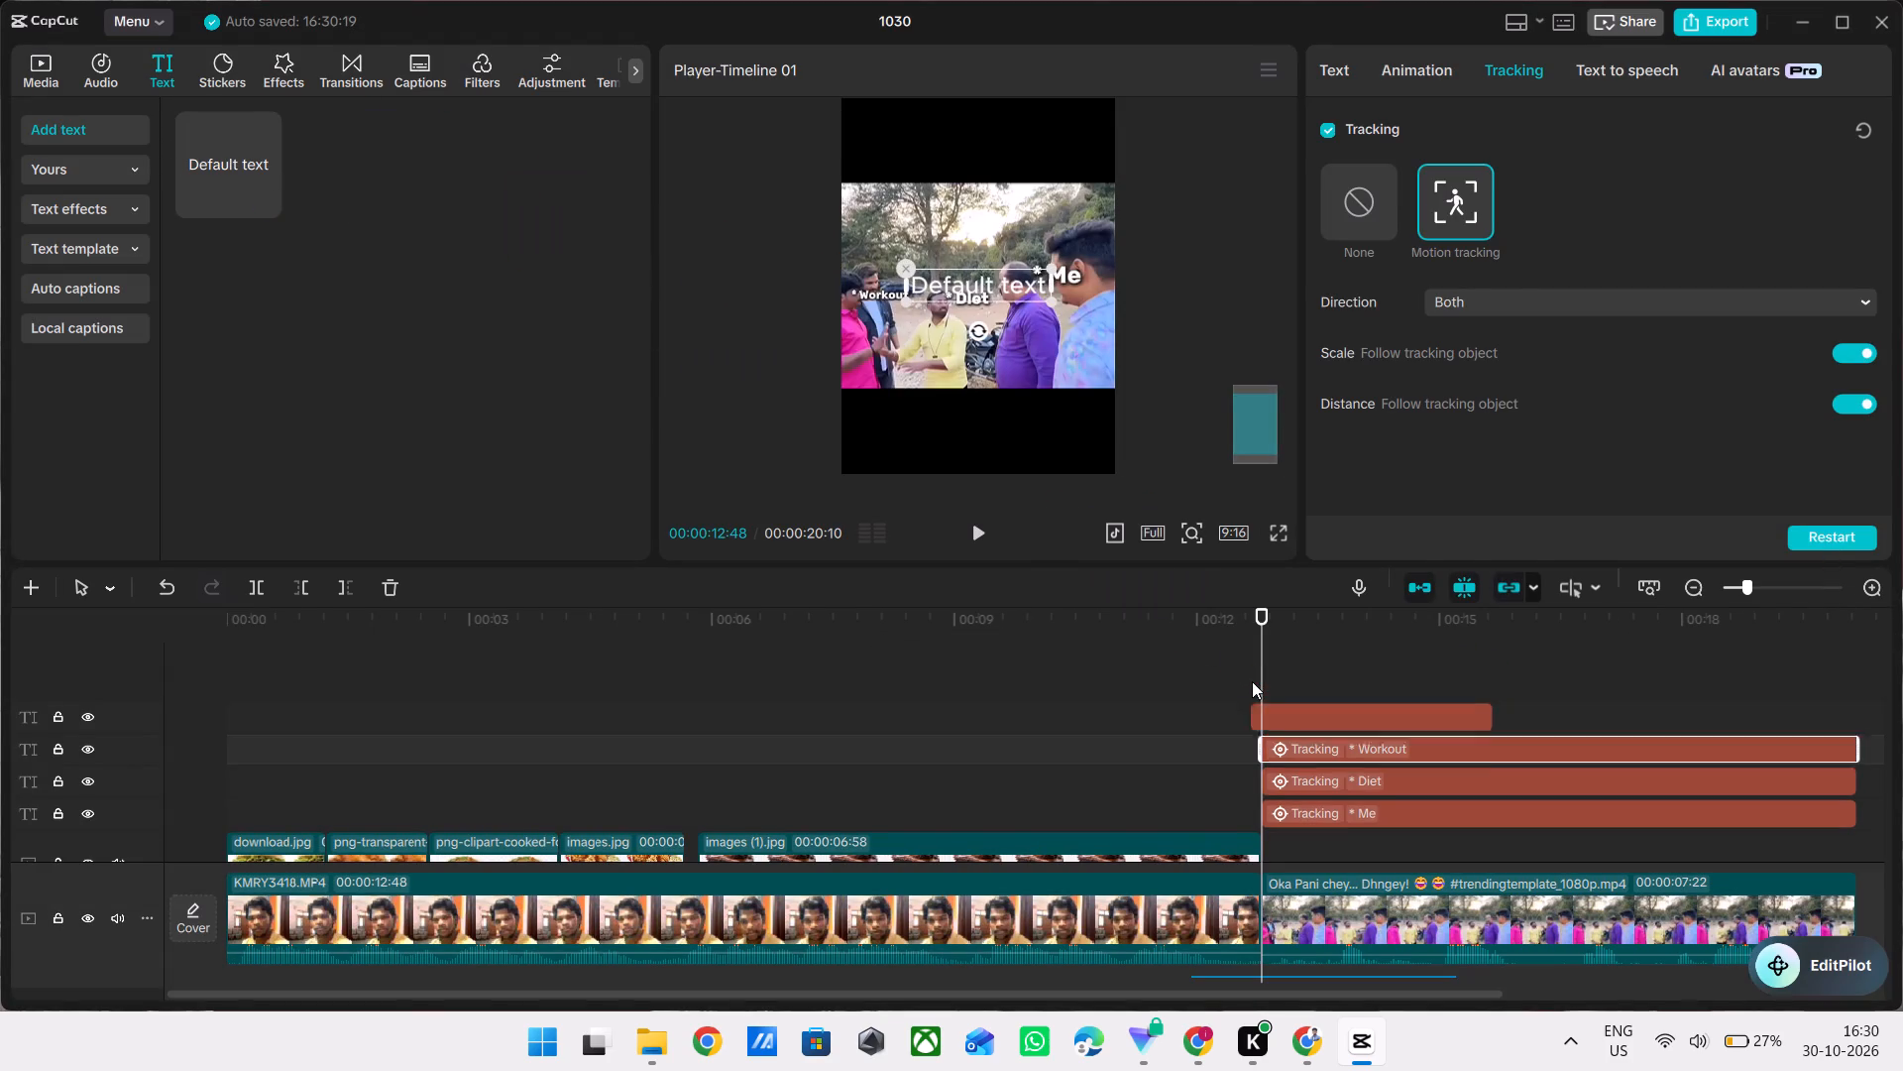
pyautogui.keyDown('ctrl'); pyautogui.scroll(6, 1364, 720); pyautogui.keyUp('ctrl')
pyautogui.moveTo(1323, 715); pyautogui.dragTo(1330, 715)
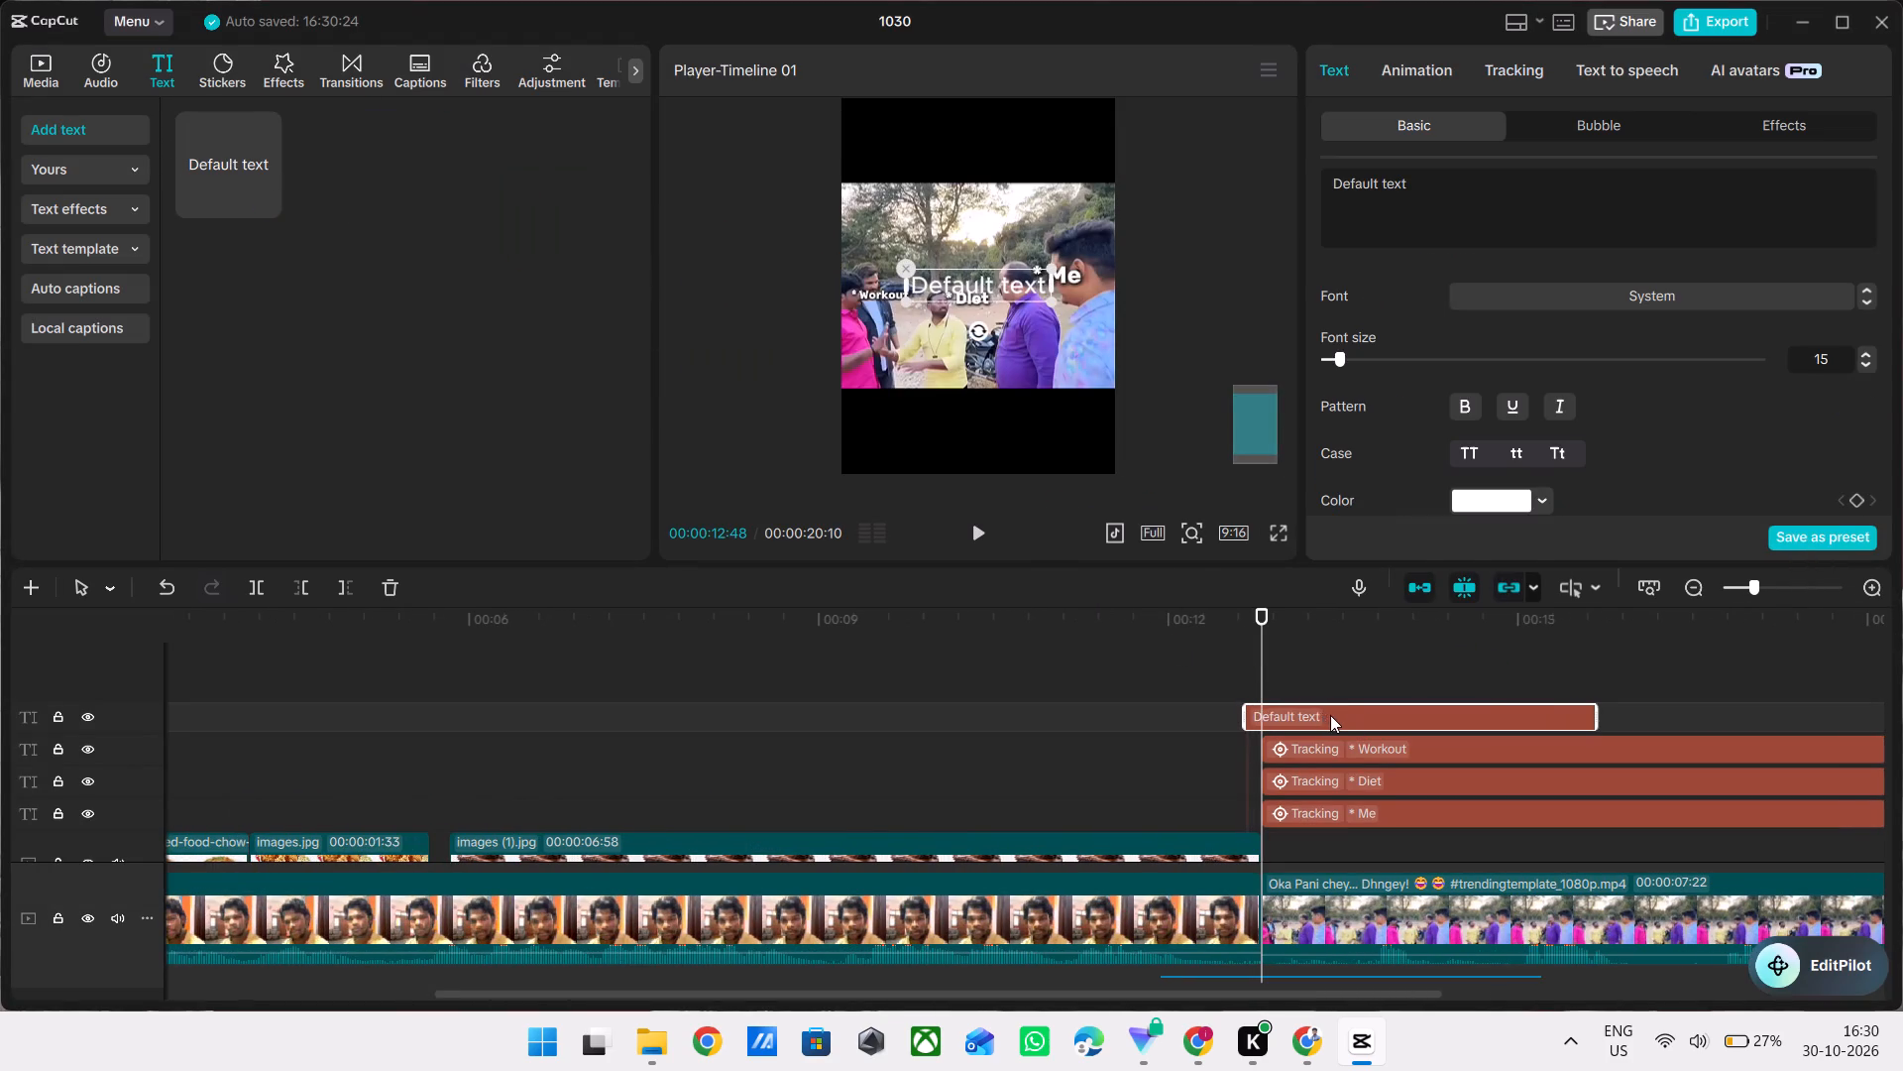
pyautogui.moveTo(1330, 715); pyautogui.dragTo(1338, 715)
pyautogui.keyDown('ctrl'); pyautogui.click(1415, 183); pyautogui.keyUp('ctrl')
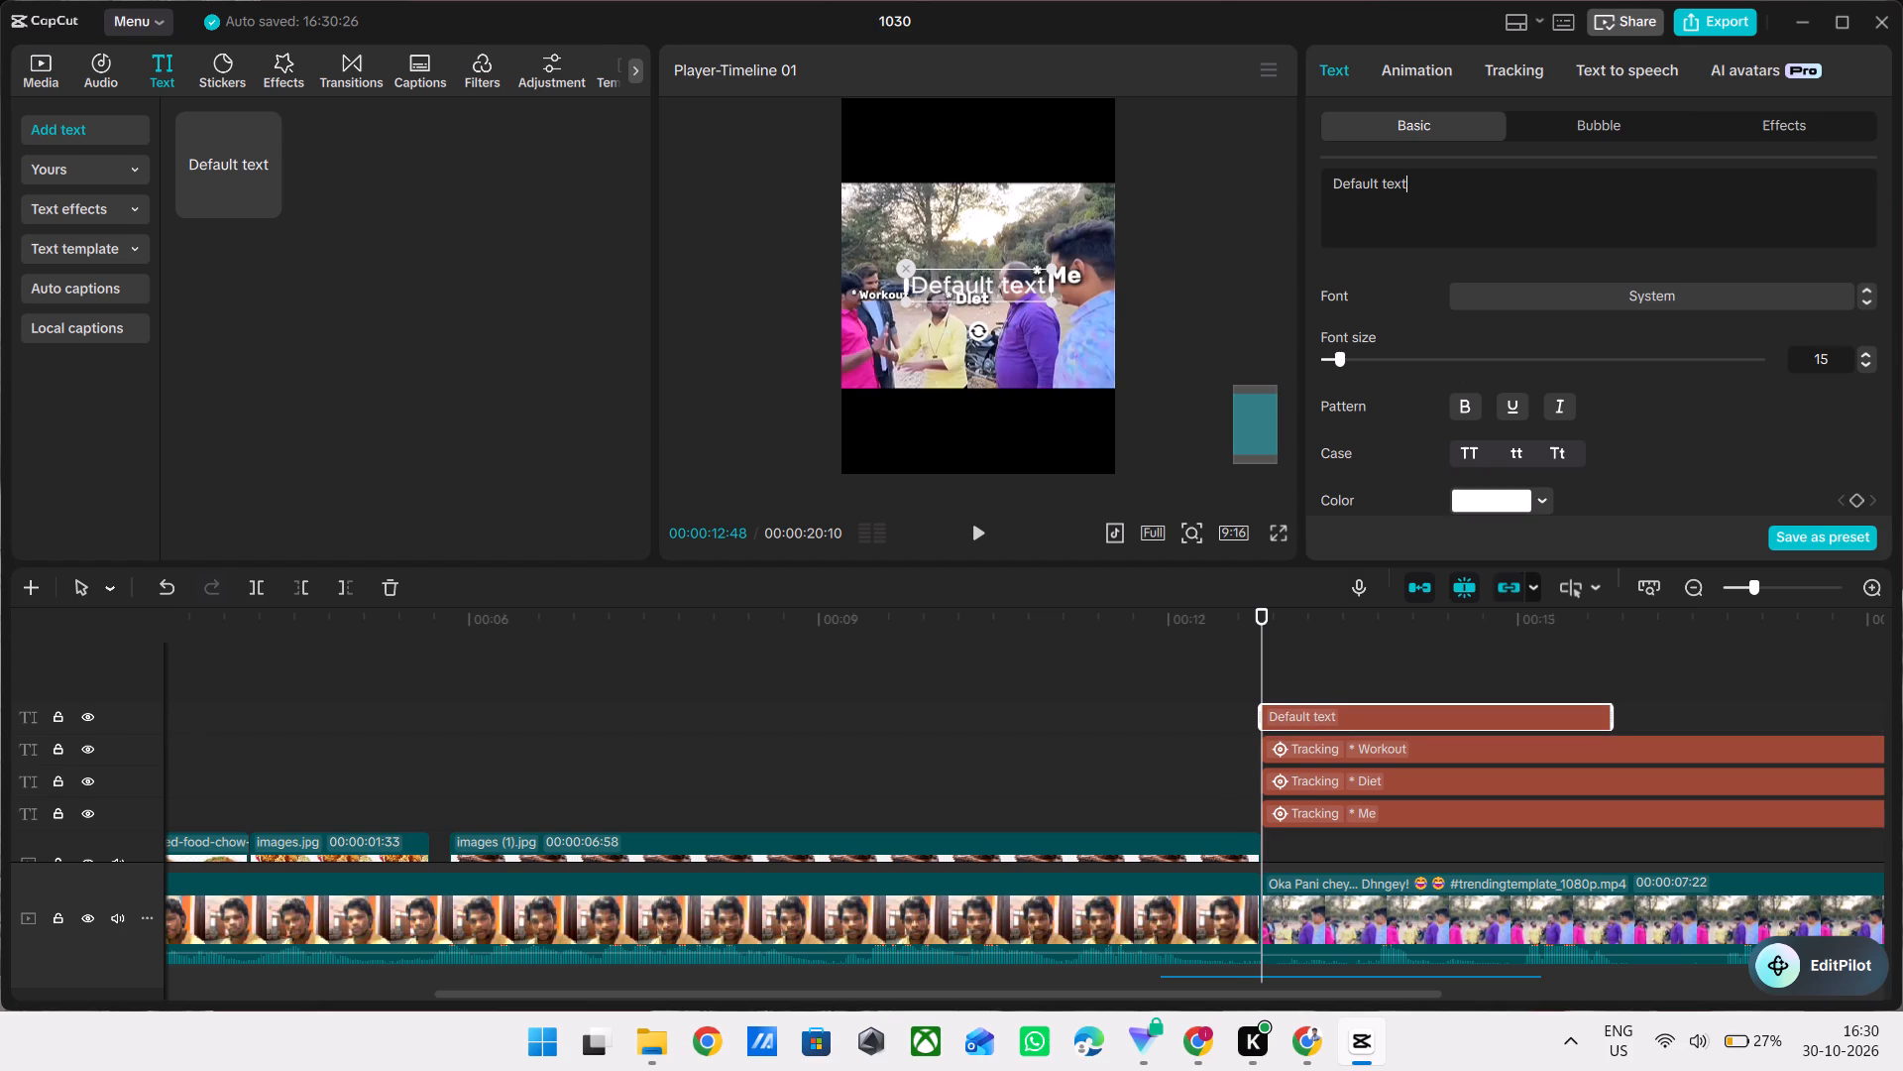
pyautogui.hotkey('ctrl', 'a')
pyautogui.write('*')
pyautogui.press('space')
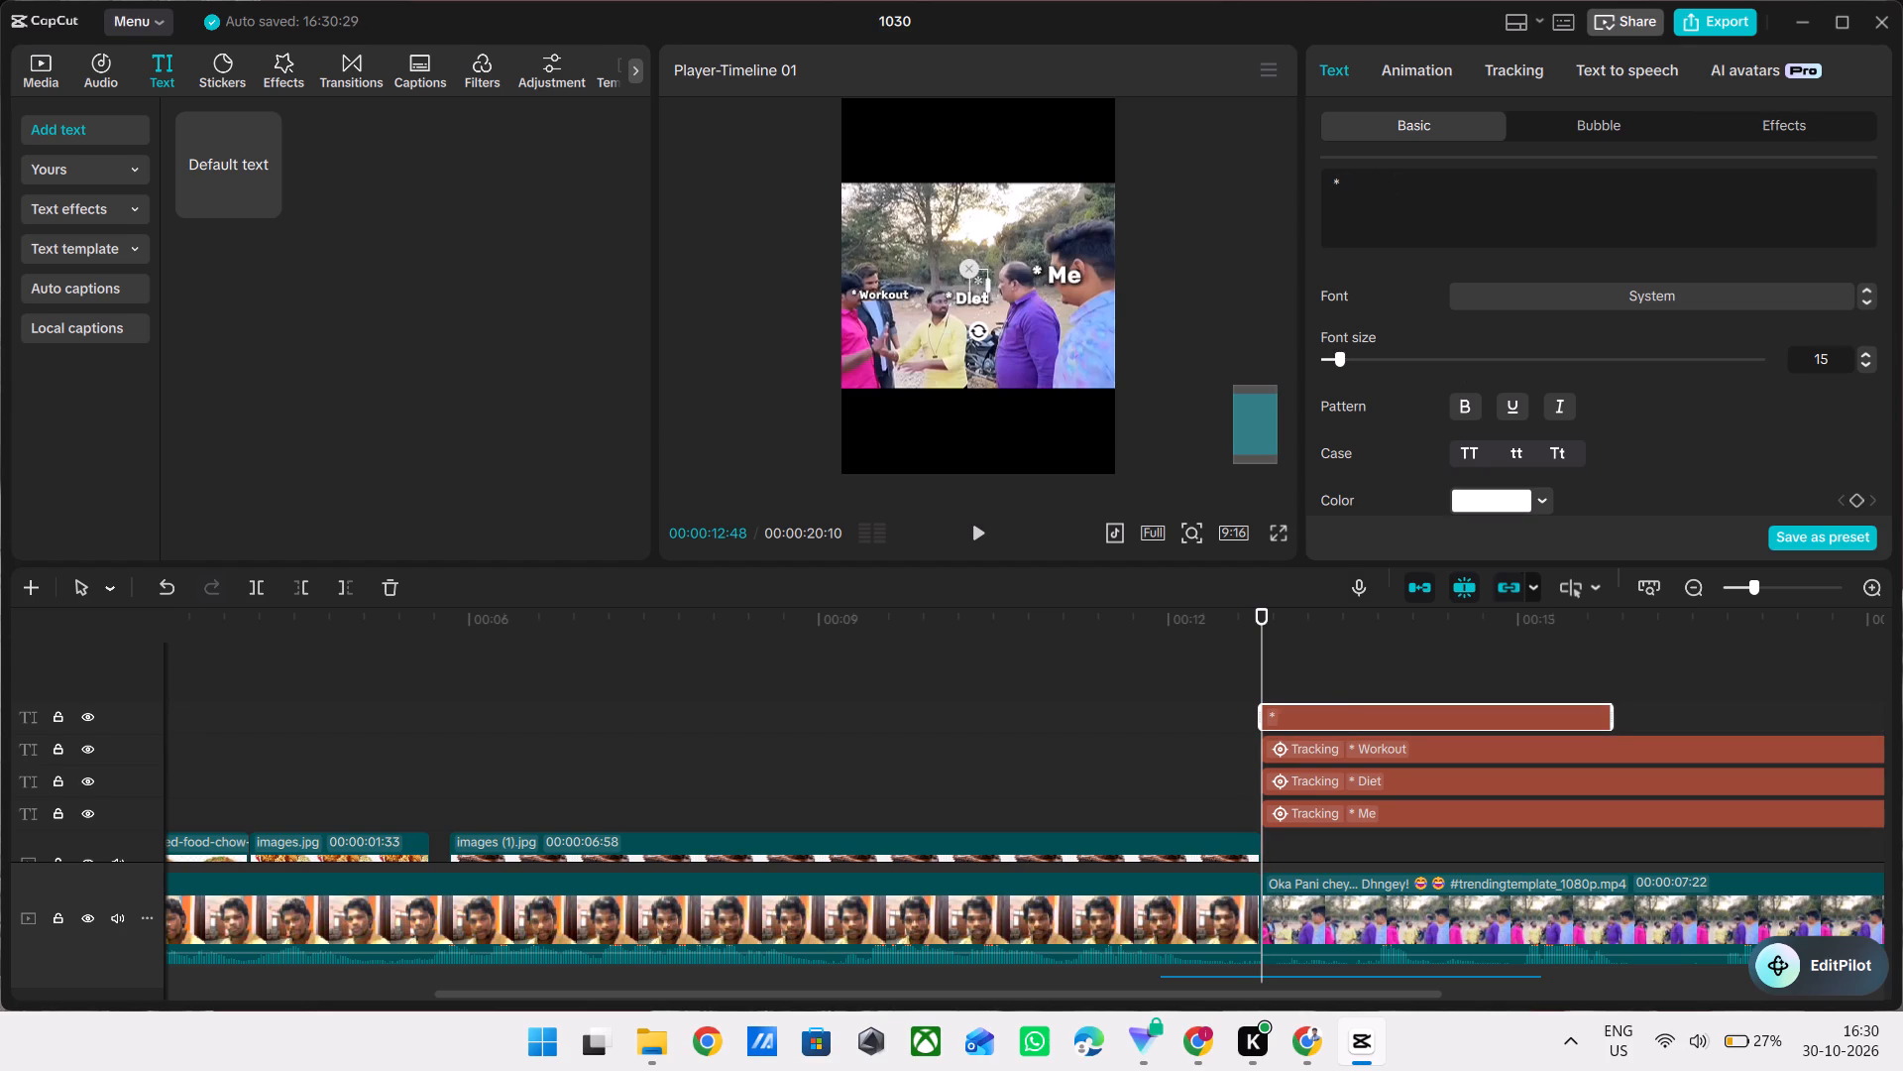
pyautogui.hotkey('shift', 's')
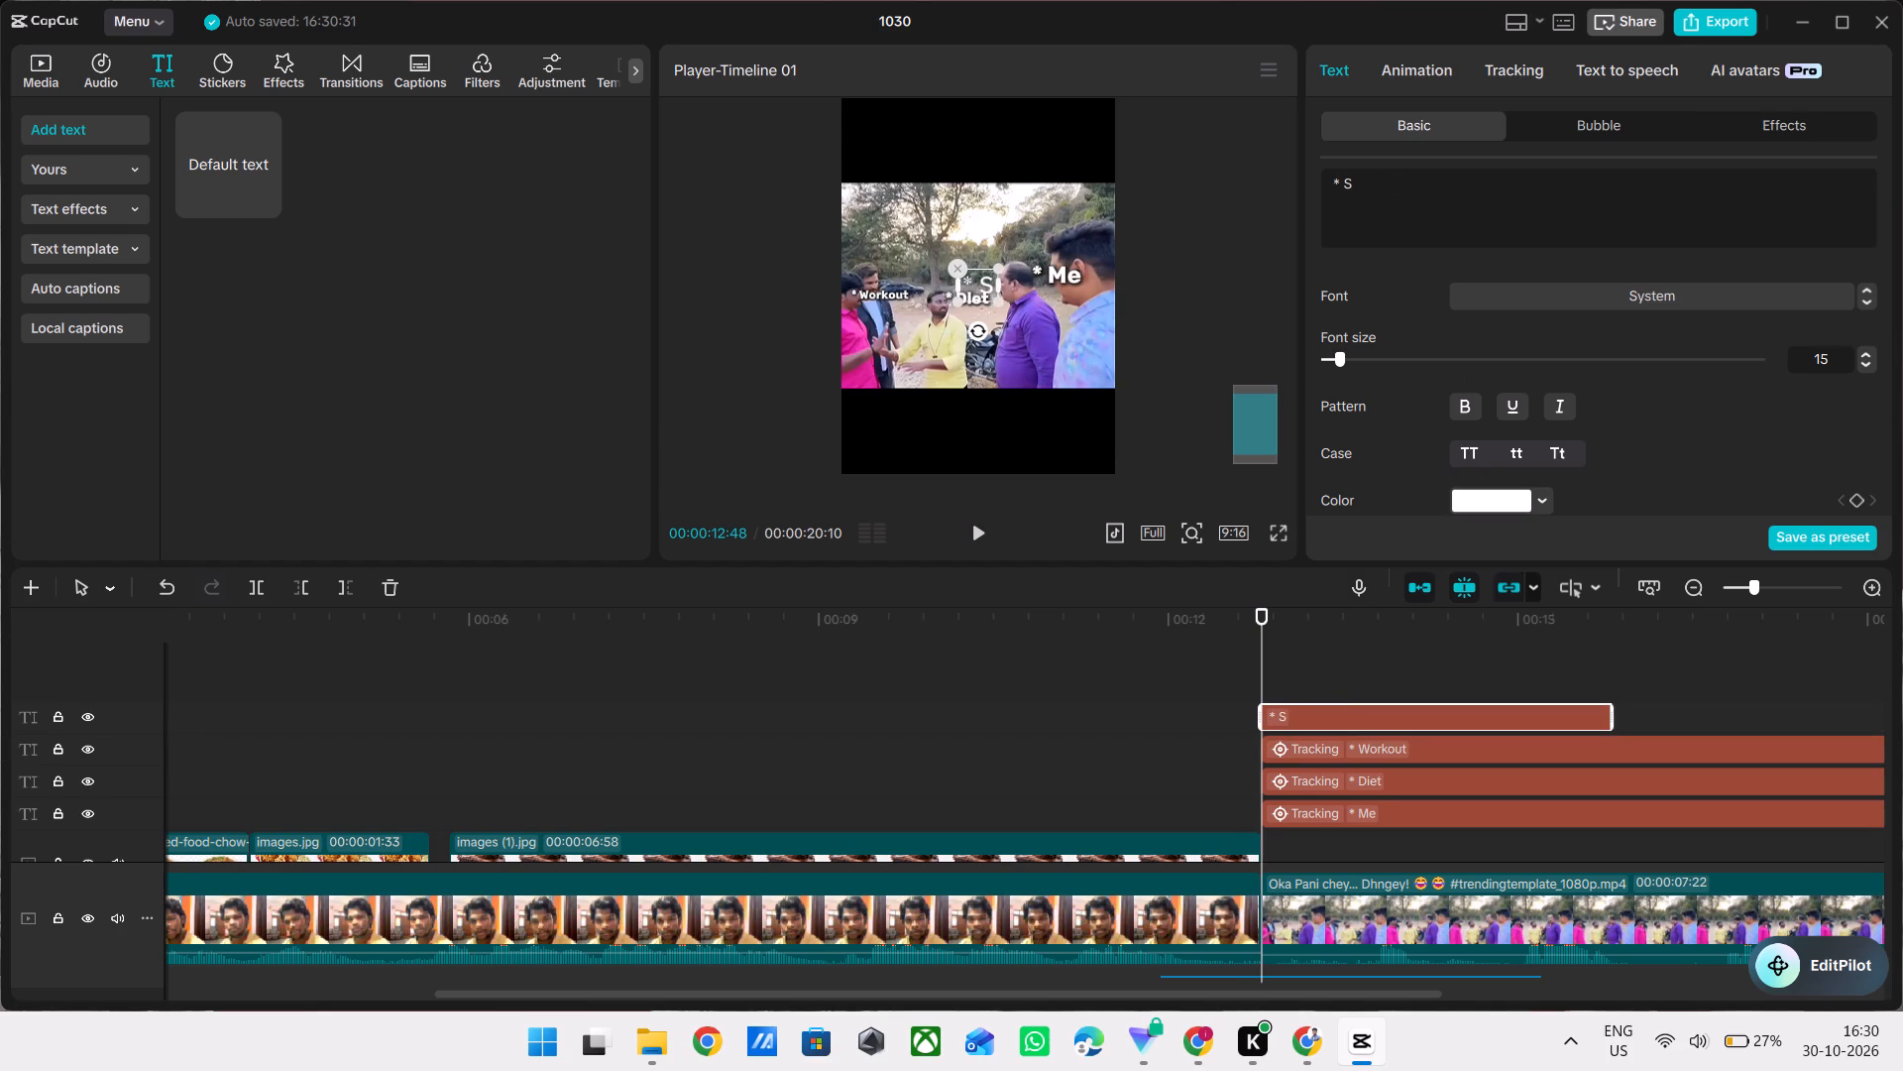
pyautogui.write('leep')
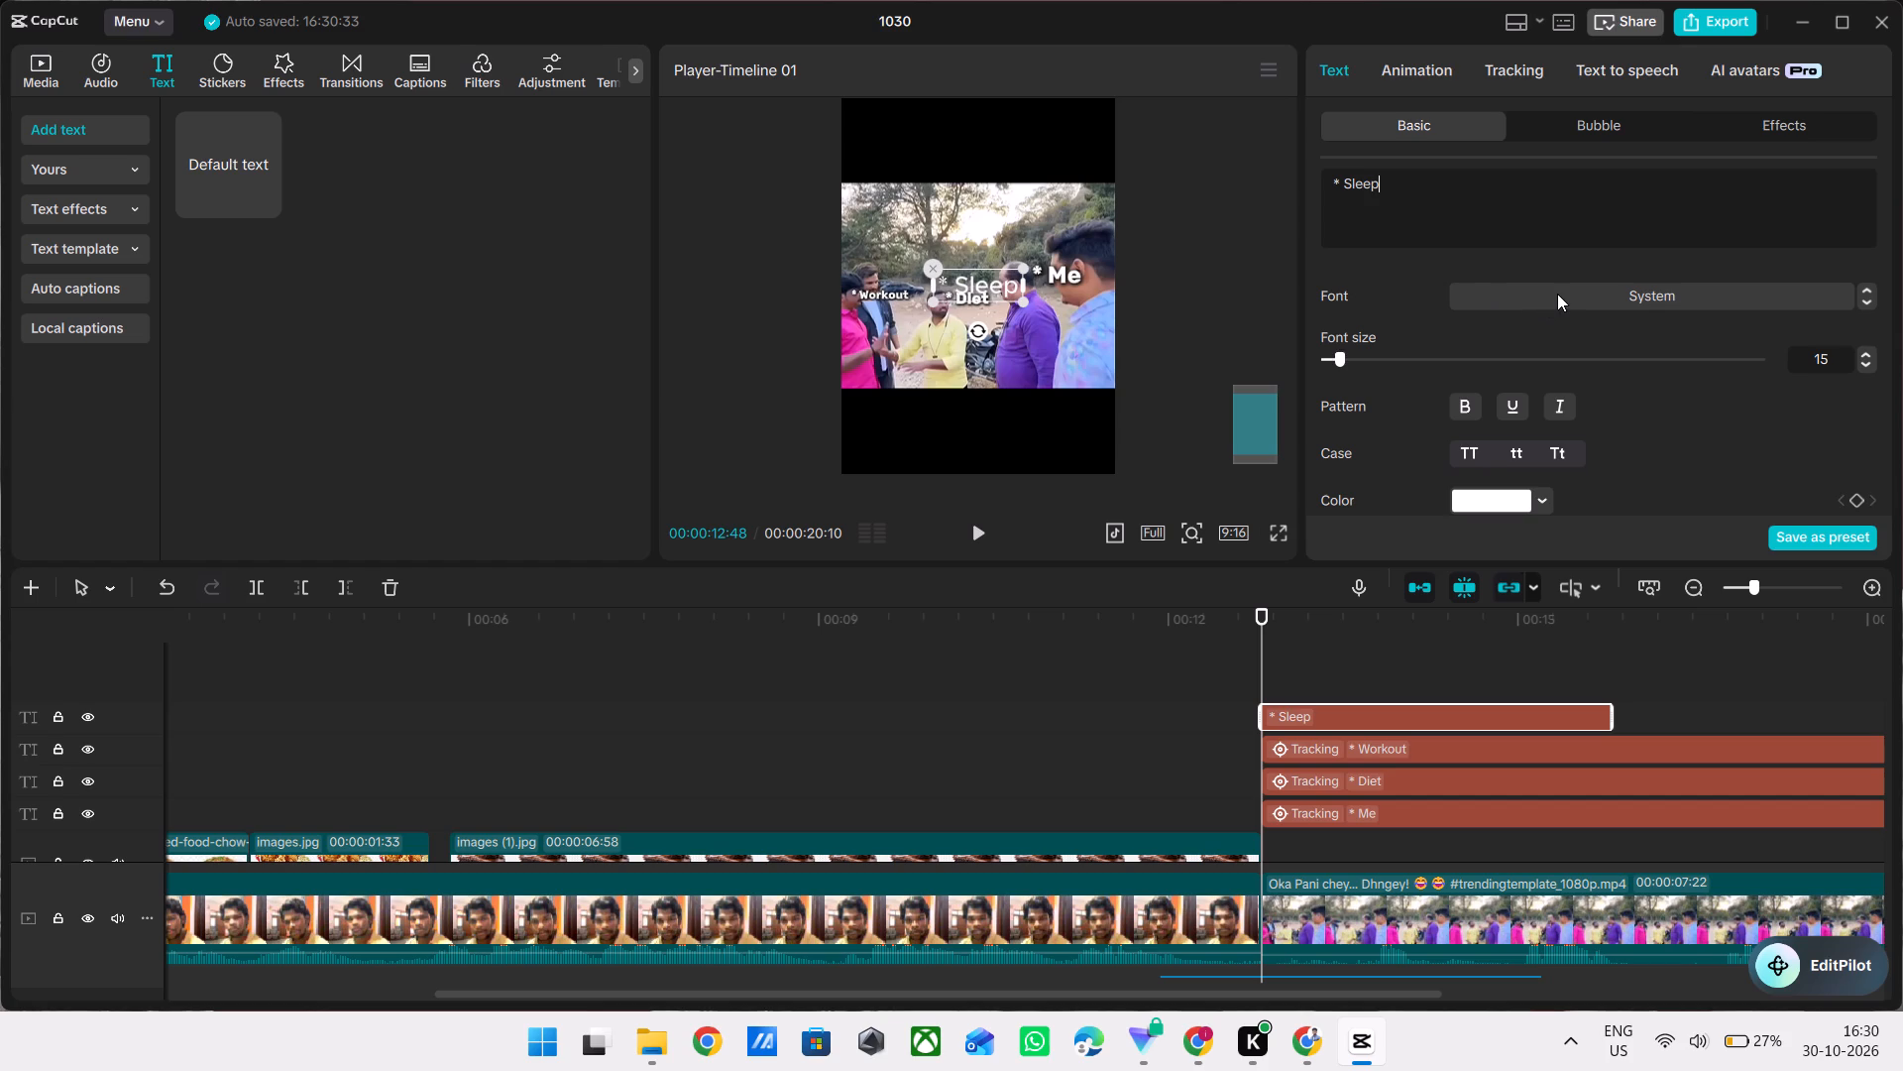
# Style the "* Sleep" text with the Rubik font and a black shadow.
pyautogui.click(1557, 294)
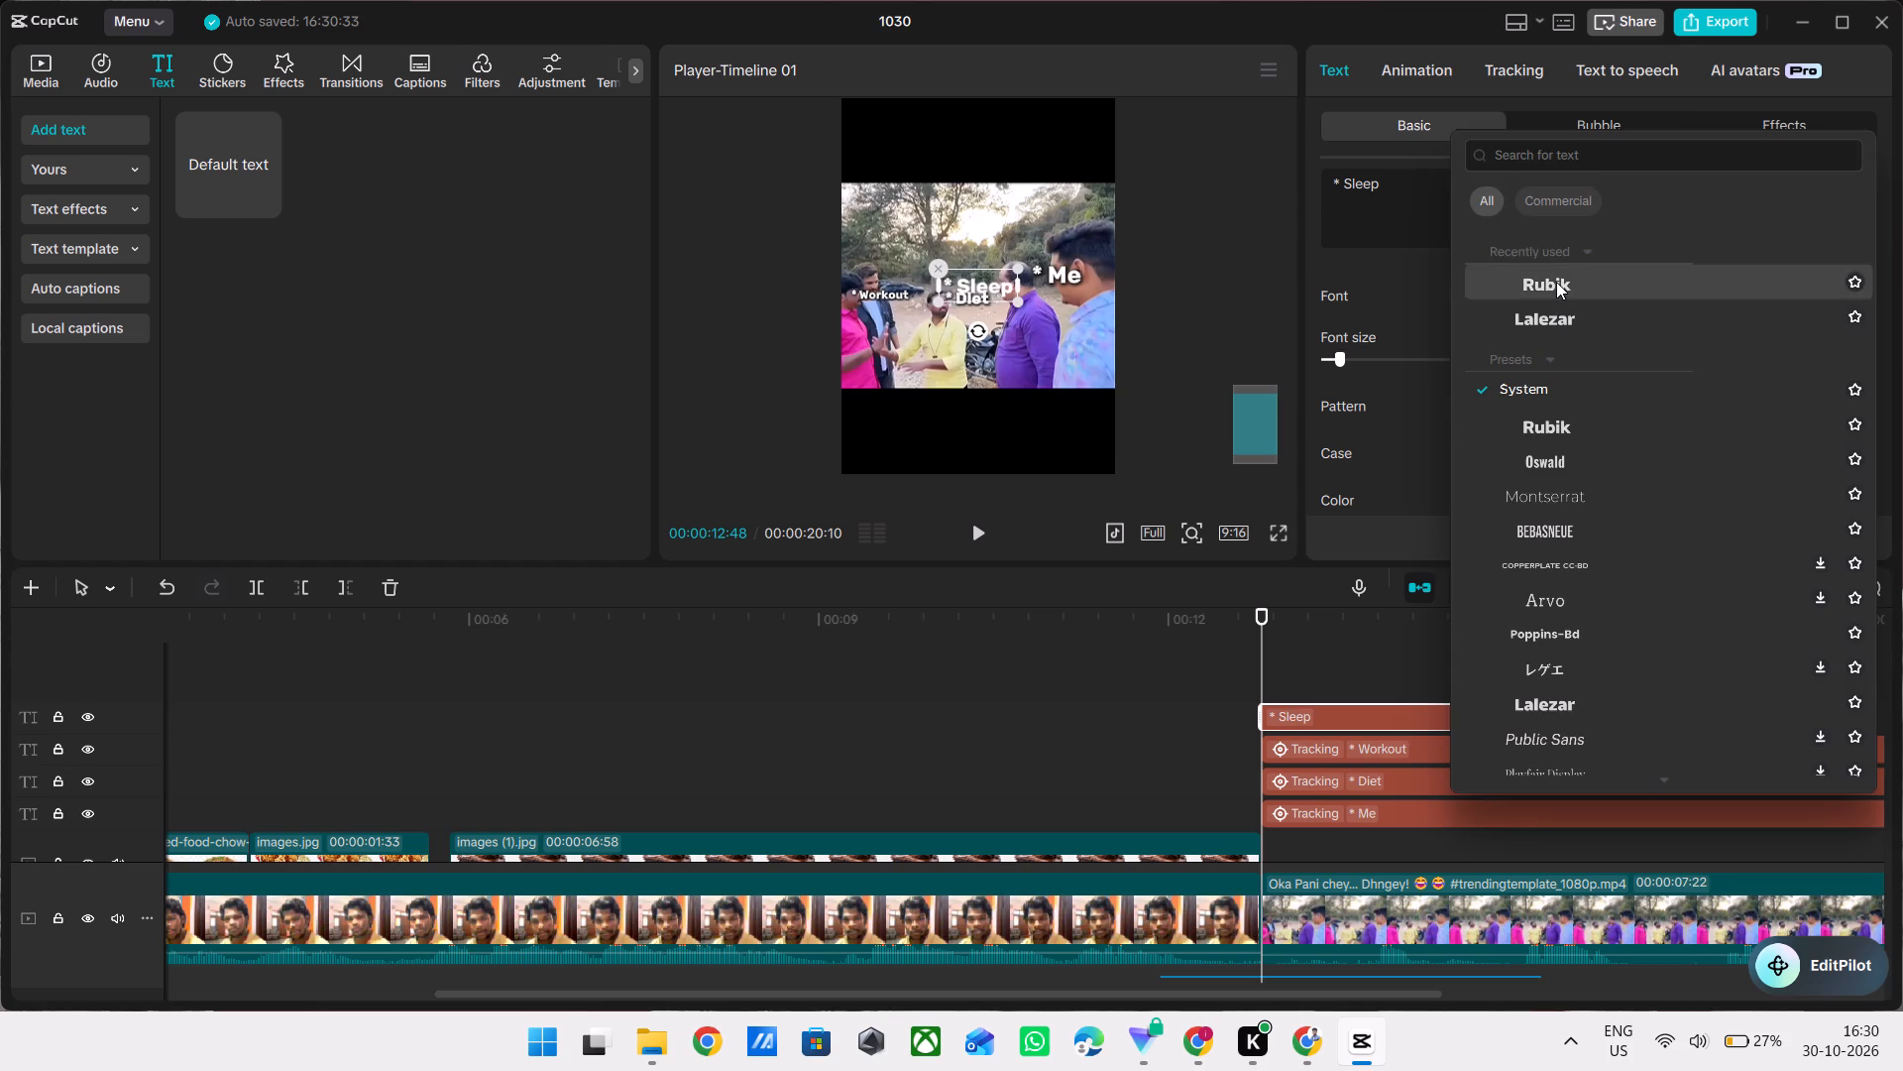
pyautogui.click(1556, 282)
pyautogui.scroll(-5, 1563, 387)
pyautogui.scroll(1, 1479, 396)
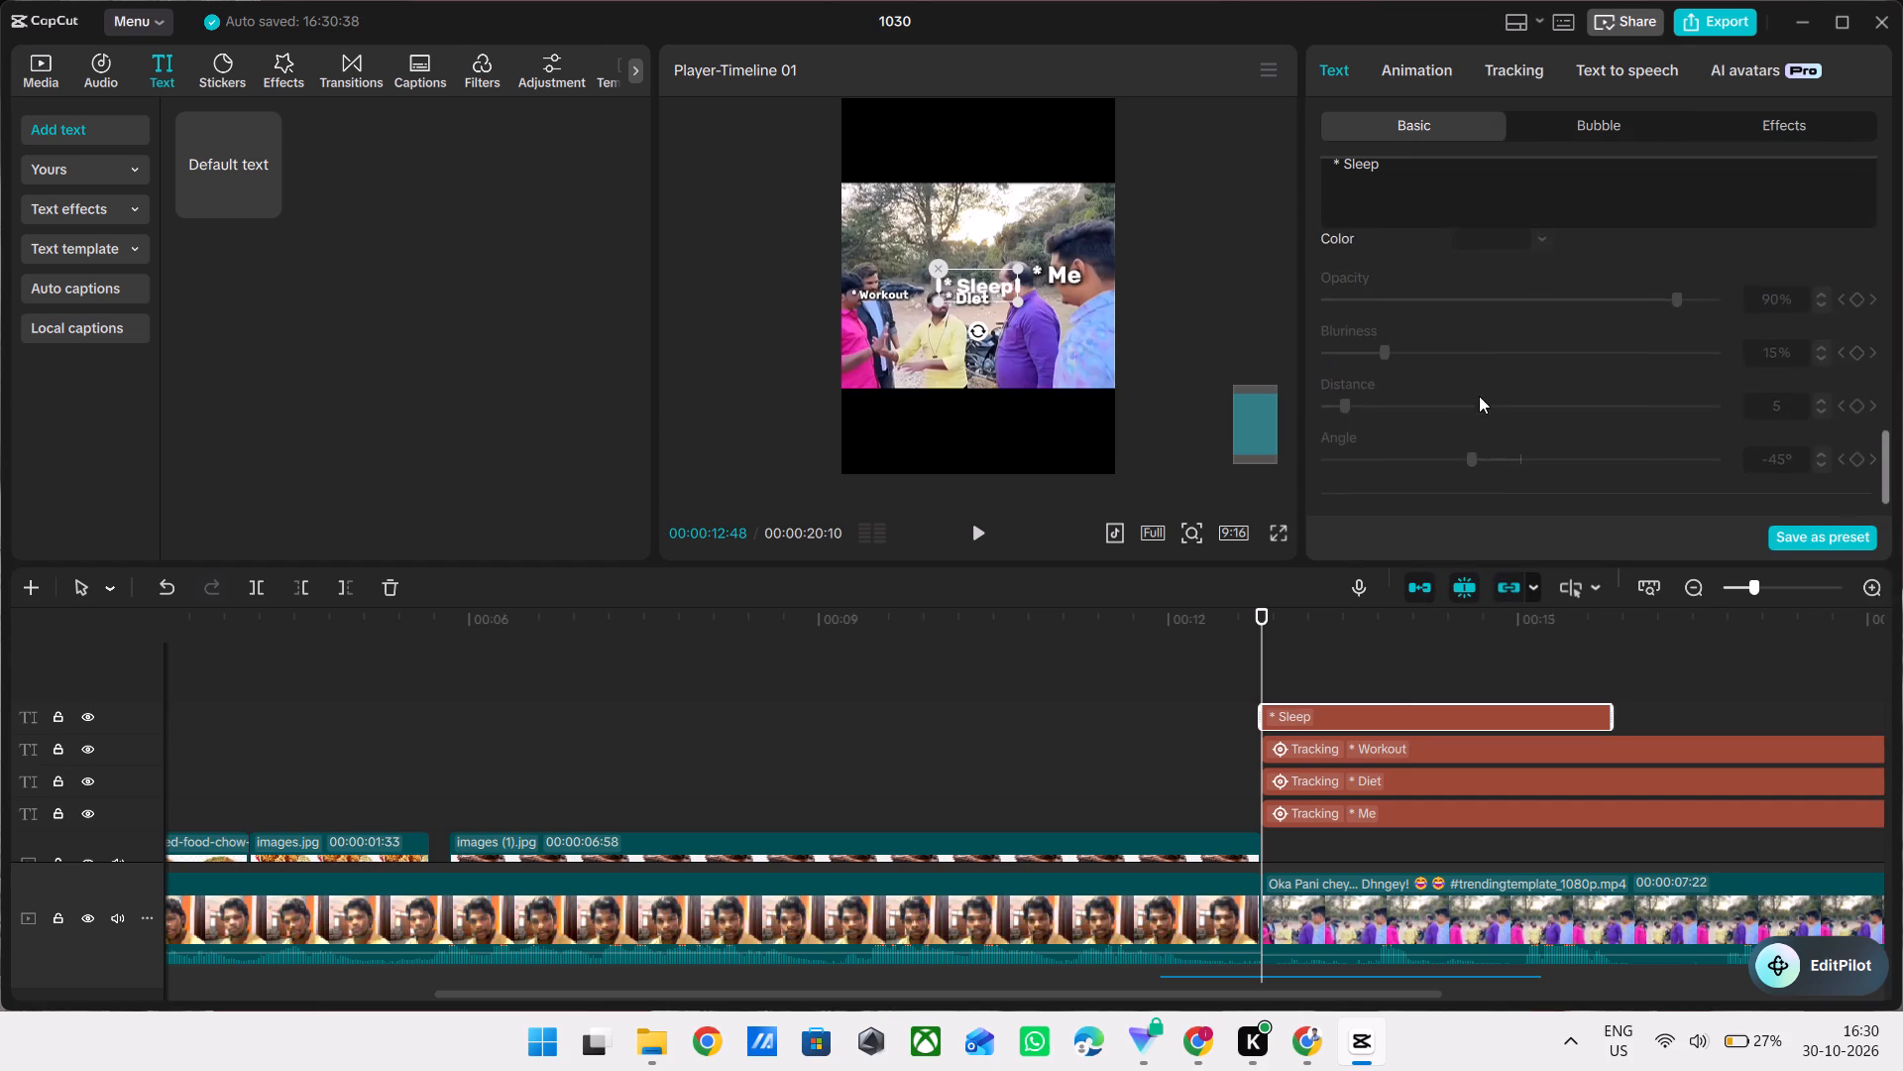
pyautogui.scroll(1, 1479, 396)
pyautogui.click(1328, 308)
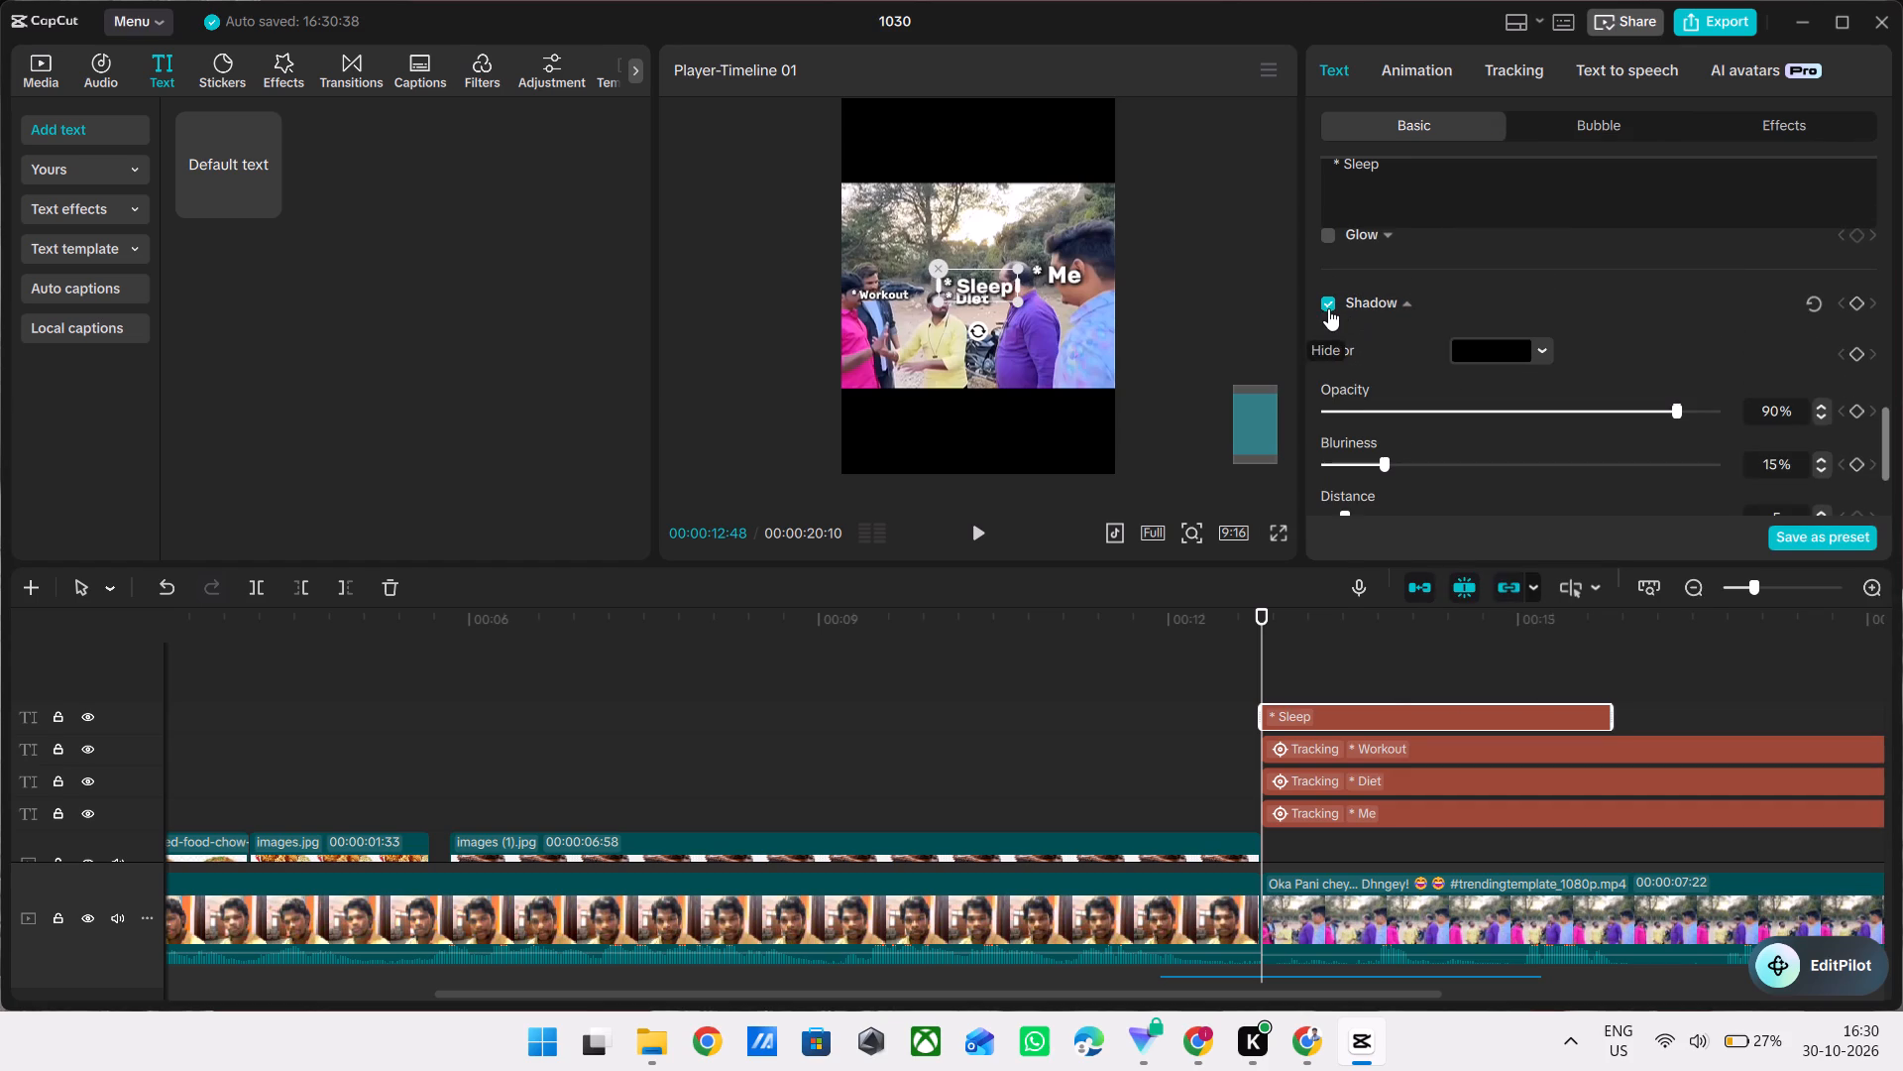
# Shrink the "* Sleep" text and place it just above "* Workout", beside the head of the man in the dark jacket.
pyautogui.moveTo(984, 278); pyautogui.dragTo(912, 265)
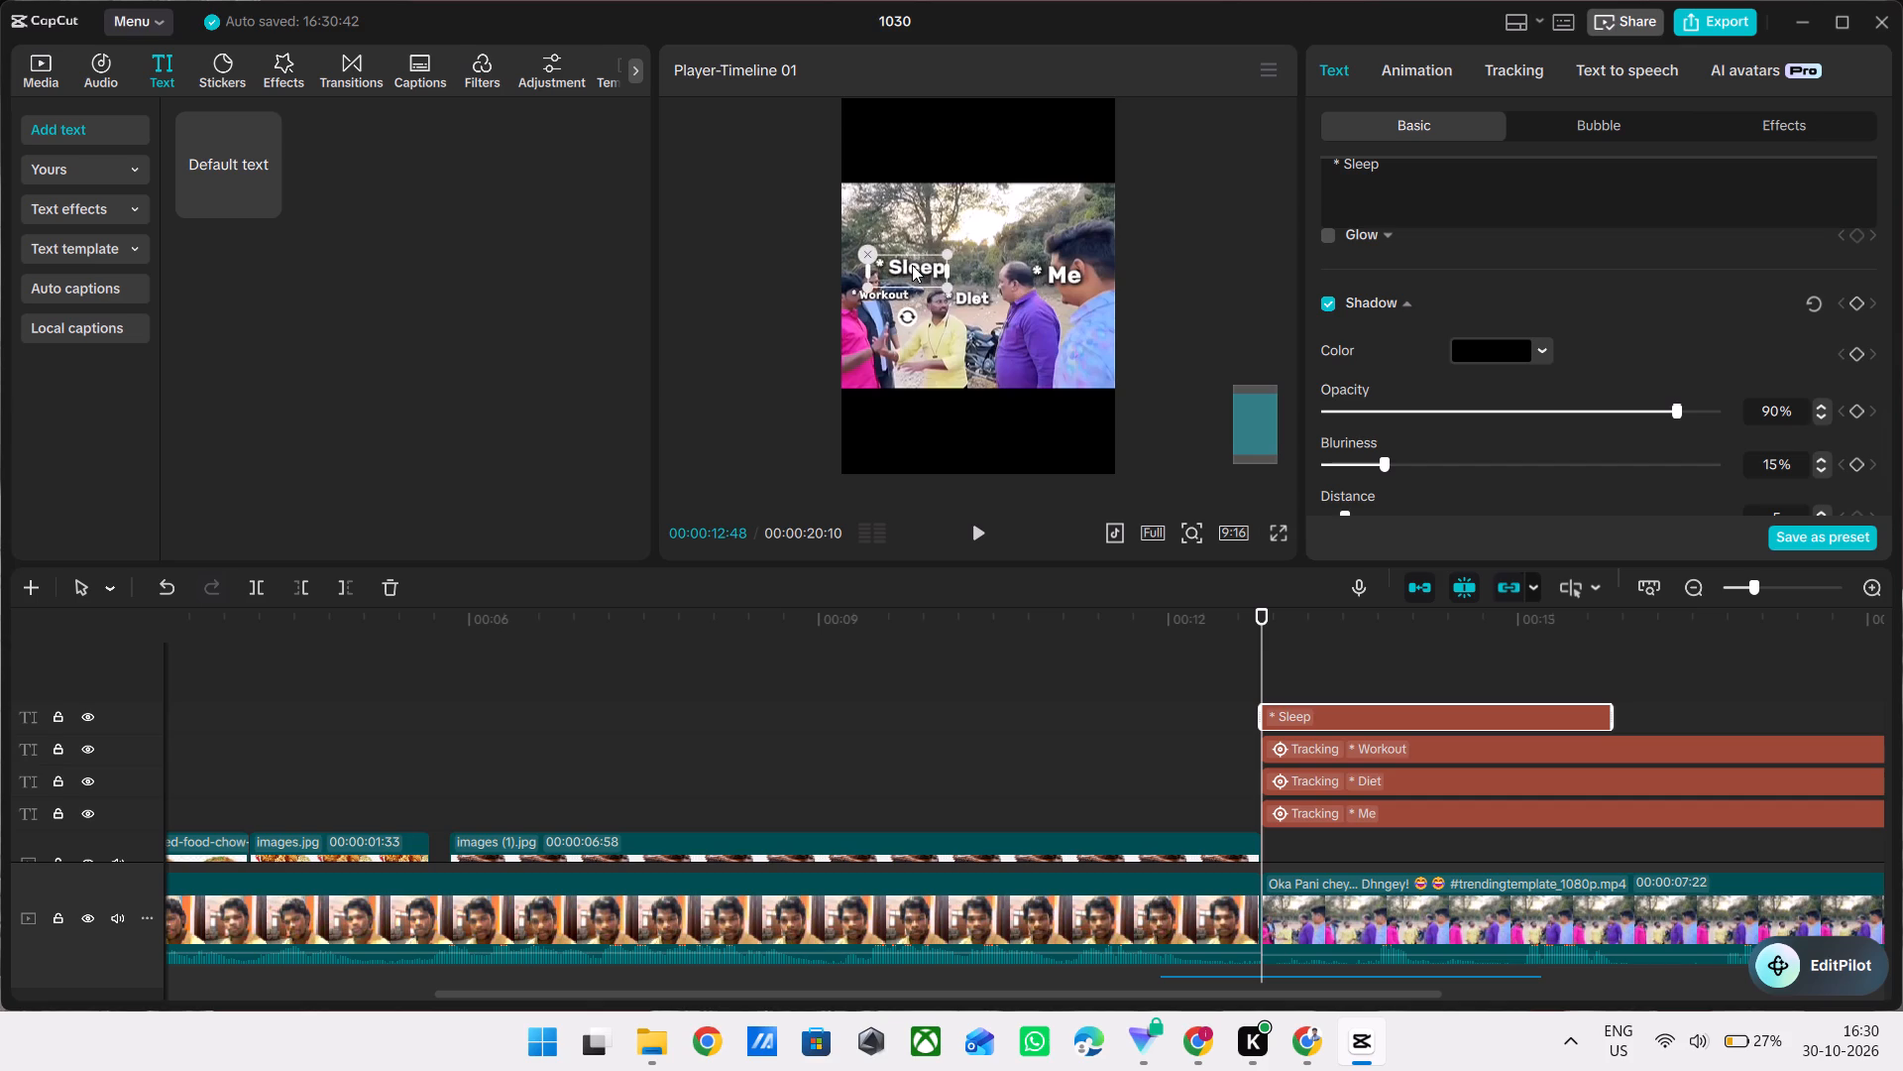
pyautogui.moveTo(912, 265); pyautogui.dragTo(911, 266)
pyautogui.click(910, 318)
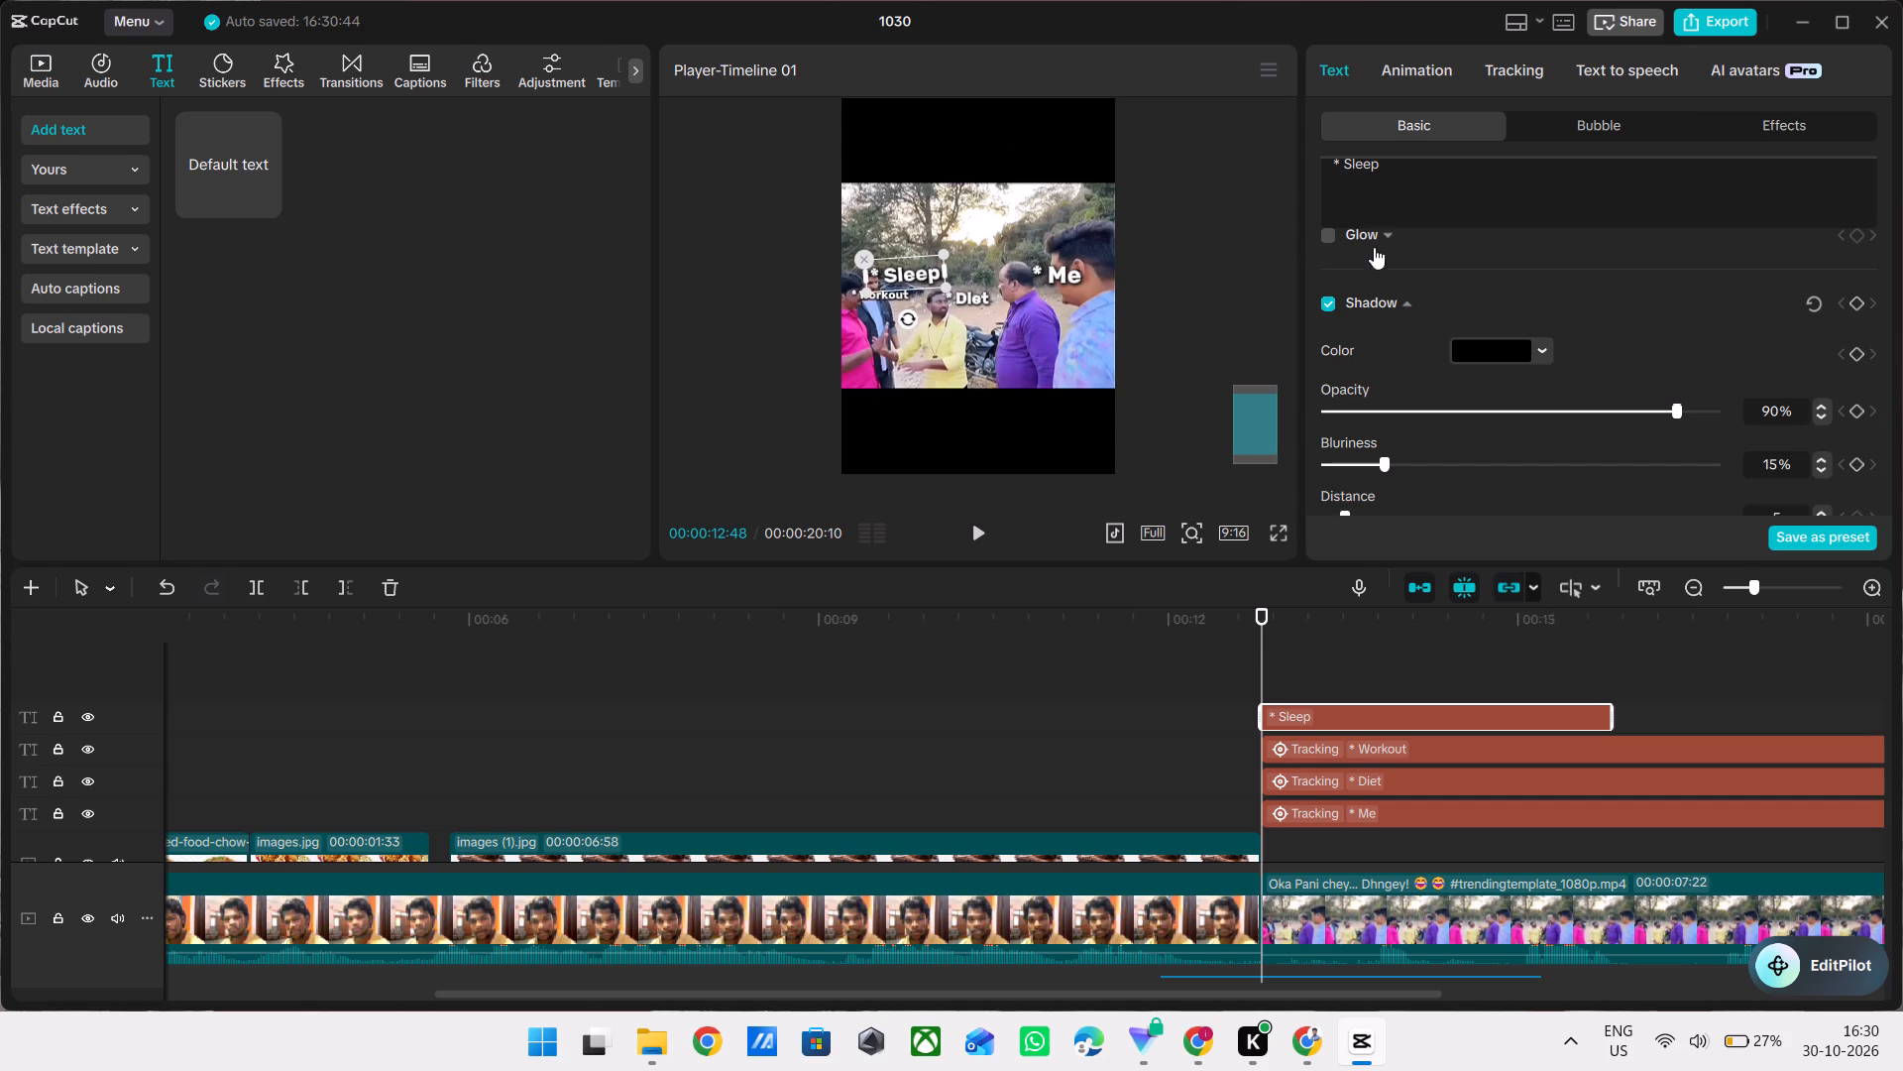
pyautogui.moveTo(950, 286); pyautogui.dragTo(932, 280)
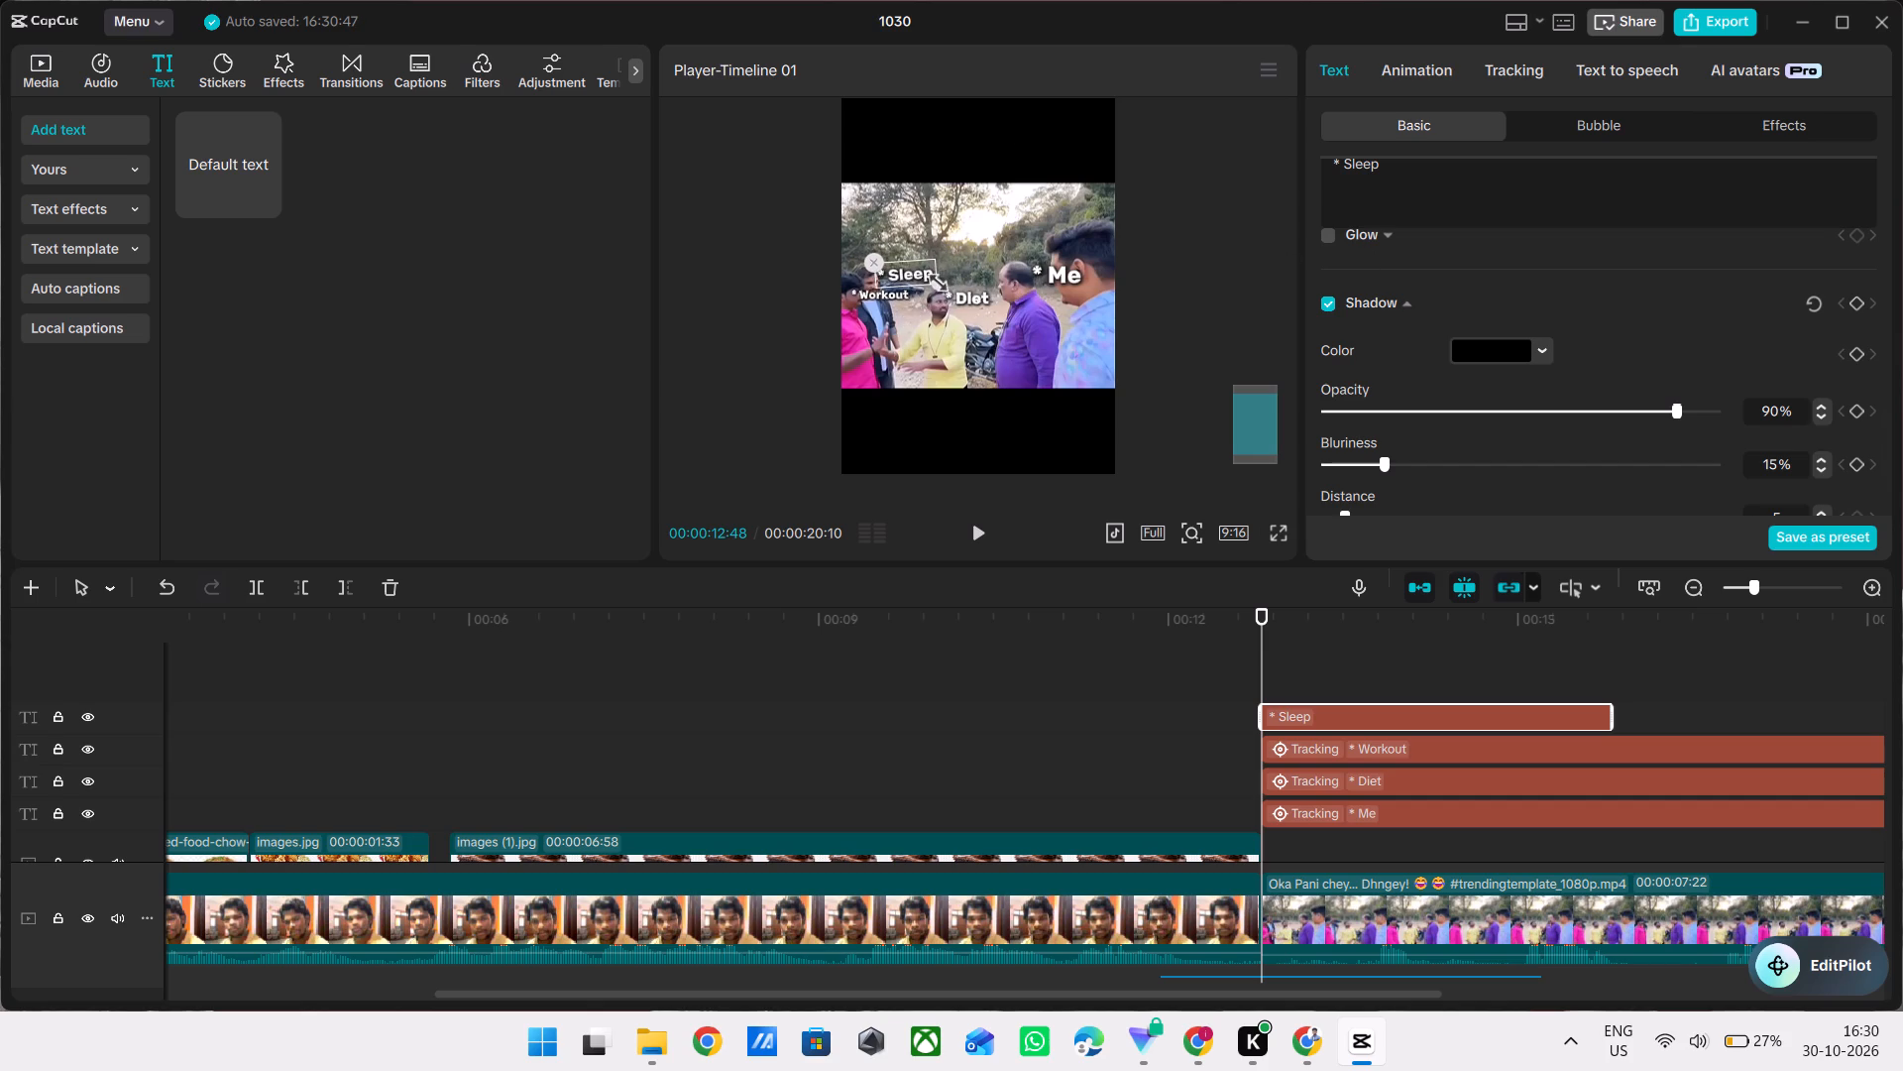
pyautogui.moveTo(932, 280); pyautogui.dragTo(936, 279)
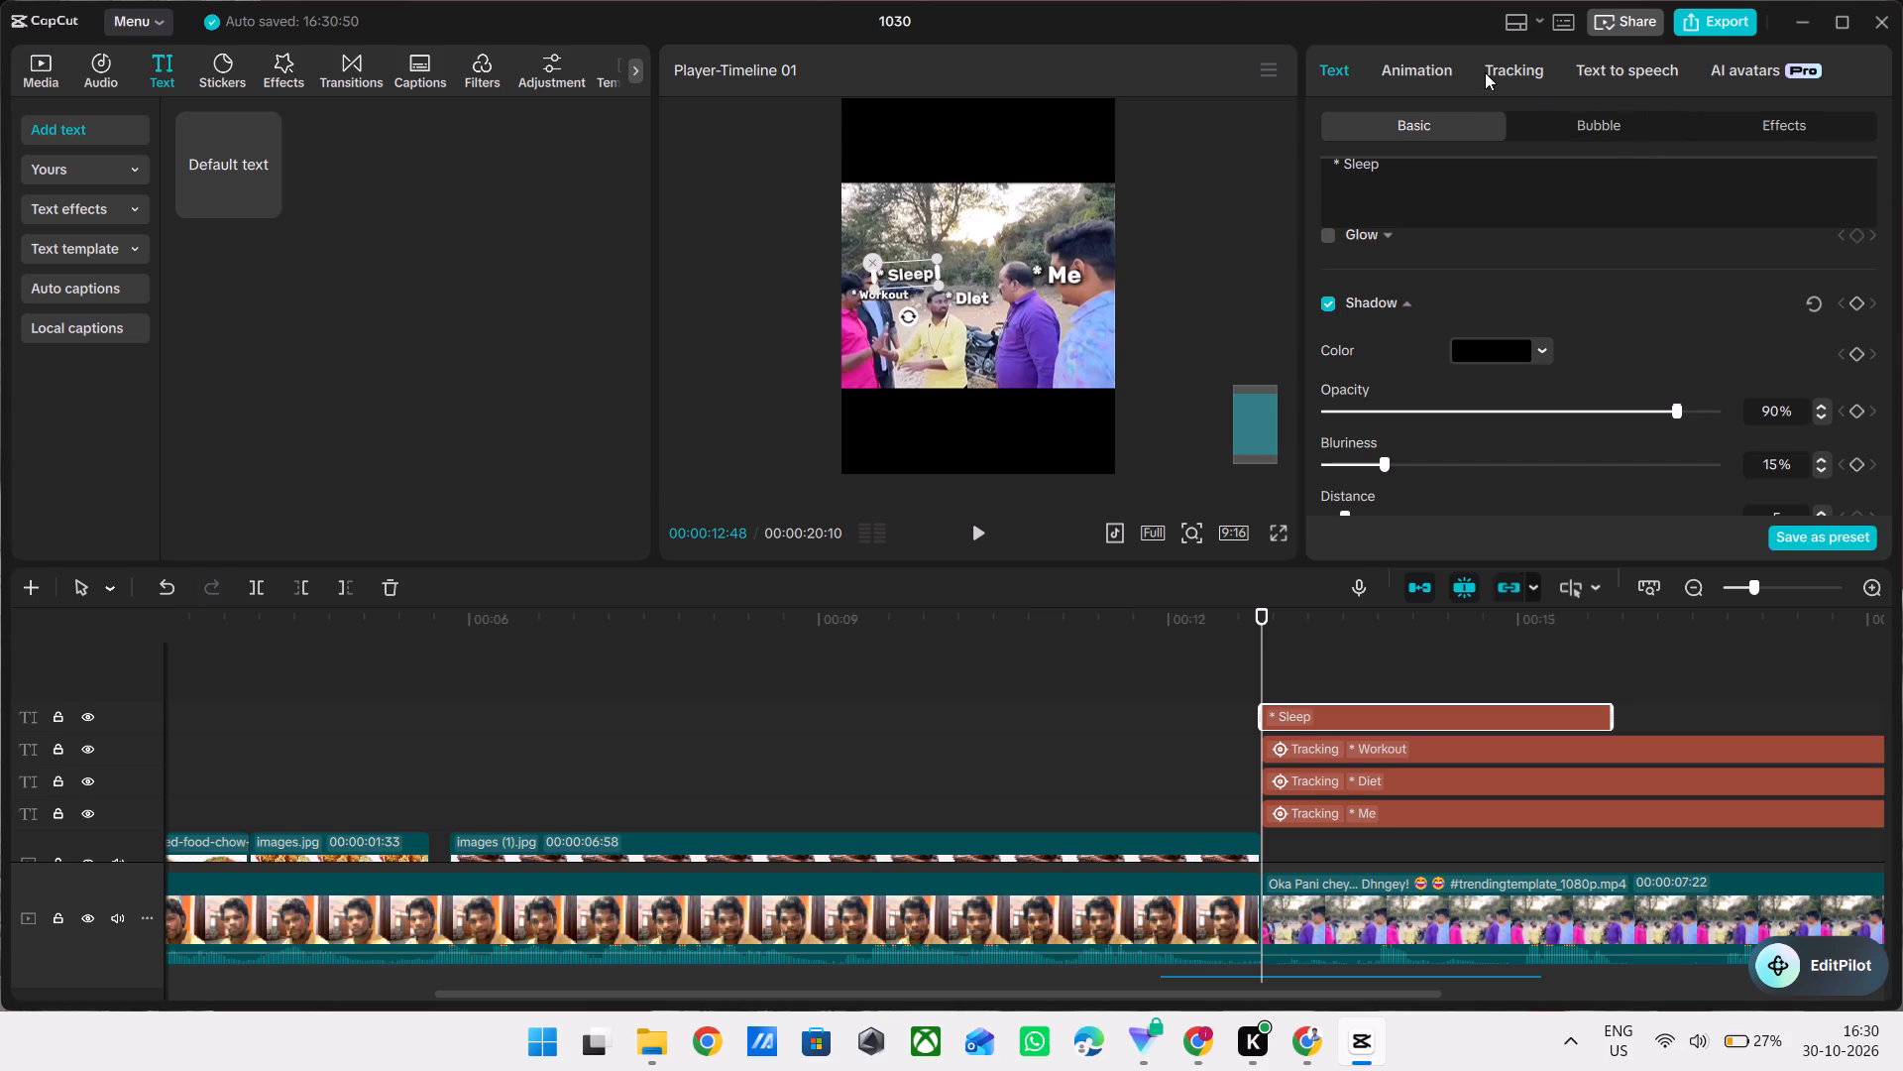
# Motion-track the "* Sleep" text to the dark-jacketed man's head, with the text extended to the end of the Oka Pani clip.
pyautogui.click(1485, 72)
pyautogui.click(1475, 182)
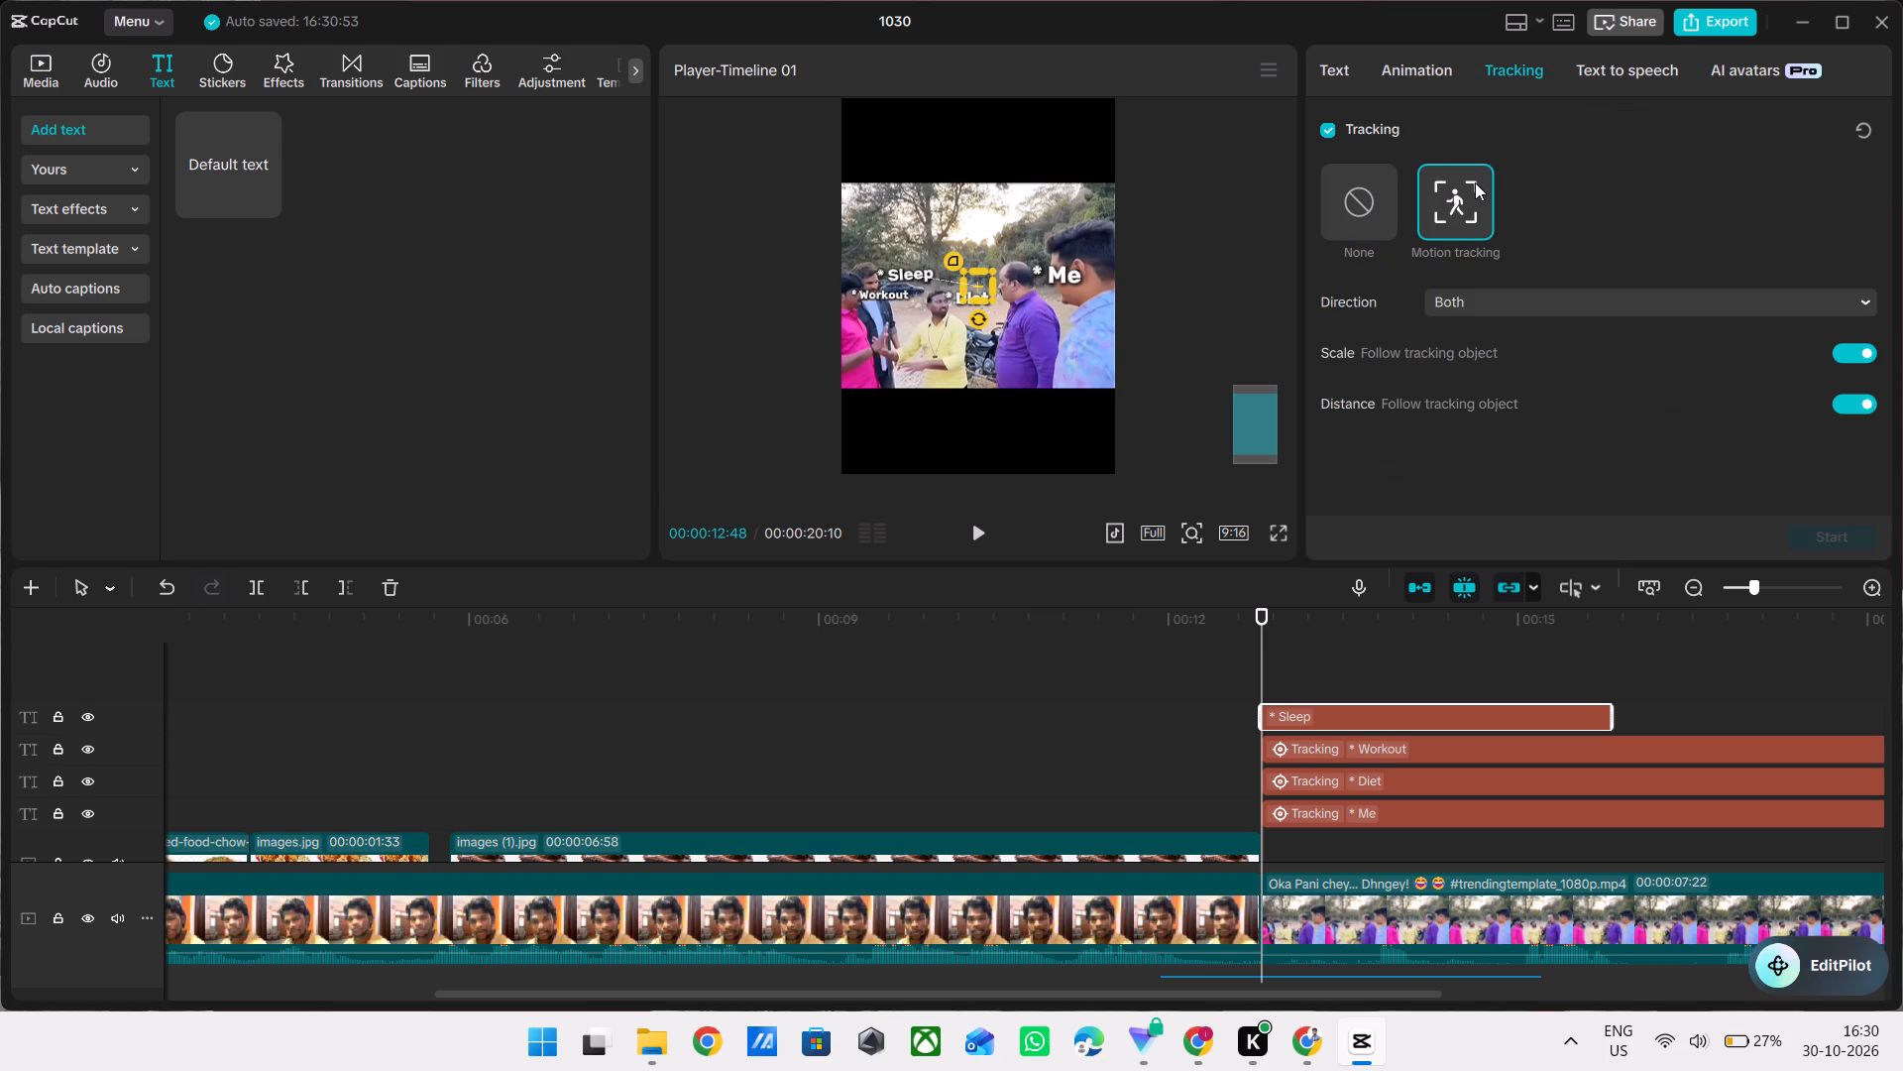
pyautogui.keyDown('ctrl'); pyautogui.scroll(2, 937, 336); pyautogui.keyUp('ctrl')
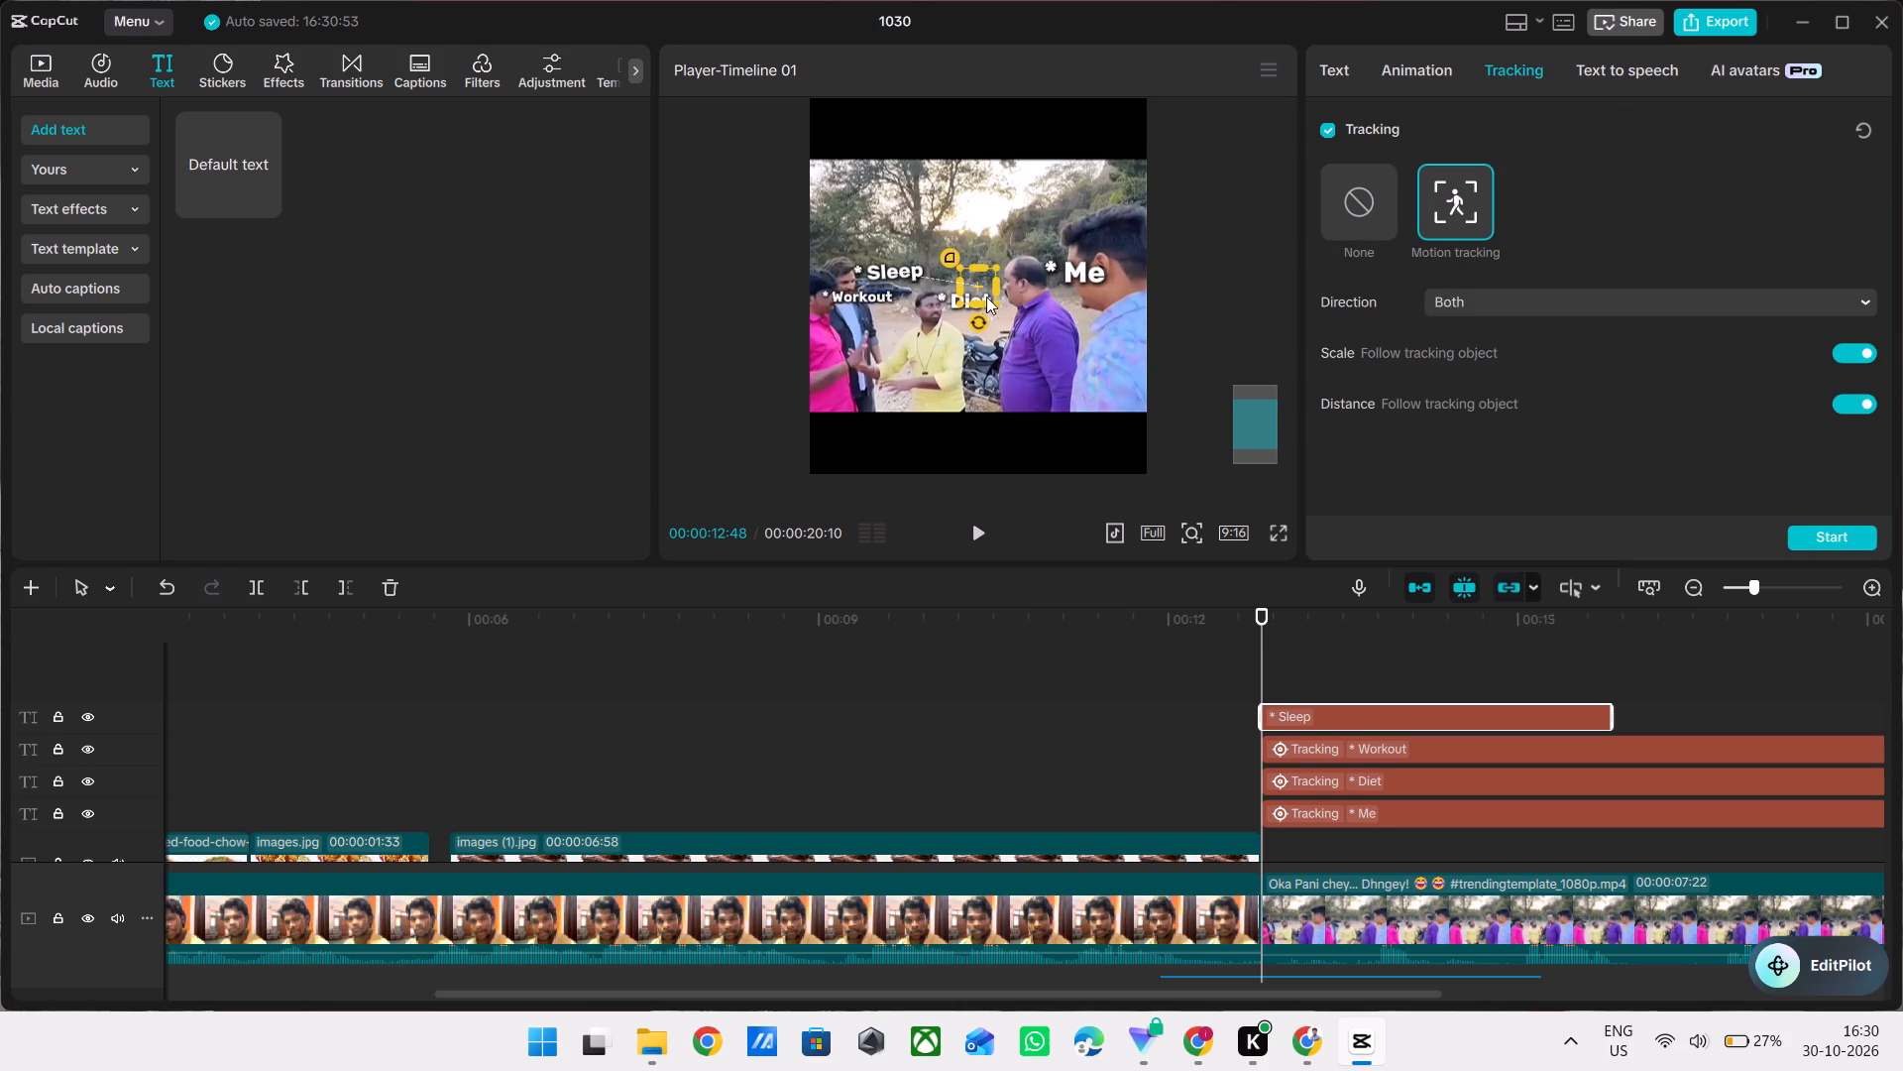
pyautogui.moveTo(981, 279); pyautogui.dragTo(851, 264)
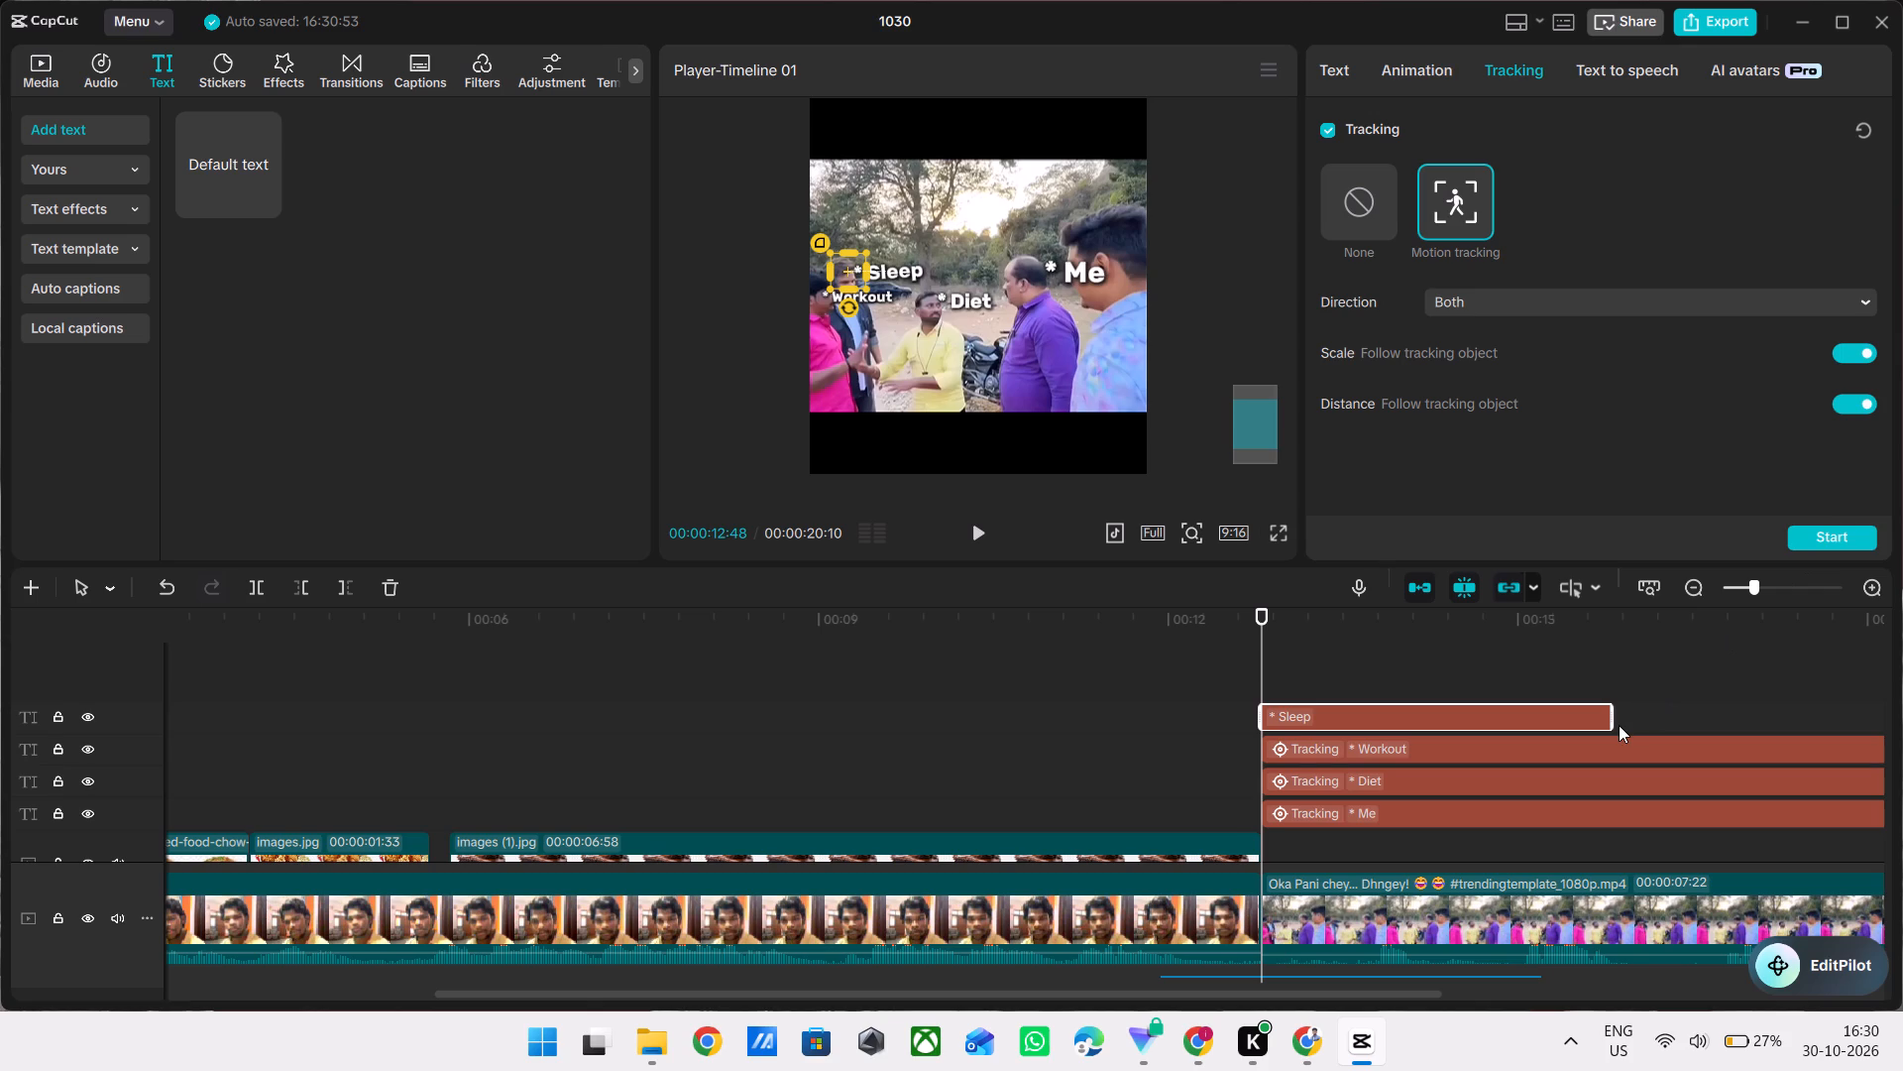
pyautogui.hscroll(-1, 1619, 725)
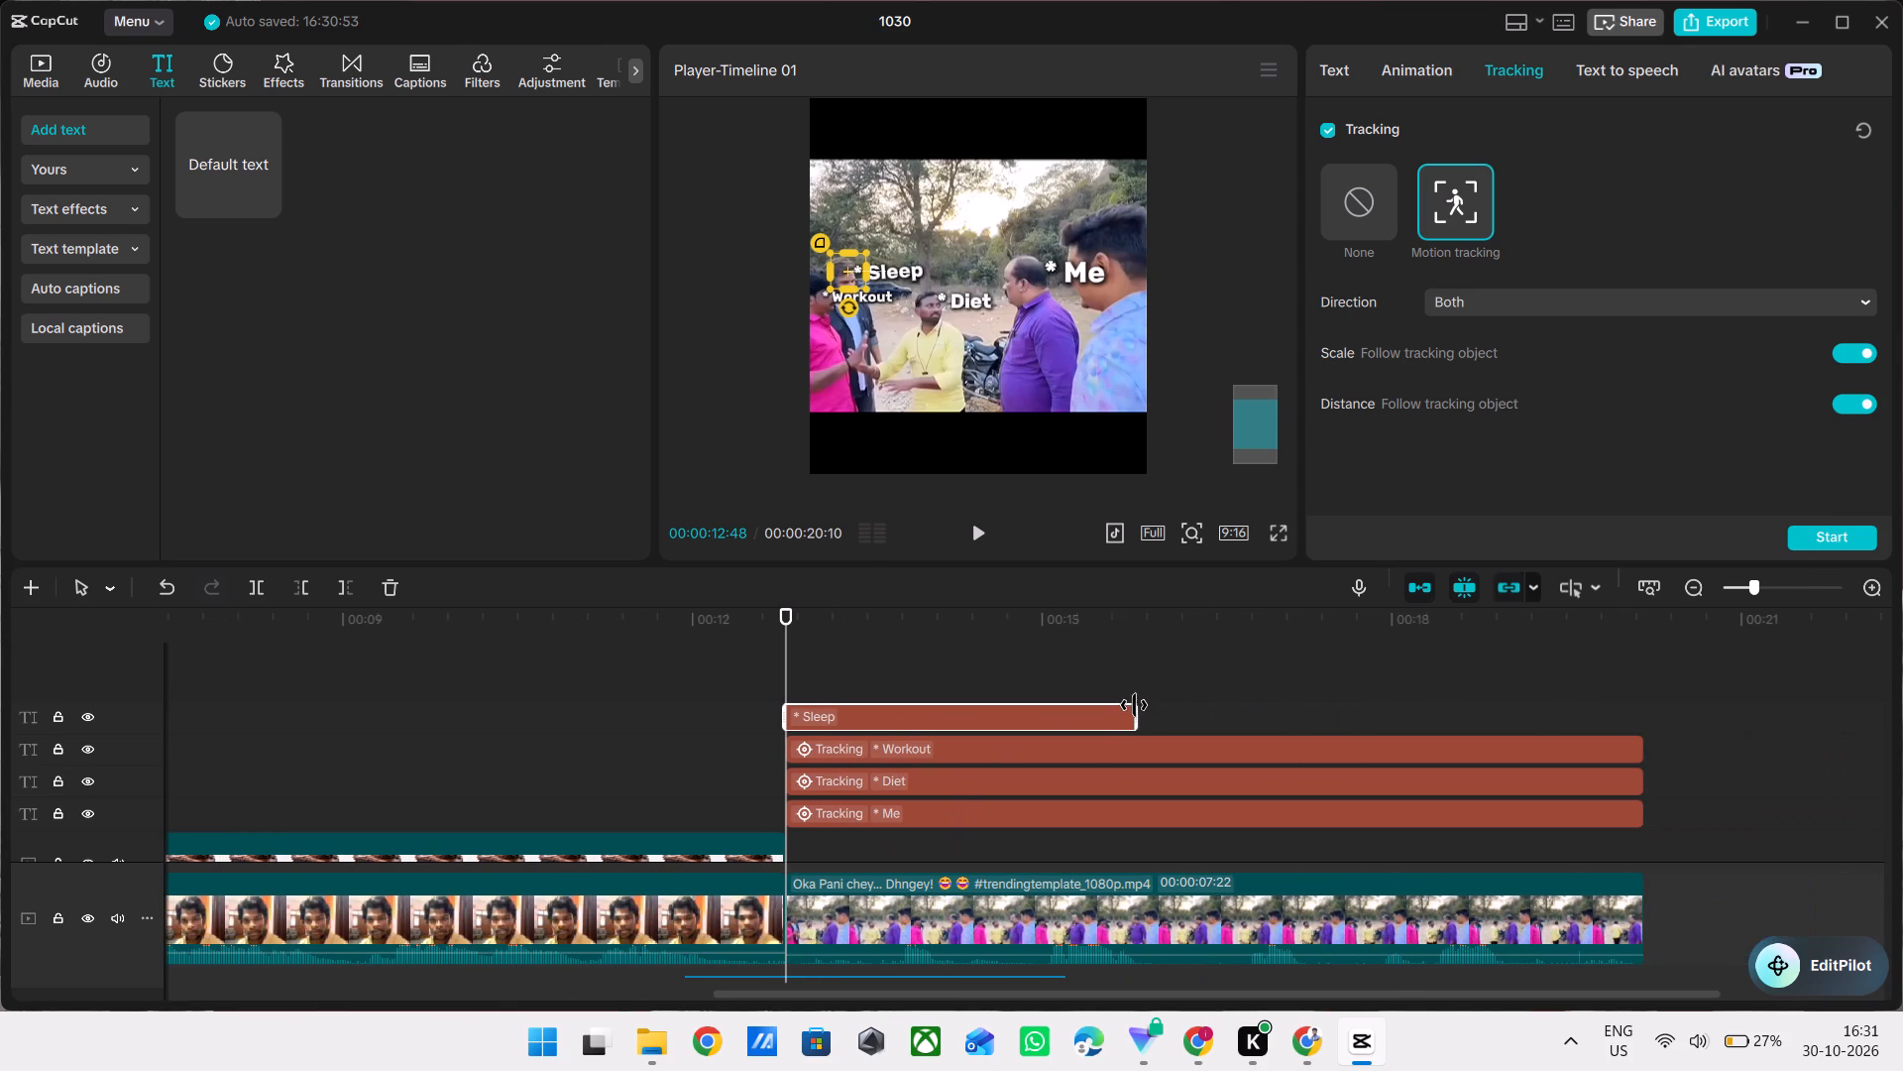
pyautogui.moveTo(1136, 706); pyautogui.dragTo(1633, 737)
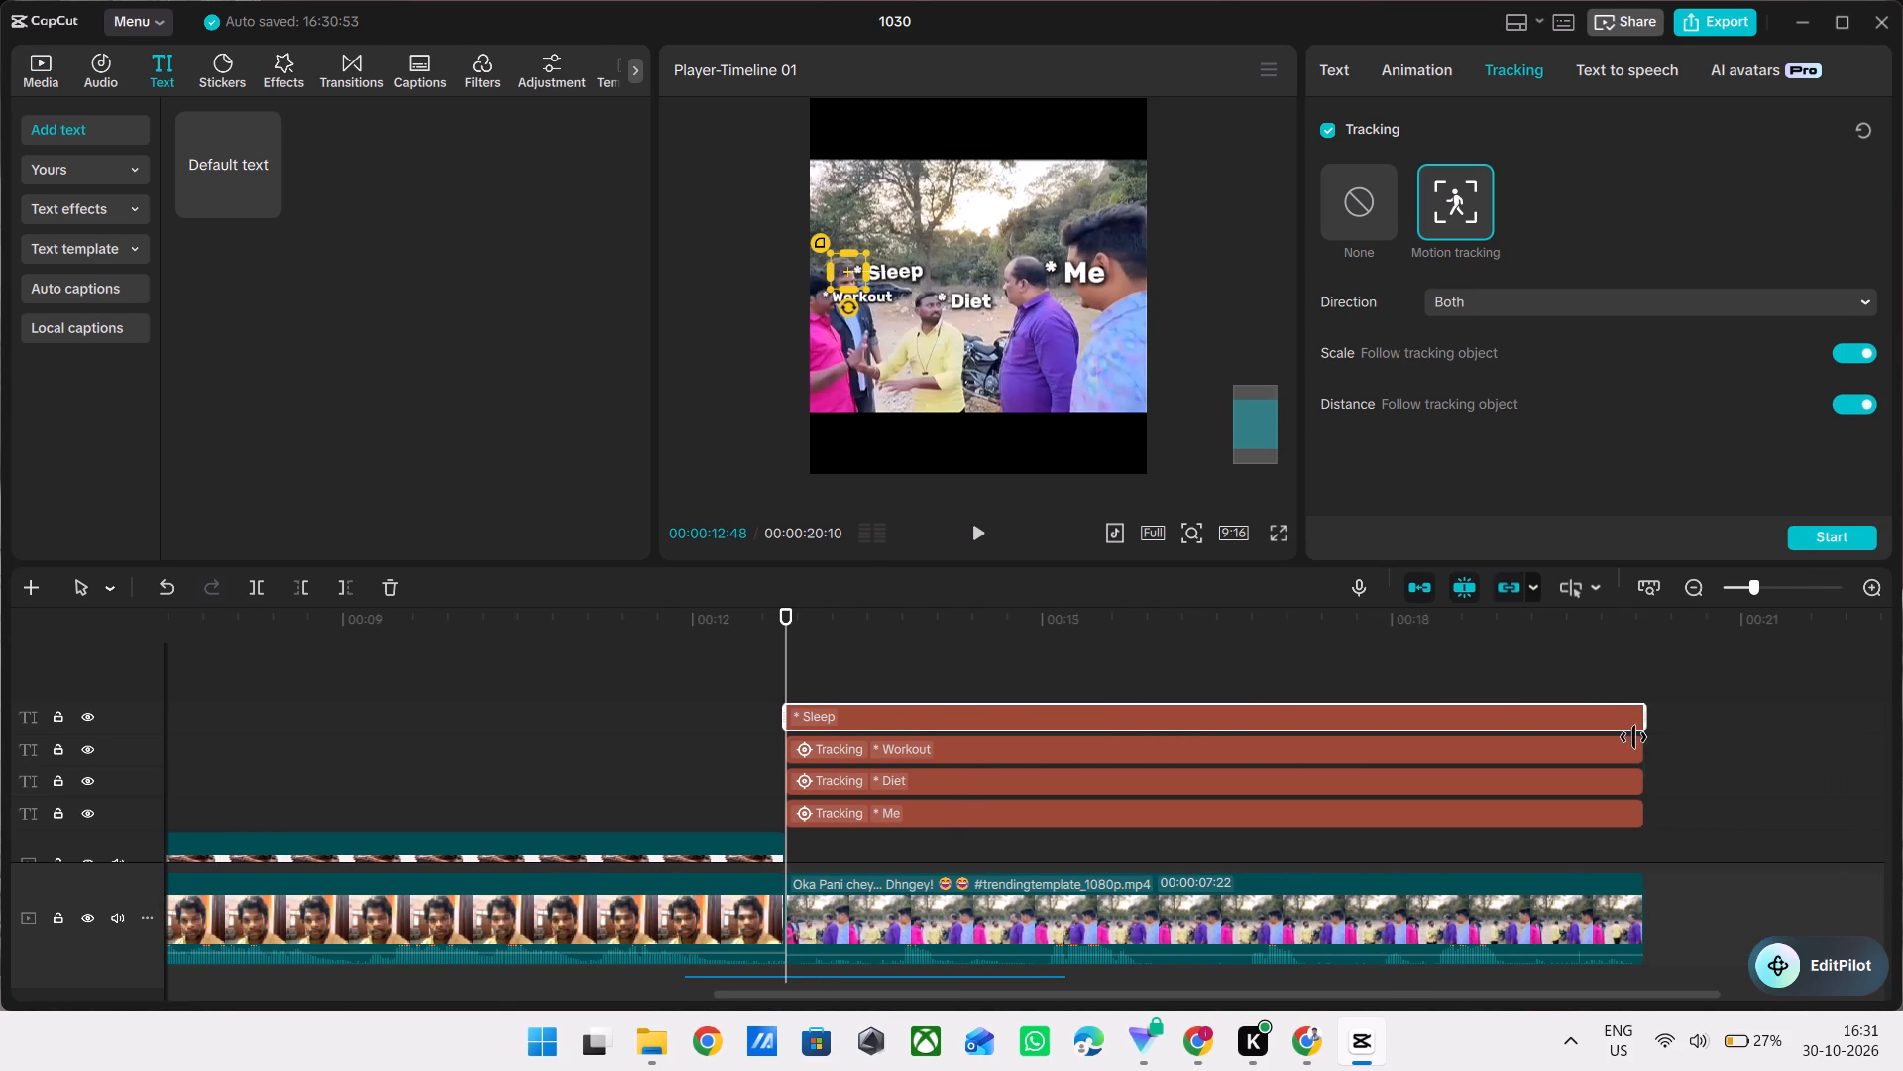
pyautogui.click(1829, 532)
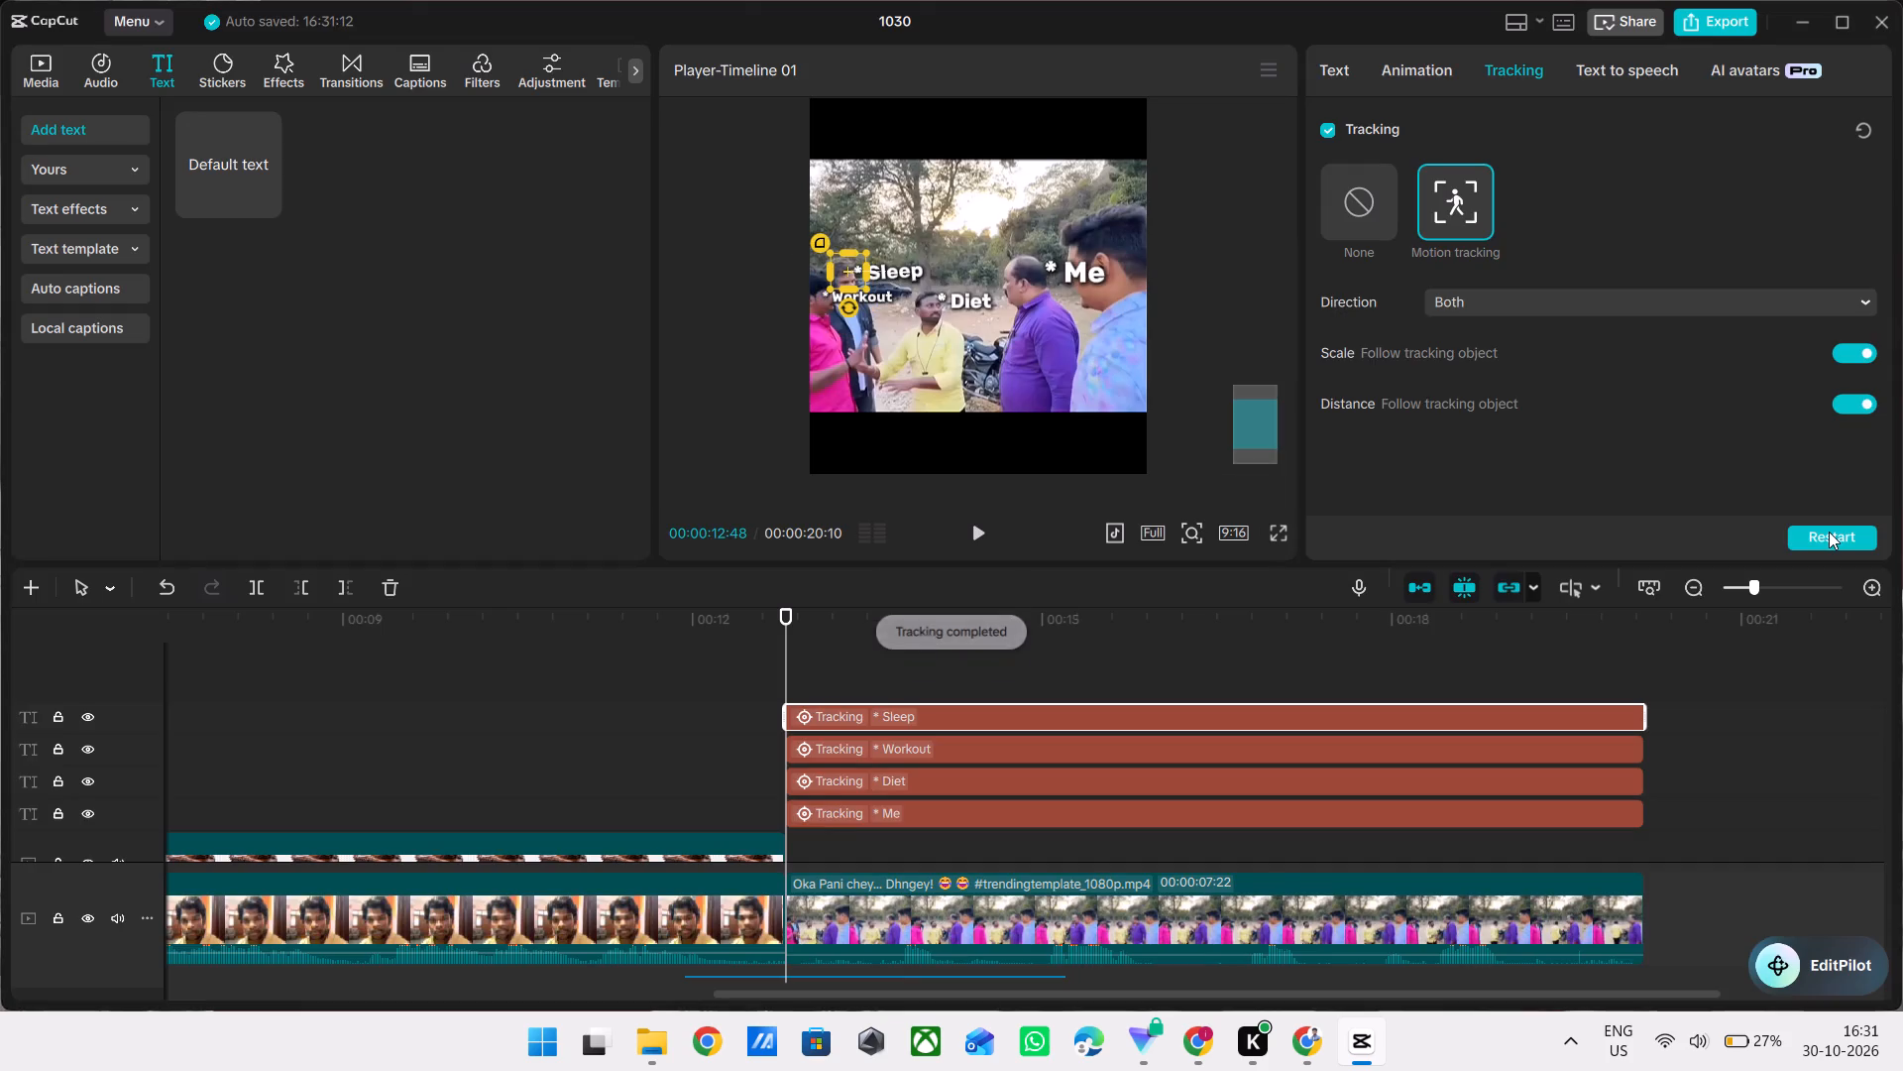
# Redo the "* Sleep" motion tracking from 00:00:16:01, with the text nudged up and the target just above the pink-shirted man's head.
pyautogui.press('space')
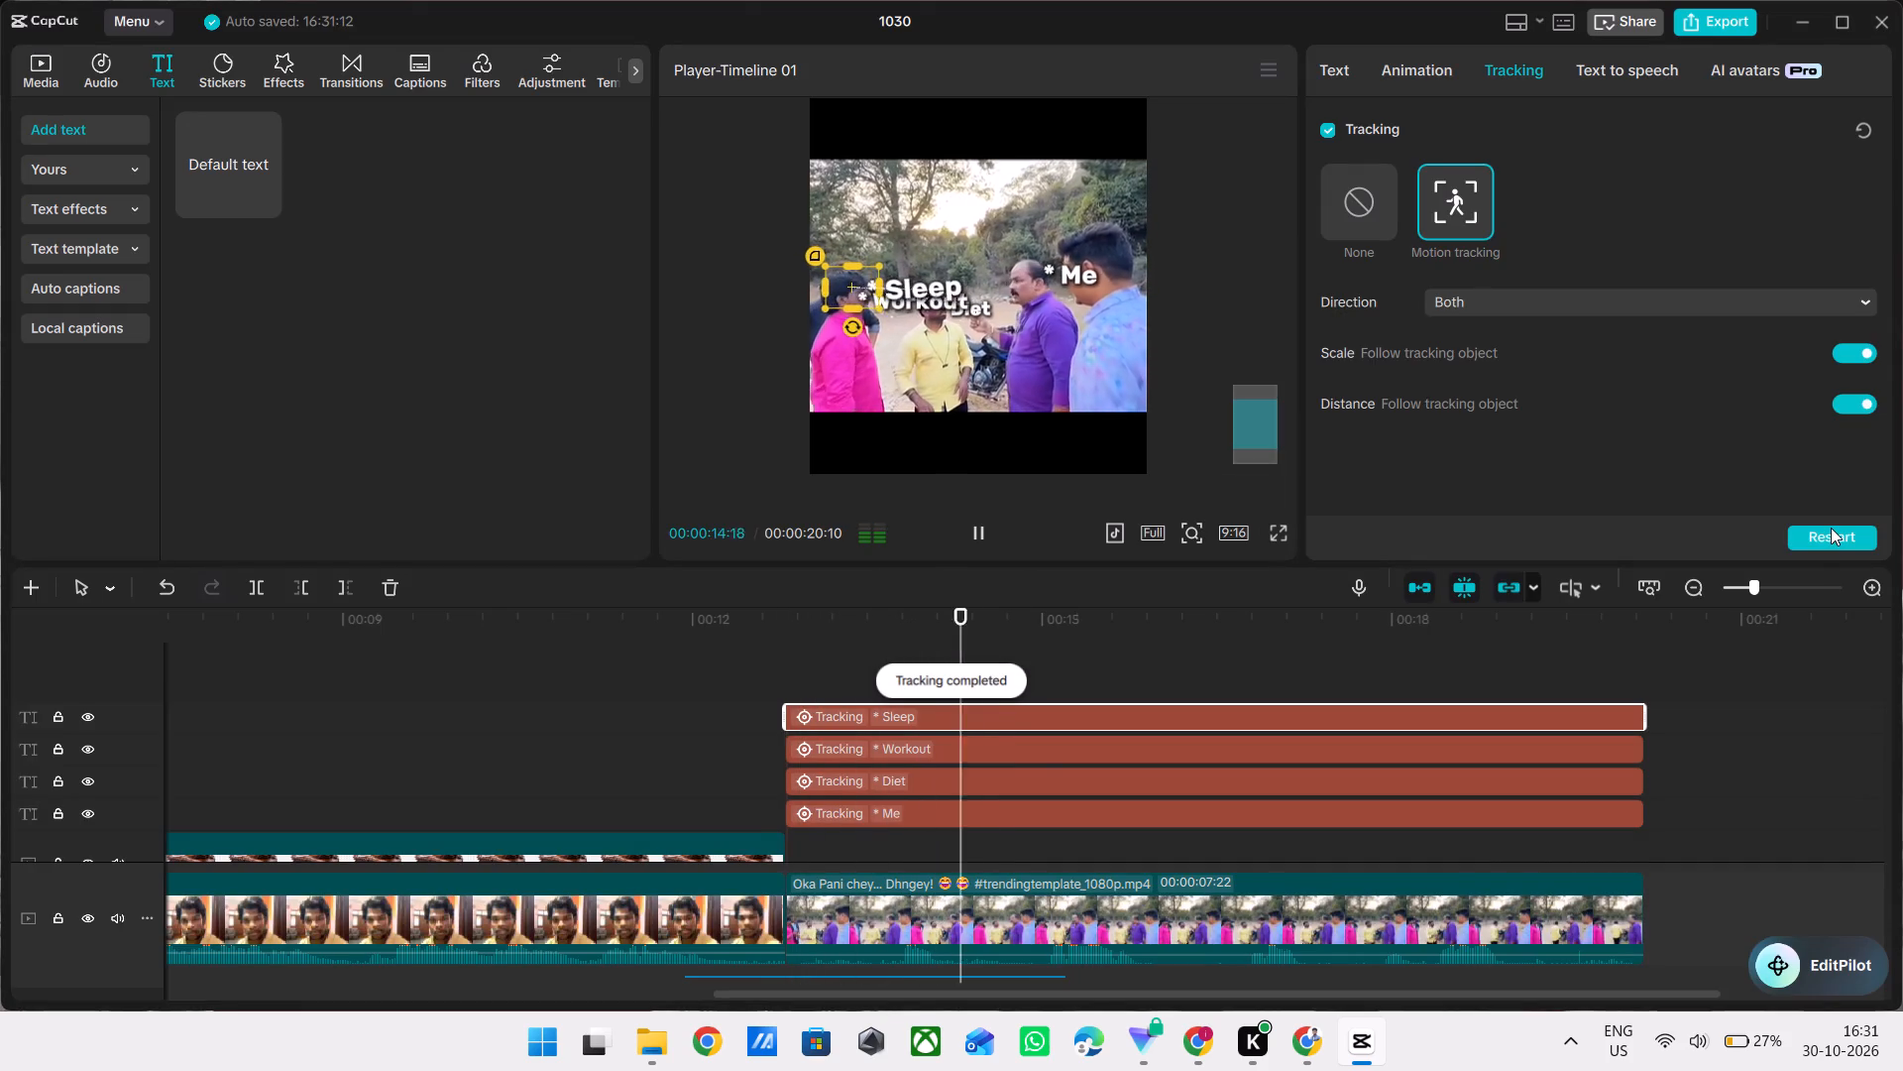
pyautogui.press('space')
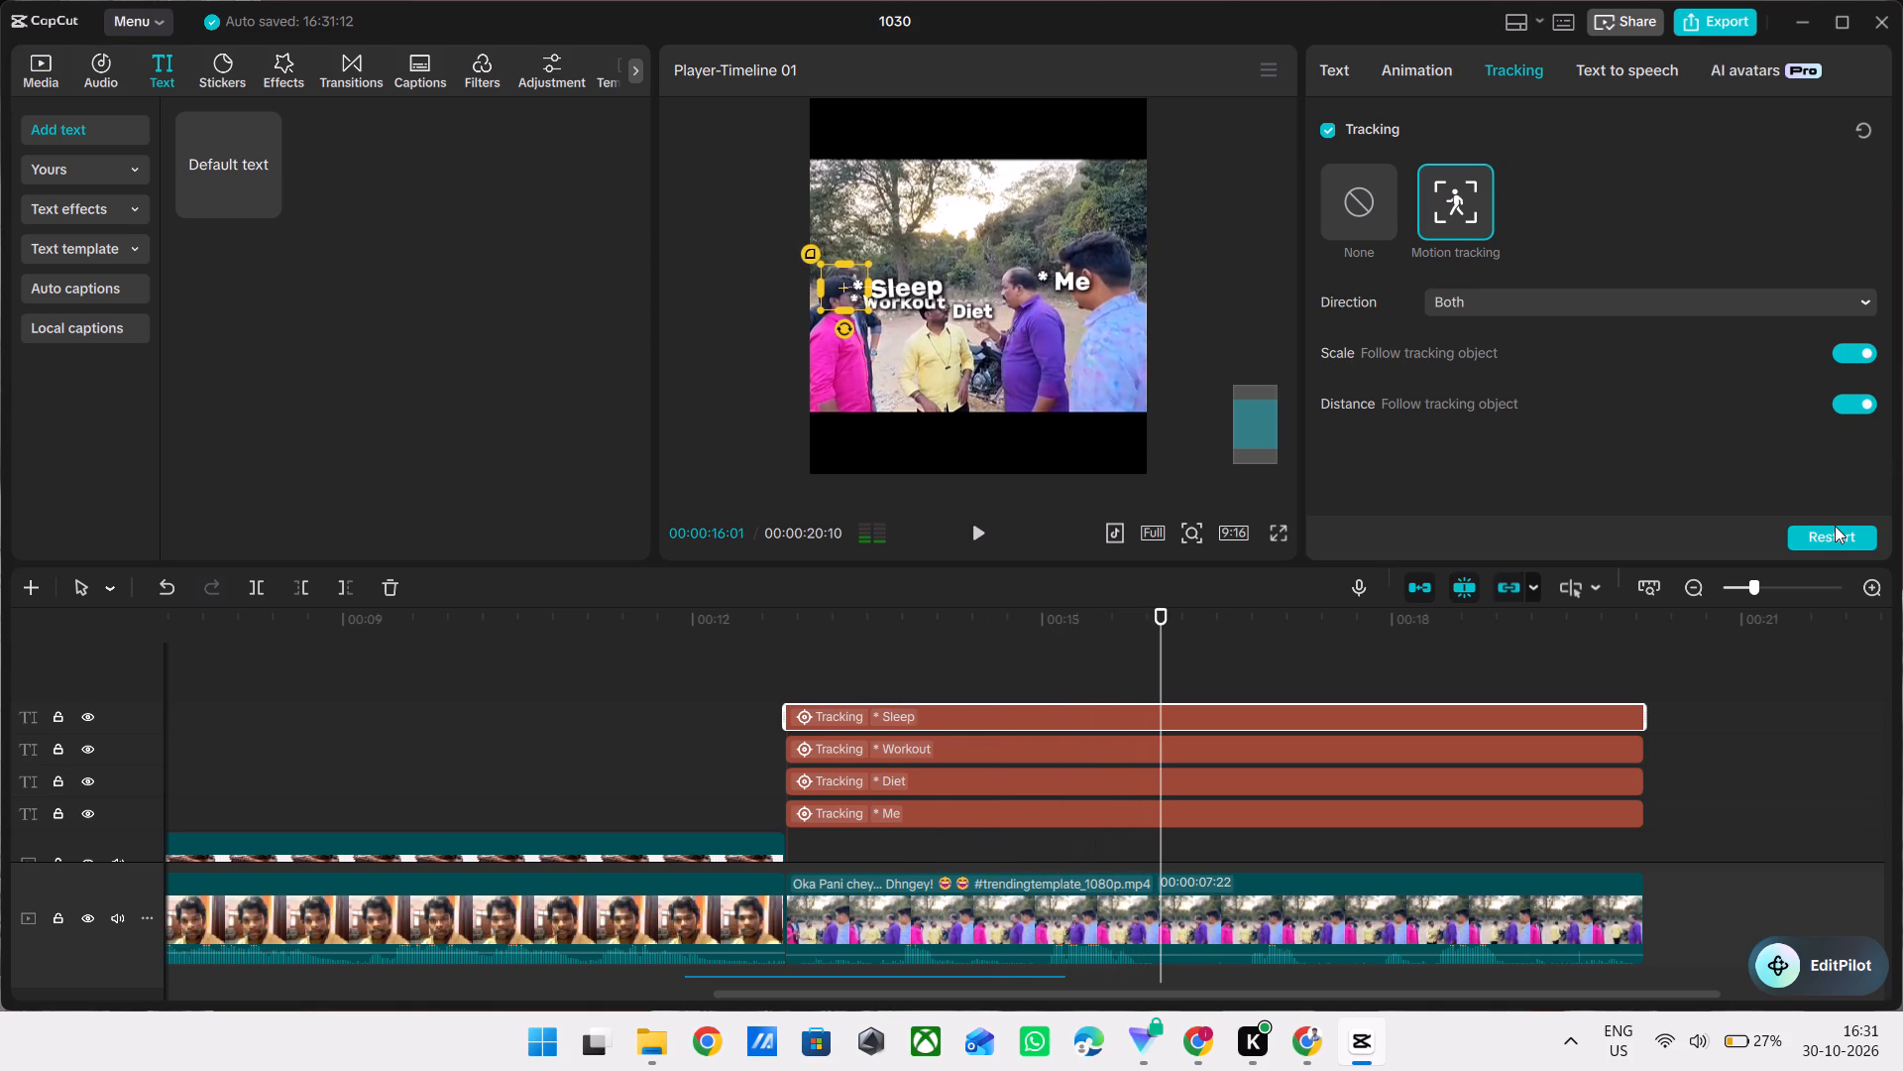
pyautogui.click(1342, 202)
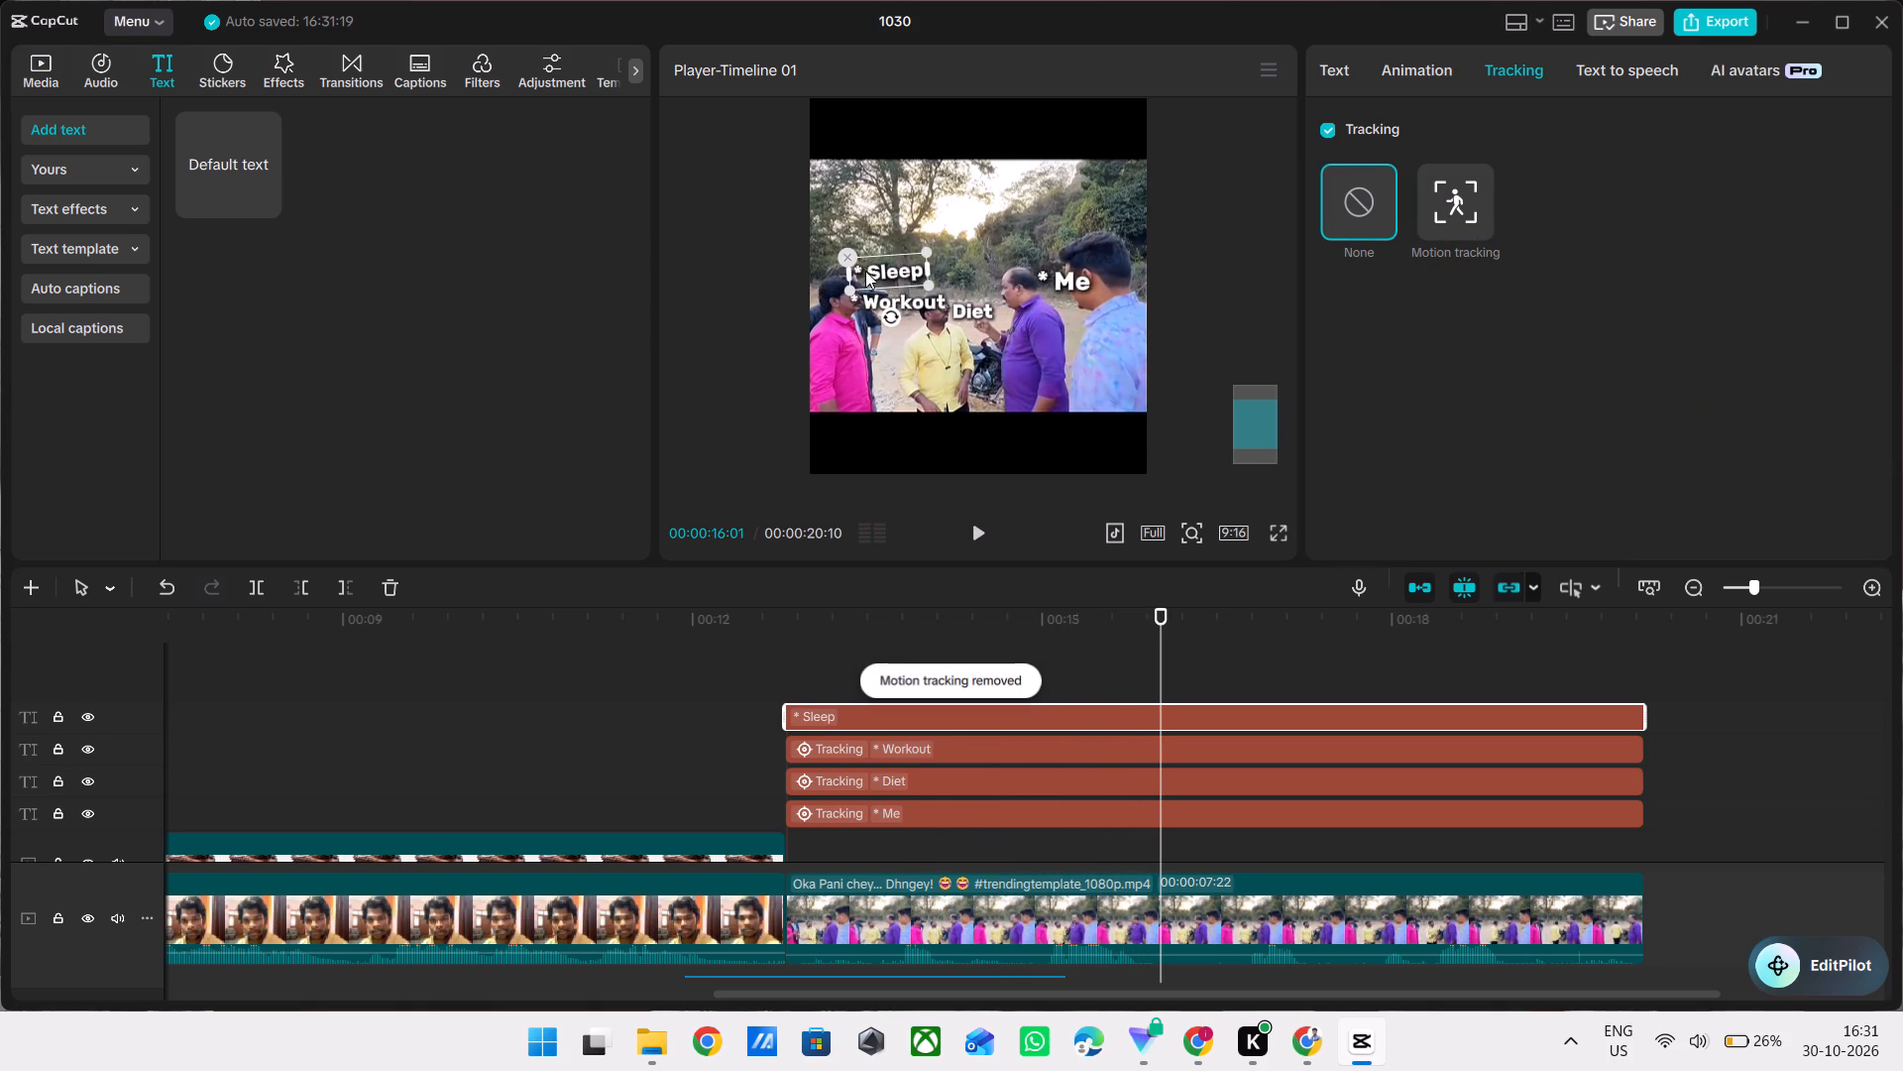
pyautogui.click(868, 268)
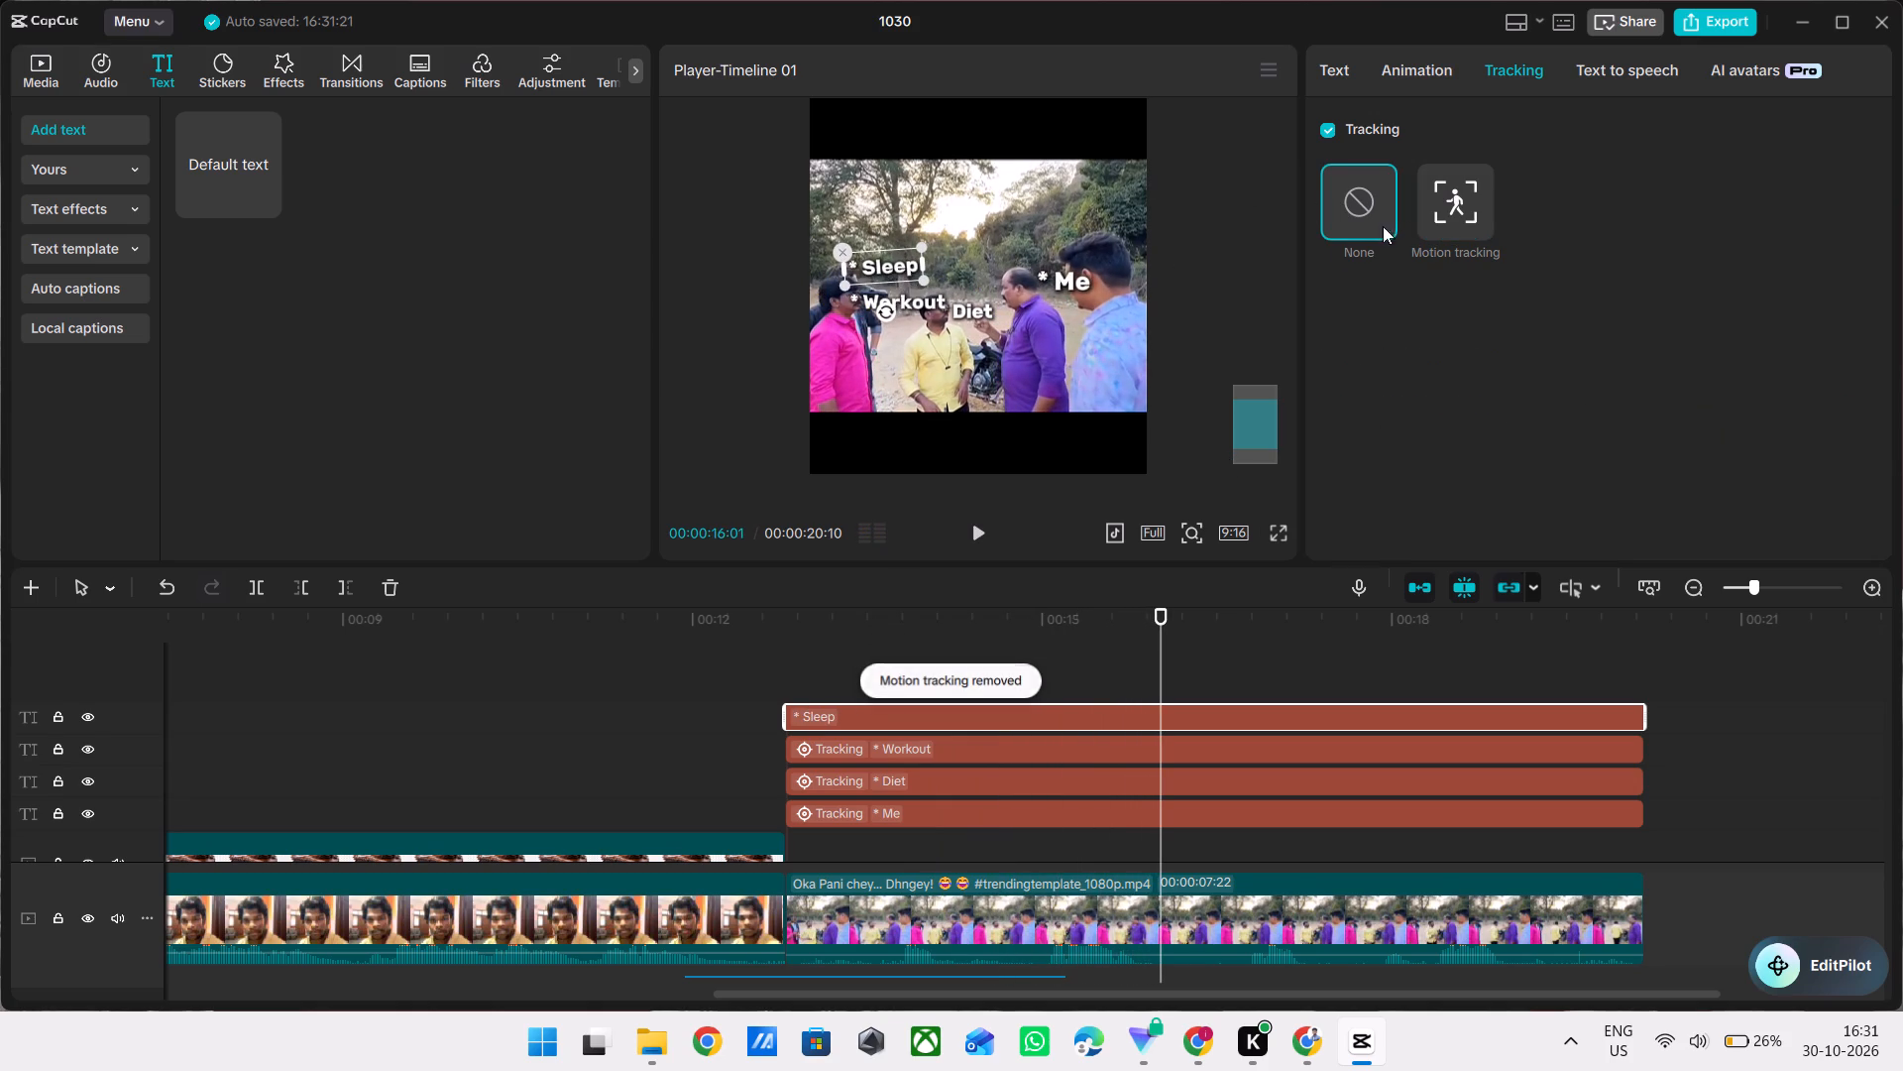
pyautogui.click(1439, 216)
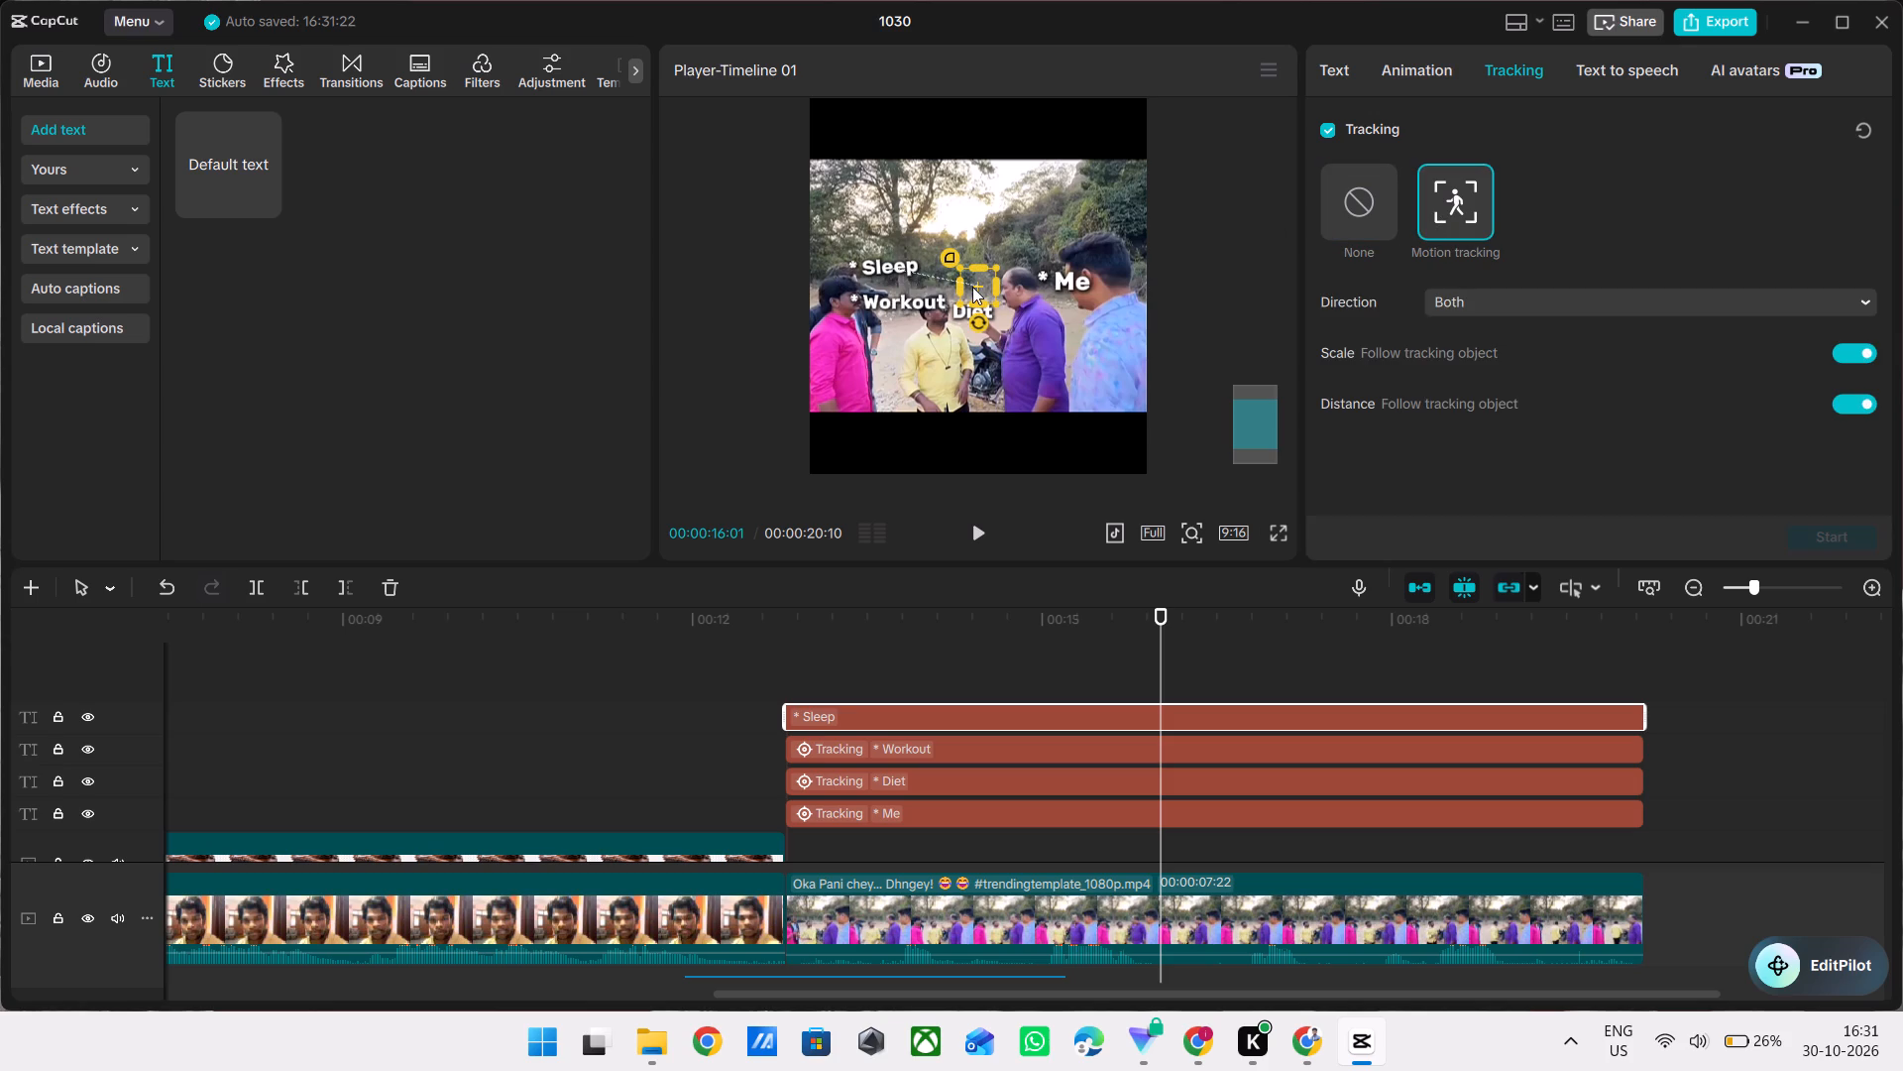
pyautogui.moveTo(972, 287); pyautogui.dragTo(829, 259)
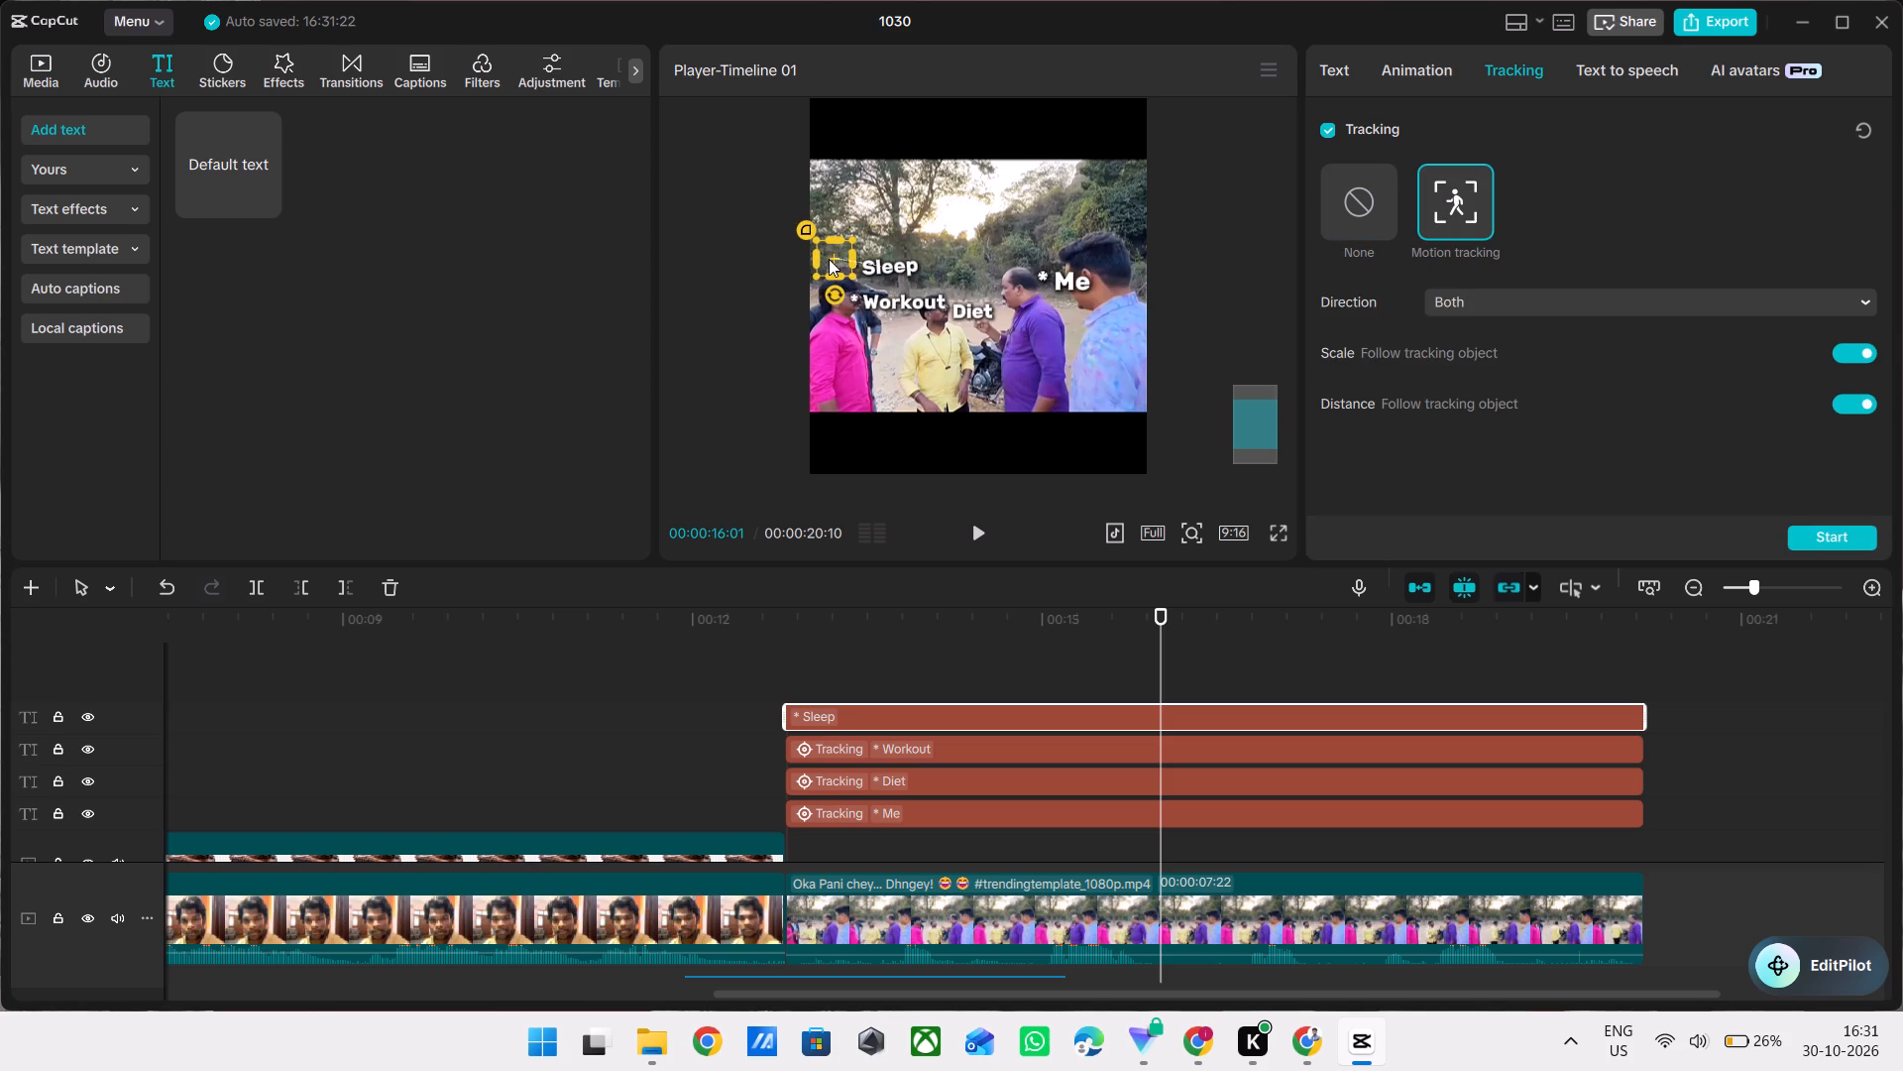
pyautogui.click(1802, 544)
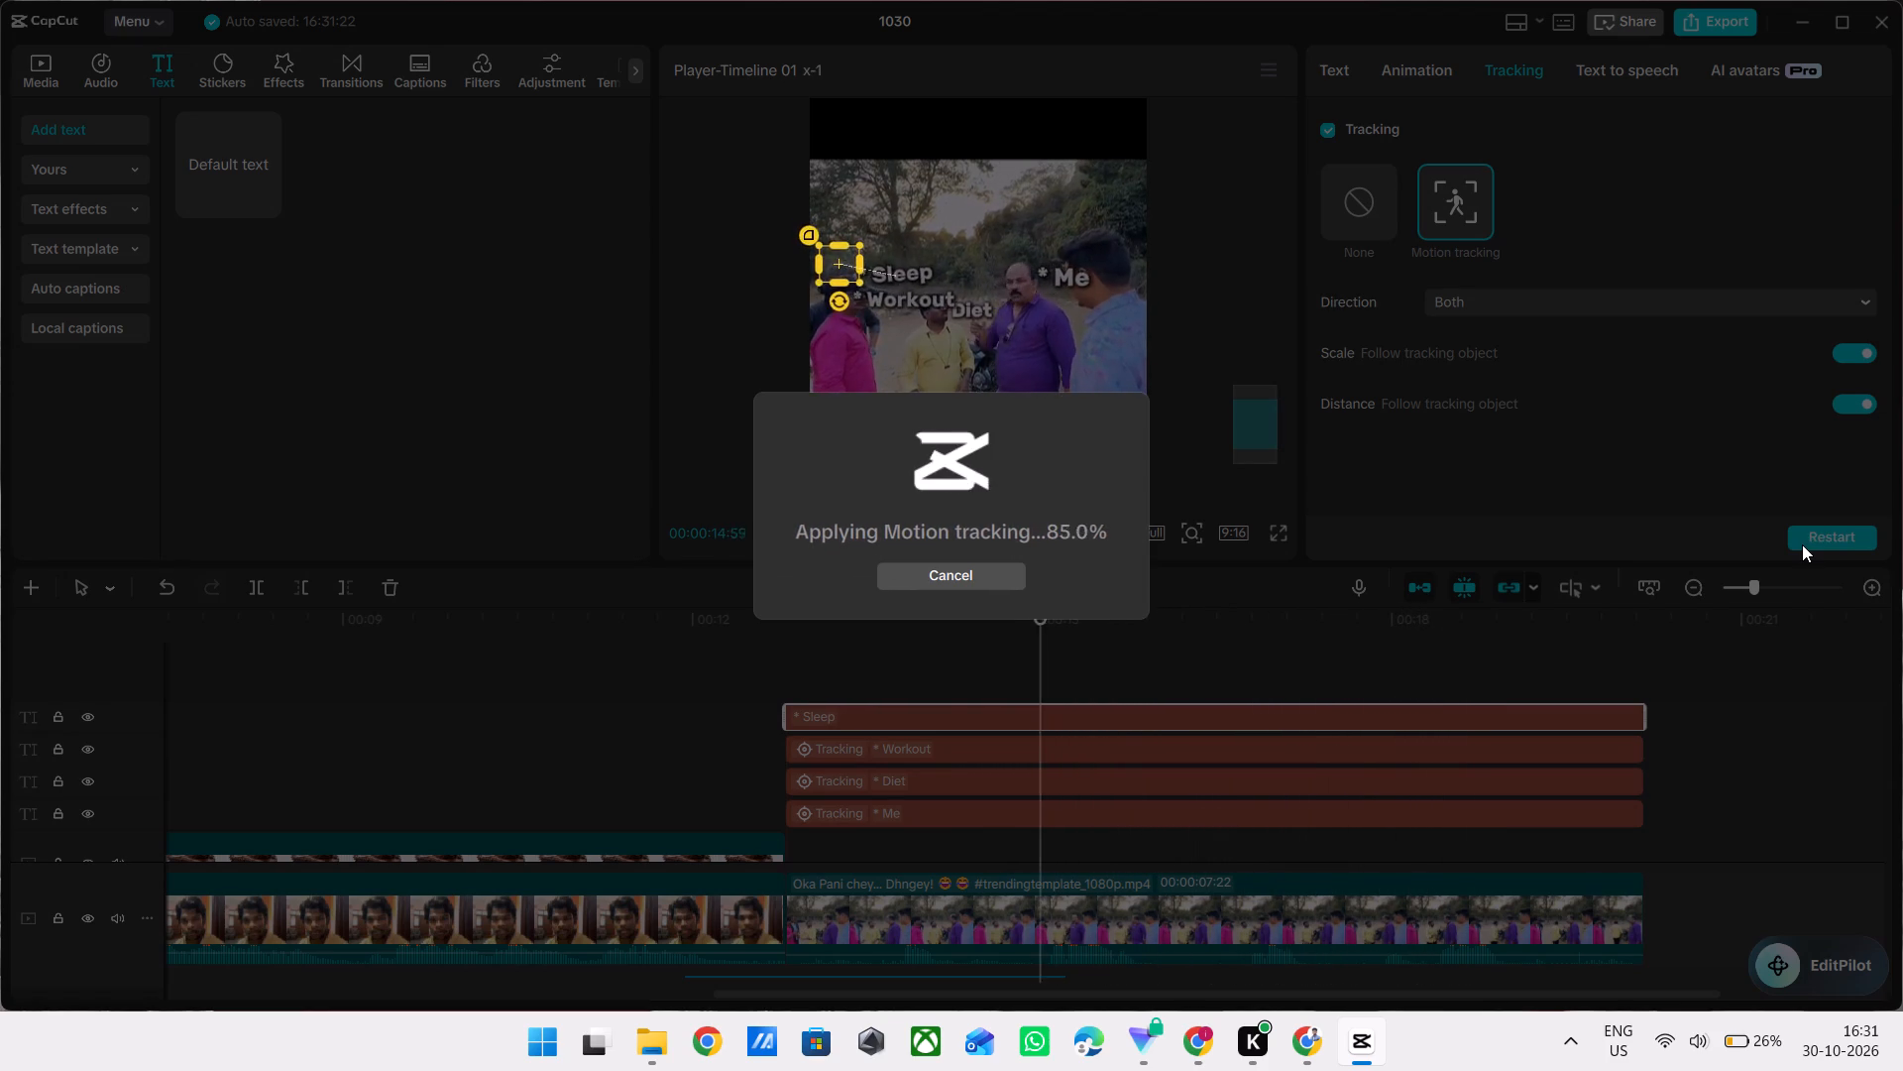
# Play back the Oka Pani clip, including in full screen, to check how the four tracked labels follow the men.
pyautogui.press('space')
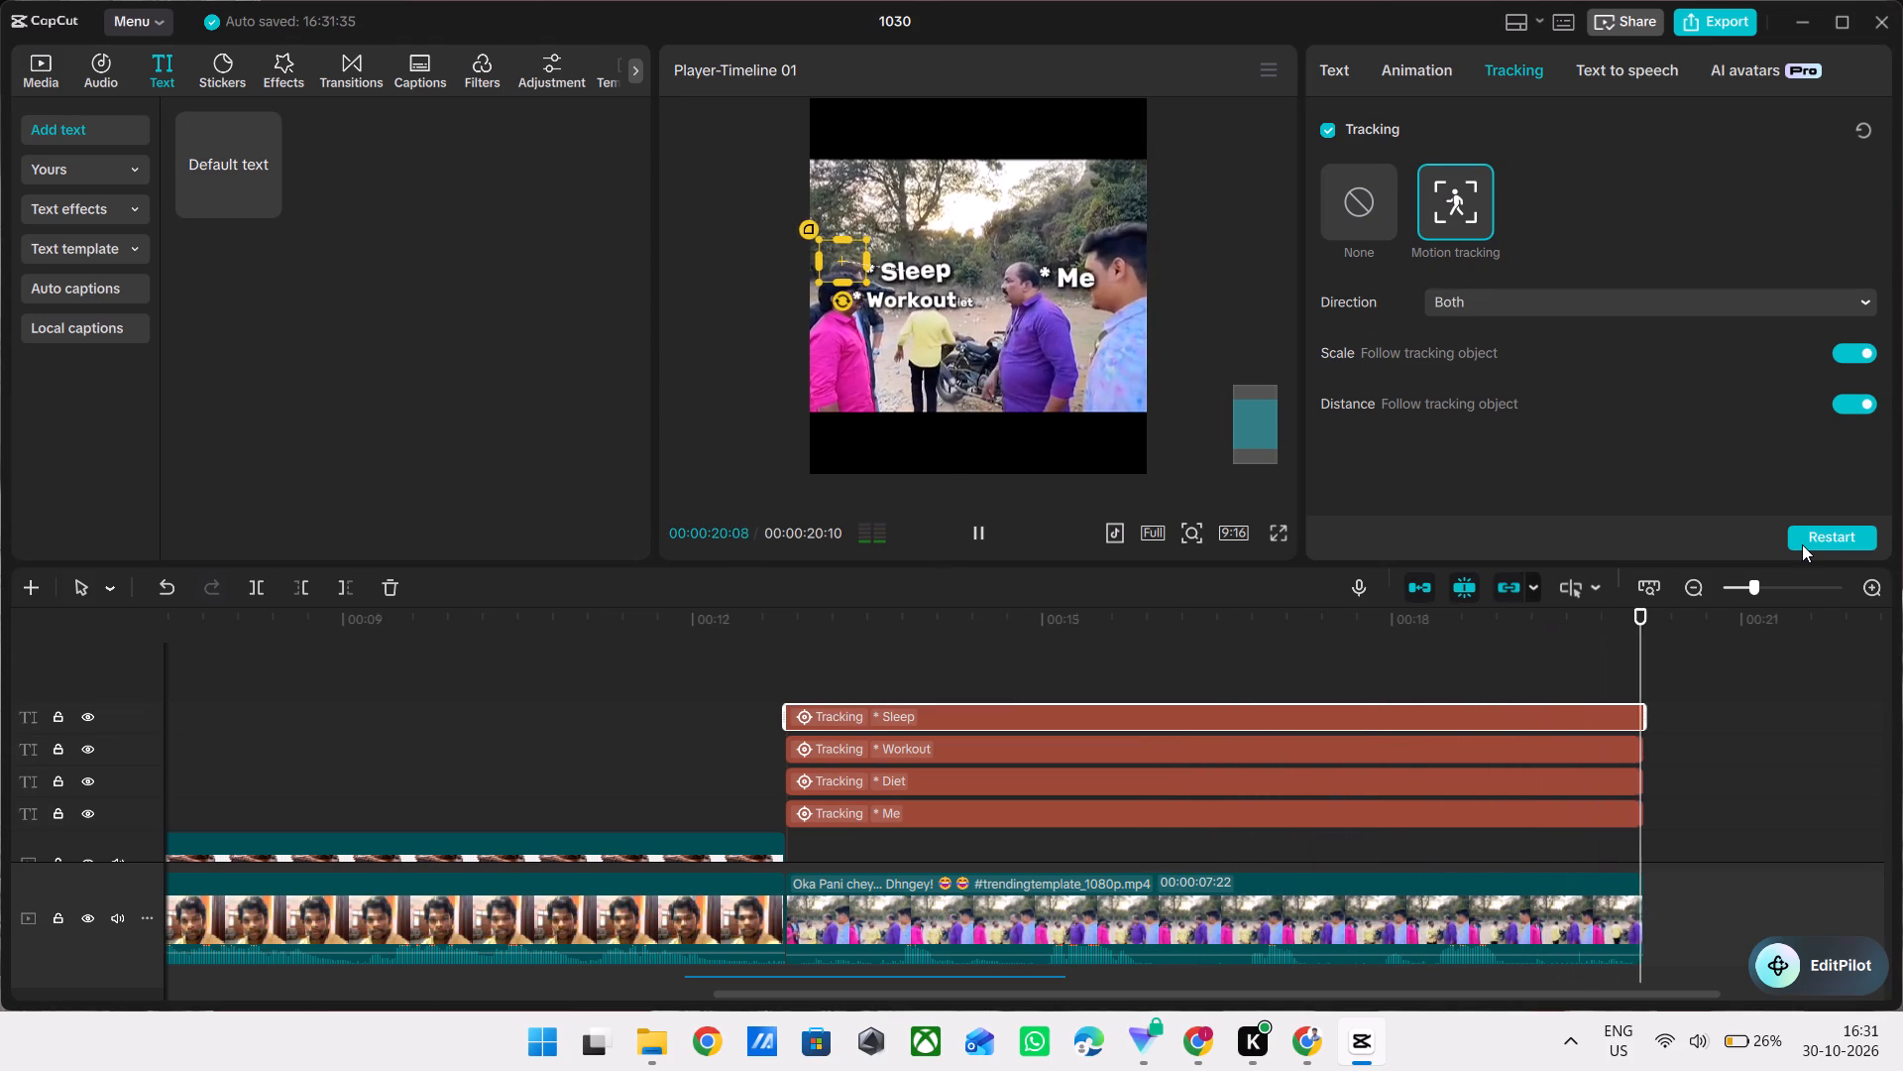
pyautogui.click(960, 654)
pyautogui.moveTo(960, 654); pyautogui.dragTo(951, 652)
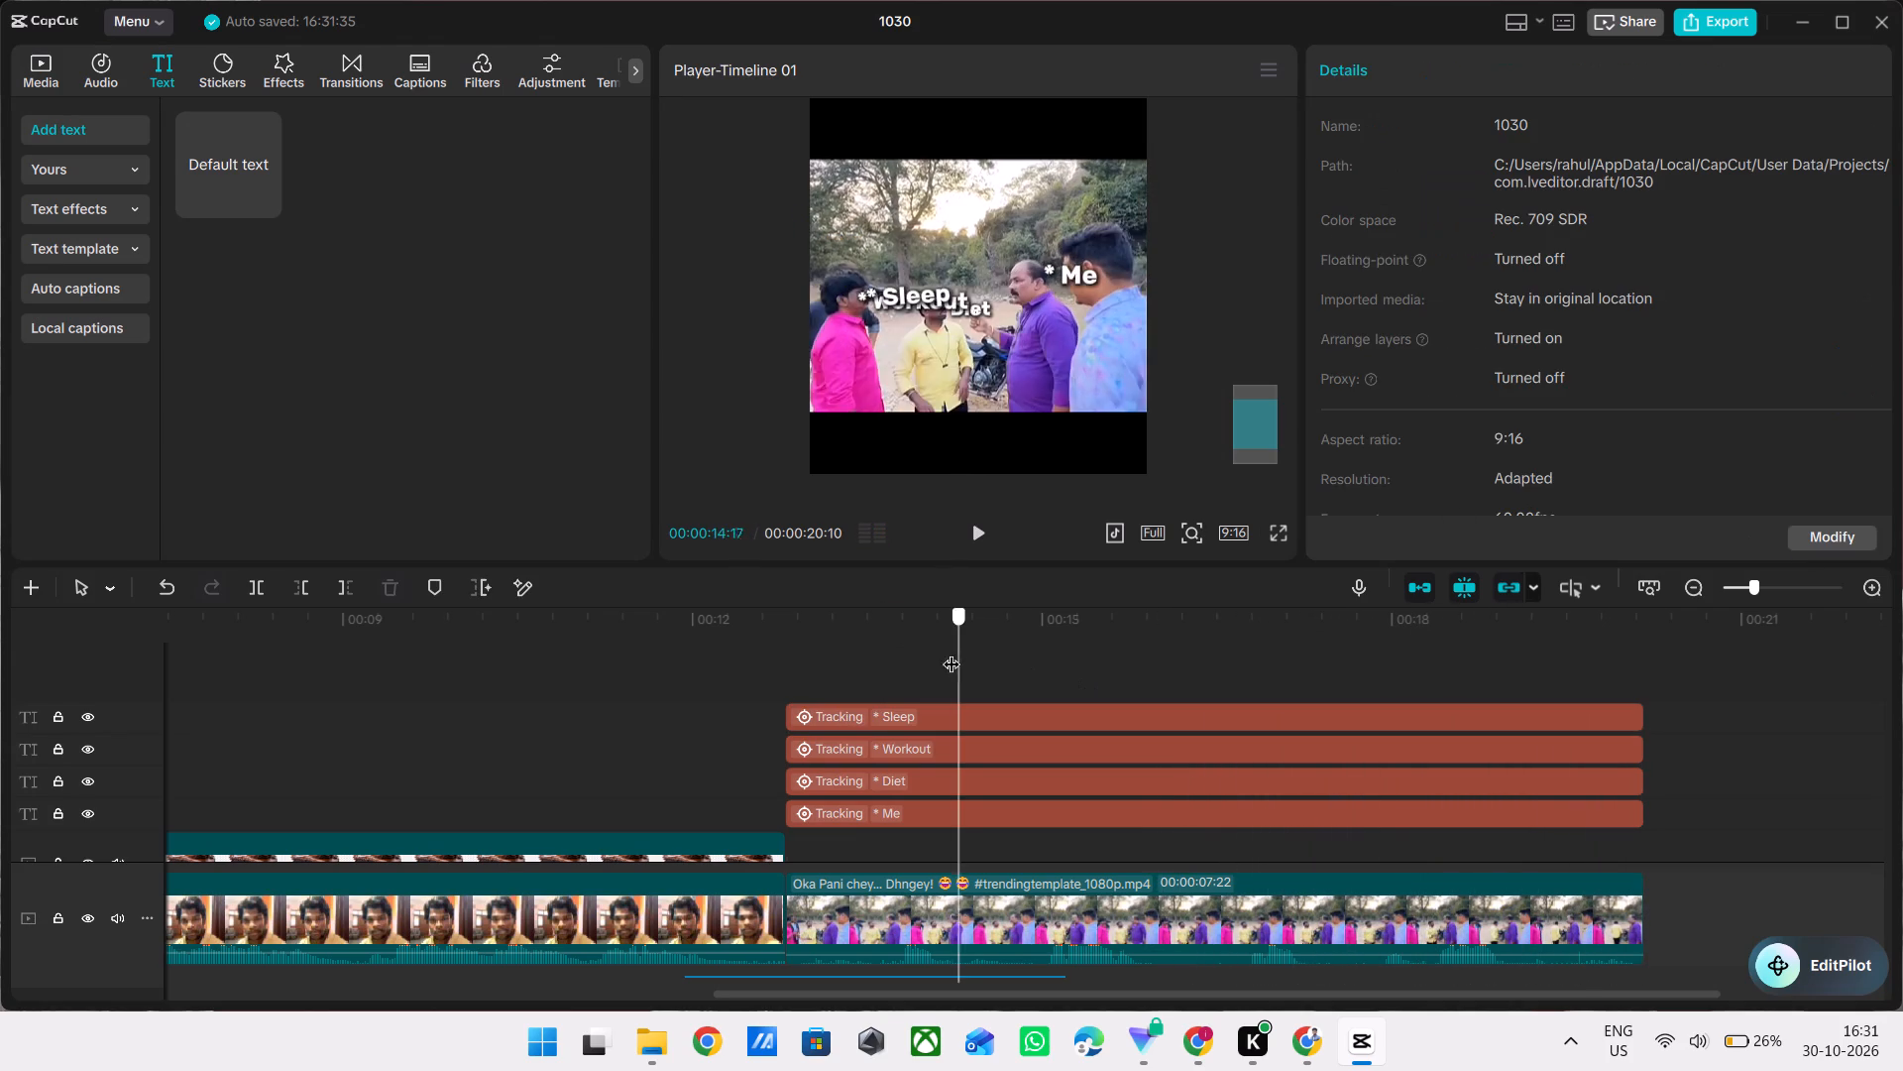
pyautogui.moveTo(951, 652); pyautogui.dragTo(790, 632)
pyautogui.press('space')
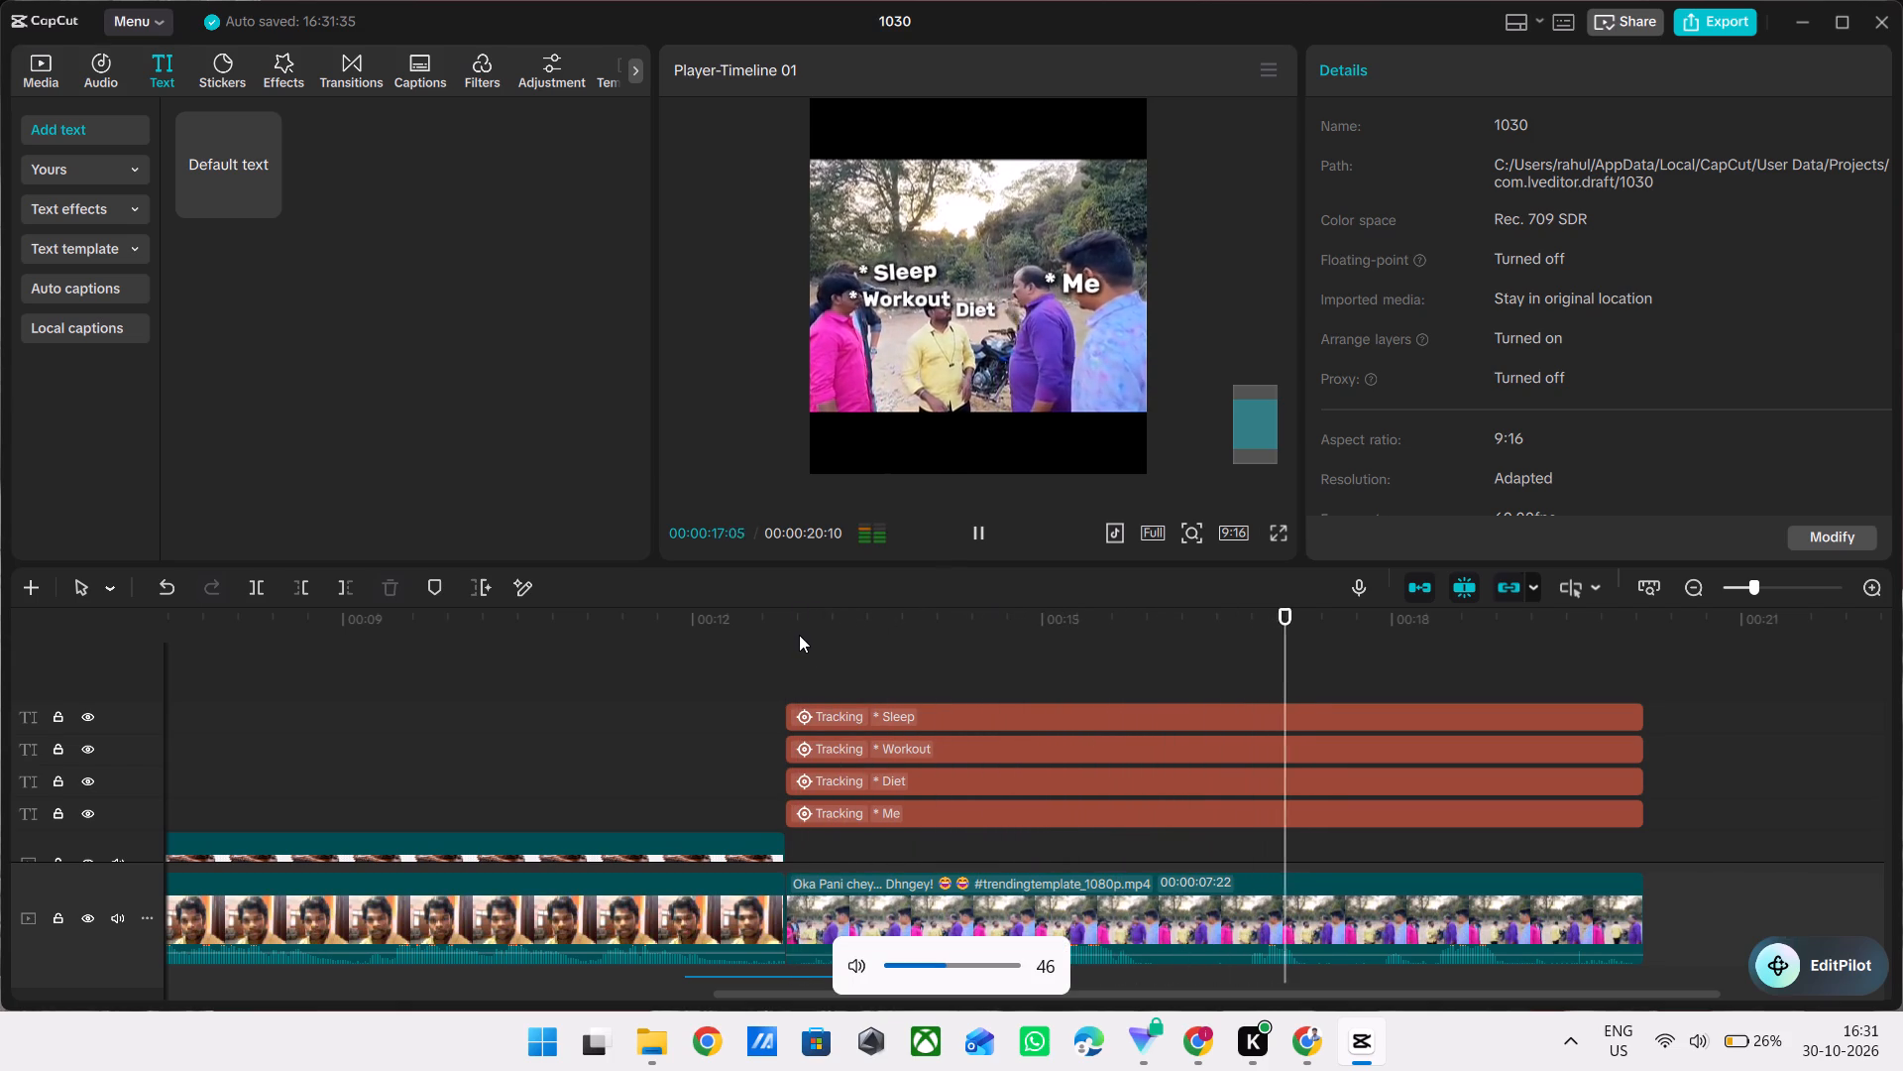
pyautogui.click(687, 601)
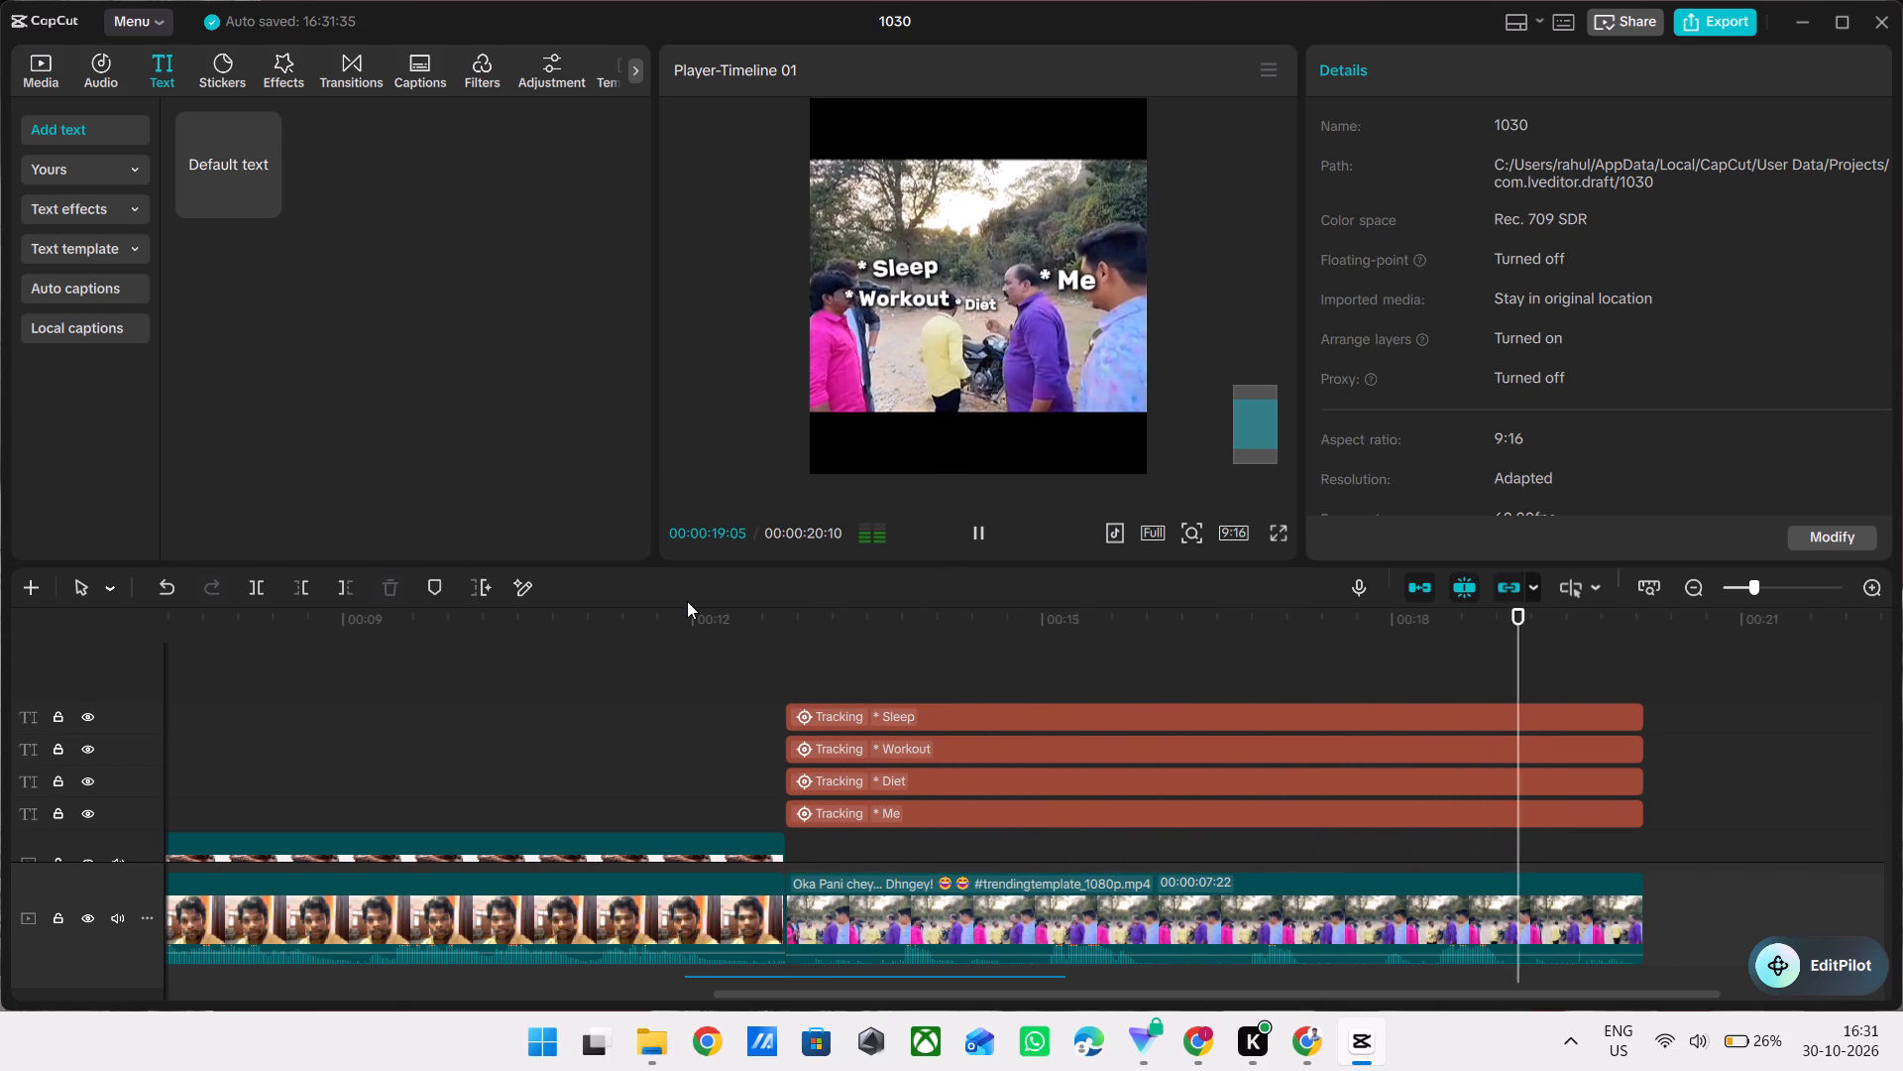
pyautogui.click(720, 639)
pyautogui.press('space')
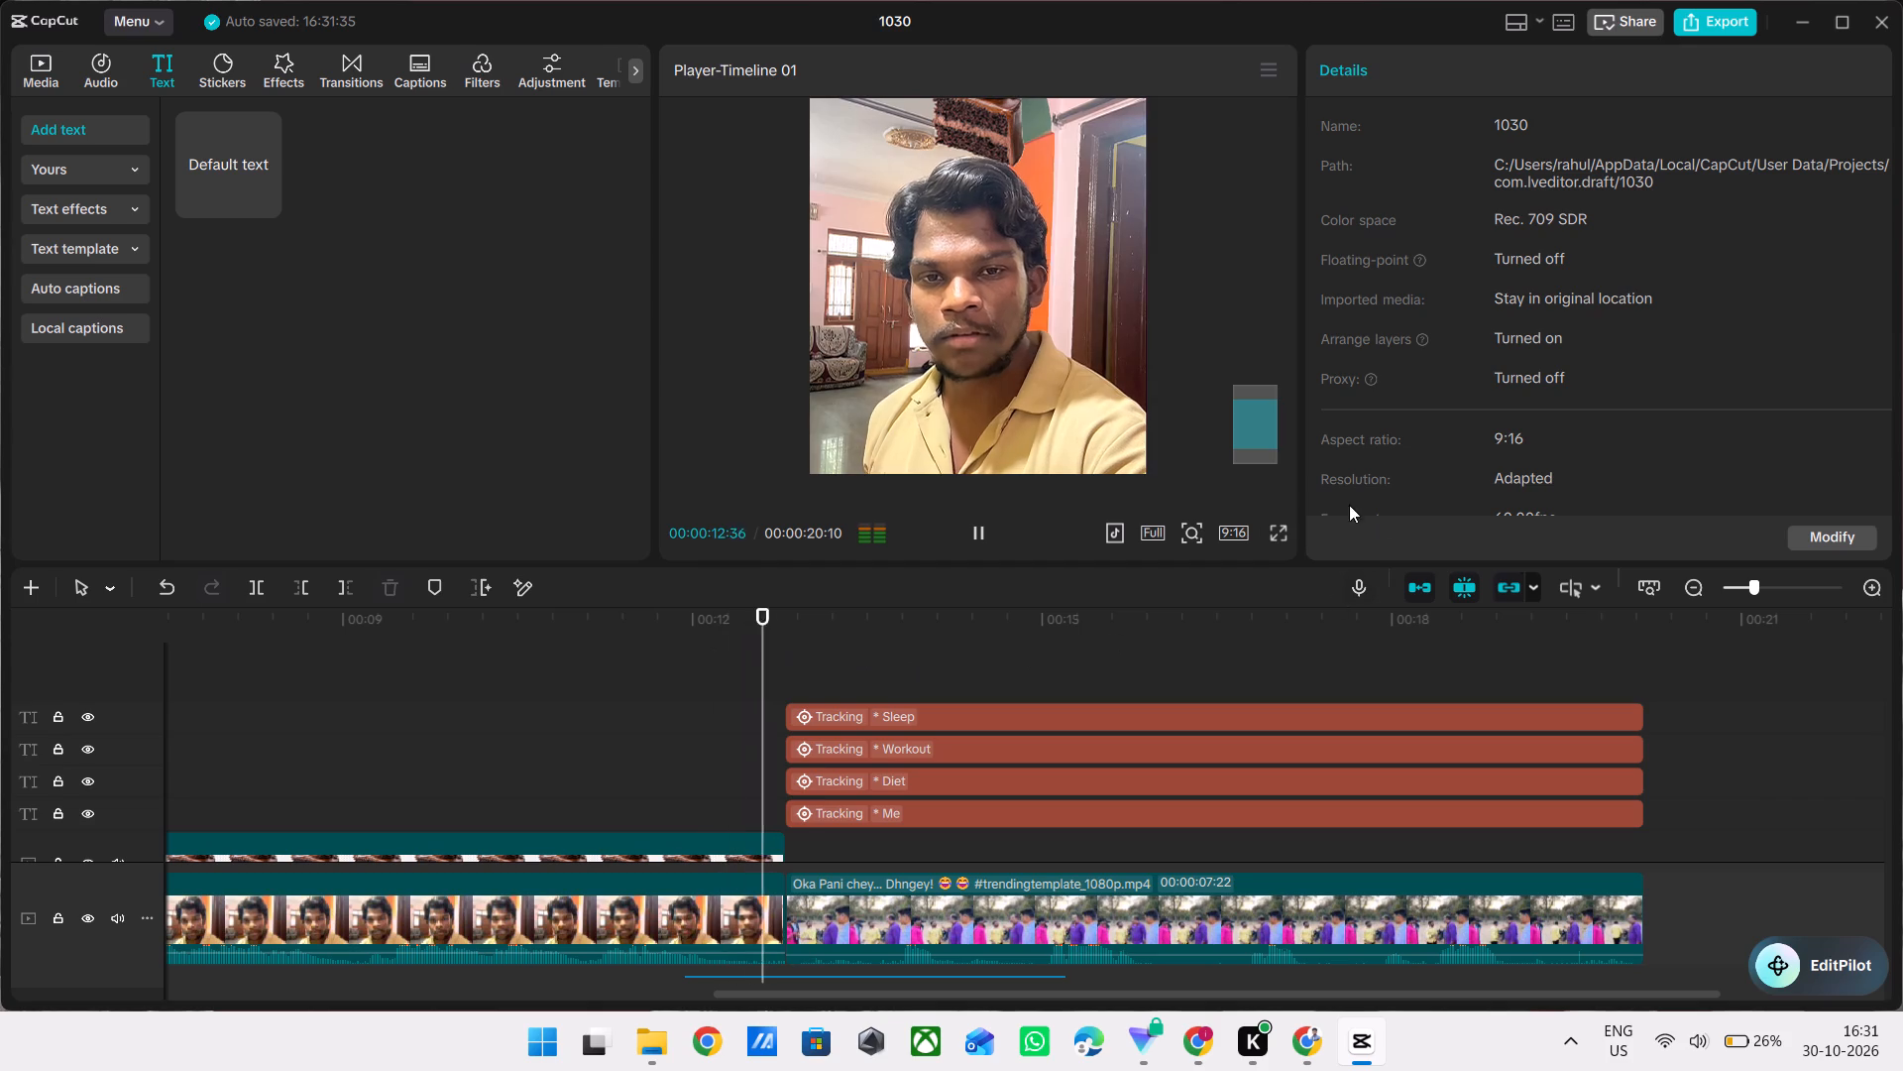
pyautogui.click(1282, 528)
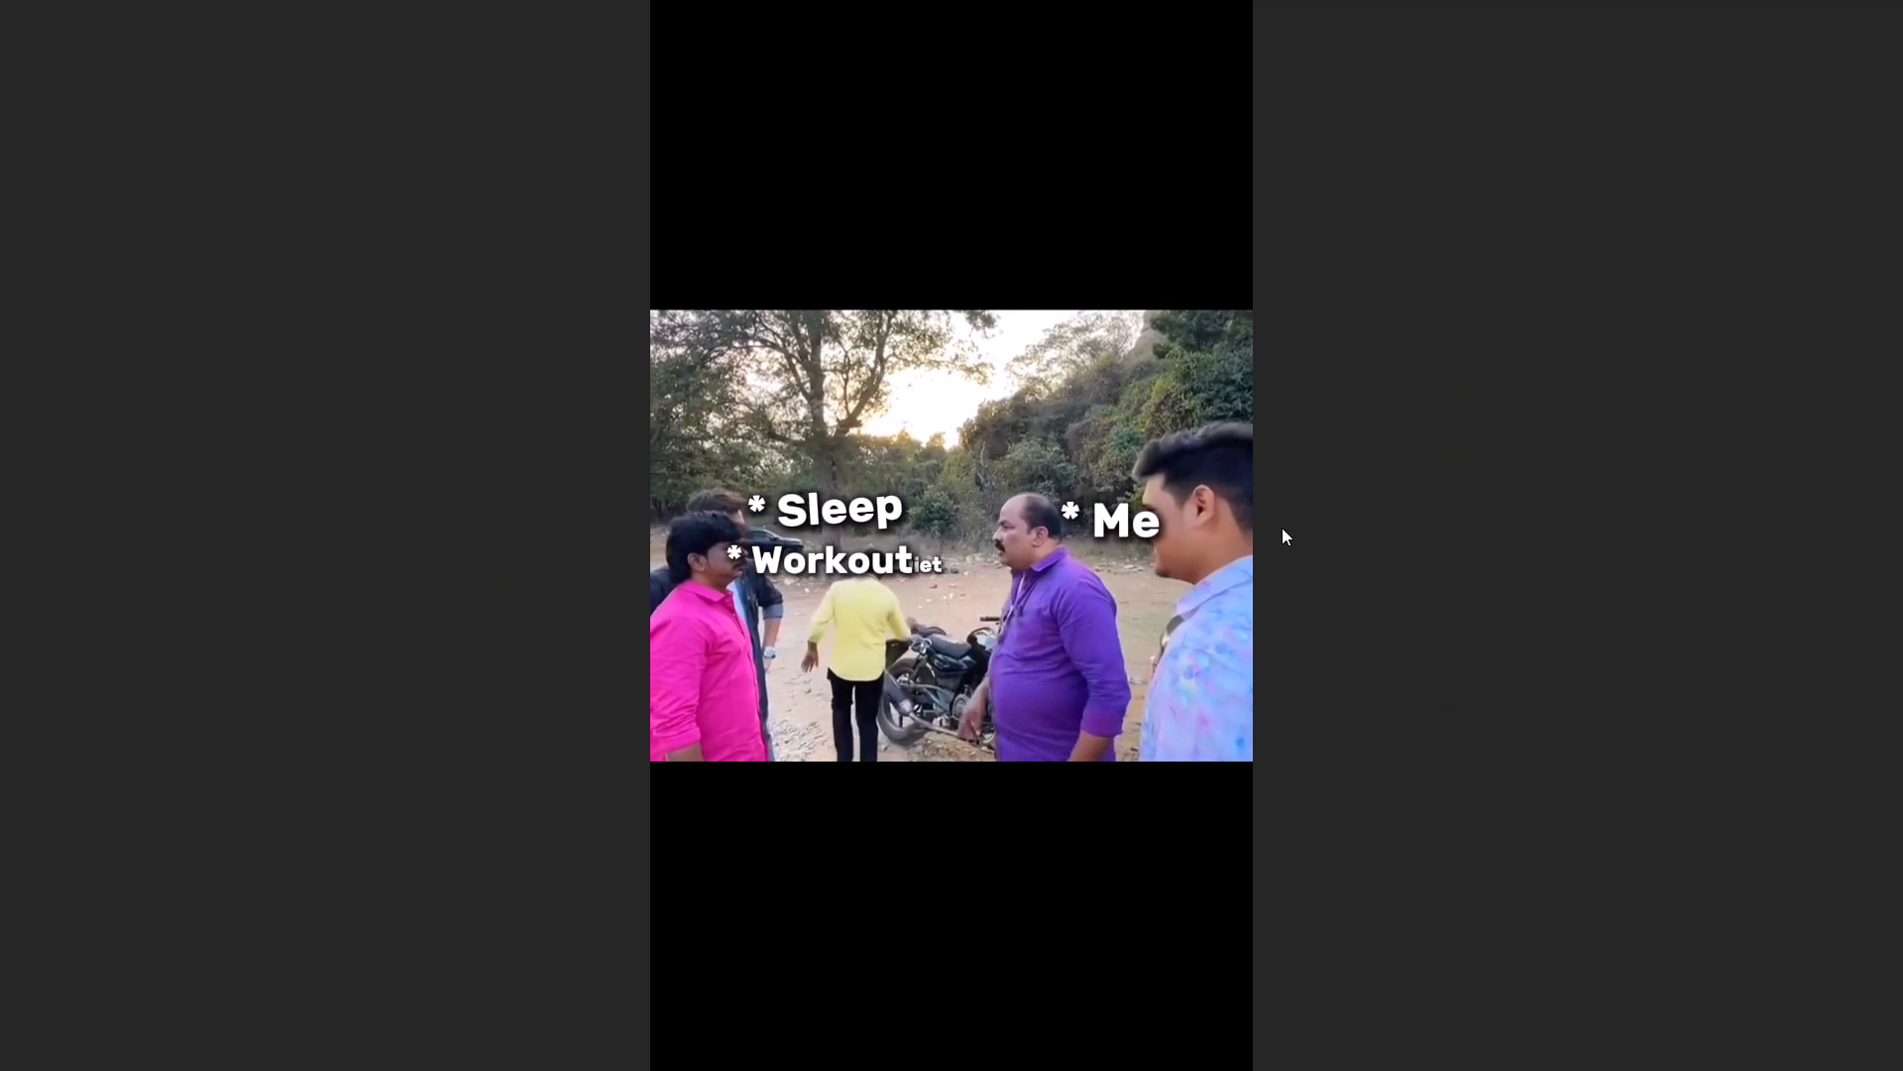
pyautogui.press('Escape')
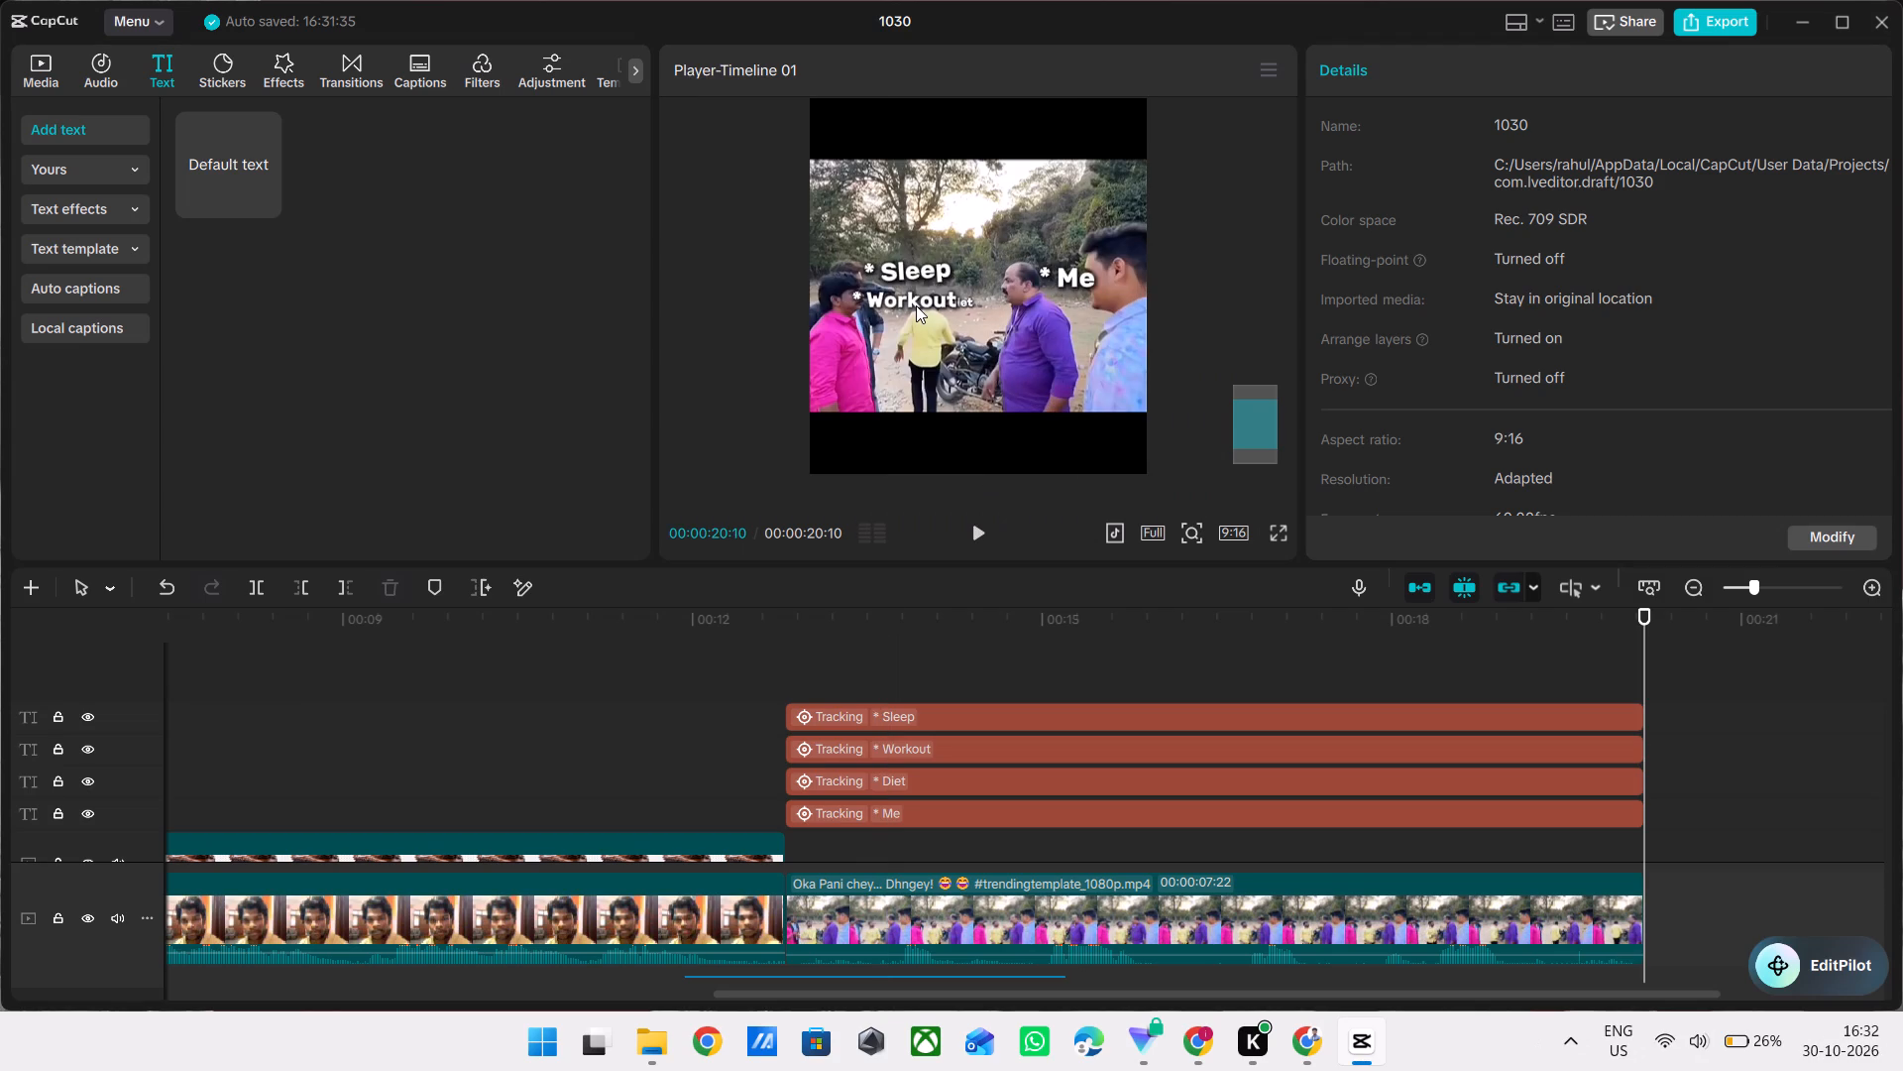
# Shrink the "* Workout" text at 00:00:20:10 and place it beside the pink-shirted man's head, clear of "* Diet".
pyautogui.click(916, 305)
pyautogui.moveTo(958, 321); pyautogui.dragTo(933, 305)
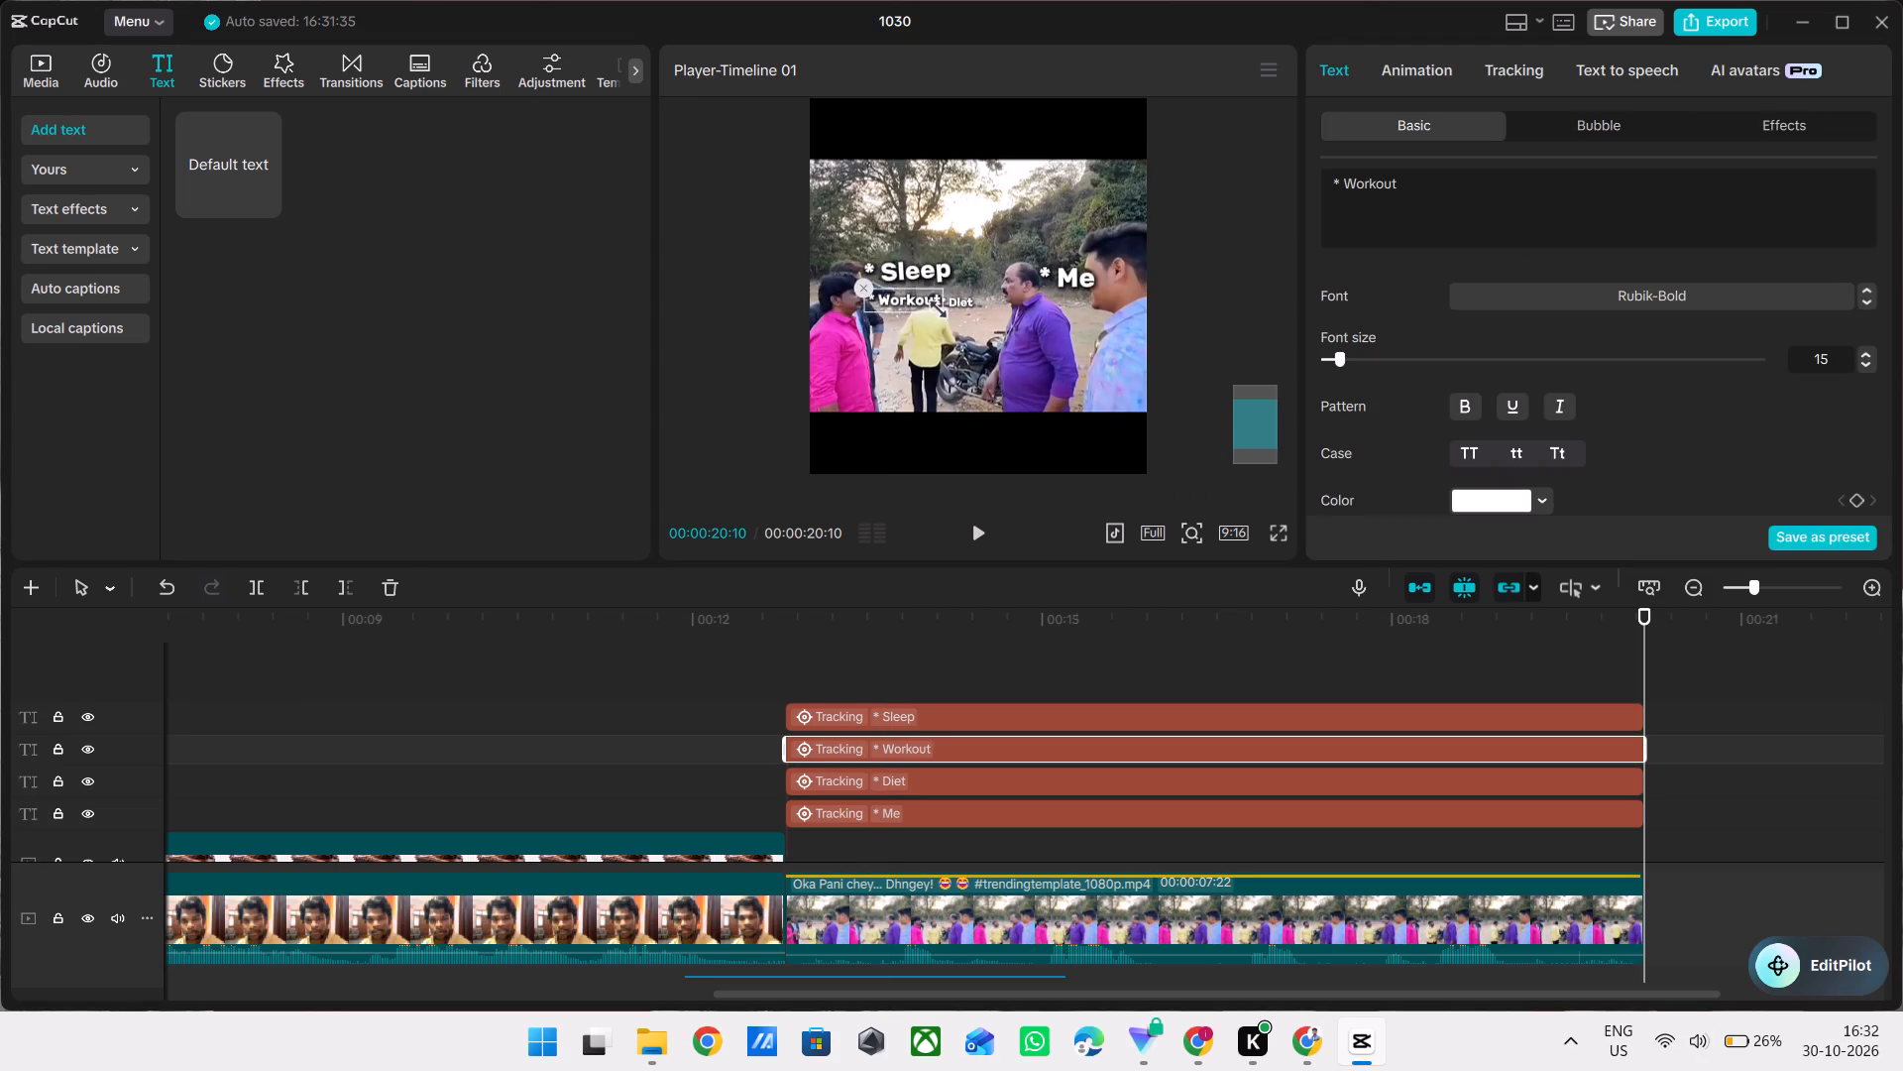
pyautogui.moveTo(933, 305); pyautogui.dragTo(928, 303)
pyautogui.moveTo(915, 300); pyautogui.dragTo(890, 297)
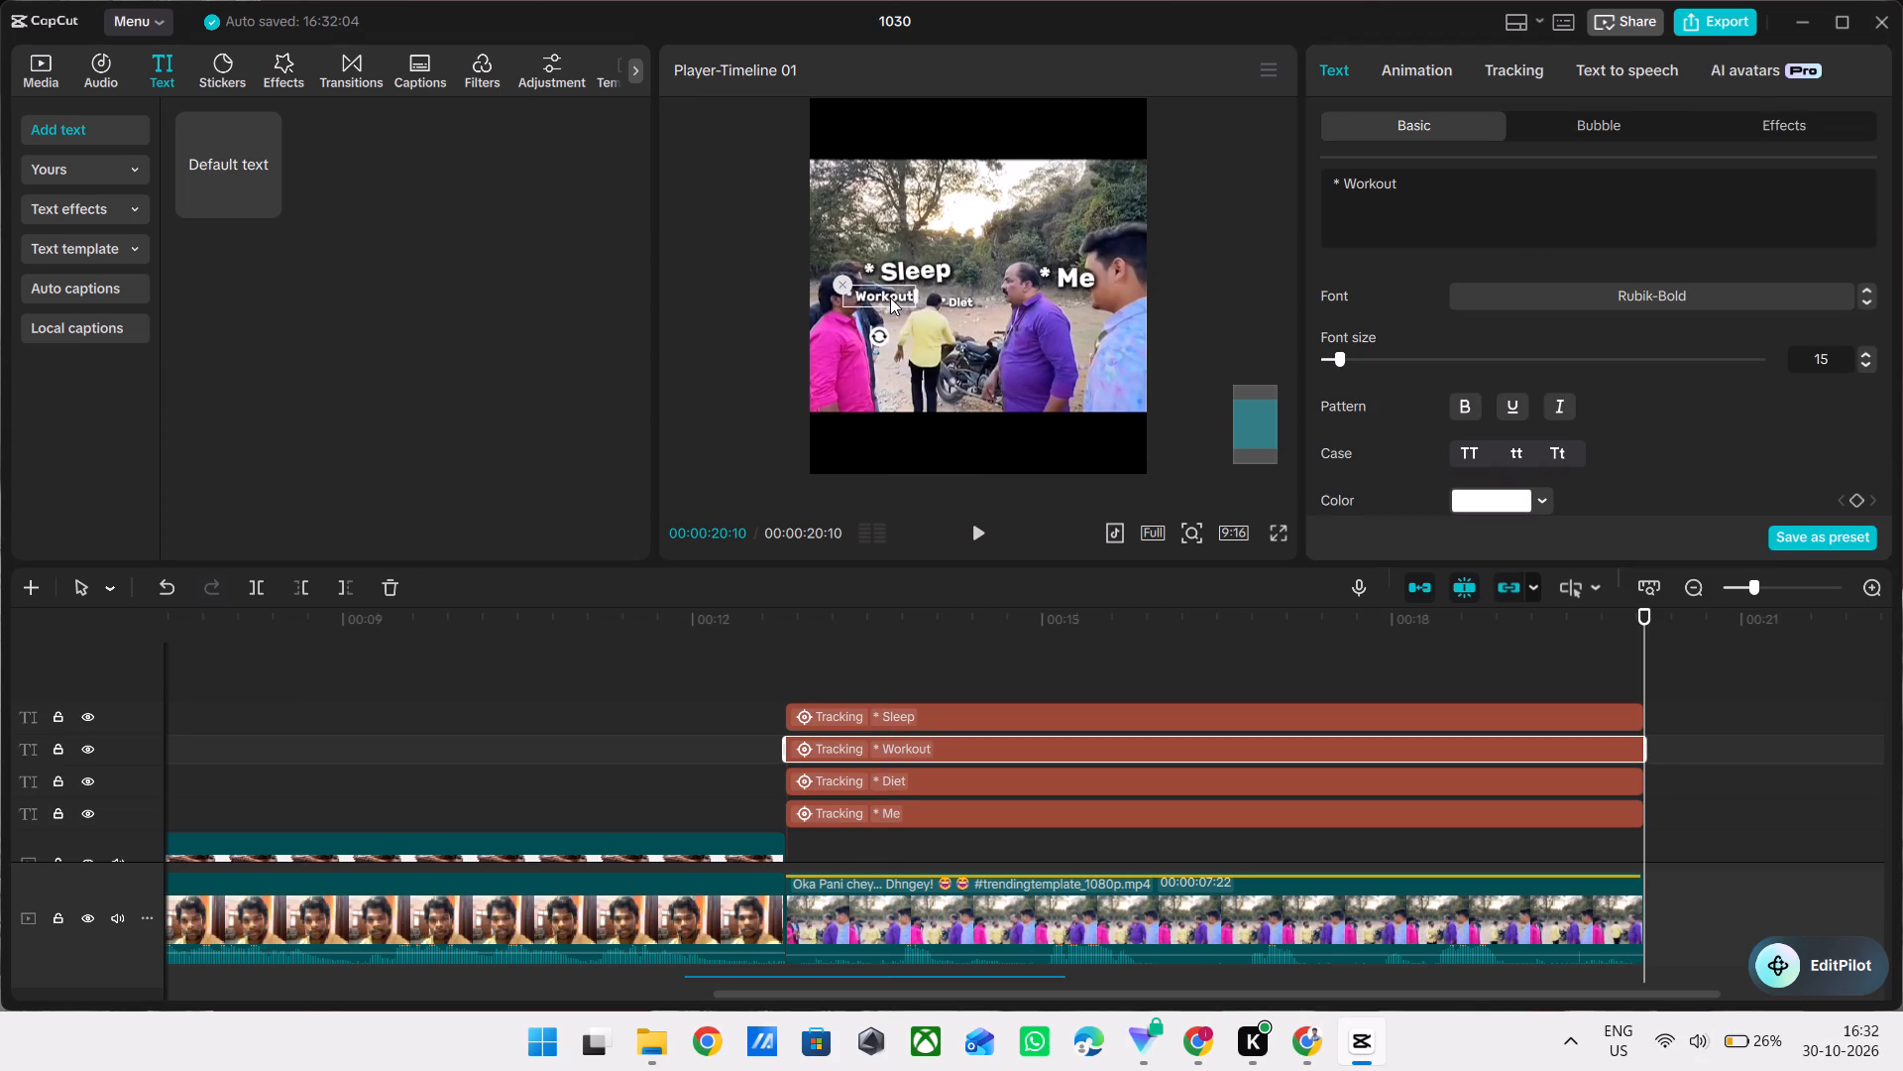
pyautogui.moveTo(890, 297); pyautogui.dragTo(889, 298)
# Shrink the "* Sleep" text to about the size of "* Workout" and place it directly above that label.
pyautogui.click(894, 270)
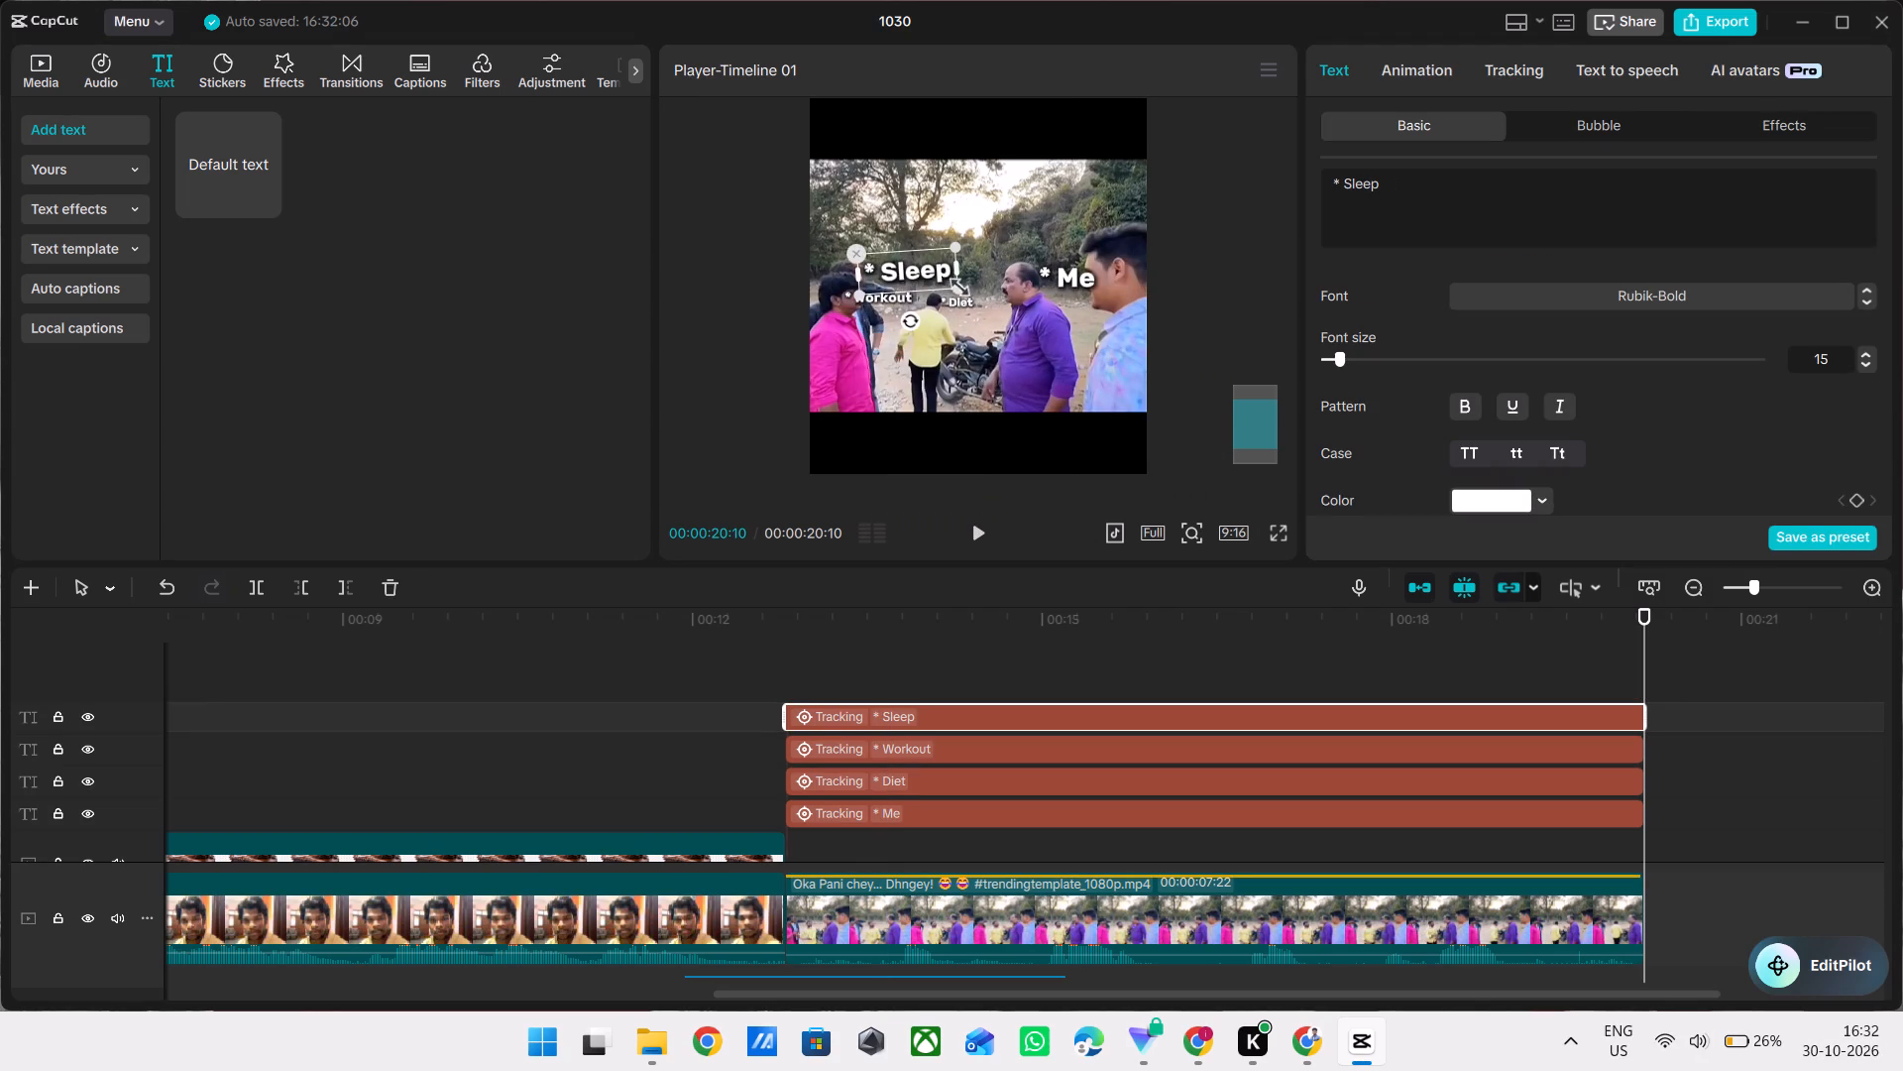
pyautogui.click(946, 288)
pyautogui.moveTo(953, 293); pyautogui.dragTo(935, 286)
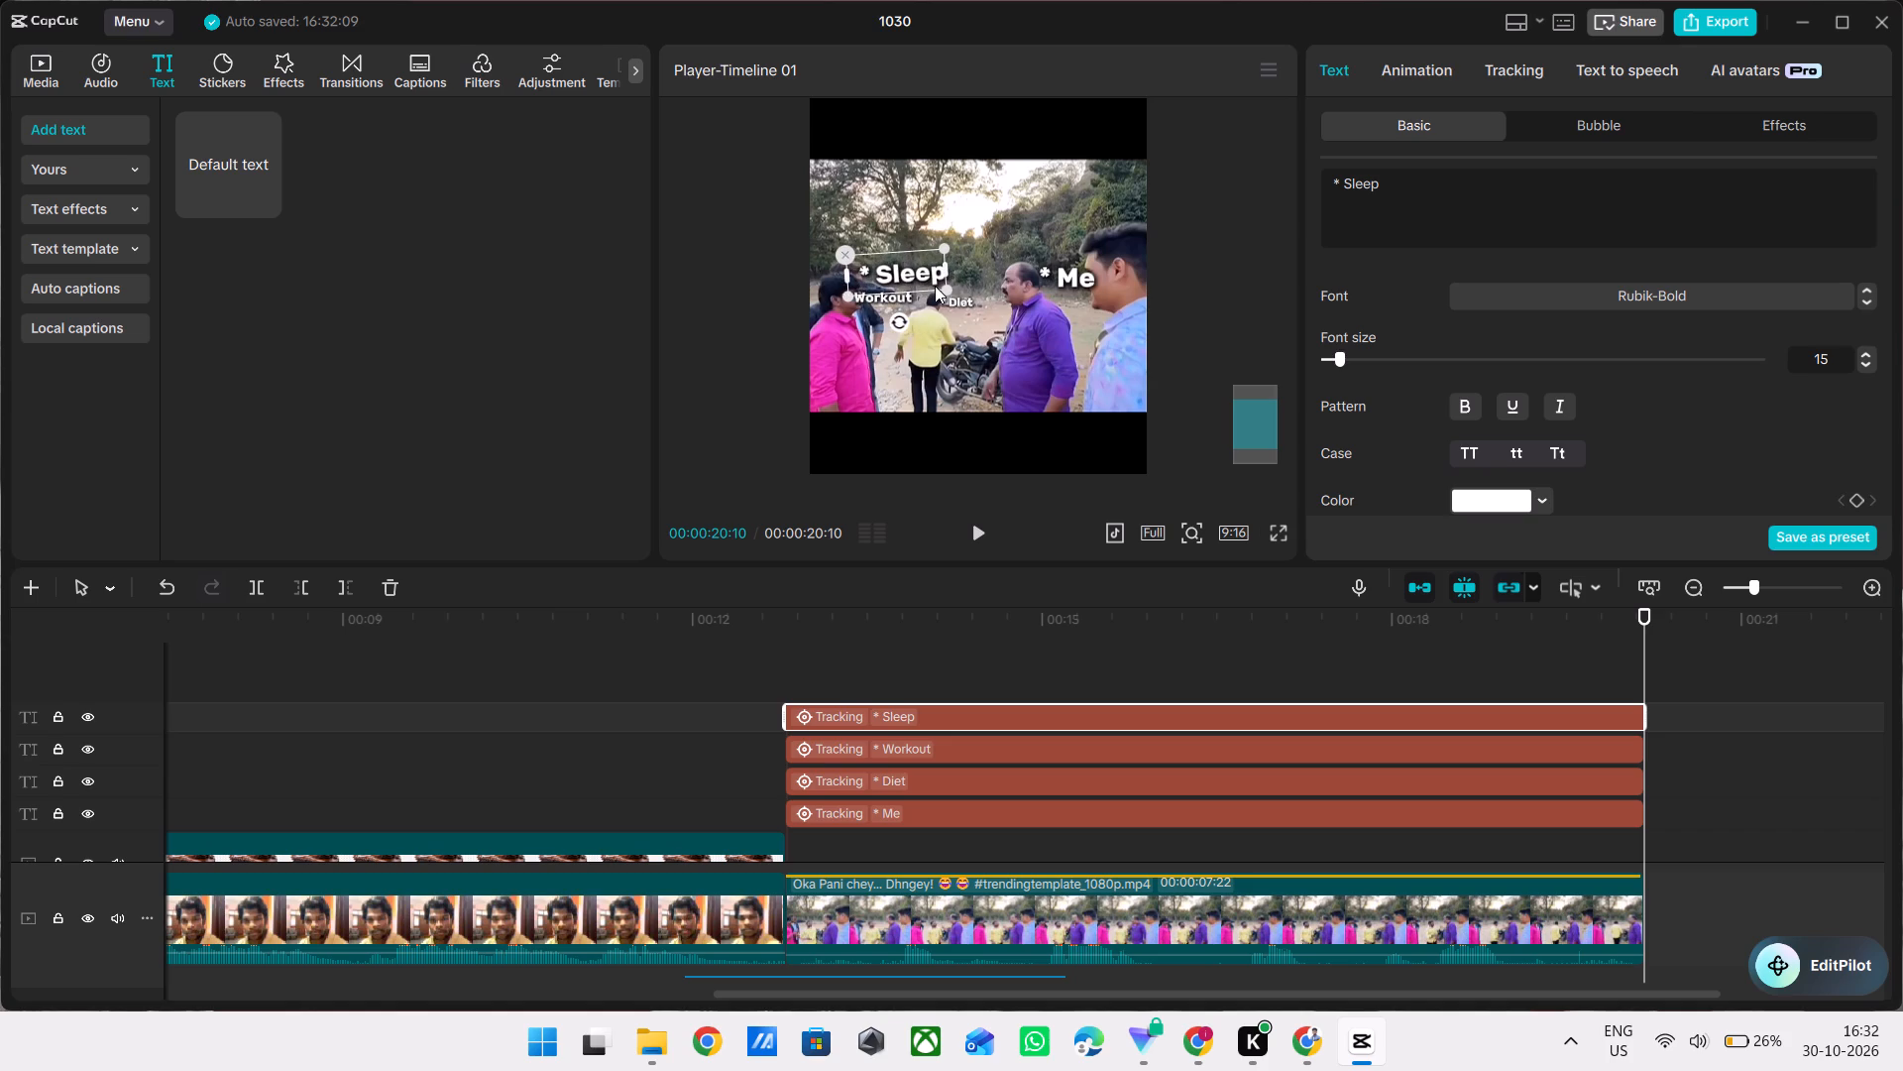
pyautogui.moveTo(935, 286); pyautogui.dragTo(935, 287)
pyautogui.moveTo(944, 292); pyautogui.dragTo(917, 275)
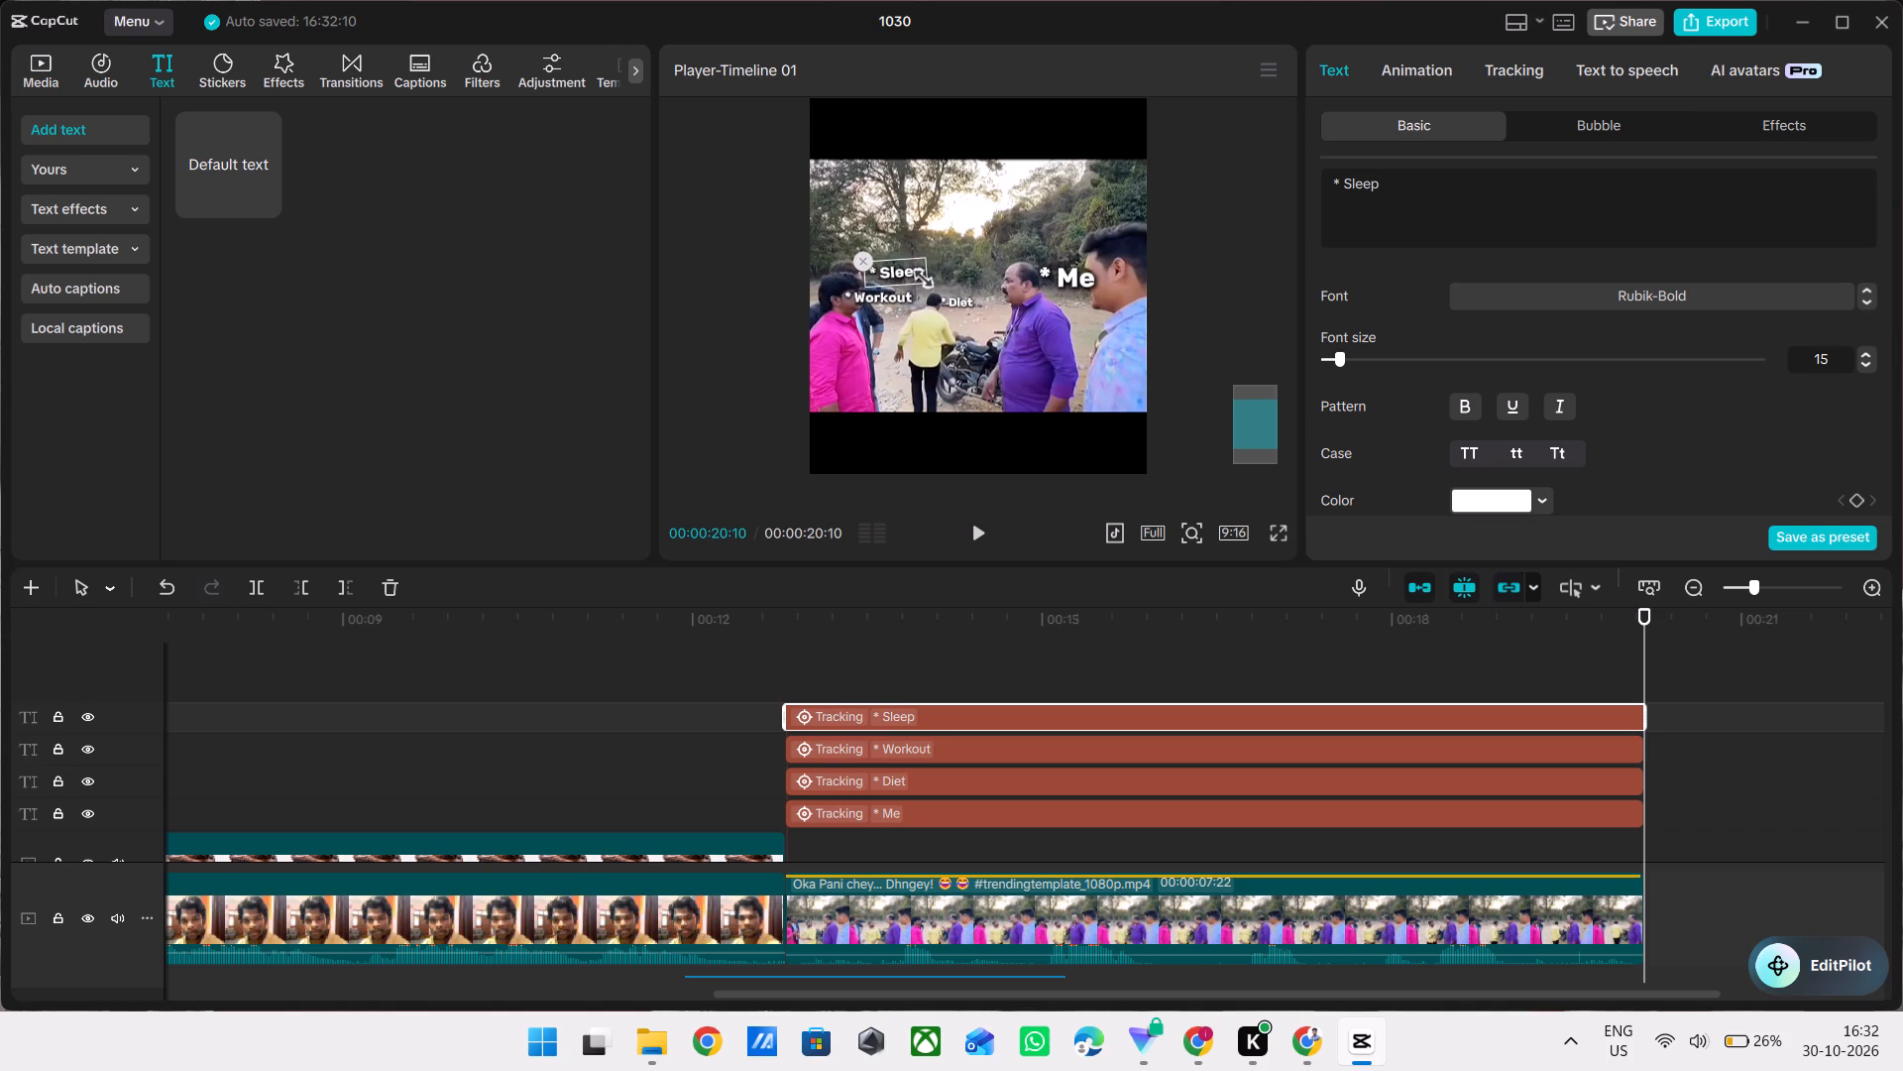
pyautogui.moveTo(917, 275); pyautogui.dragTo(918, 275)
pyautogui.moveTo(904, 272); pyautogui.dragTo(888, 271)
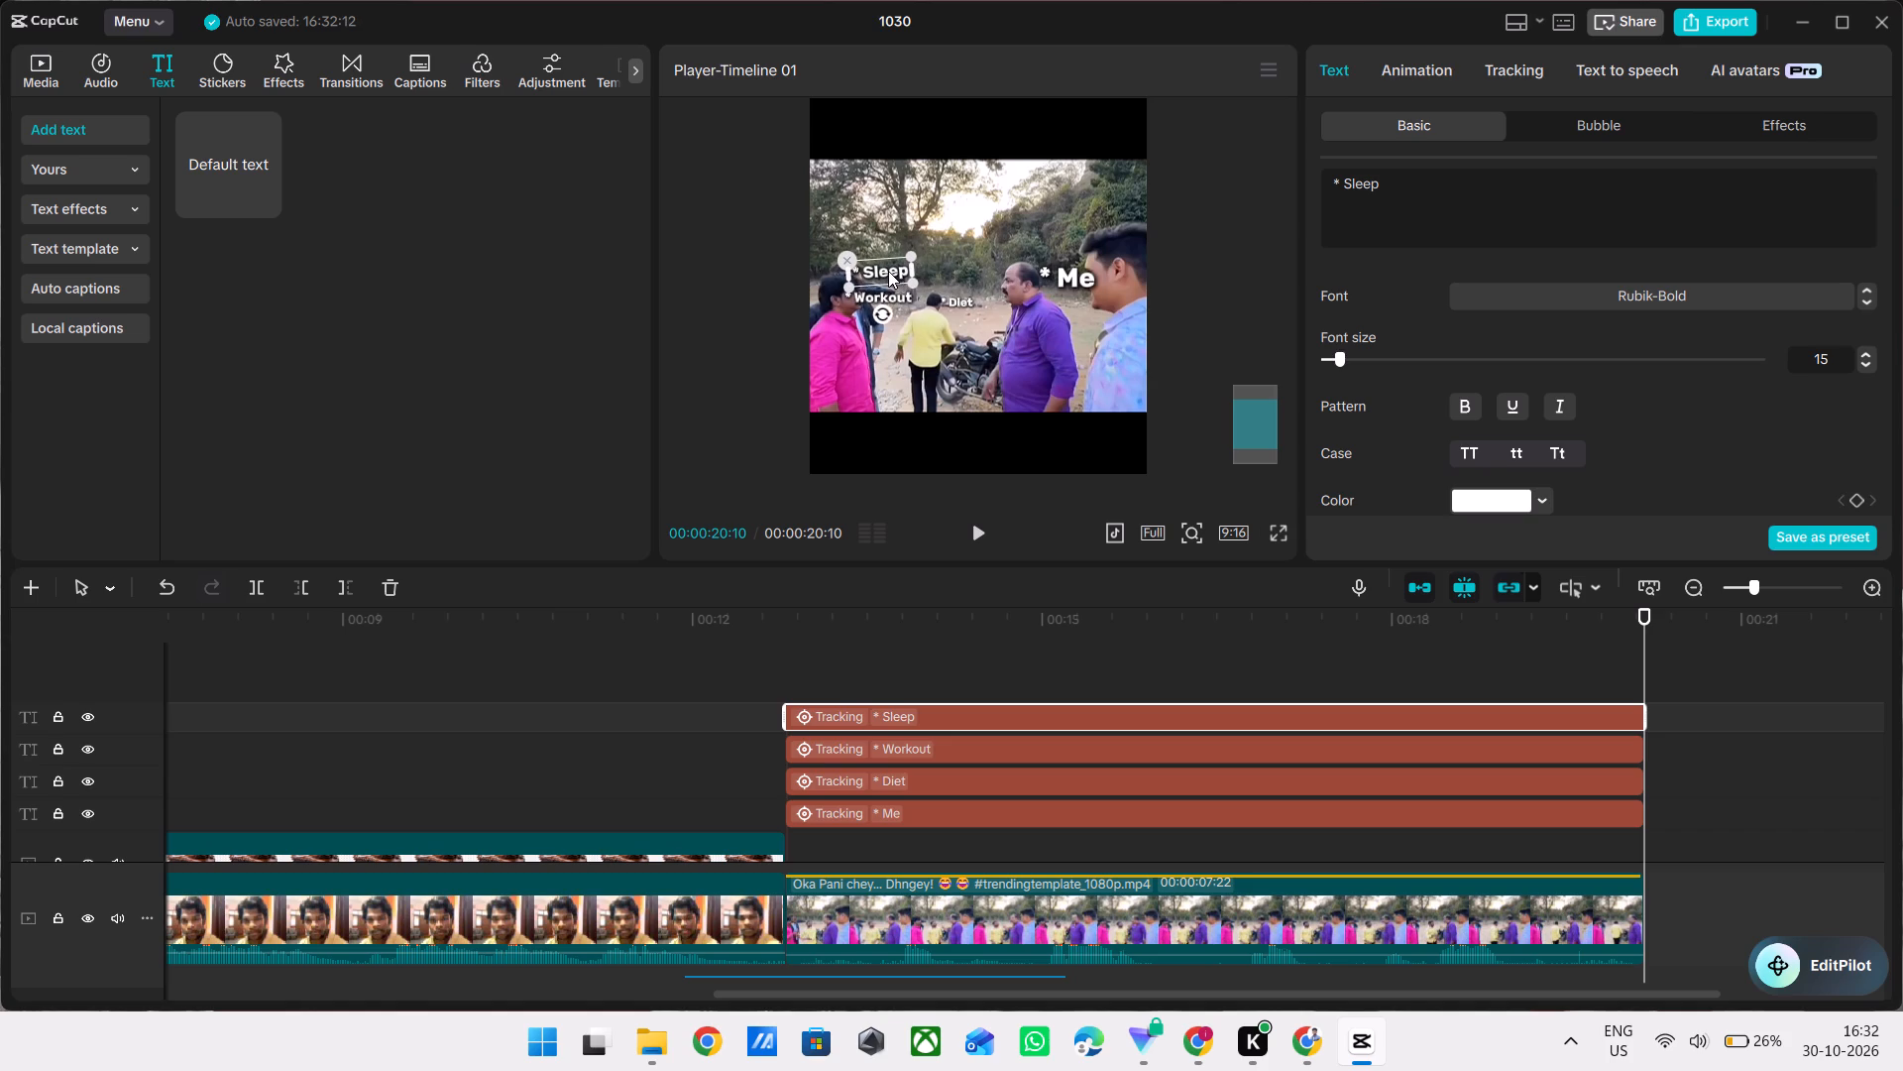
pyautogui.moveTo(888, 271); pyautogui.dragTo(889, 271)
# Preview the start of the Oka Pani clip and remove the motion tracking from the "* Sleep" text.
pyautogui.click(771, 608)
pyautogui.press('space')
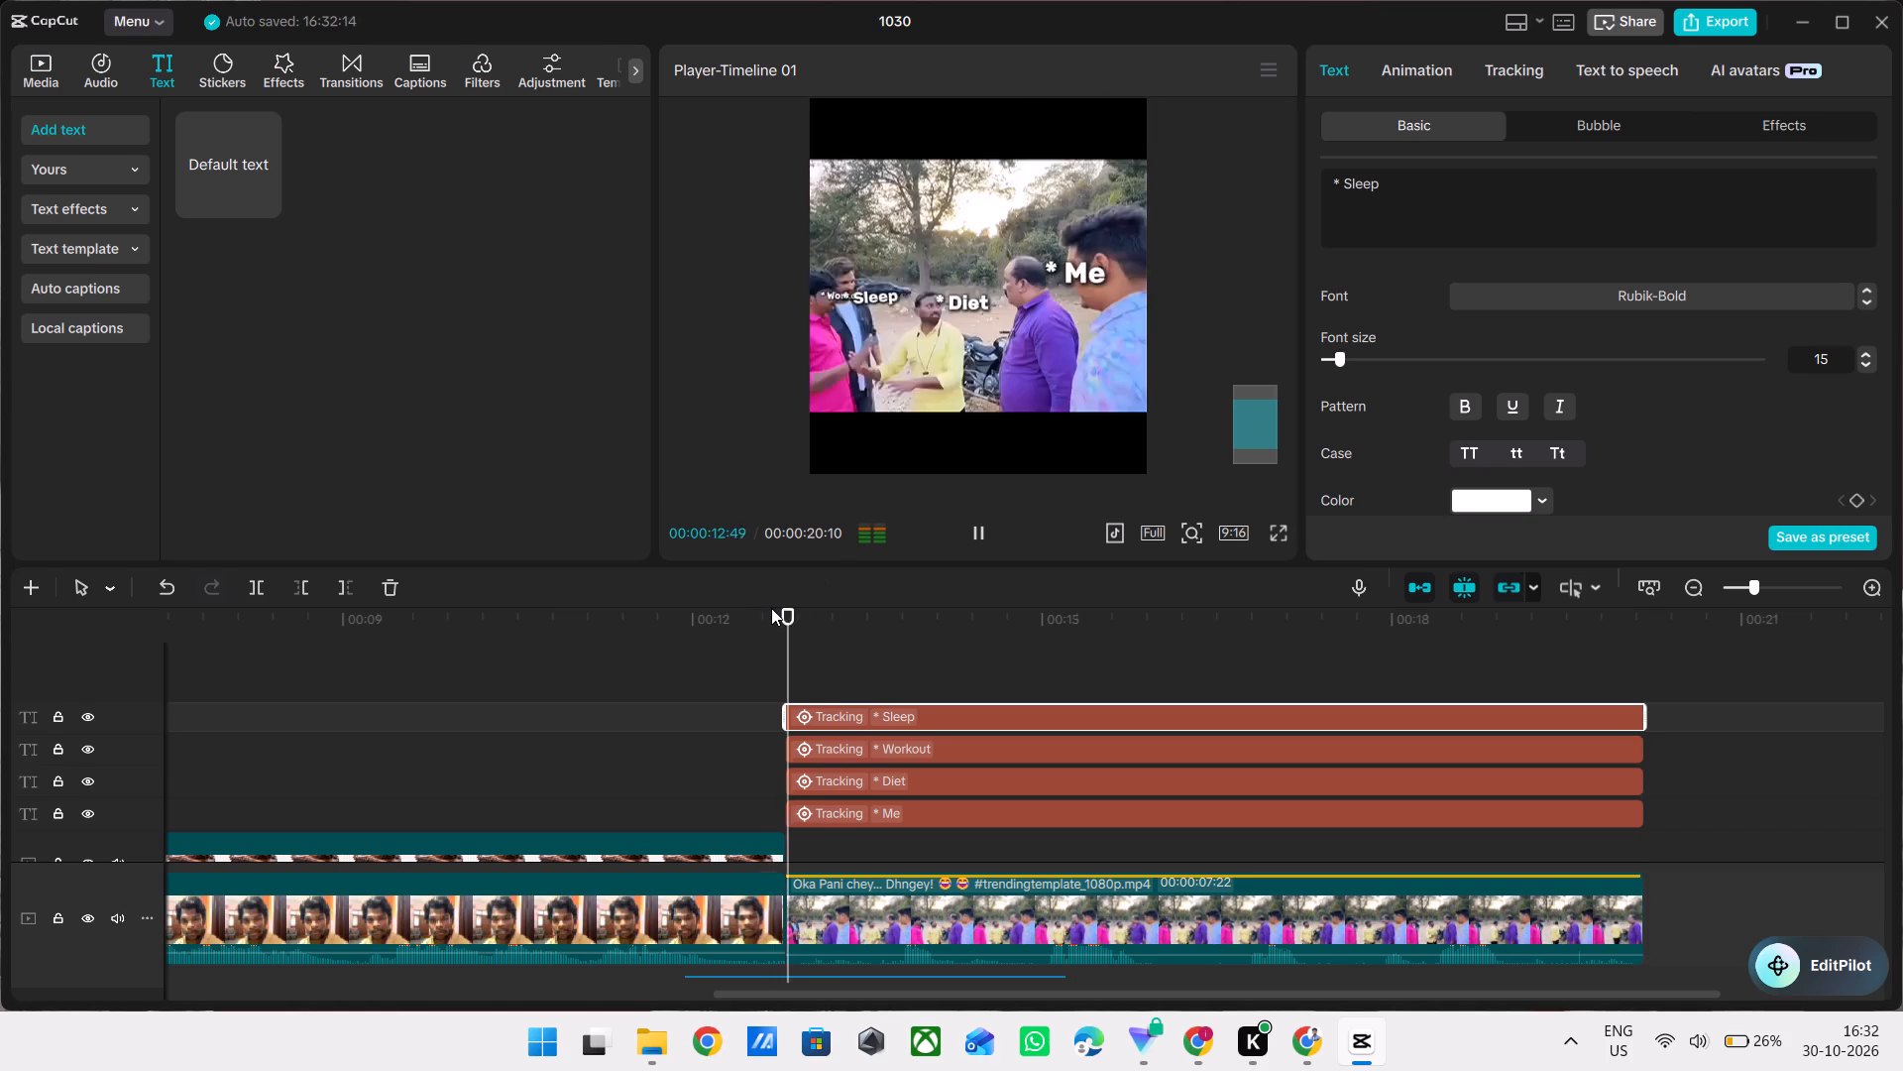
pyautogui.press('space')
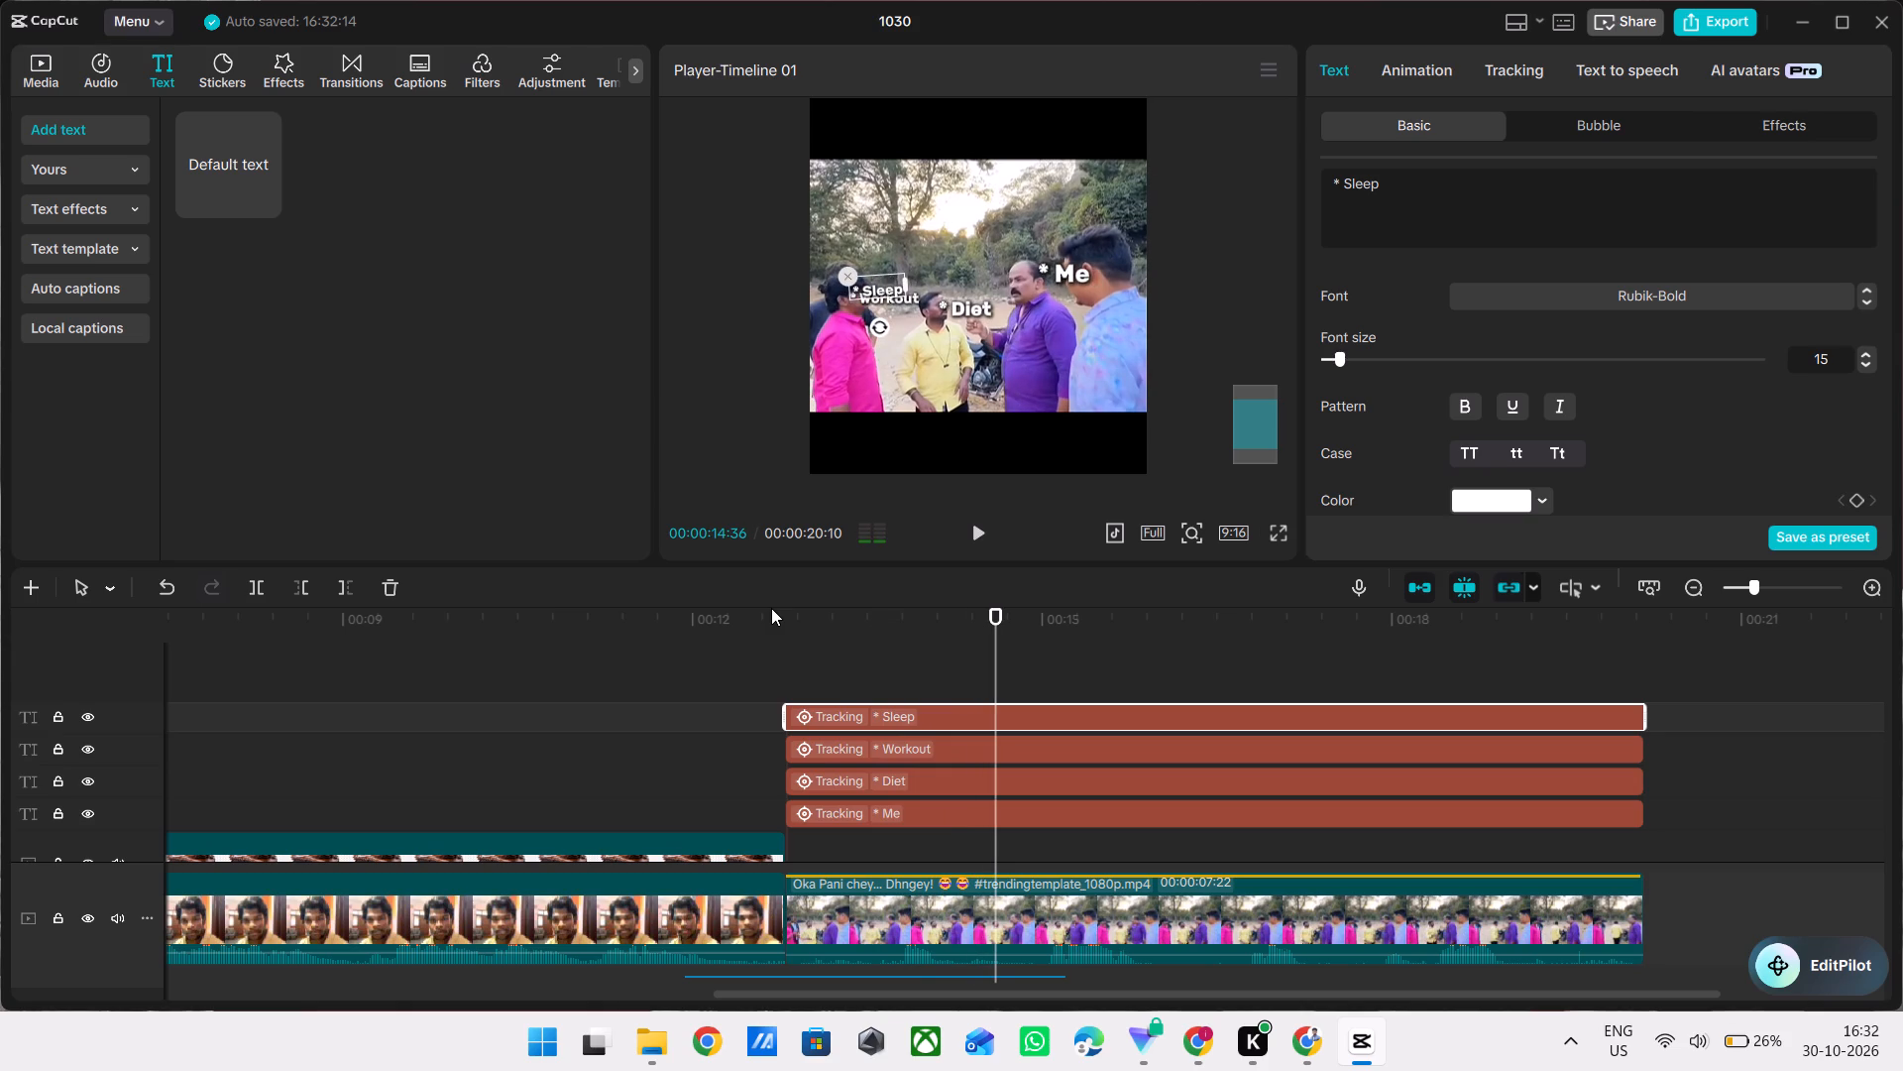
pyautogui.click(1507, 78)
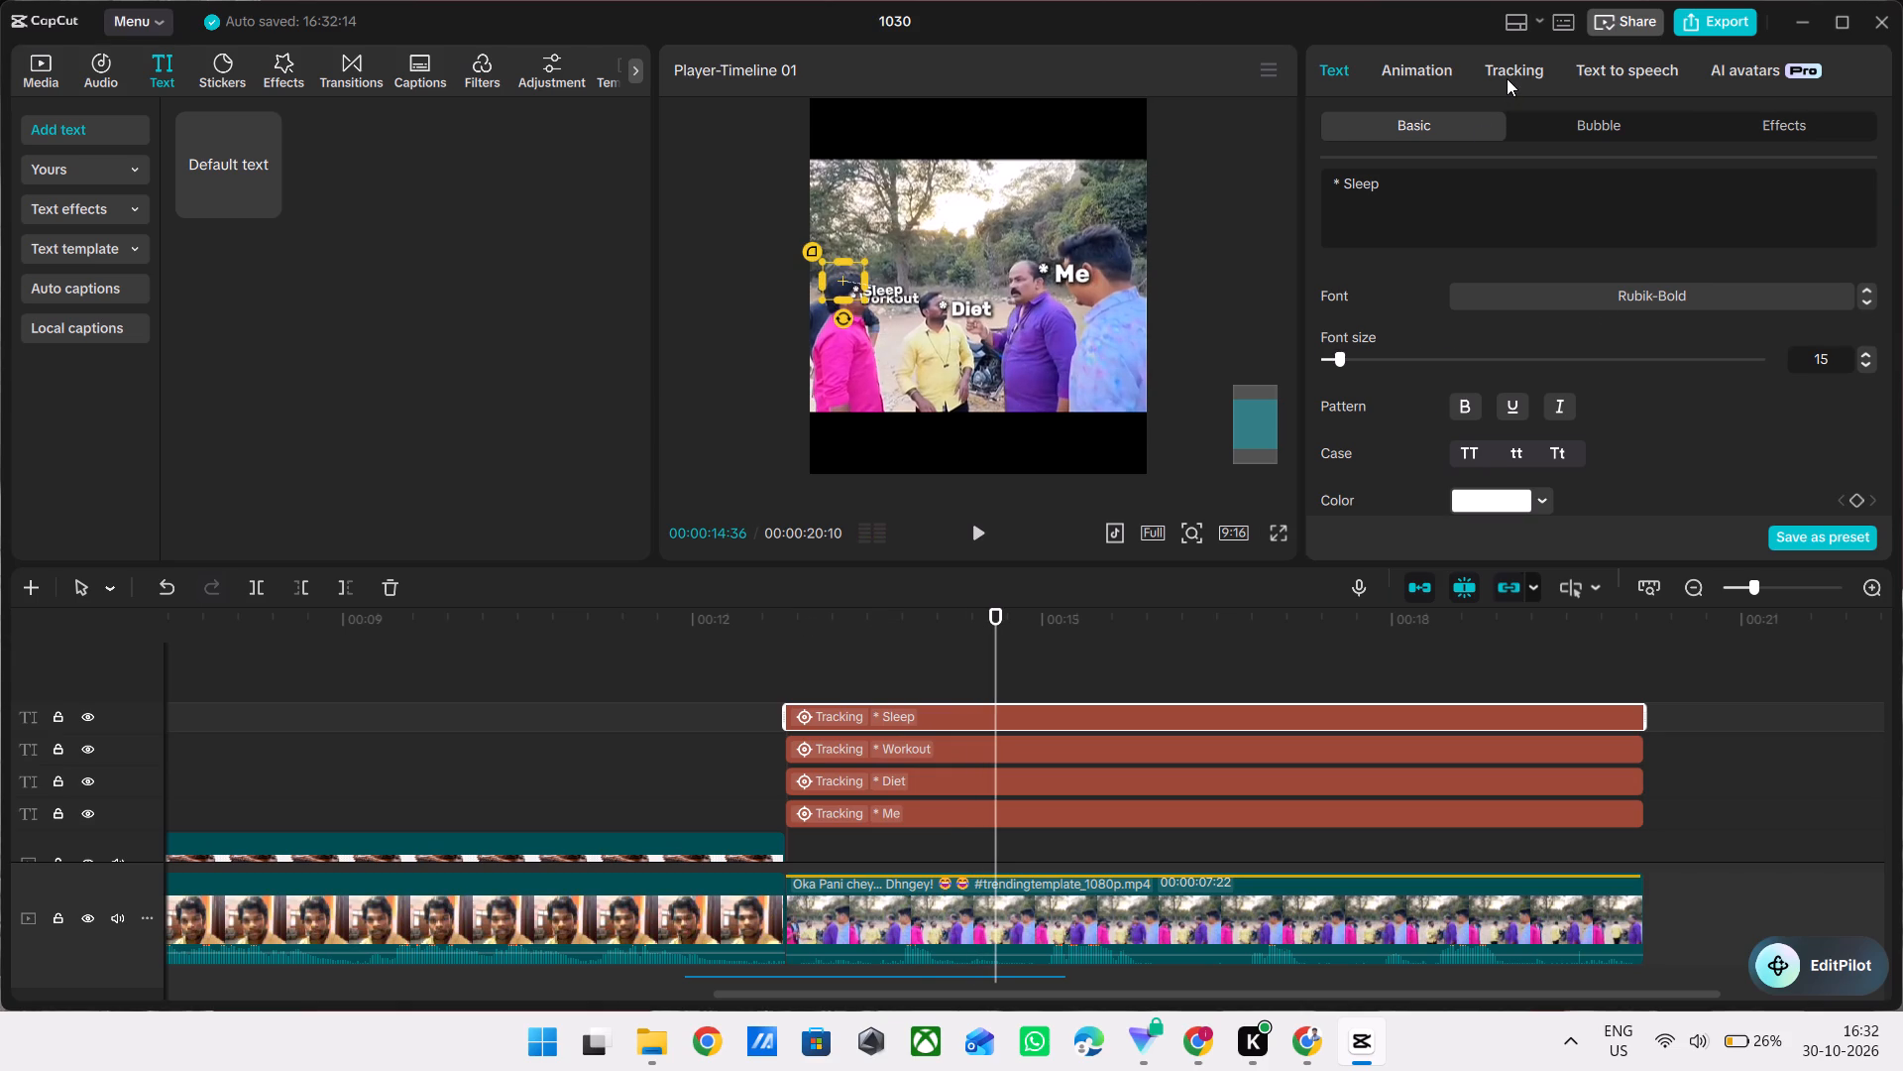
pyautogui.click(1383, 196)
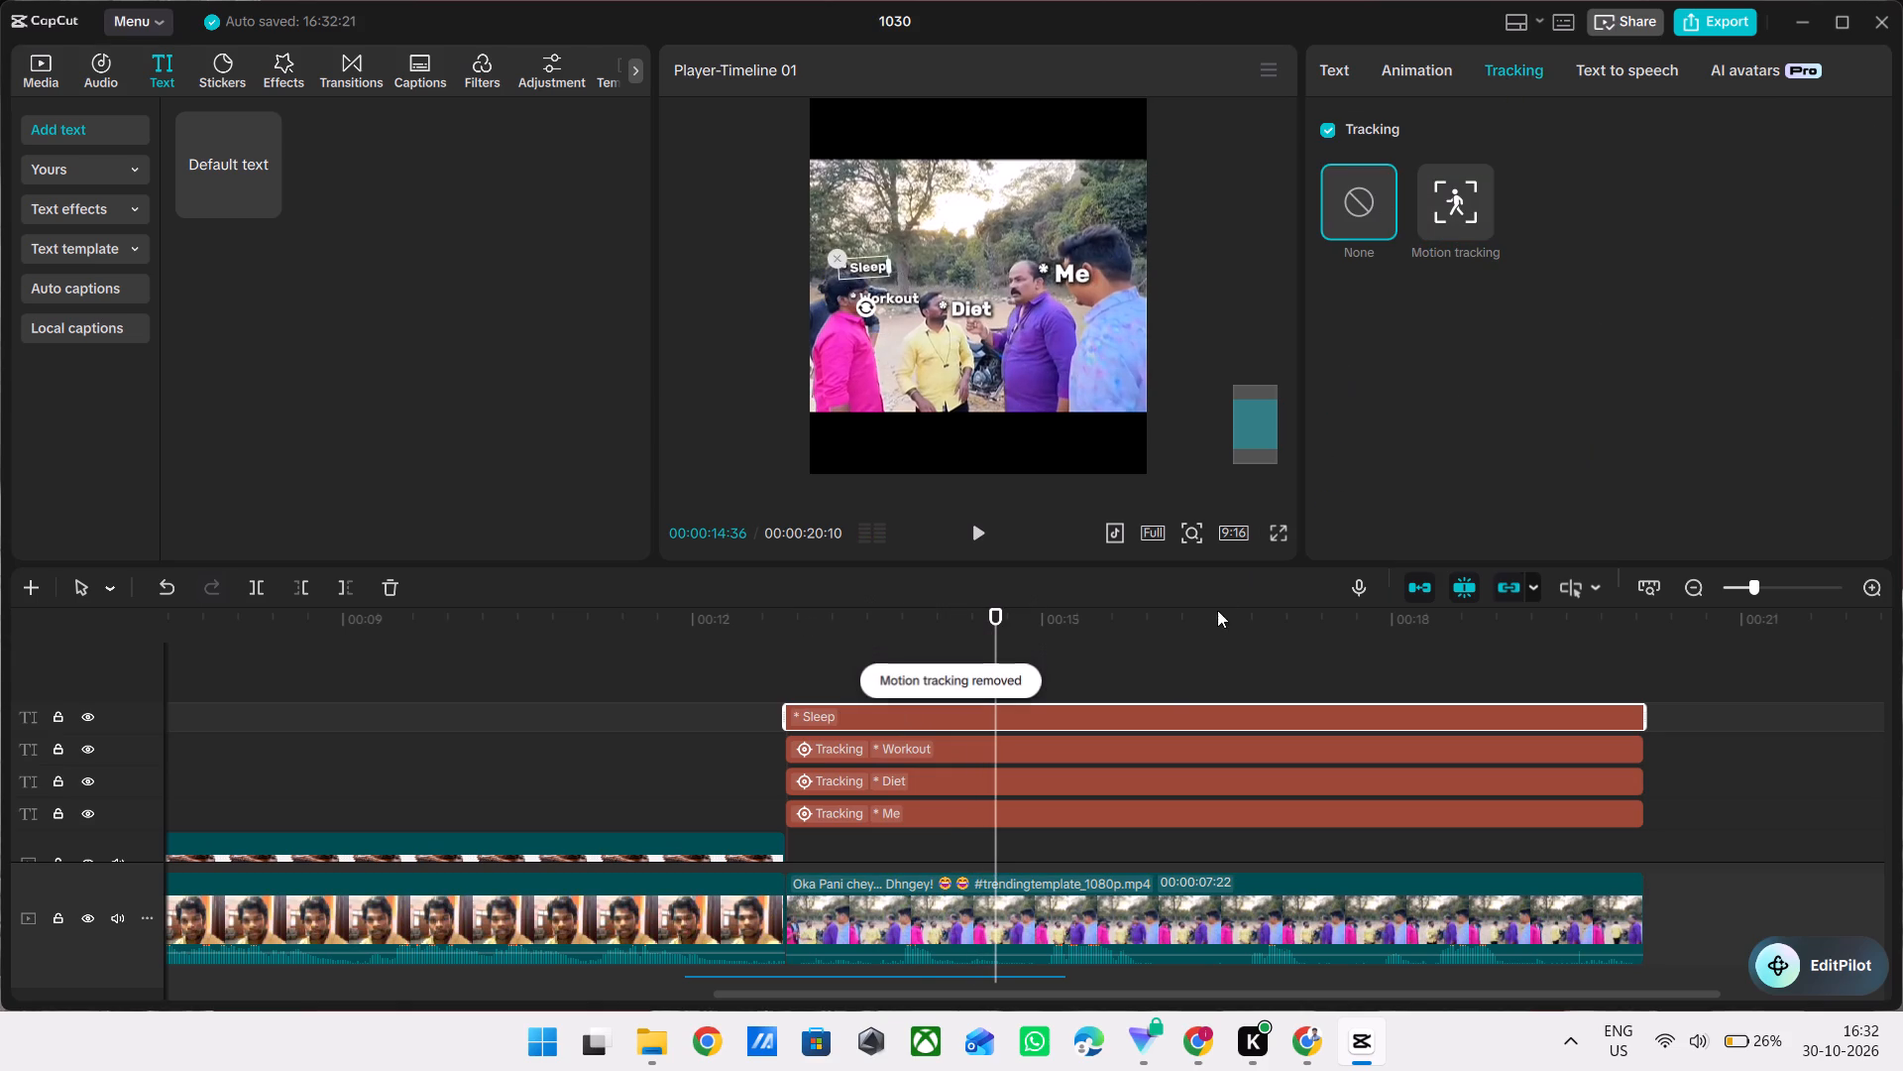
# Remove the motion tracking from the "* Workout" text.
pyautogui.click(1114, 744)
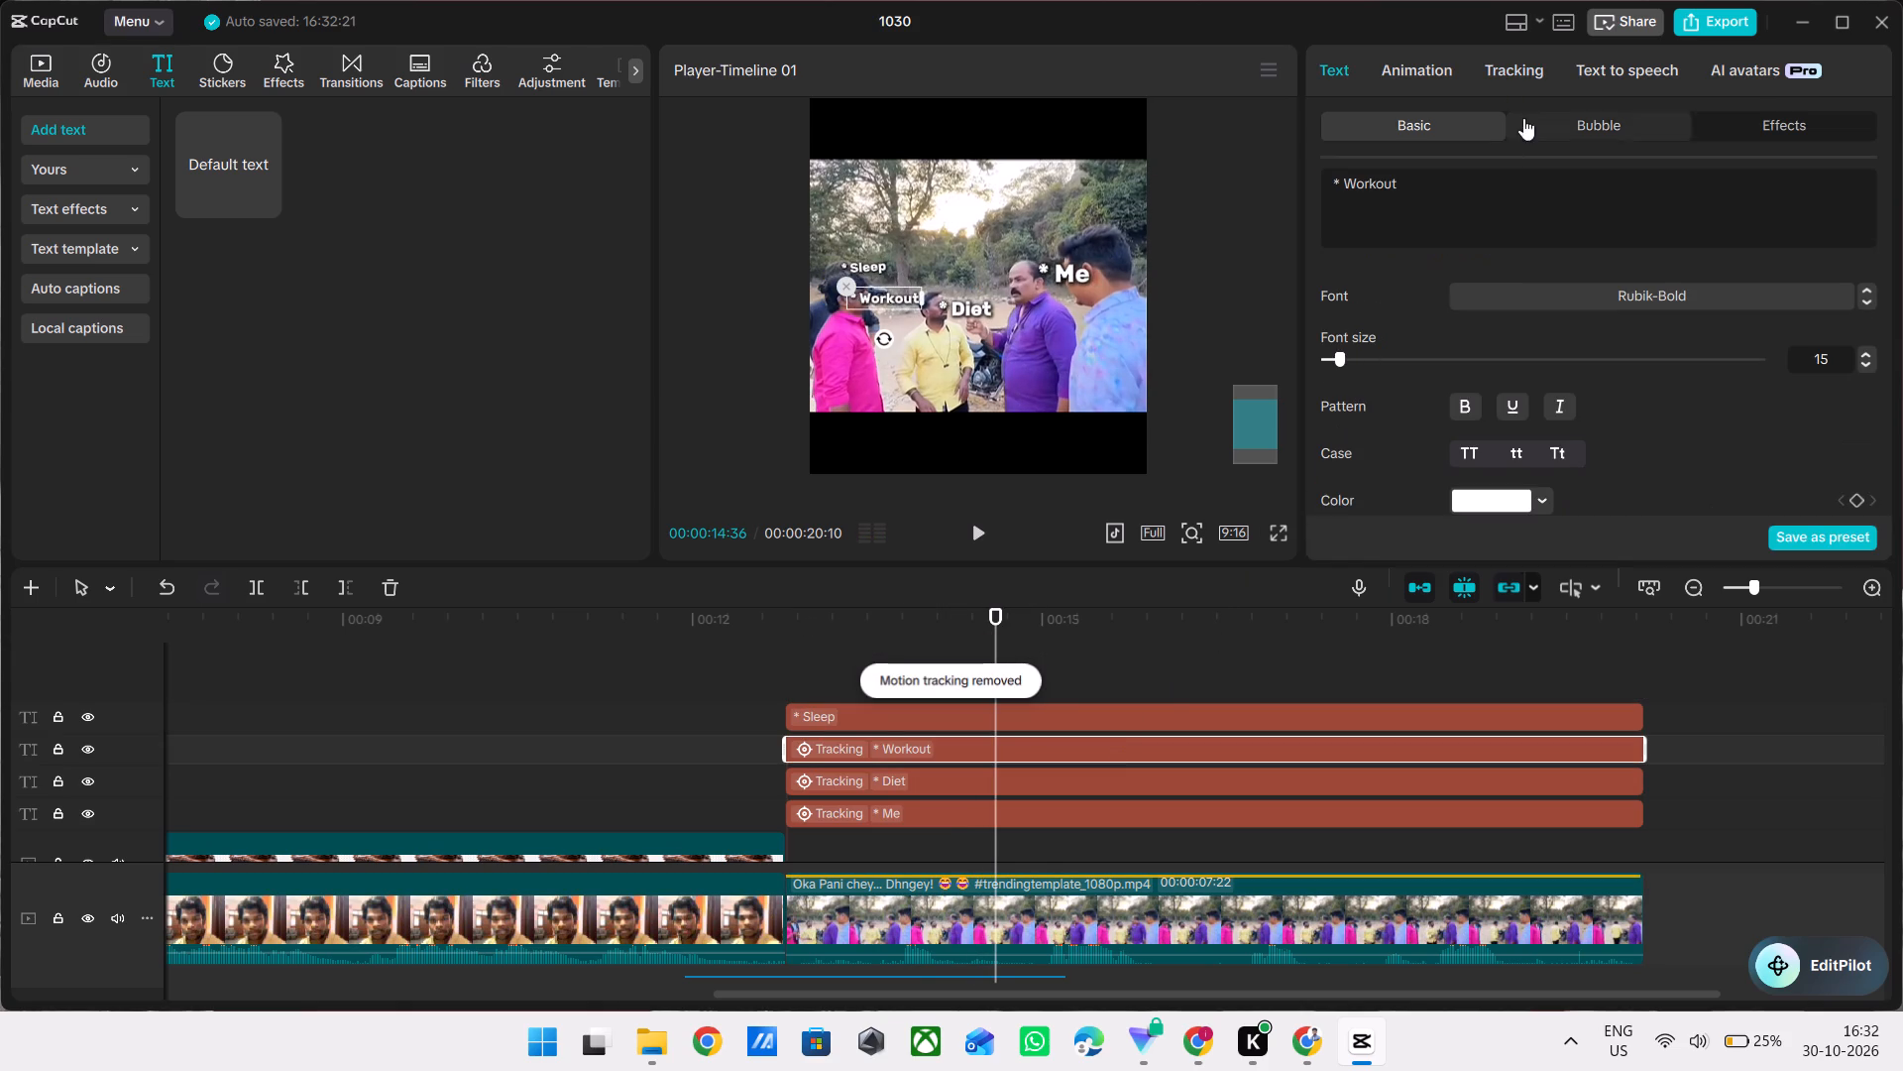
pyautogui.click(1470, 74)
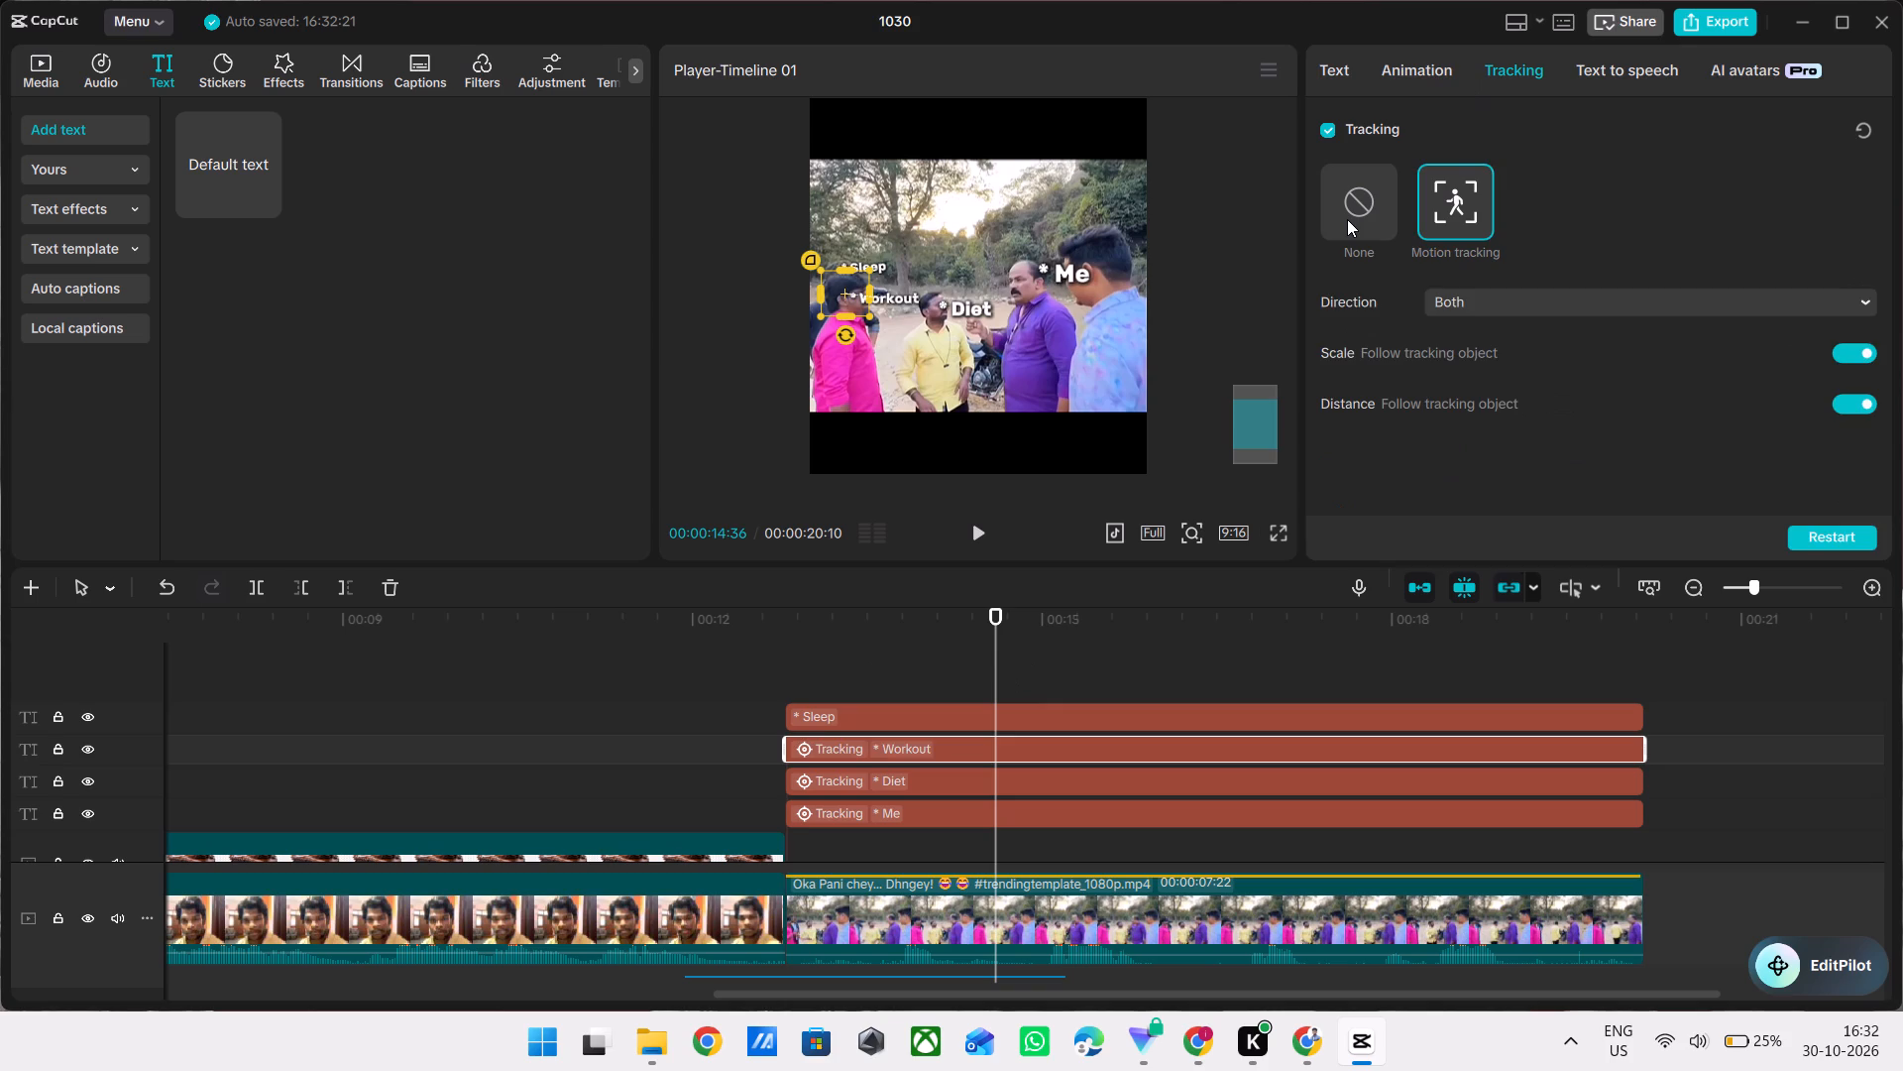
pyautogui.click(1347, 219)
pyautogui.click(1466, 224)
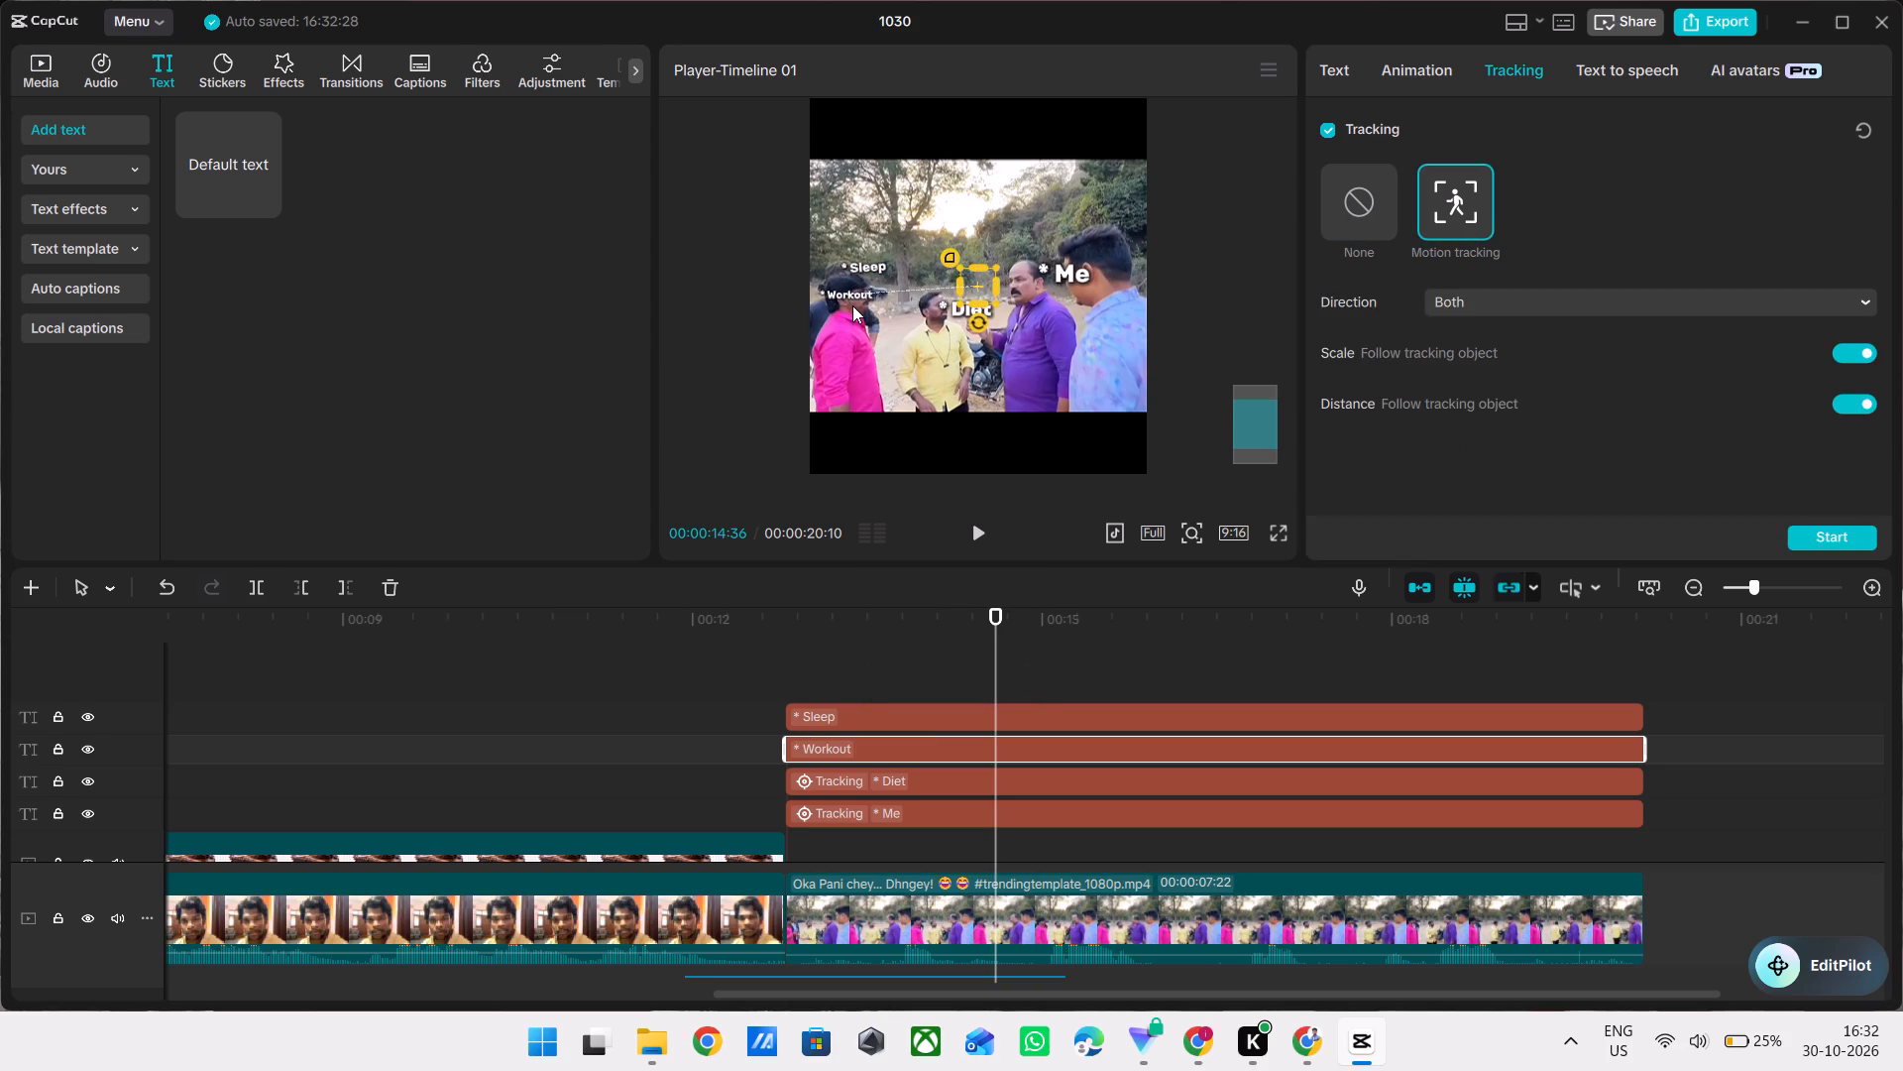
pyautogui.click(1358, 224)
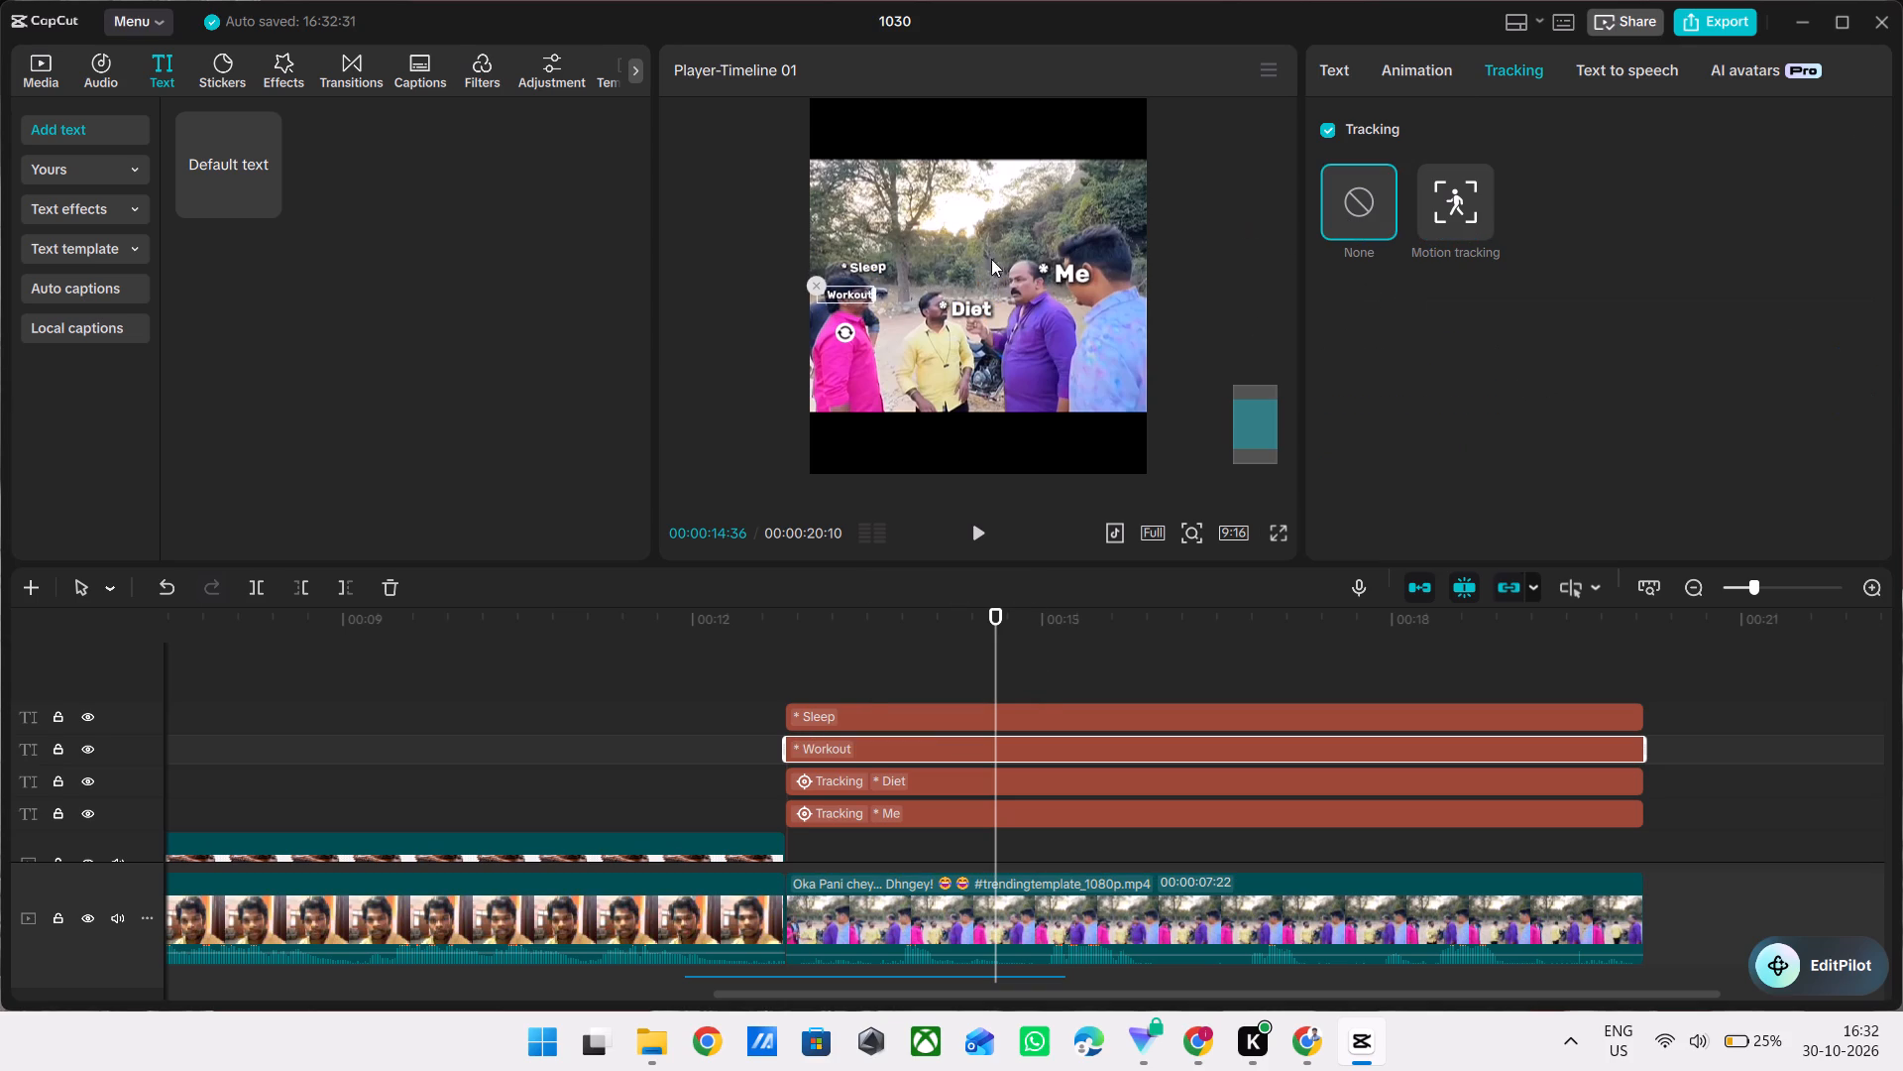
# Motion-track the "* Workout" text to the pink-shirted man's upper body from 00:00:12:48, the start of the Oka Pani clip.
pyautogui.click(817, 664)
pyautogui.moveTo(817, 664); pyautogui.dragTo(807, 663)
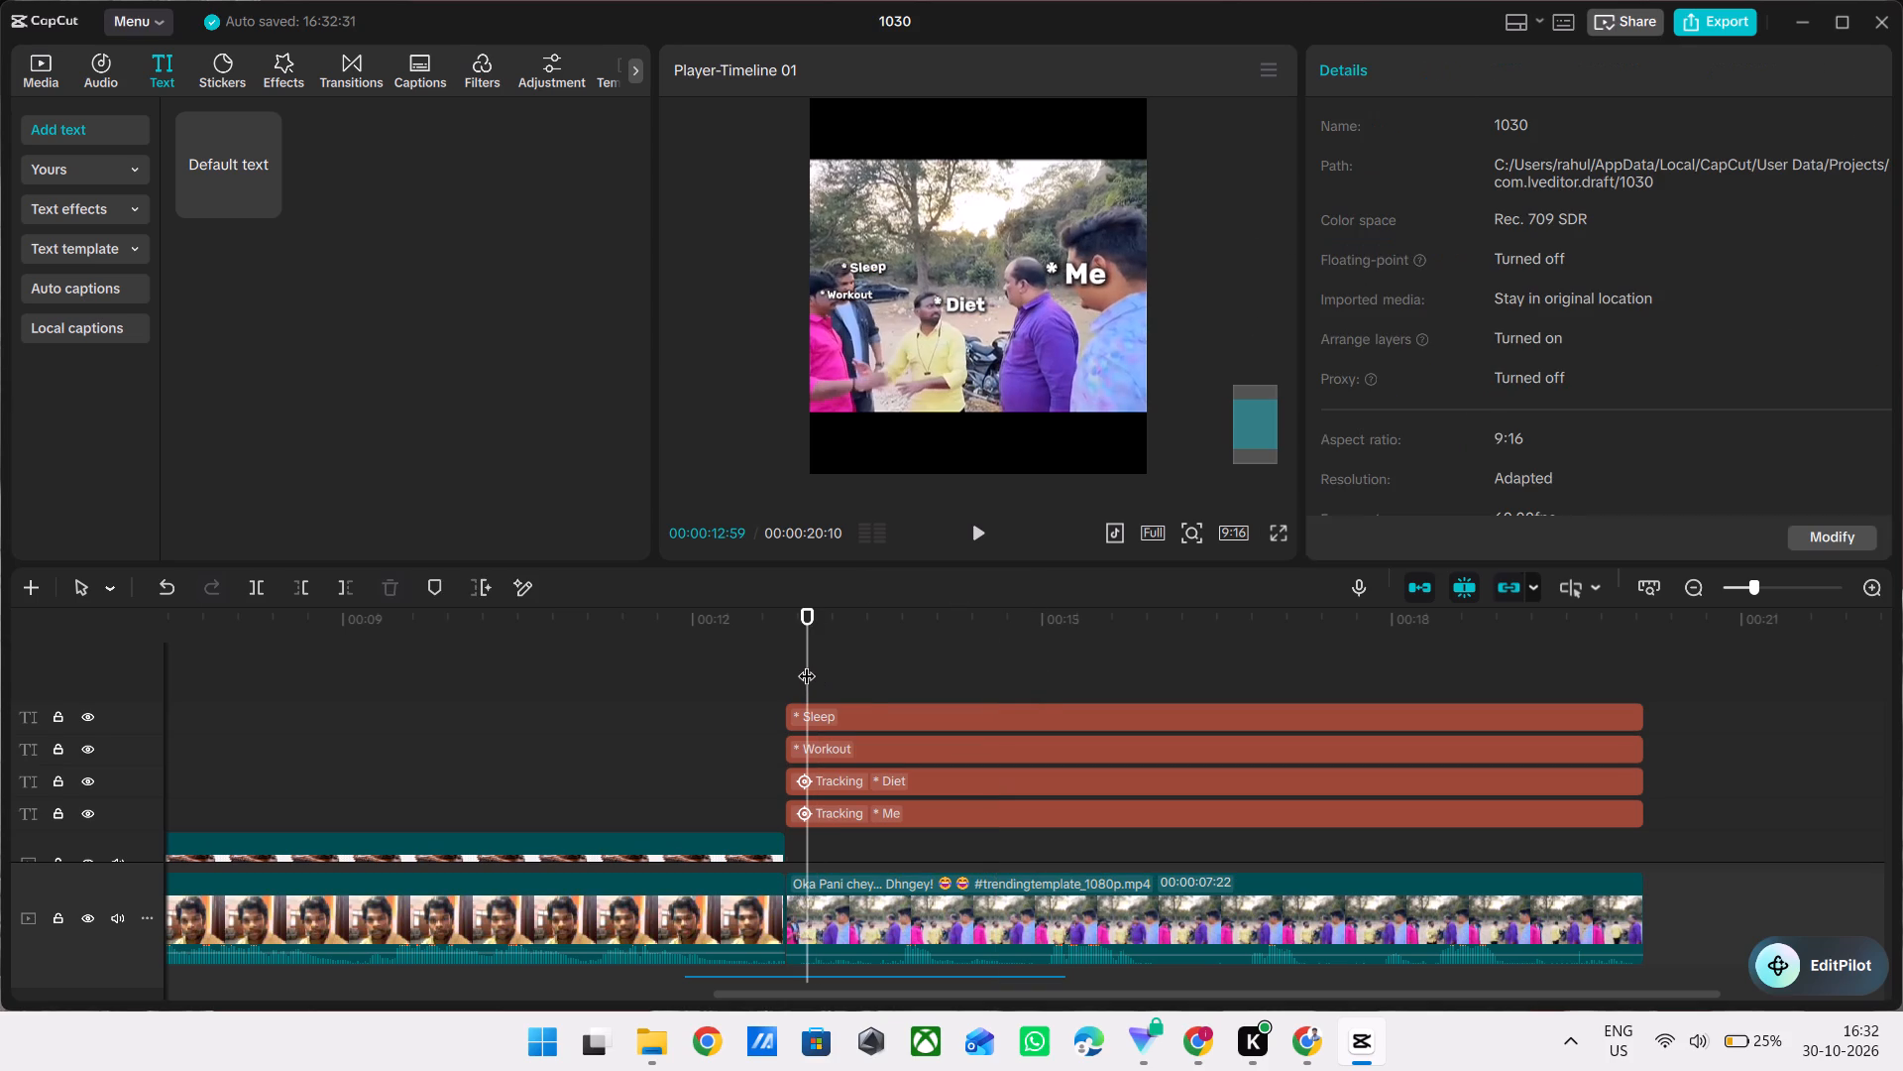
pyautogui.click(1107, 701)
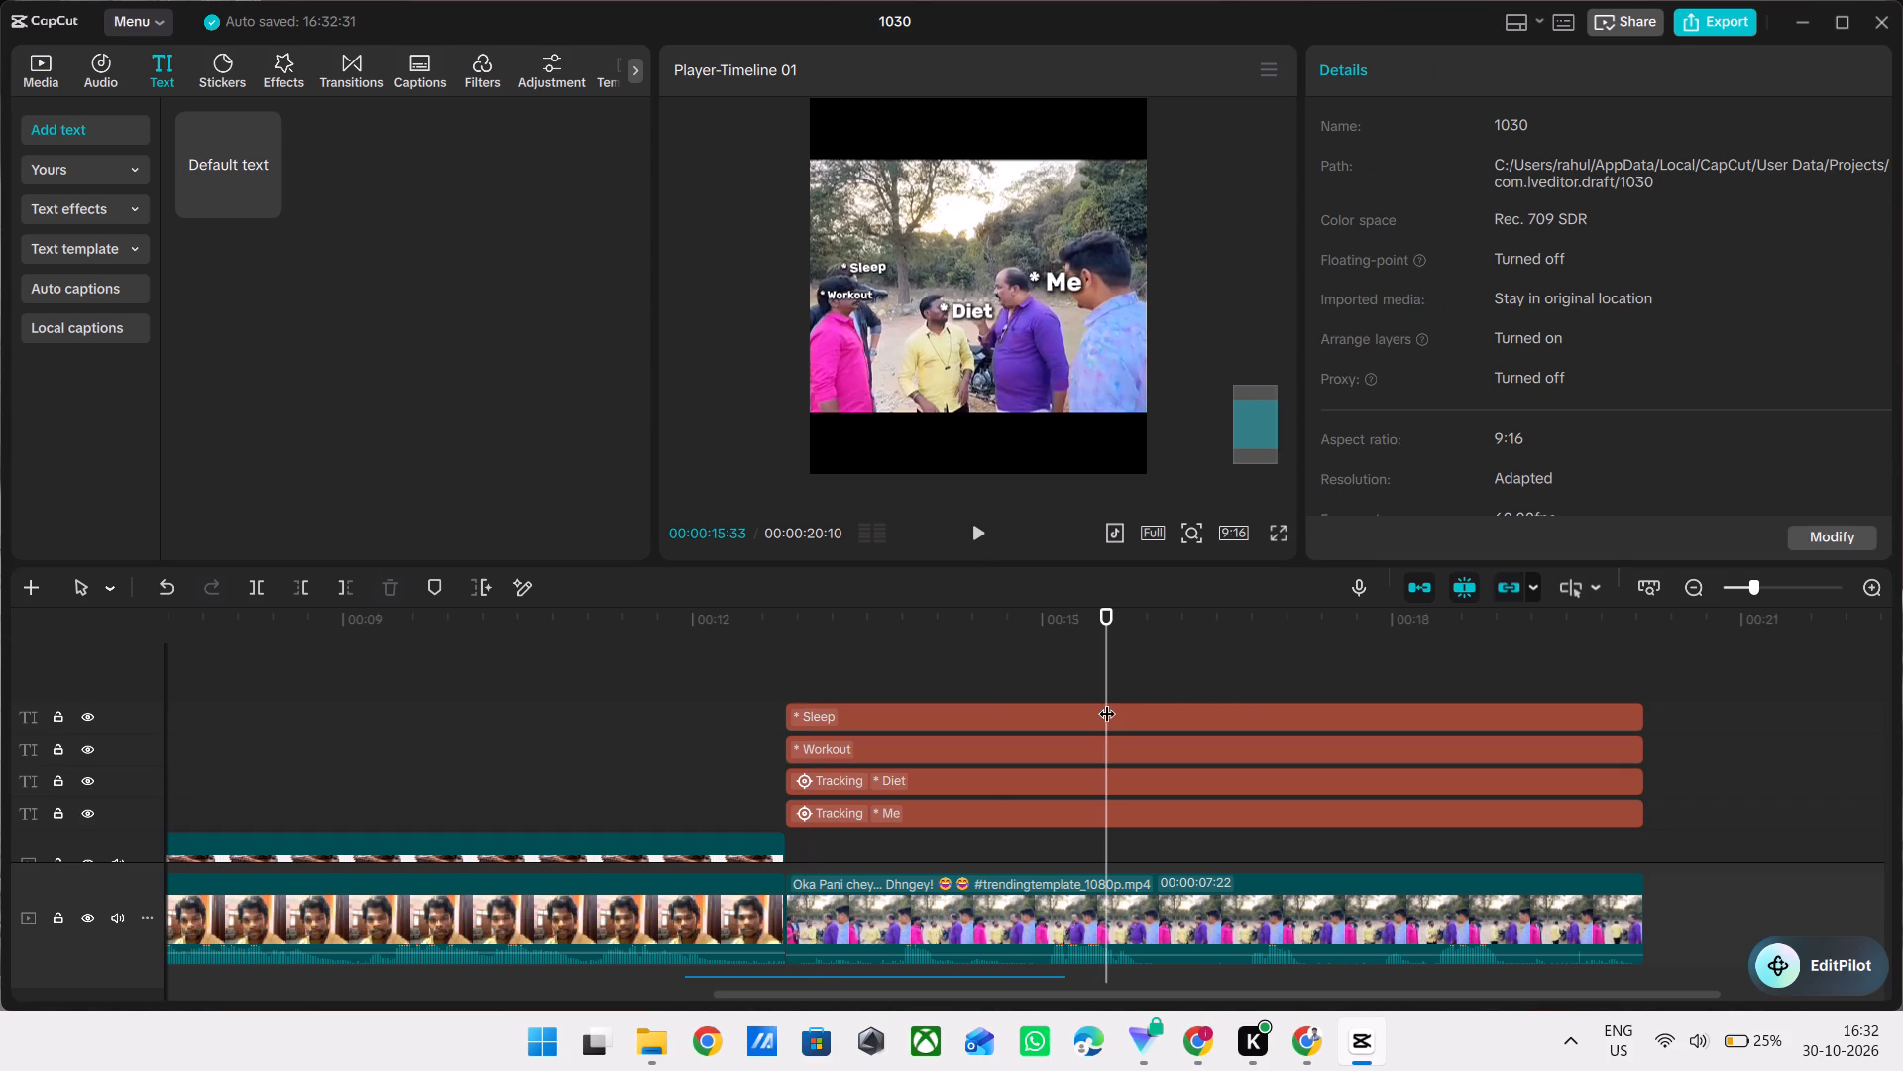
pyautogui.click(845, 663)
pyautogui.moveTo(845, 663); pyautogui.dragTo(829, 666)
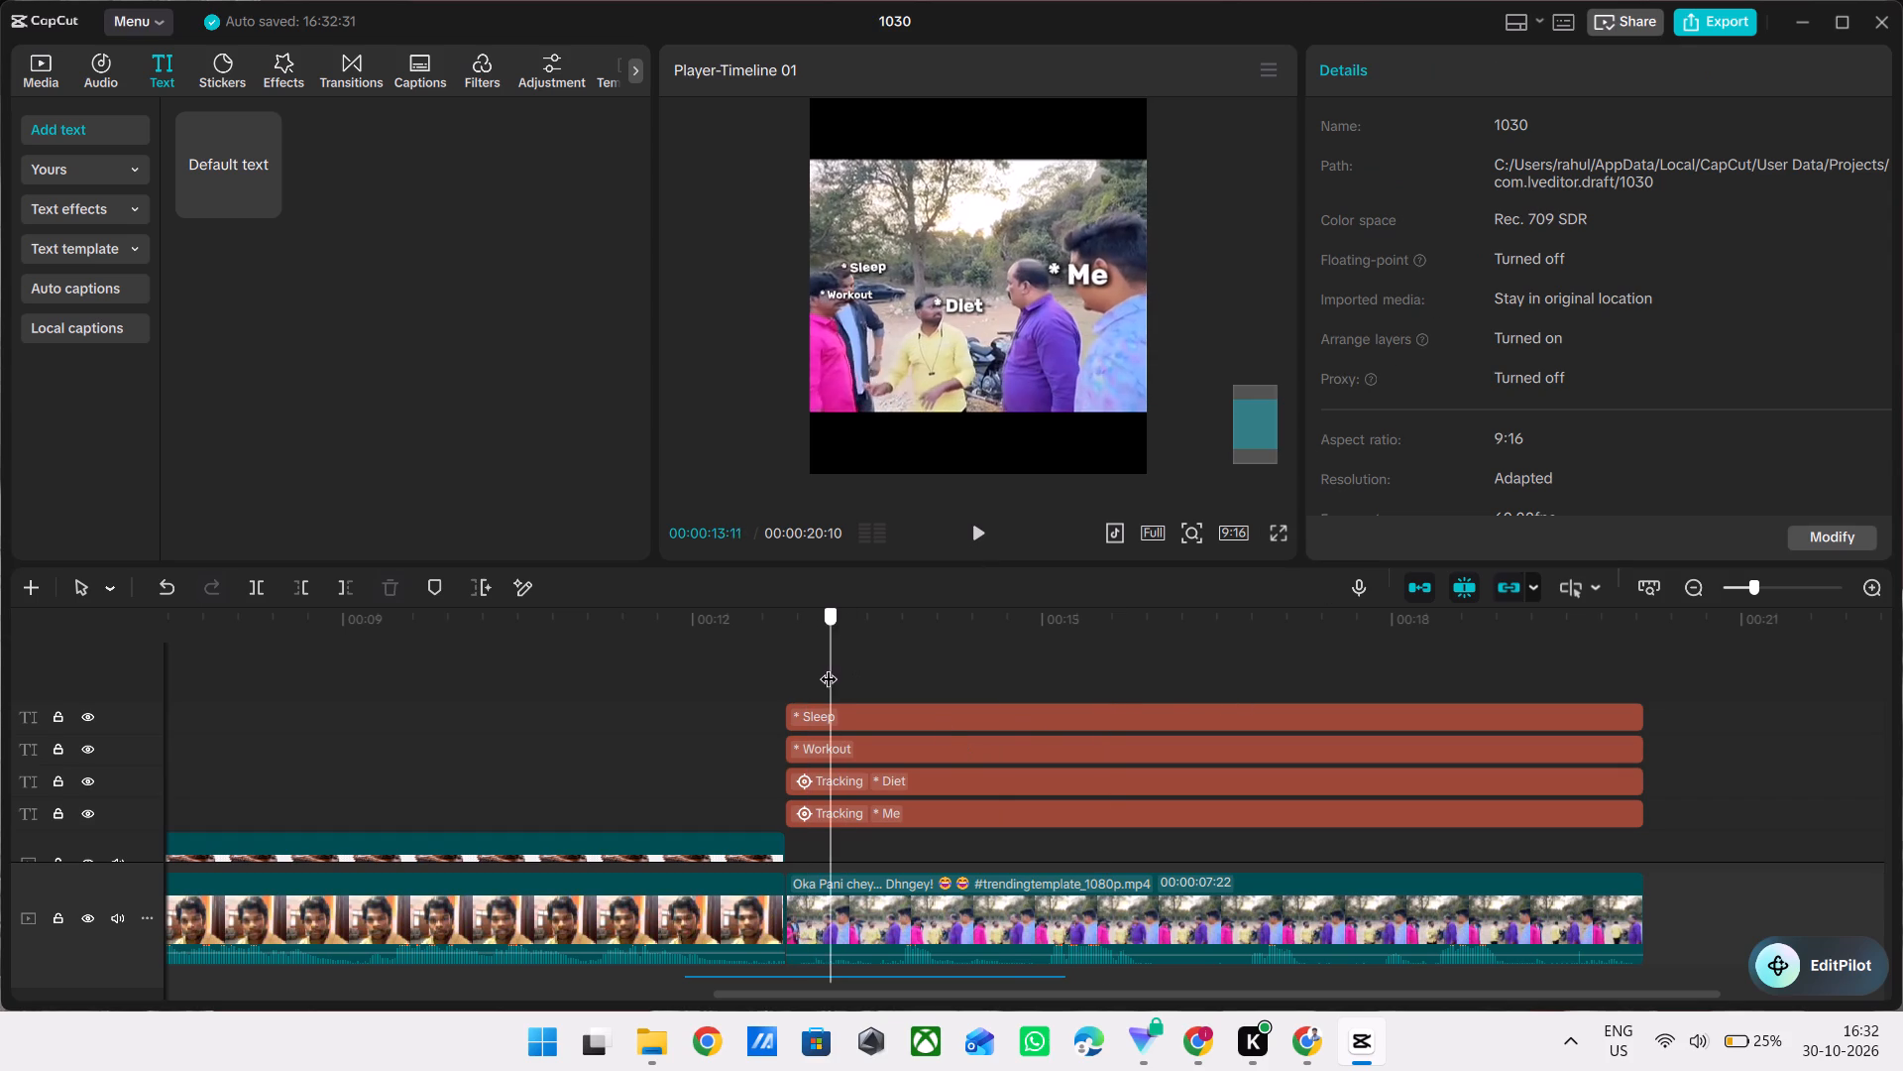
pyautogui.moveTo(829, 666); pyautogui.dragTo(820, 671)
pyautogui.click(867, 744)
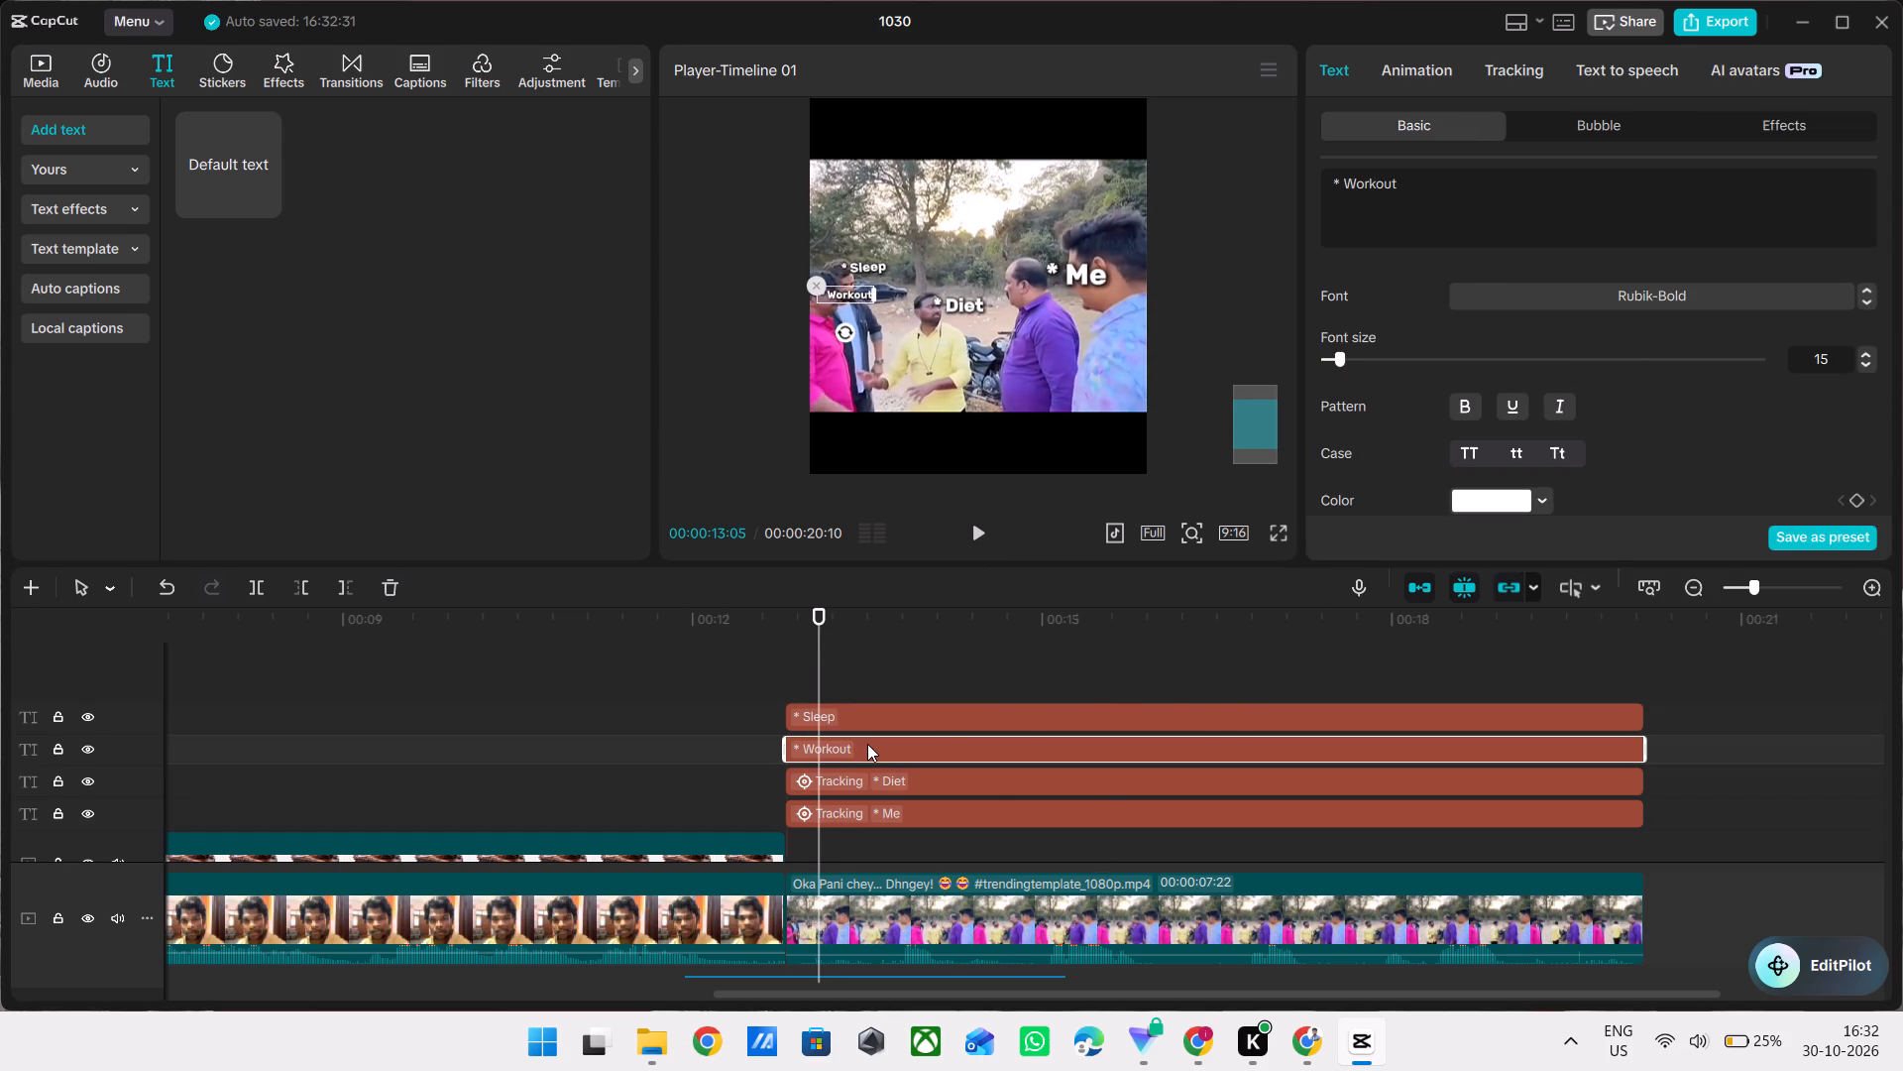
pyautogui.click(1529, 64)
pyautogui.click(817, 625)
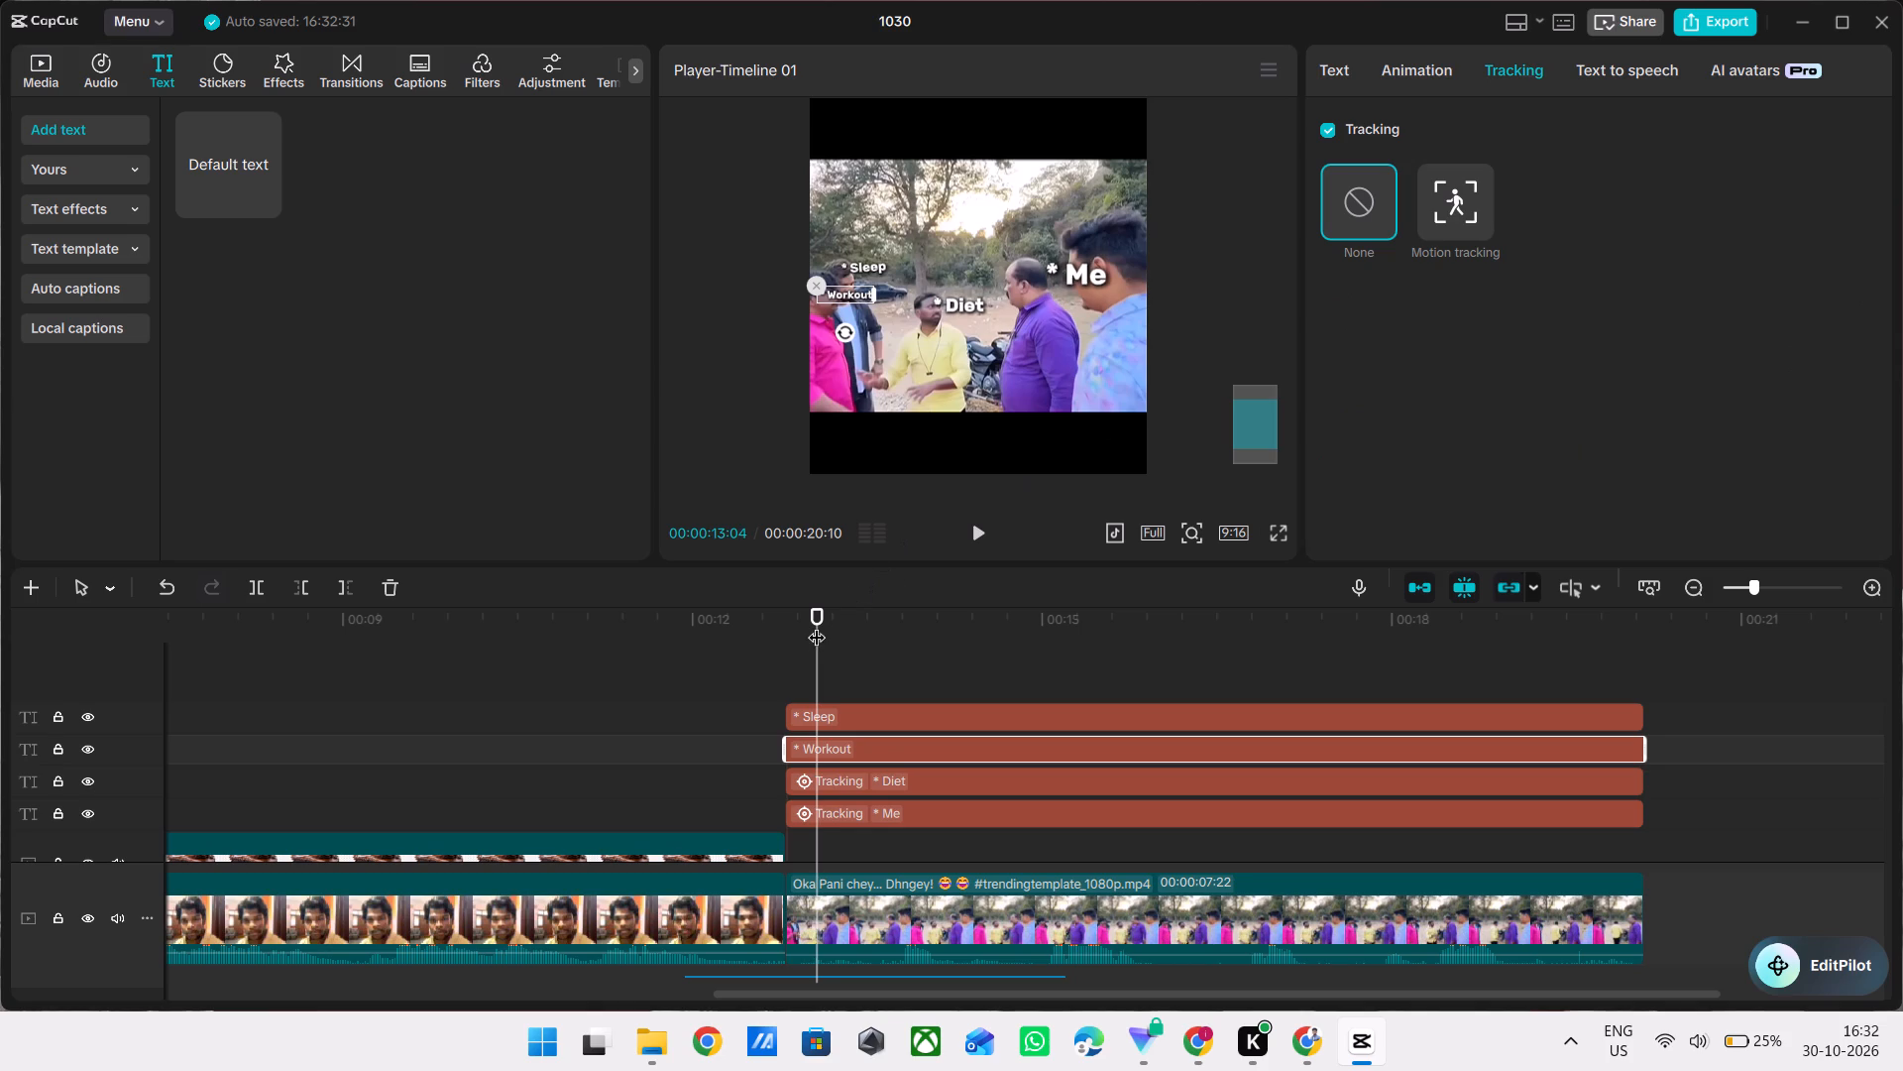
pyautogui.click(797, 627)
pyautogui.moveTo(797, 627); pyautogui.dragTo(780, 625)
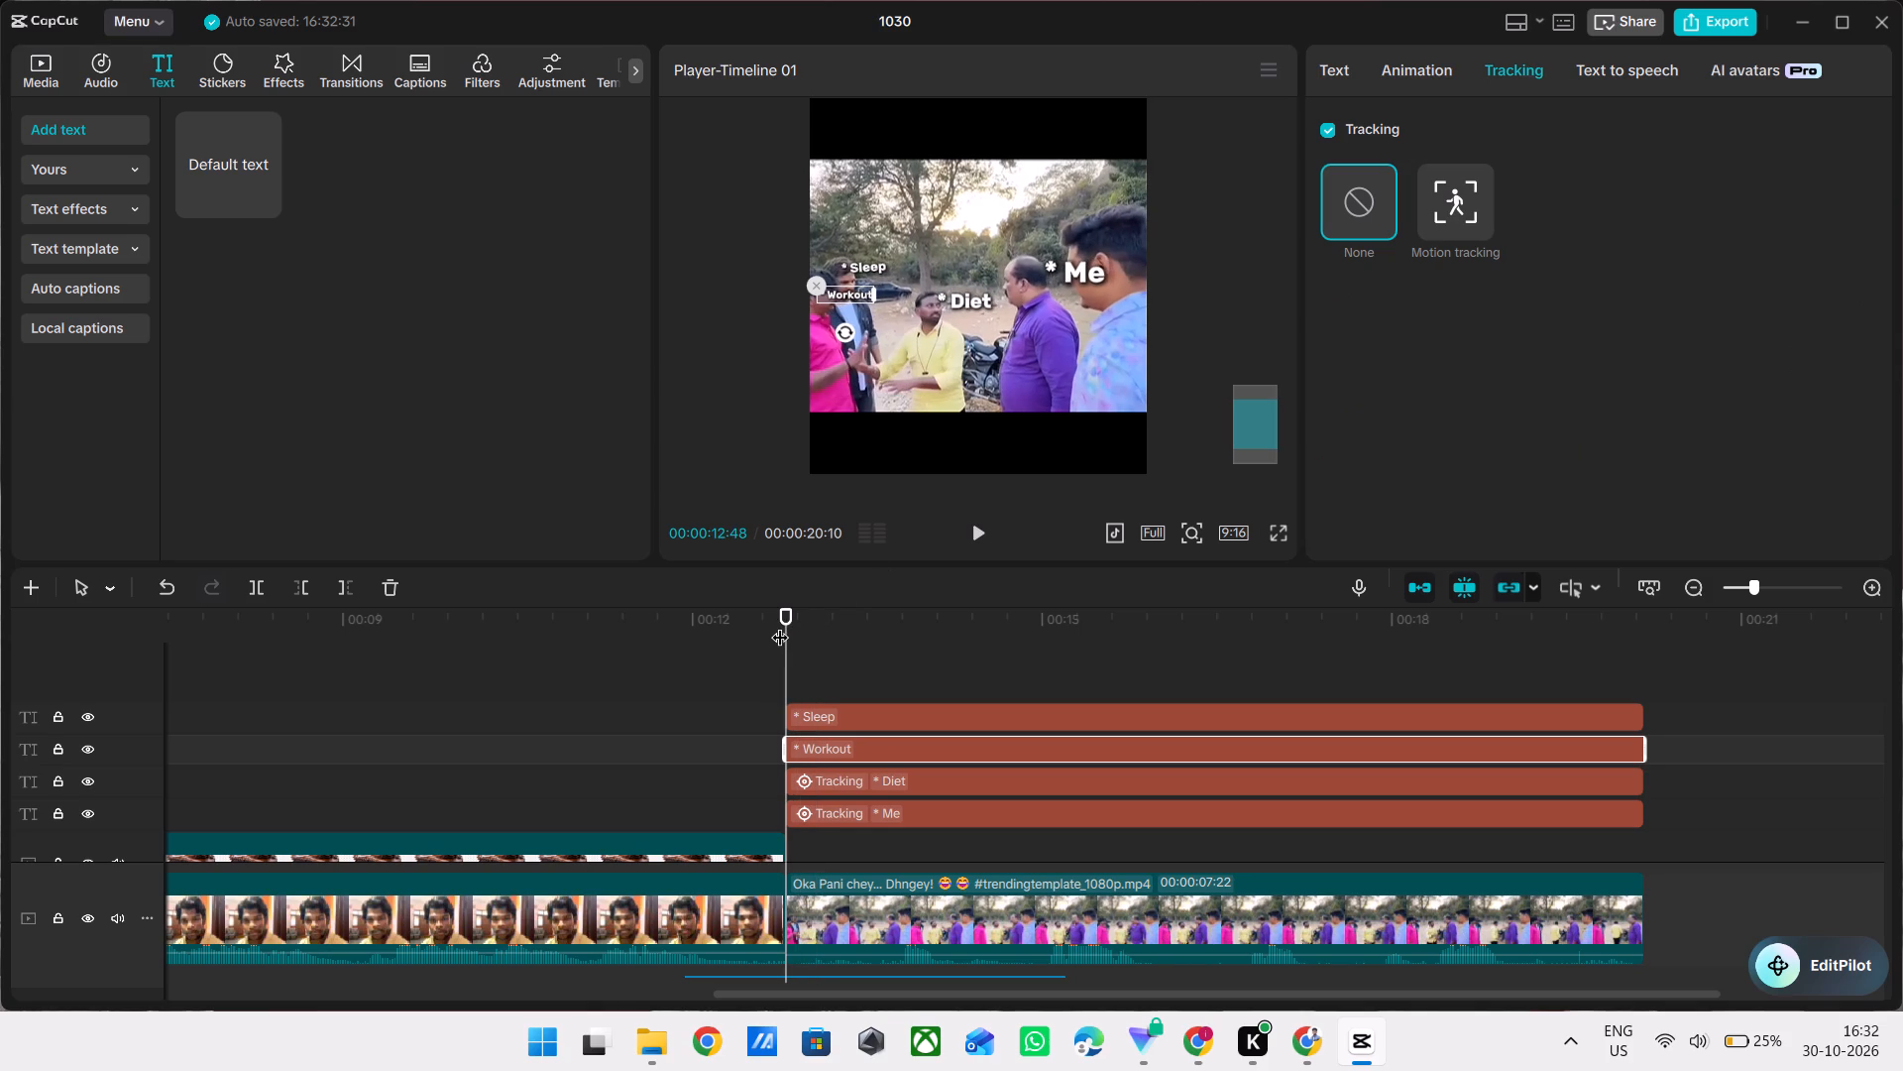
pyautogui.click(1417, 243)
pyautogui.click(1430, 220)
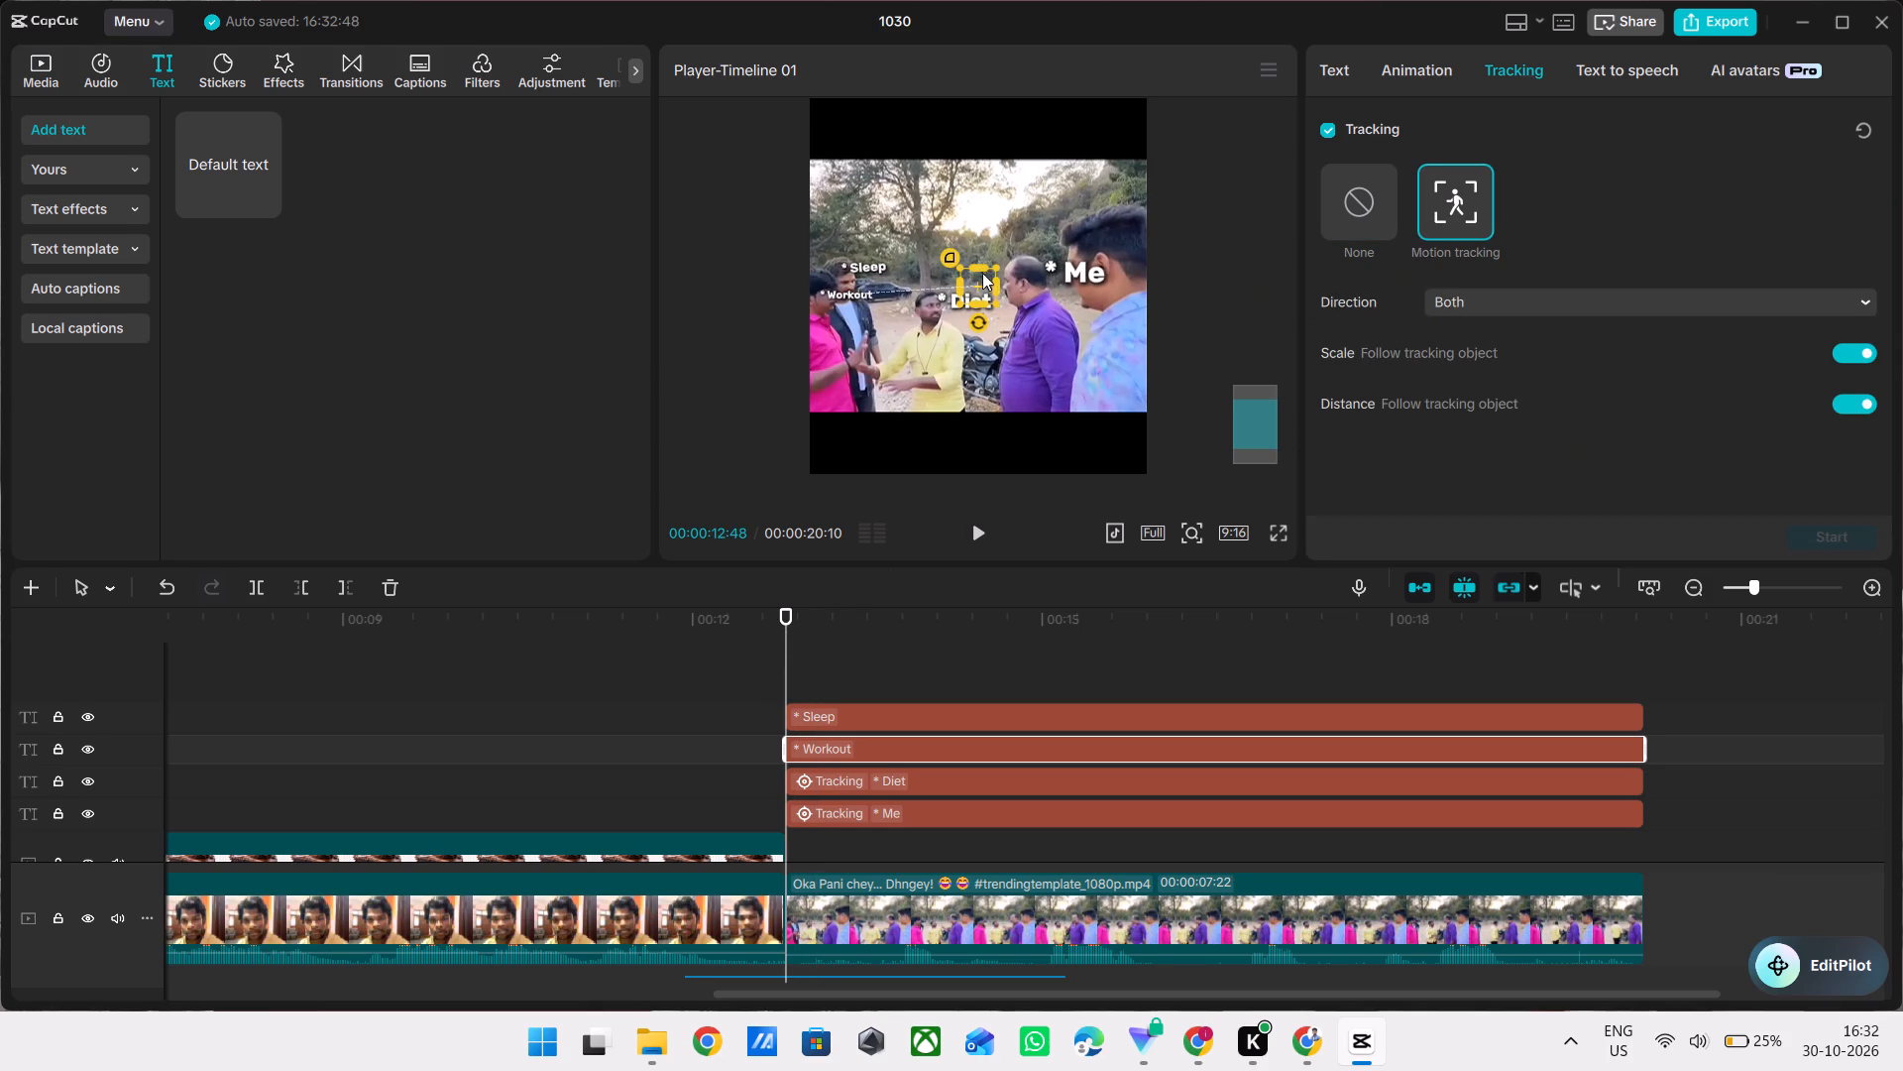
pyautogui.moveTo(979, 279); pyautogui.dragTo(821, 309)
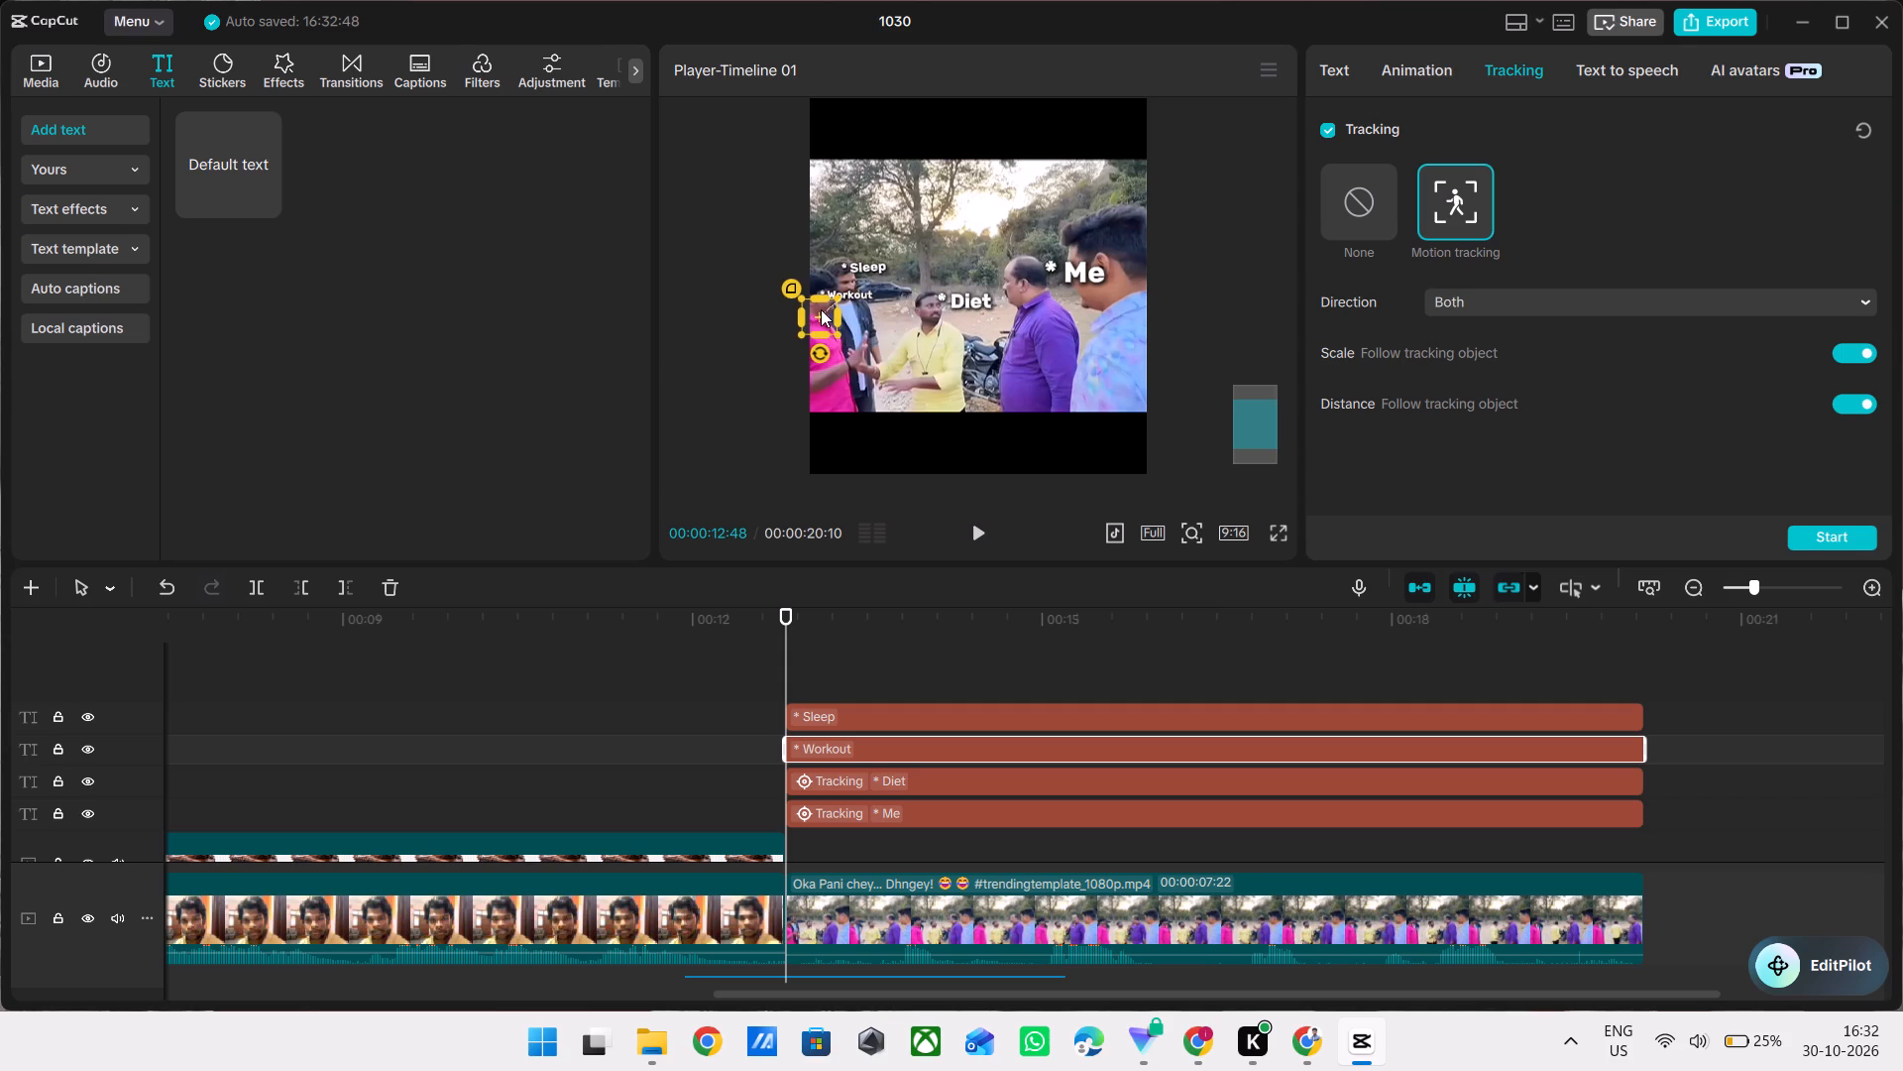
pyautogui.click(1833, 528)
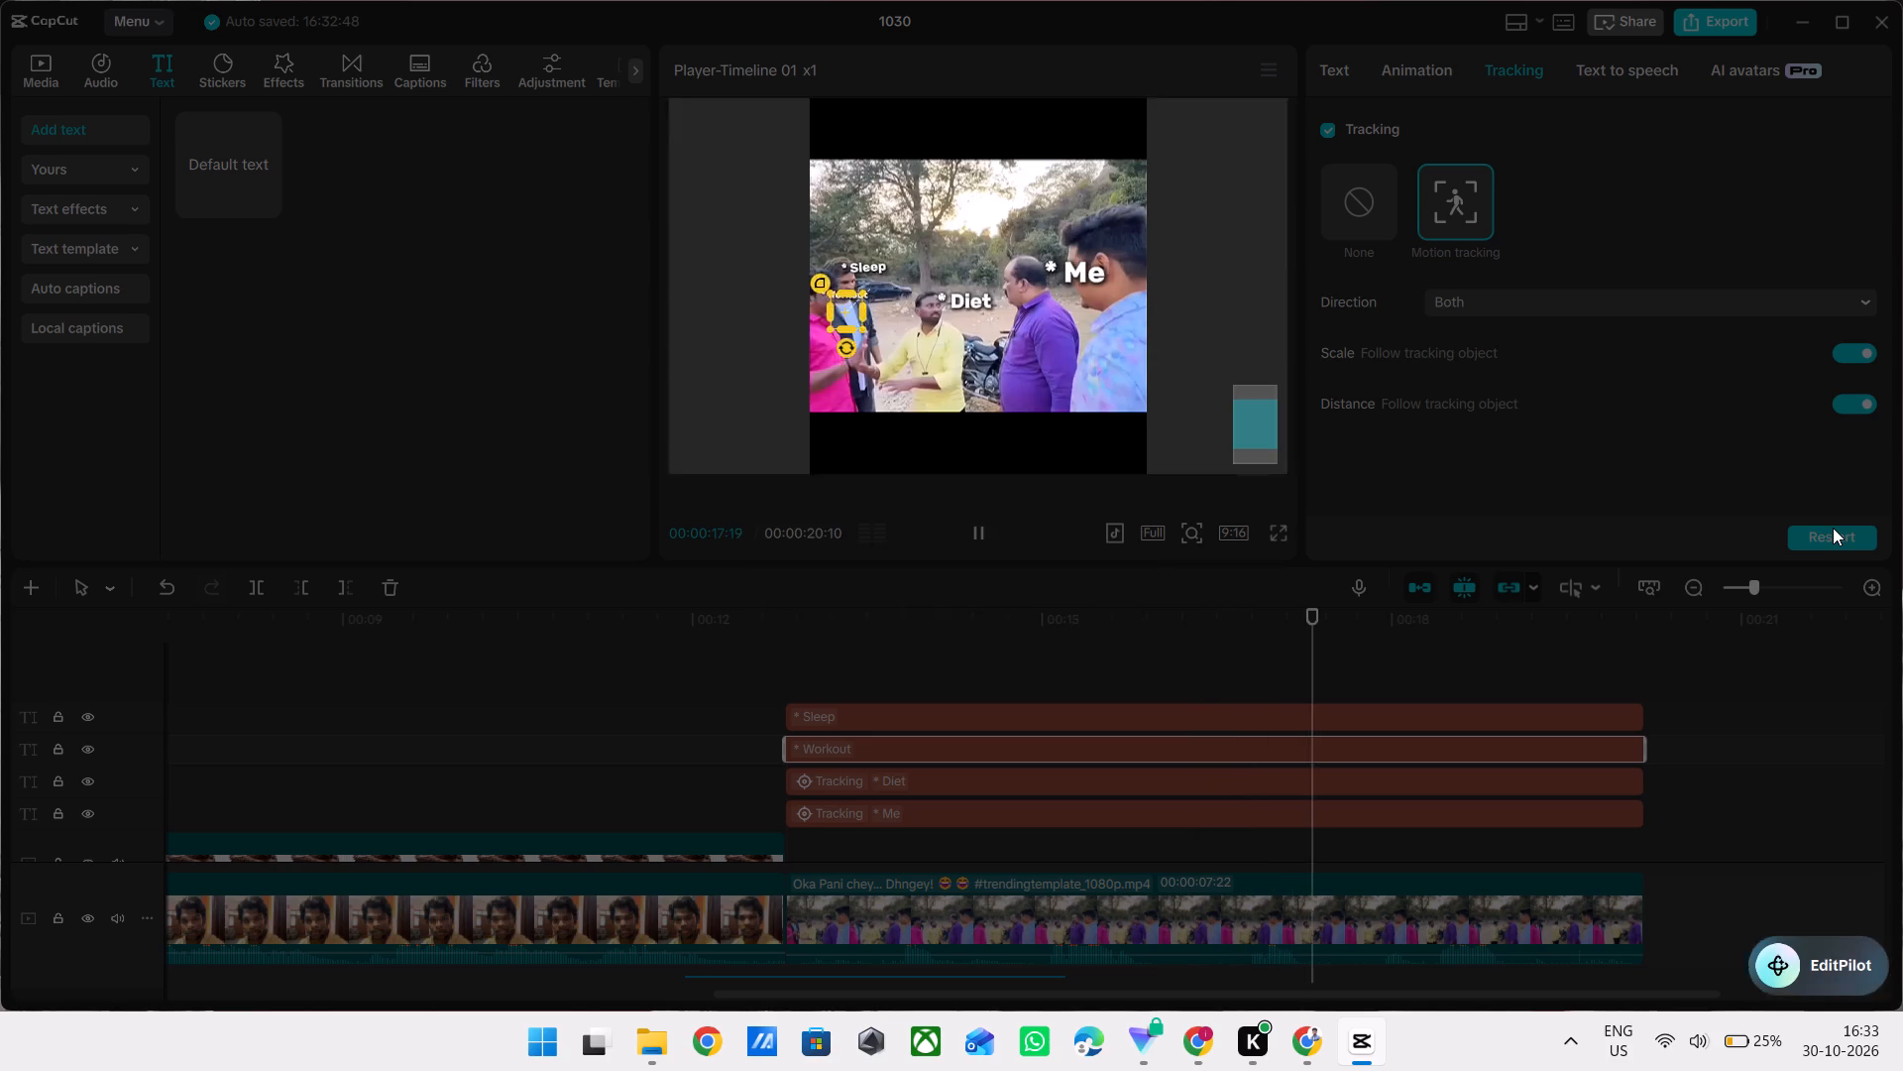
pyautogui.press('space')
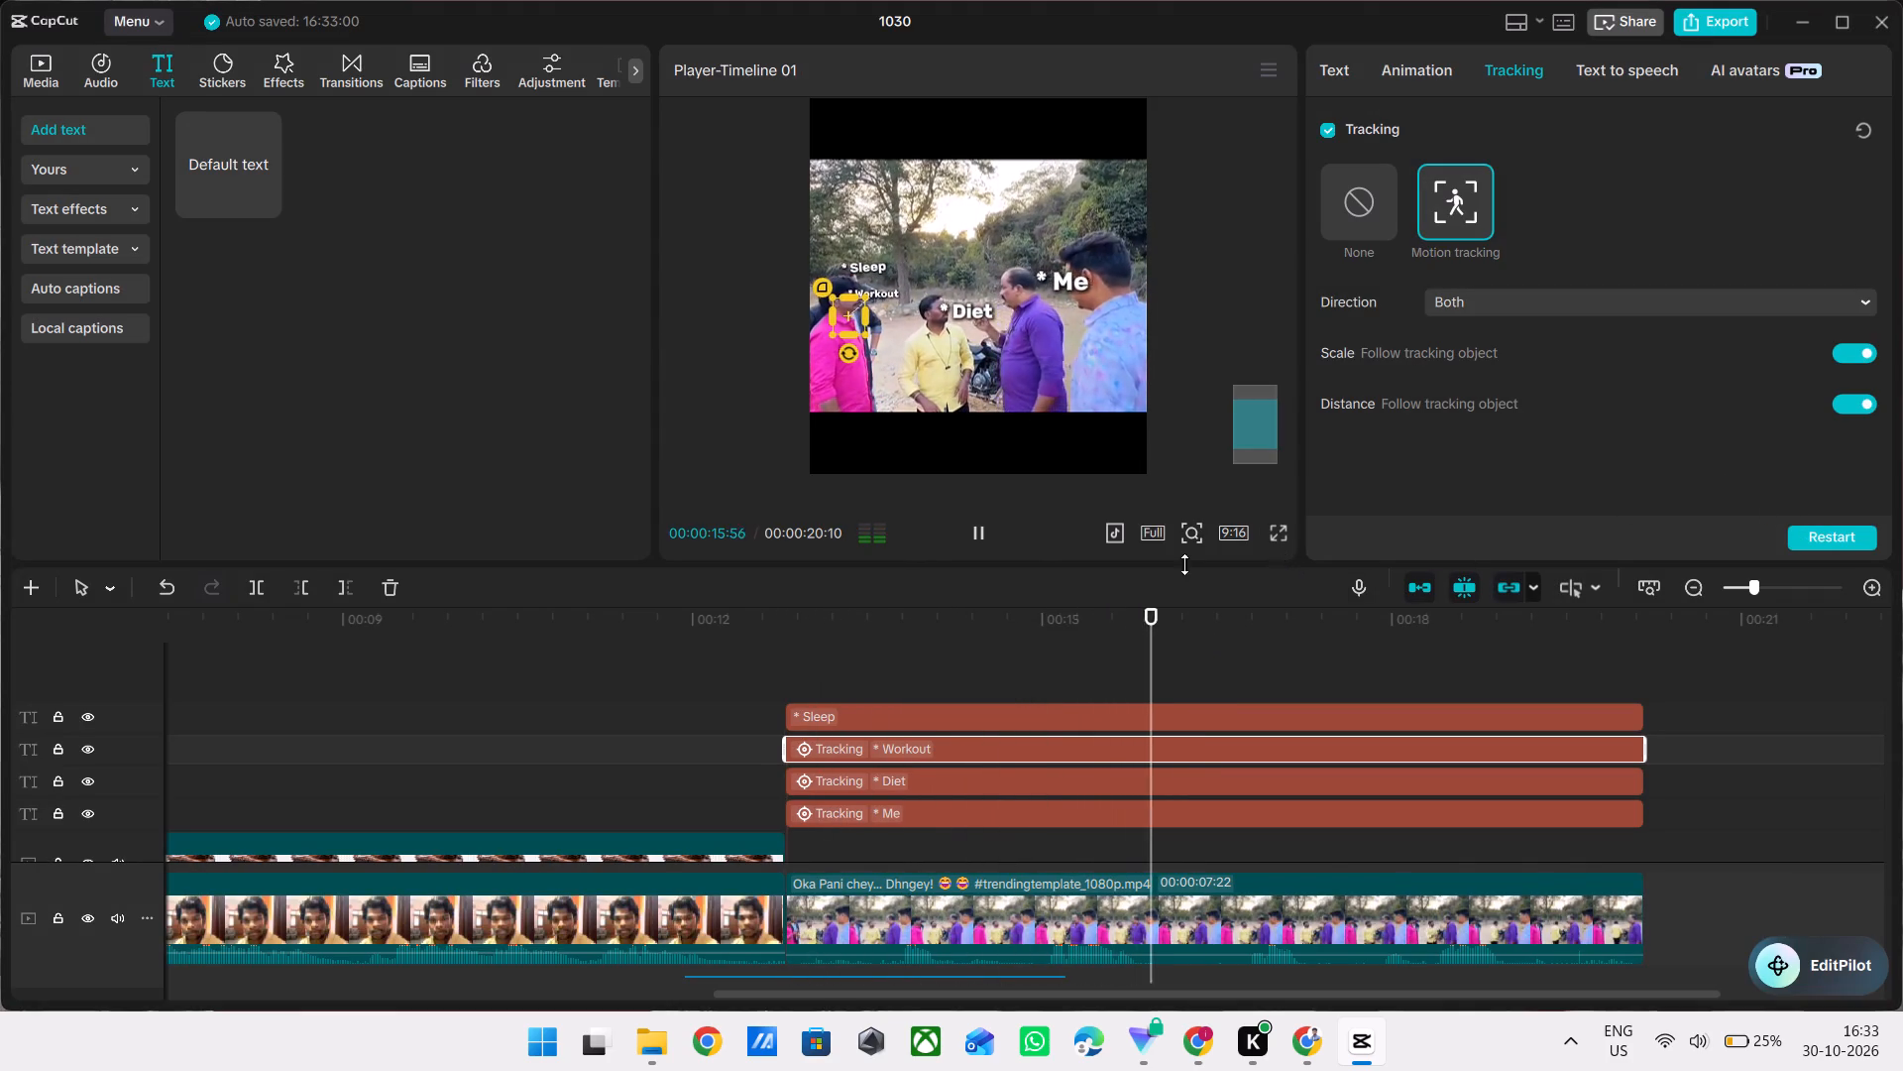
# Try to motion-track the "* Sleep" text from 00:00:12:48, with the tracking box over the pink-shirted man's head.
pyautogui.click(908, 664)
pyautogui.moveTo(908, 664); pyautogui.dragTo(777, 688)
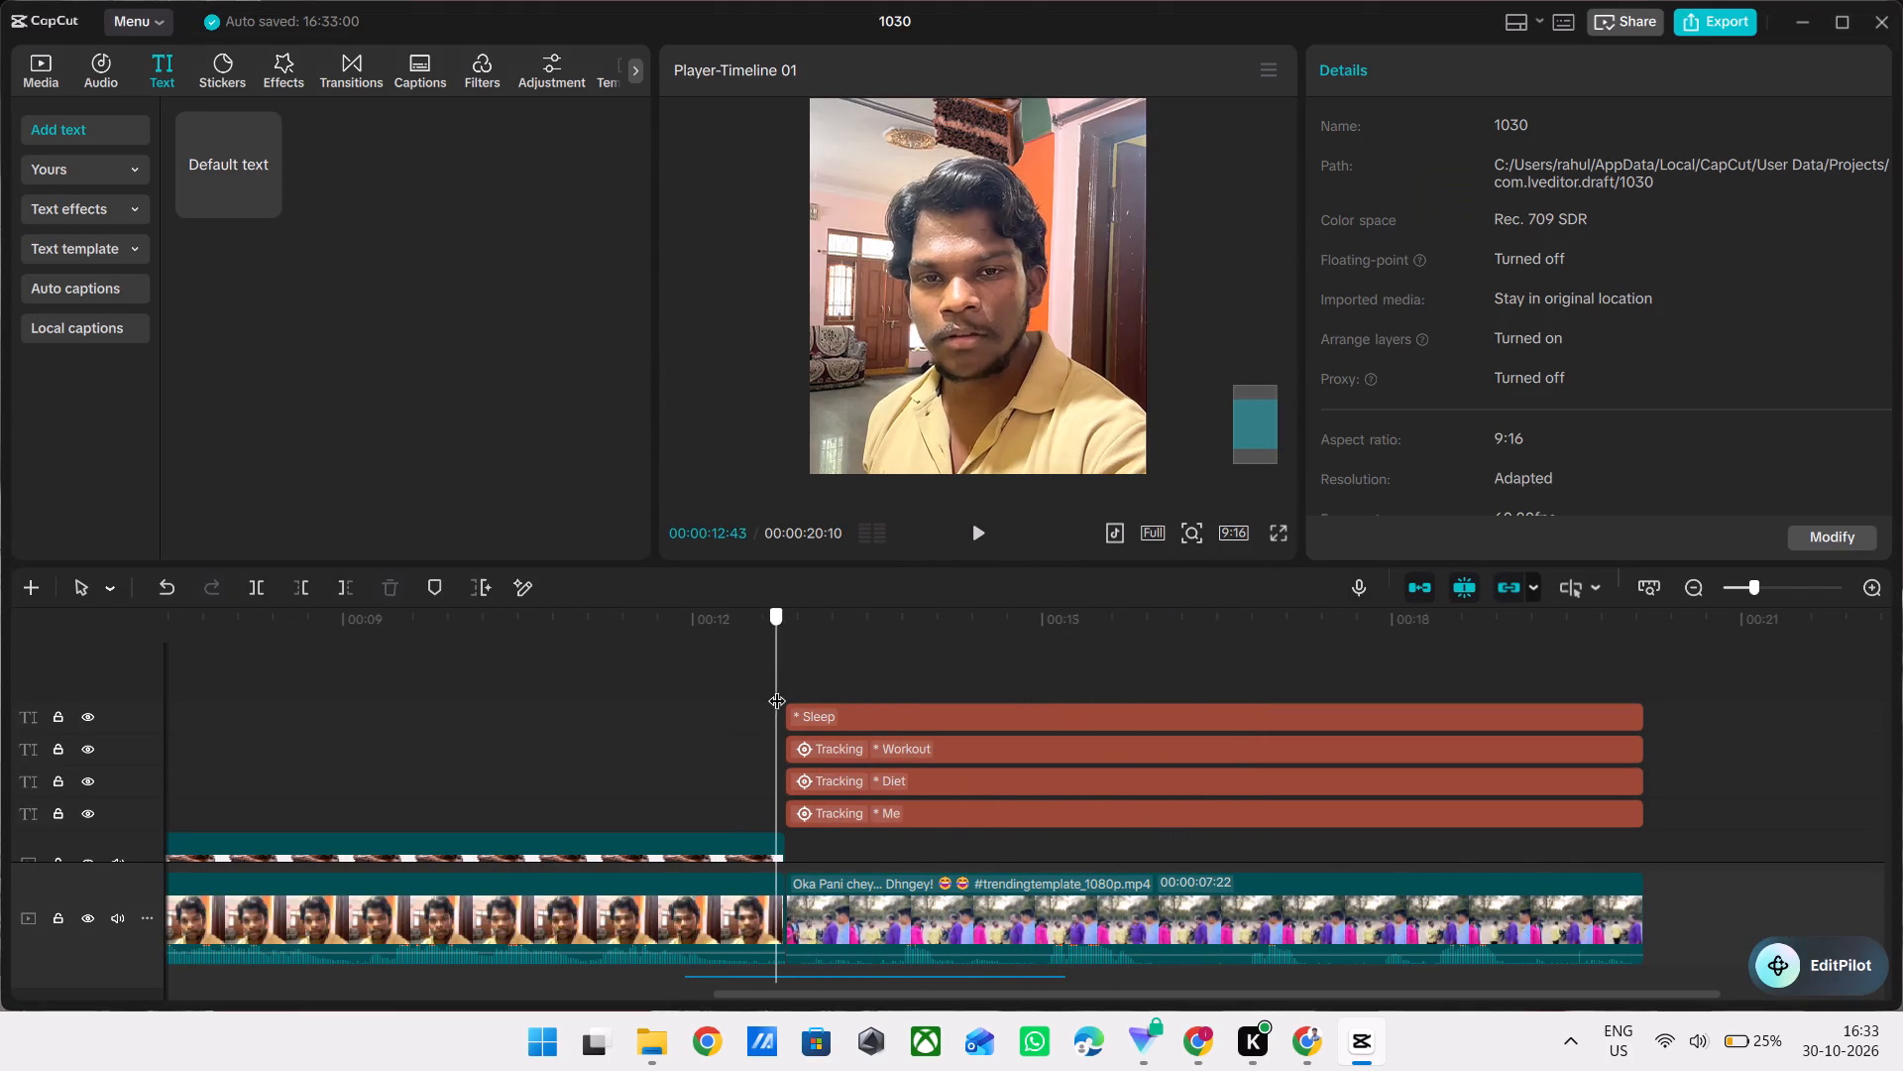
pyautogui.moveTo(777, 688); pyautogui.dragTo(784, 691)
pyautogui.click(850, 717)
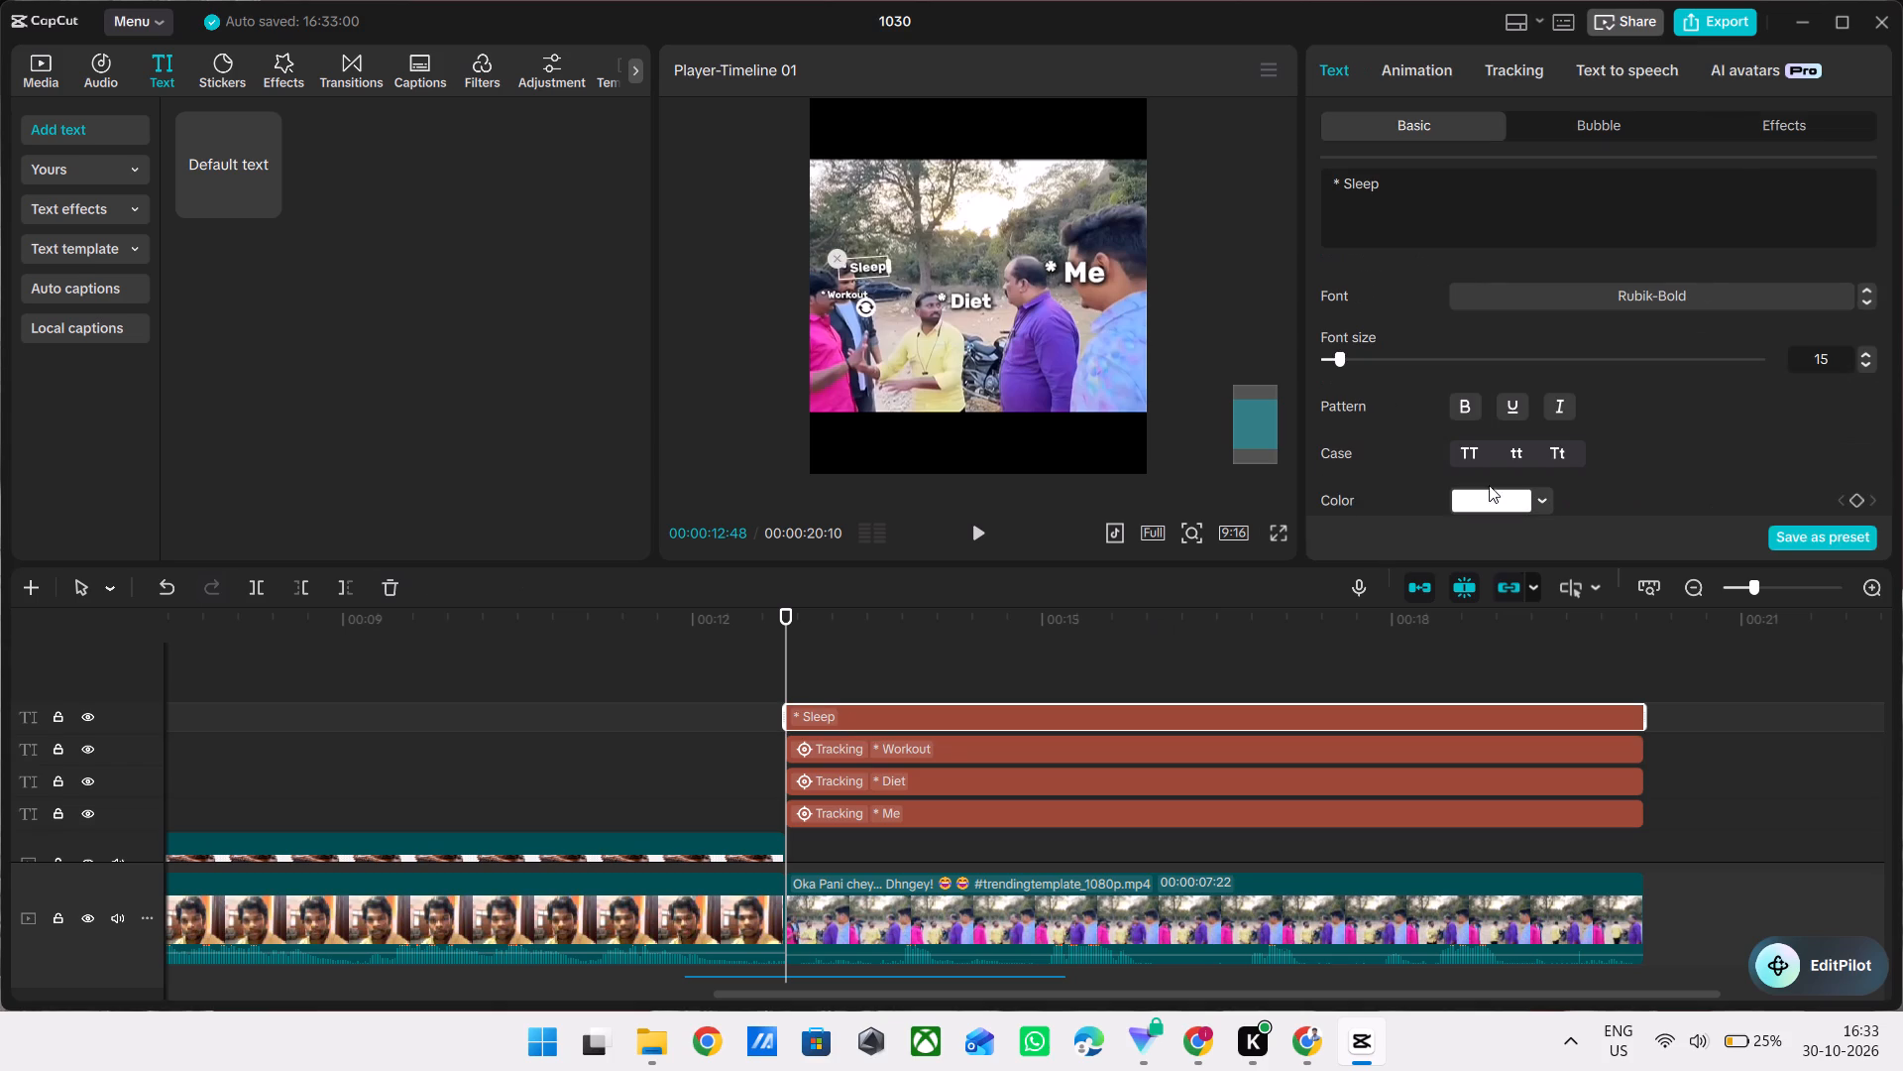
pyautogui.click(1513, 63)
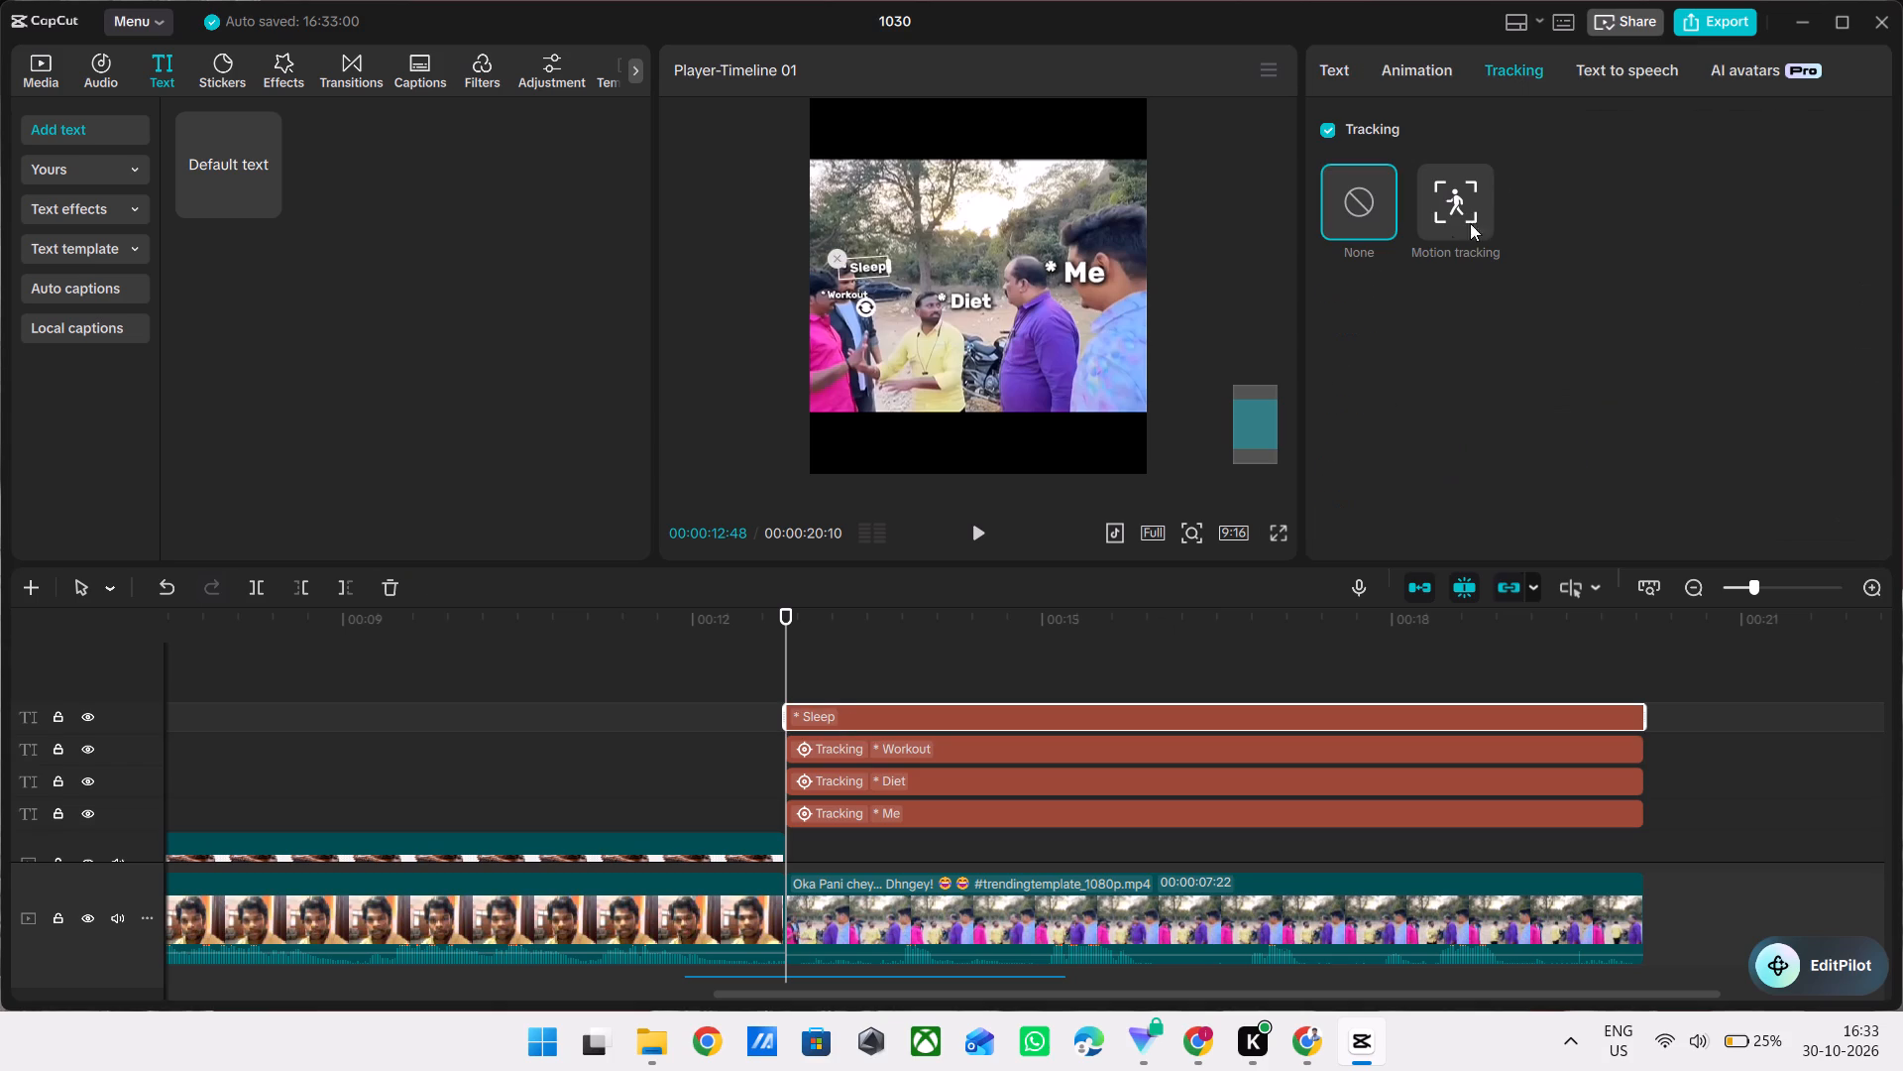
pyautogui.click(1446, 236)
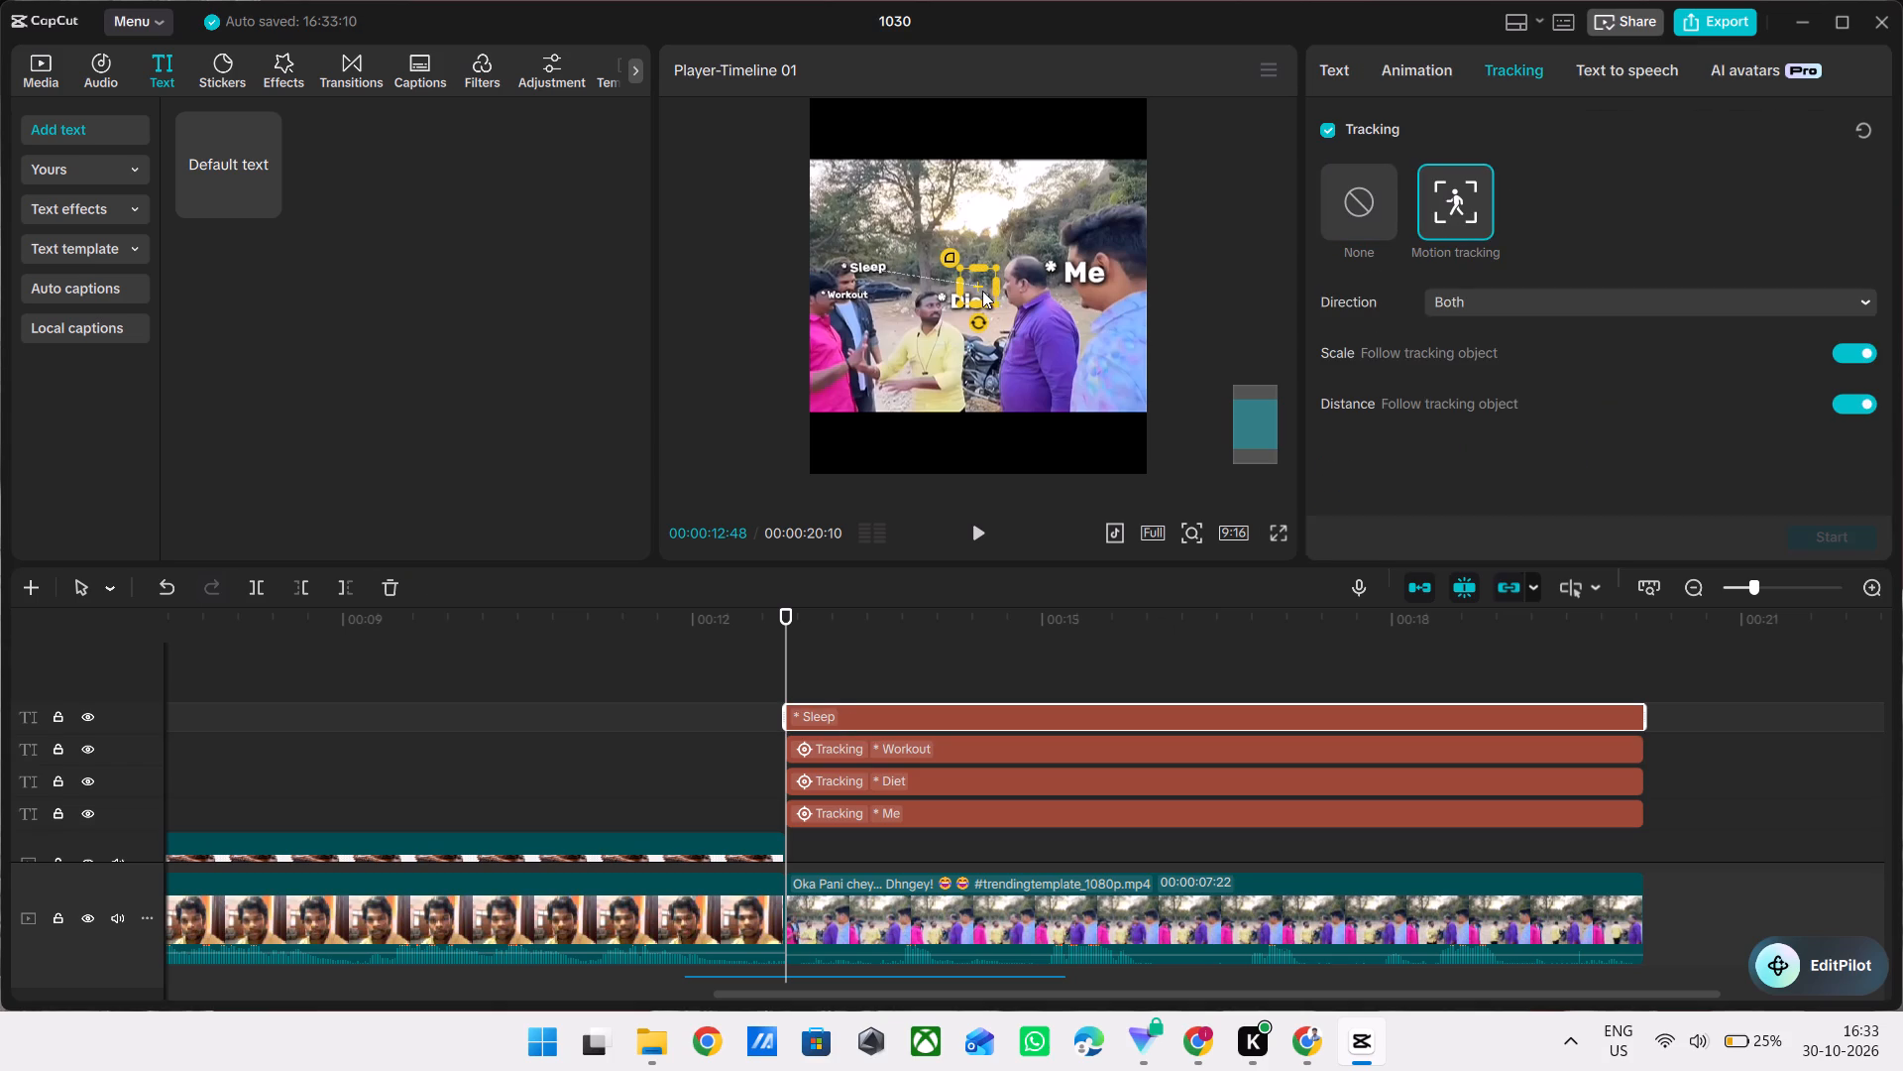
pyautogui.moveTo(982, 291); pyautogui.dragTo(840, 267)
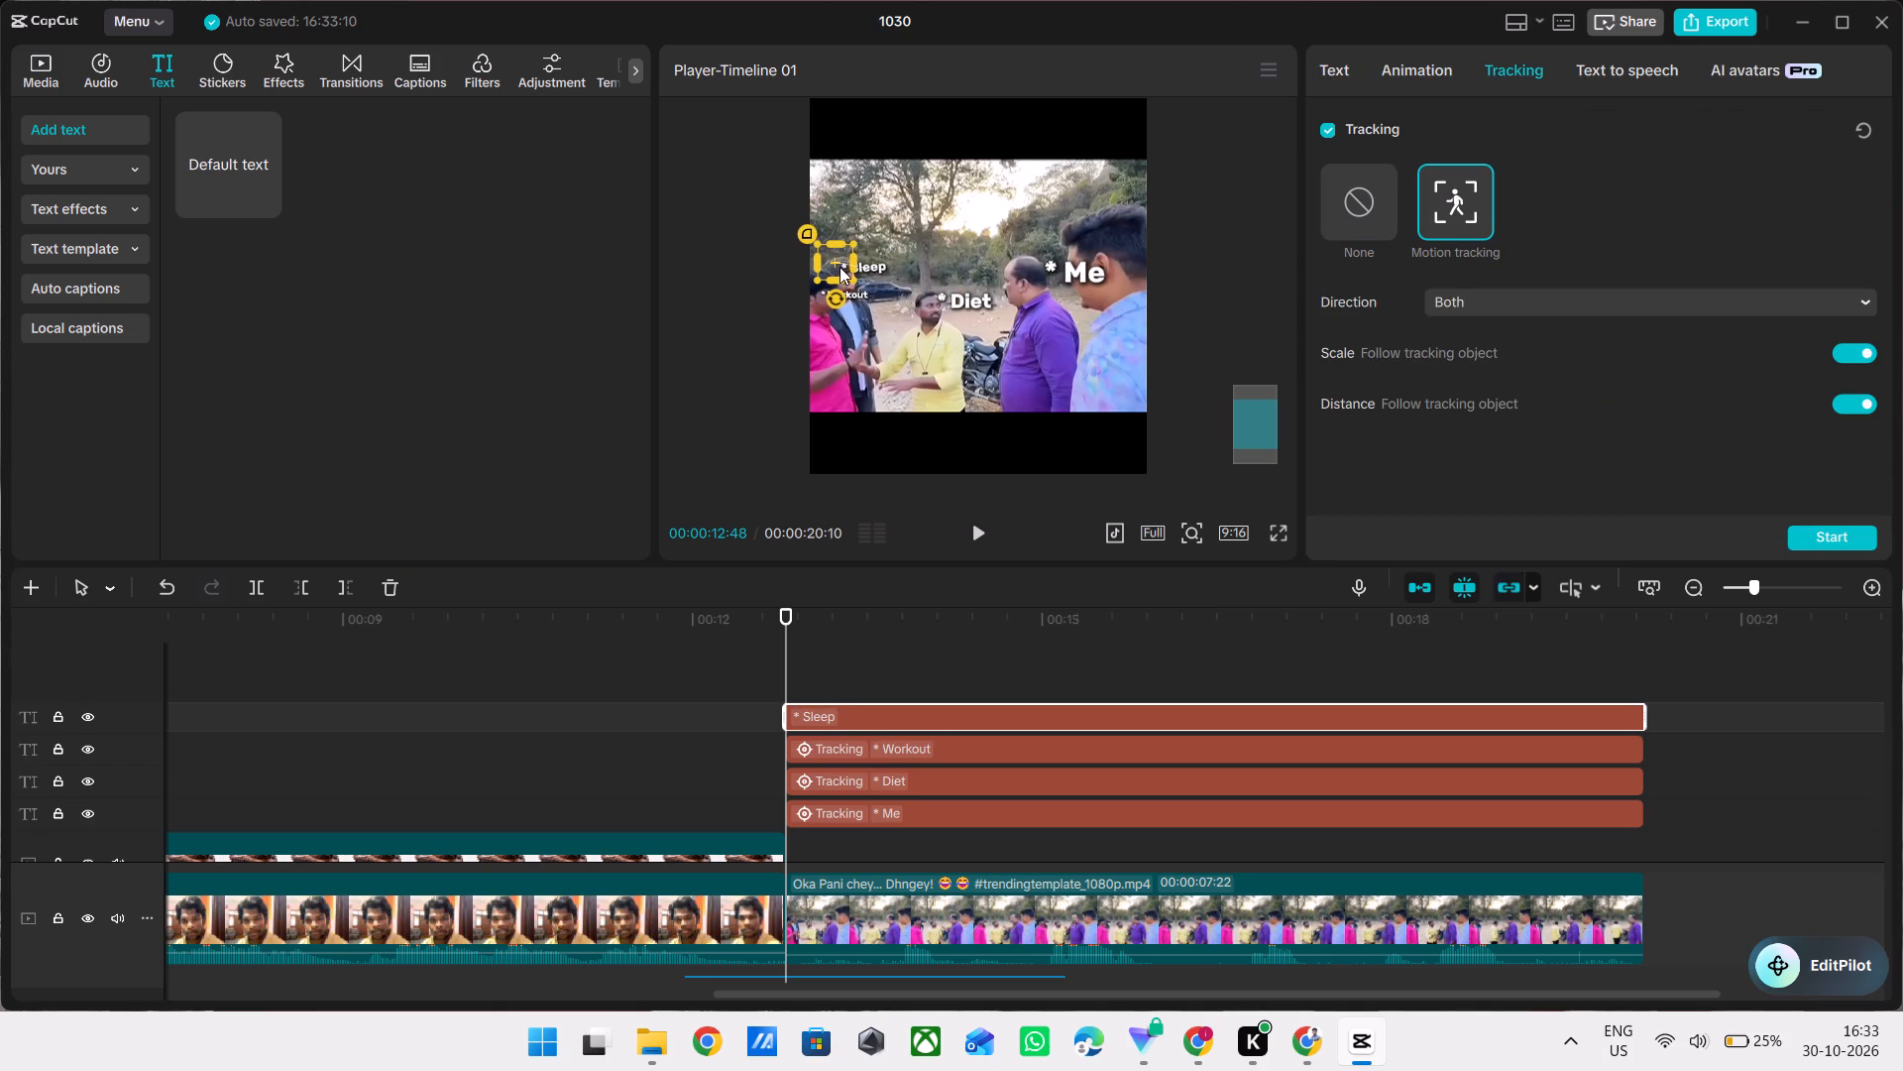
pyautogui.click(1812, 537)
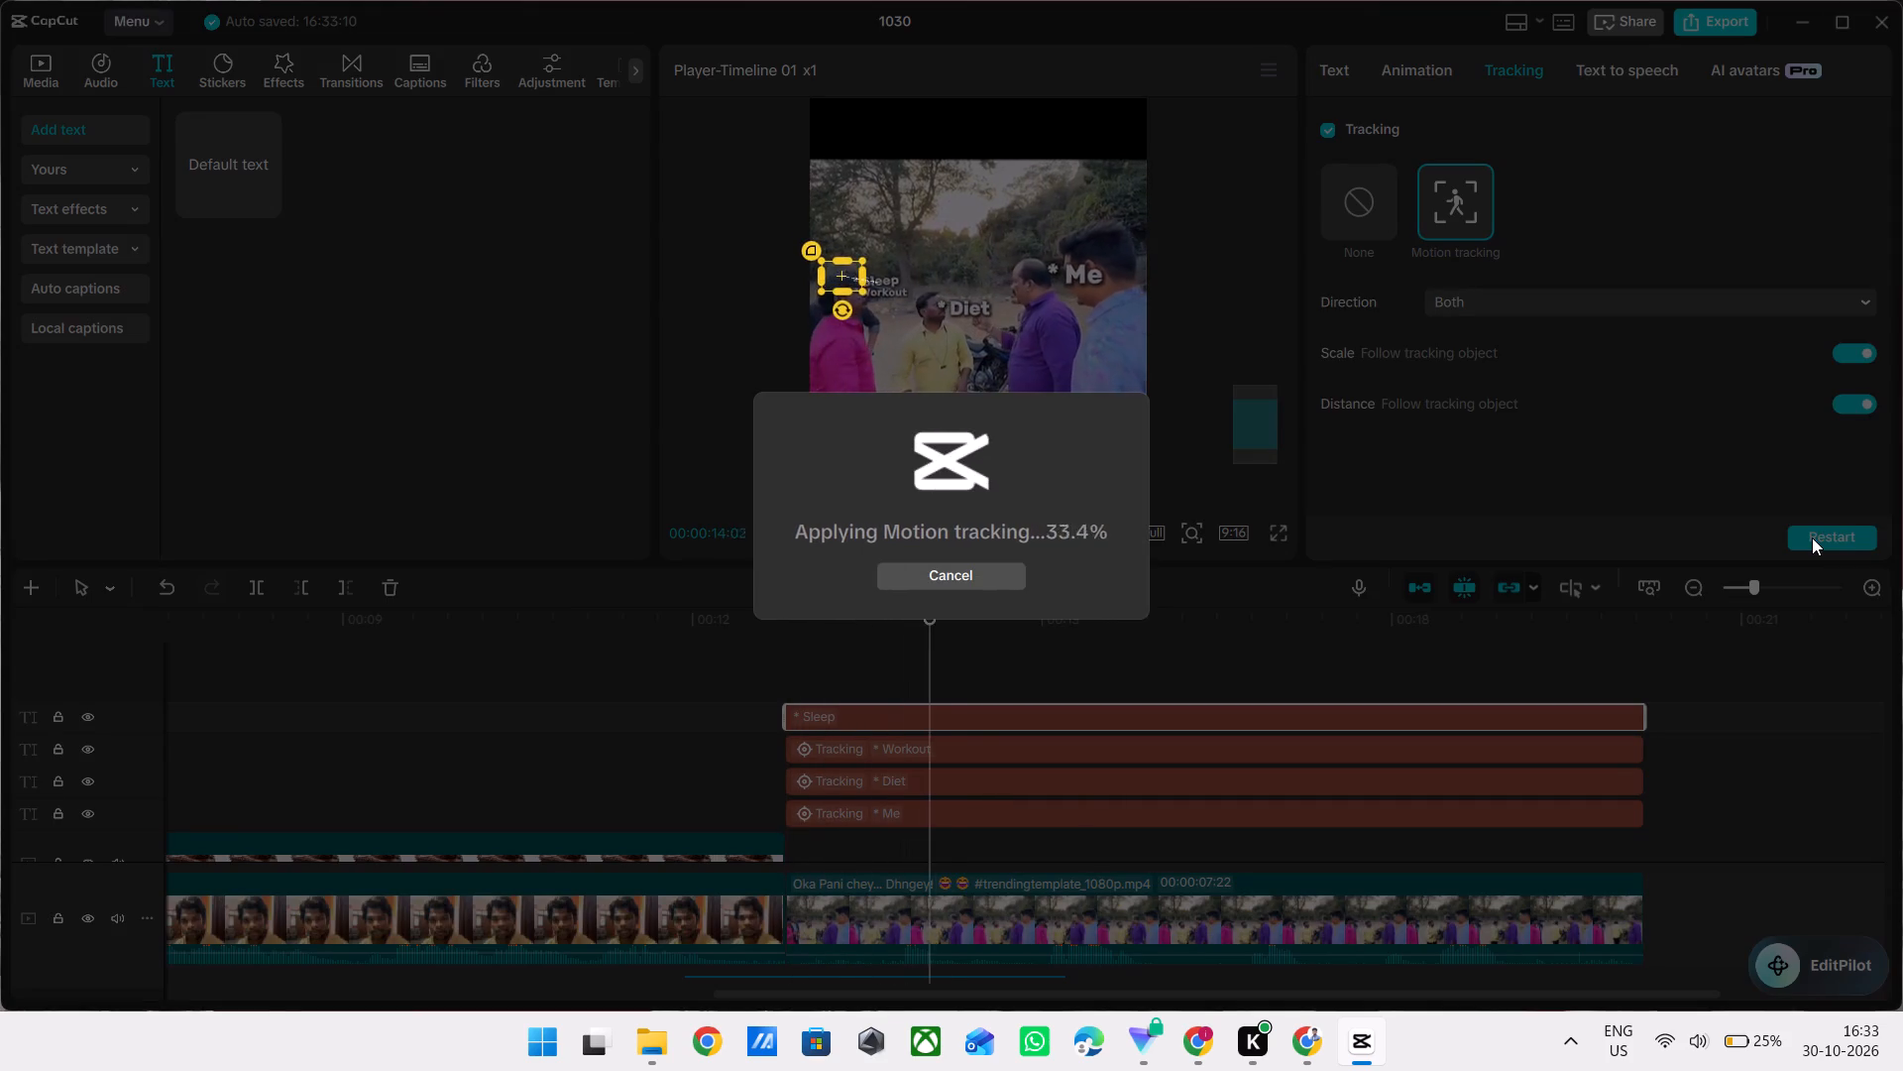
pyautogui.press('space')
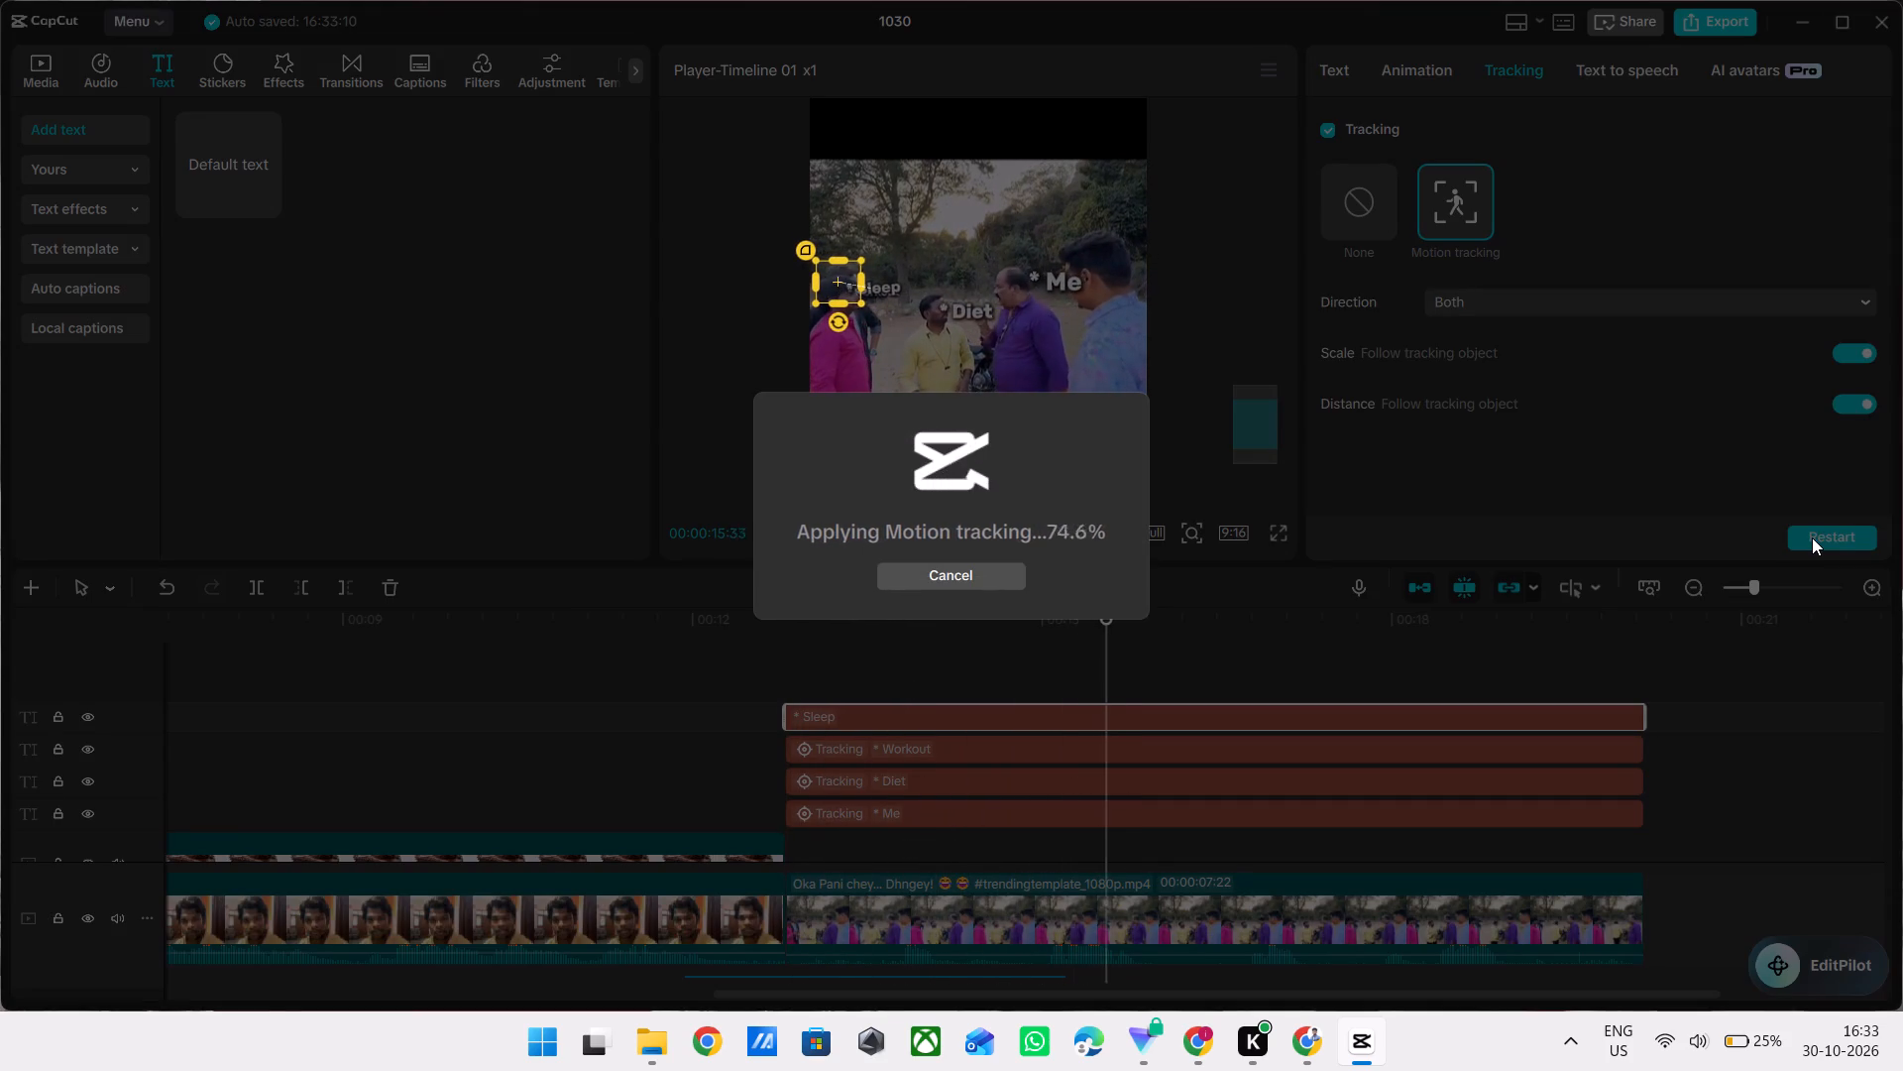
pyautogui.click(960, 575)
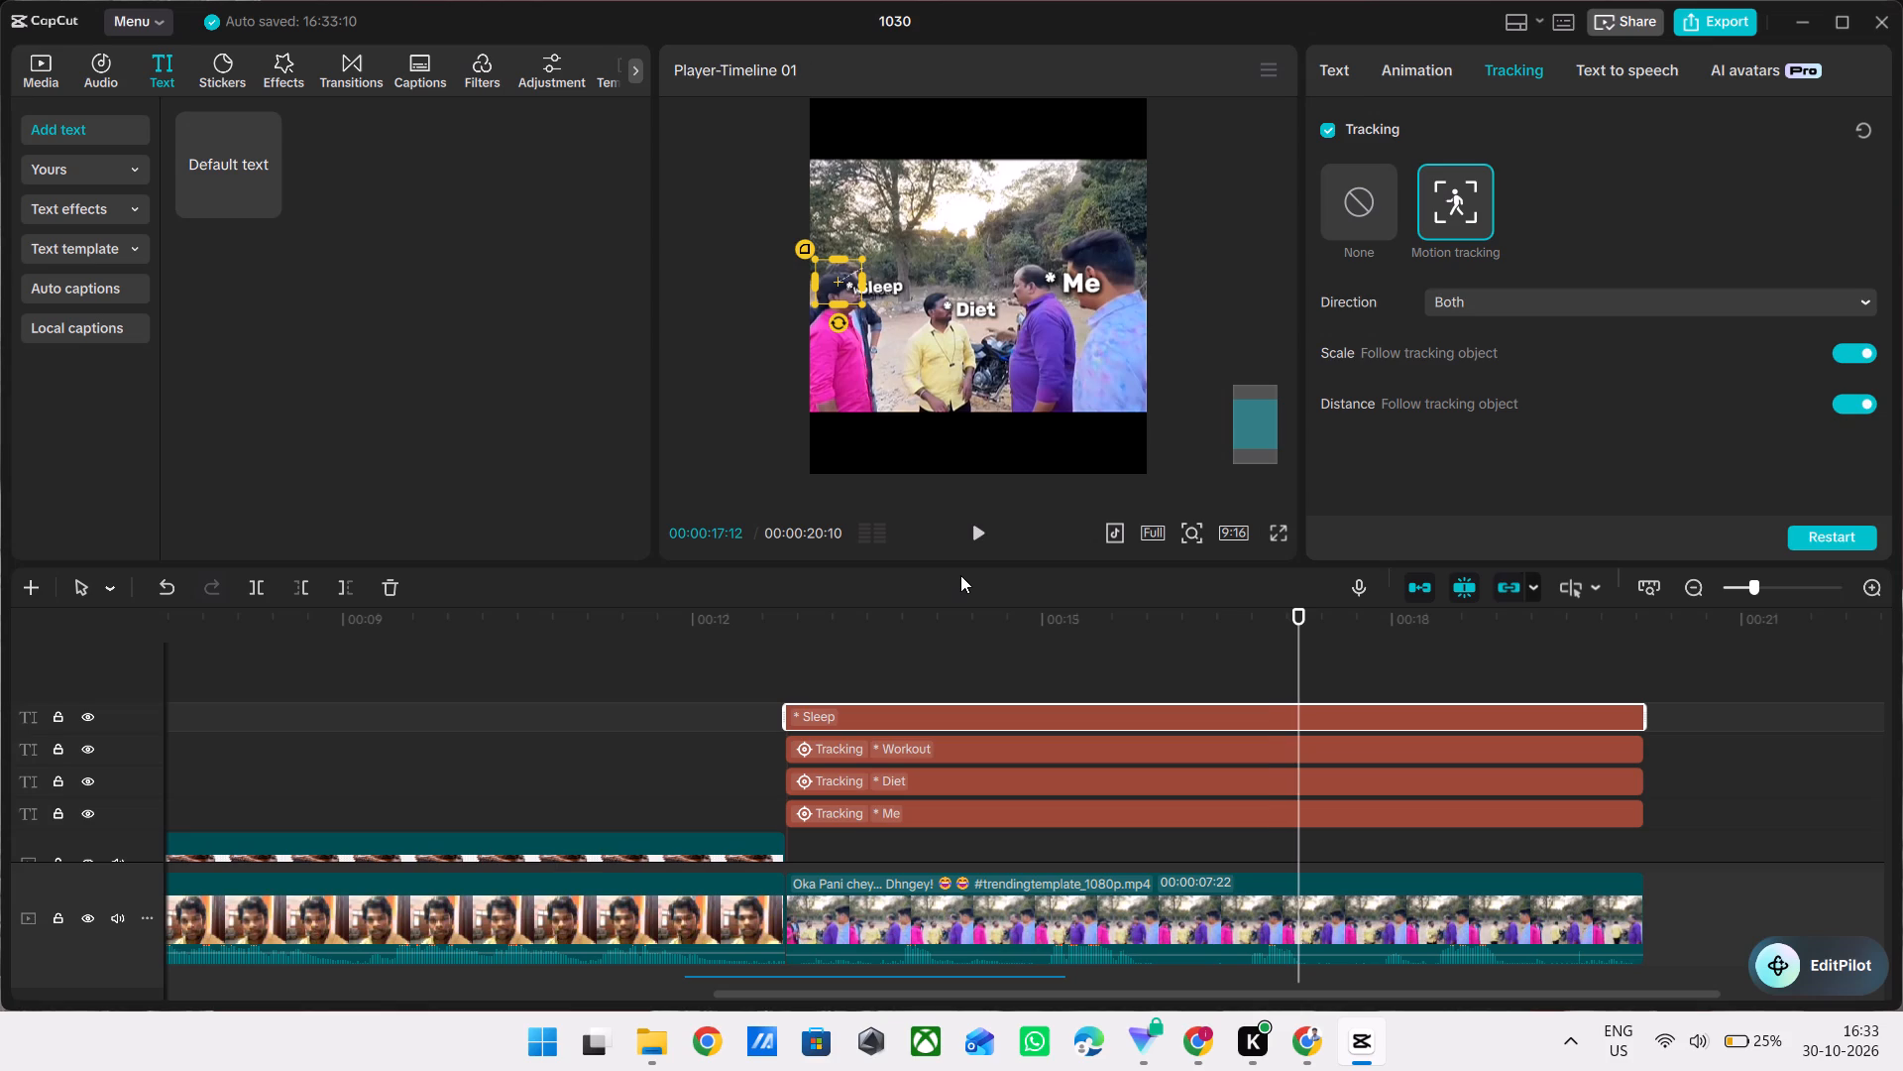
# Tilt the "* Sleep" text slightly counter-clockwise at 00:00:13:17 in the Oka Pani clip.
pyautogui.click(896, 643)
pyautogui.moveTo(896, 643); pyautogui.dragTo(826, 642)
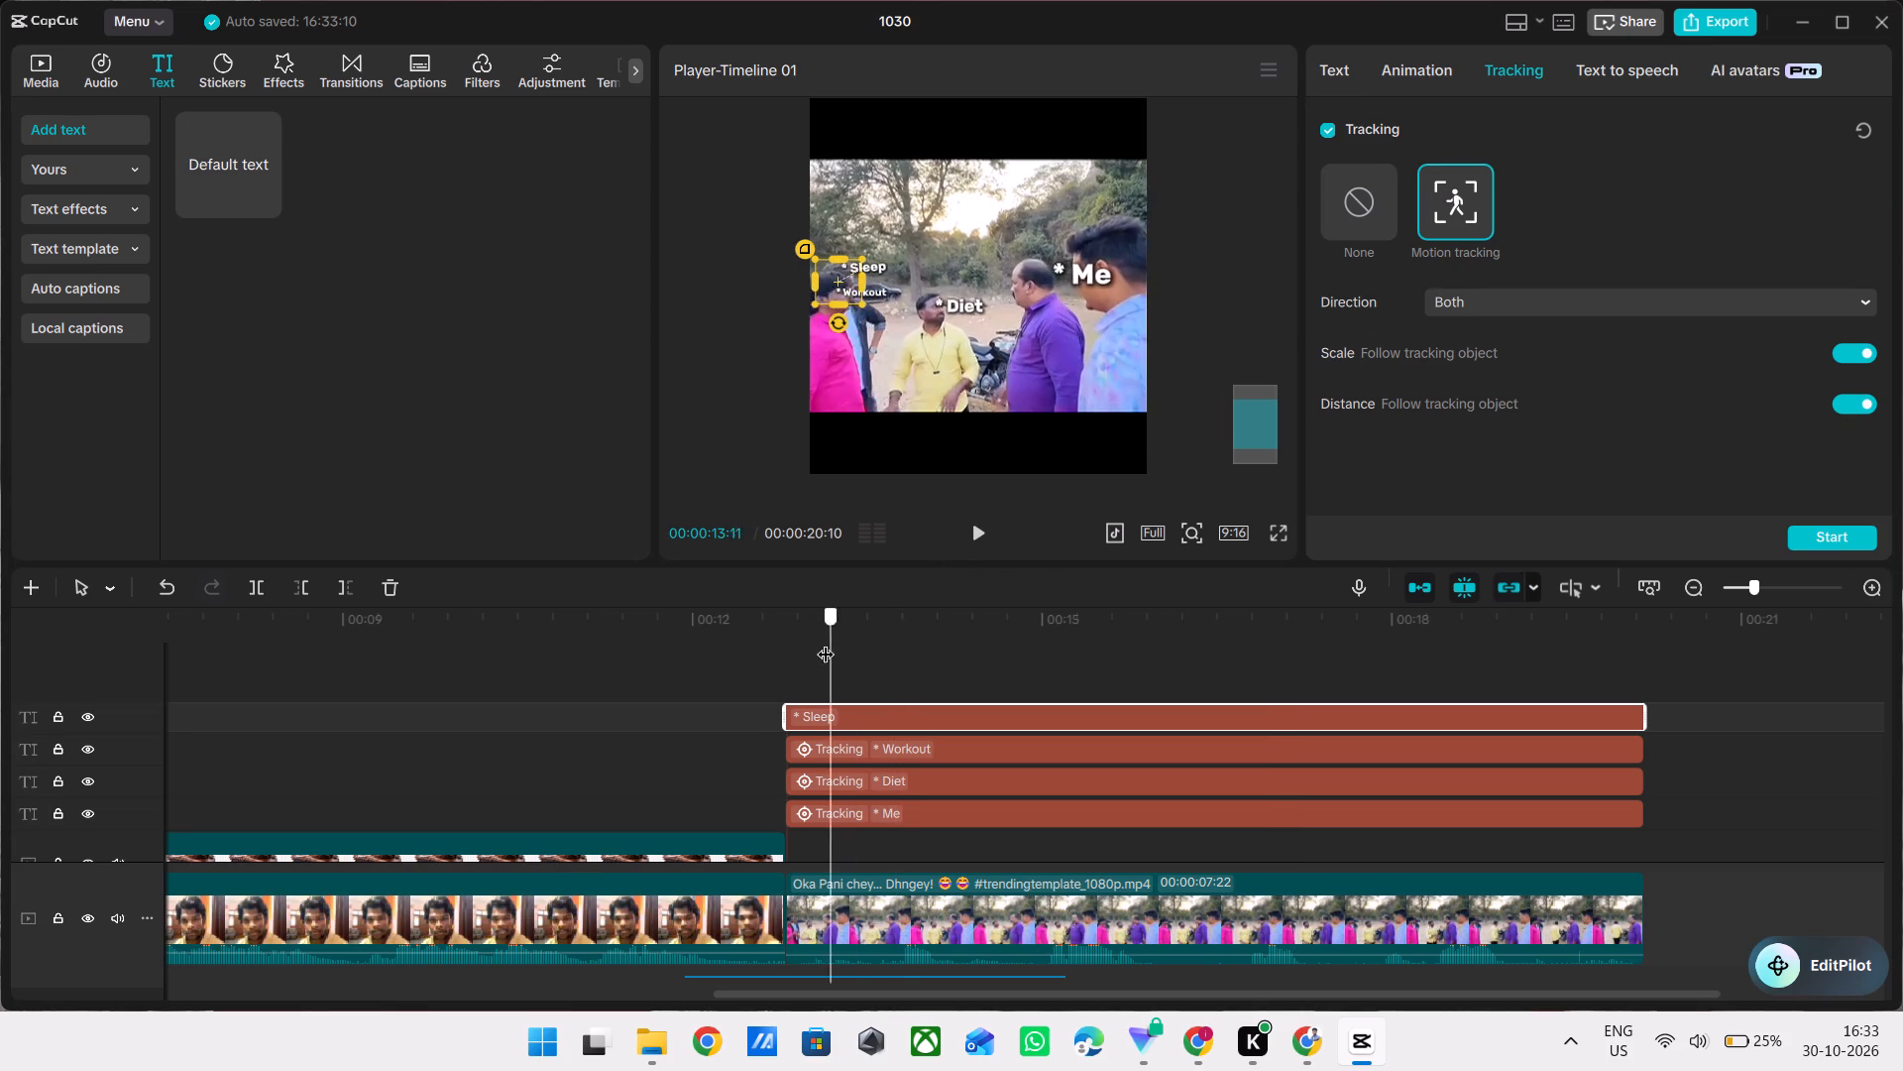
pyautogui.moveTo(826, 642); pyautogui.dragTo(1368, 689)
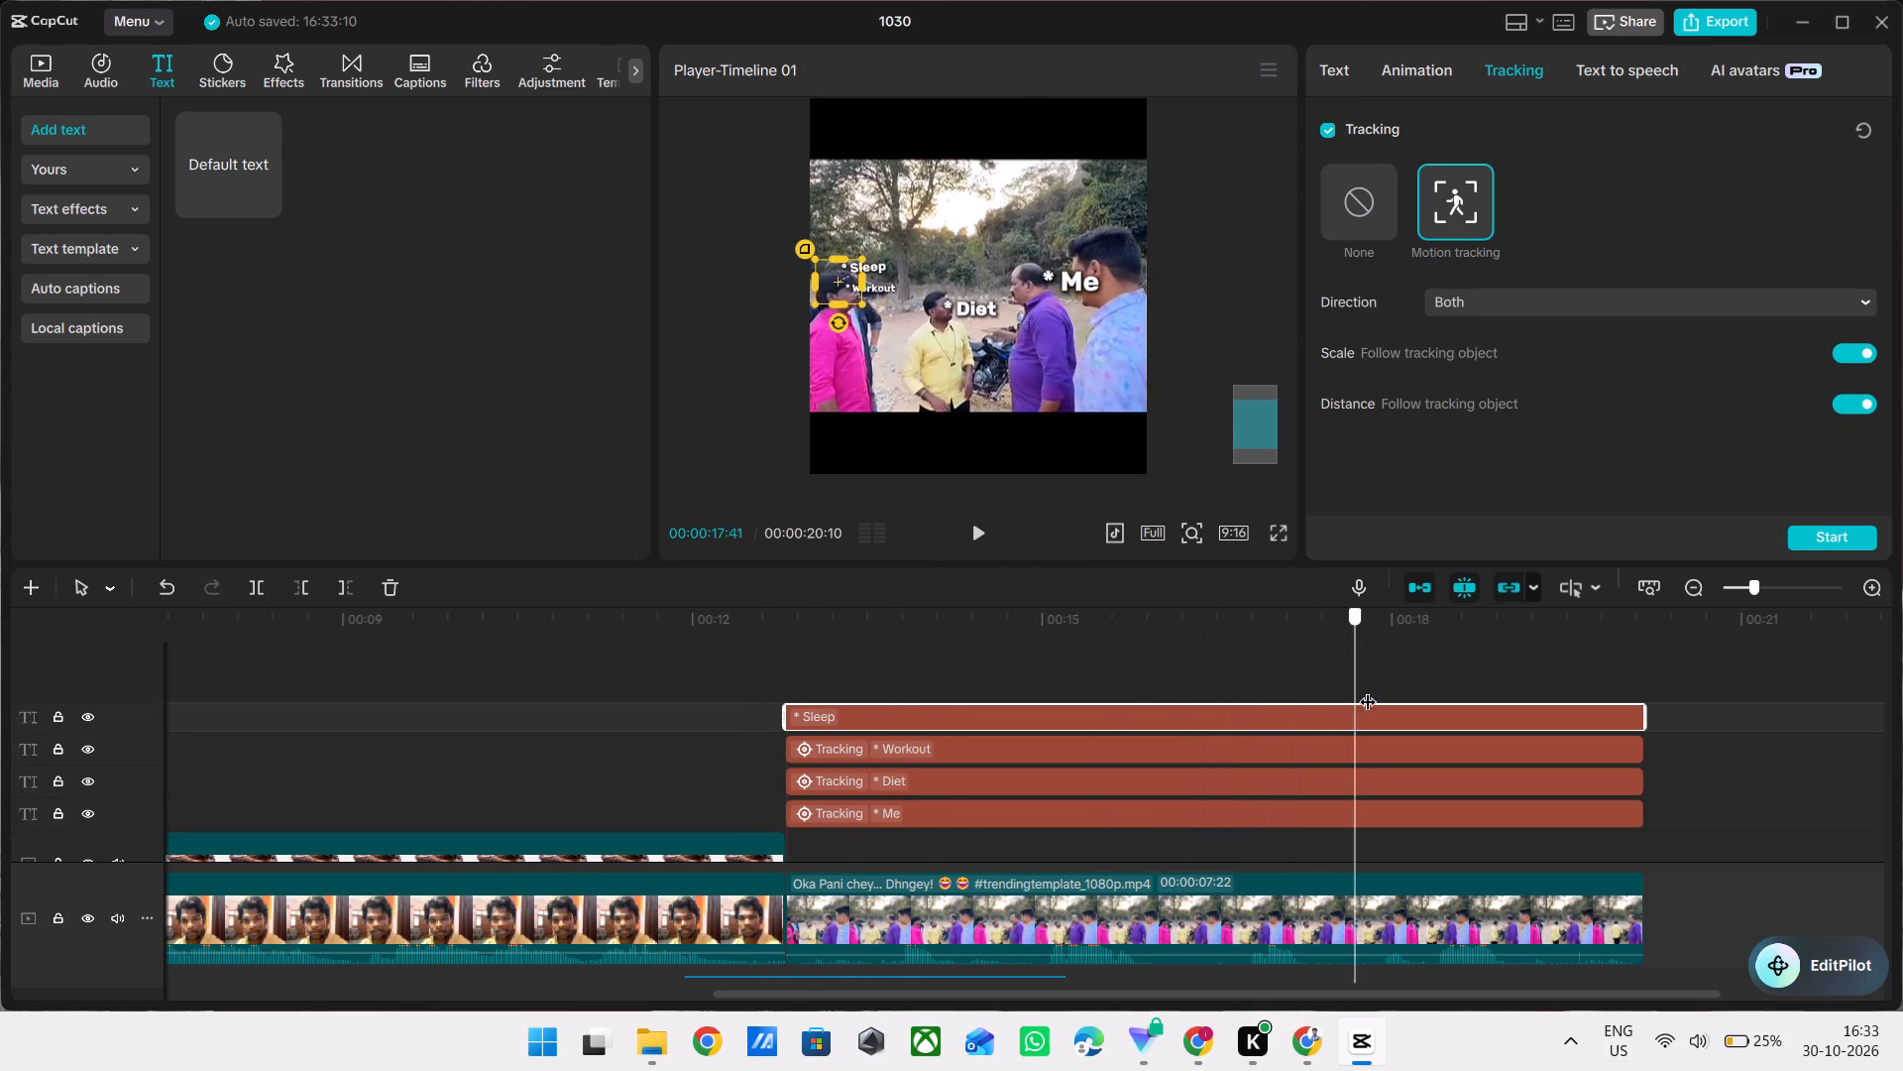
pyautogui.moveTo(1368, 689); pyautogui.dragTo(842, 691)
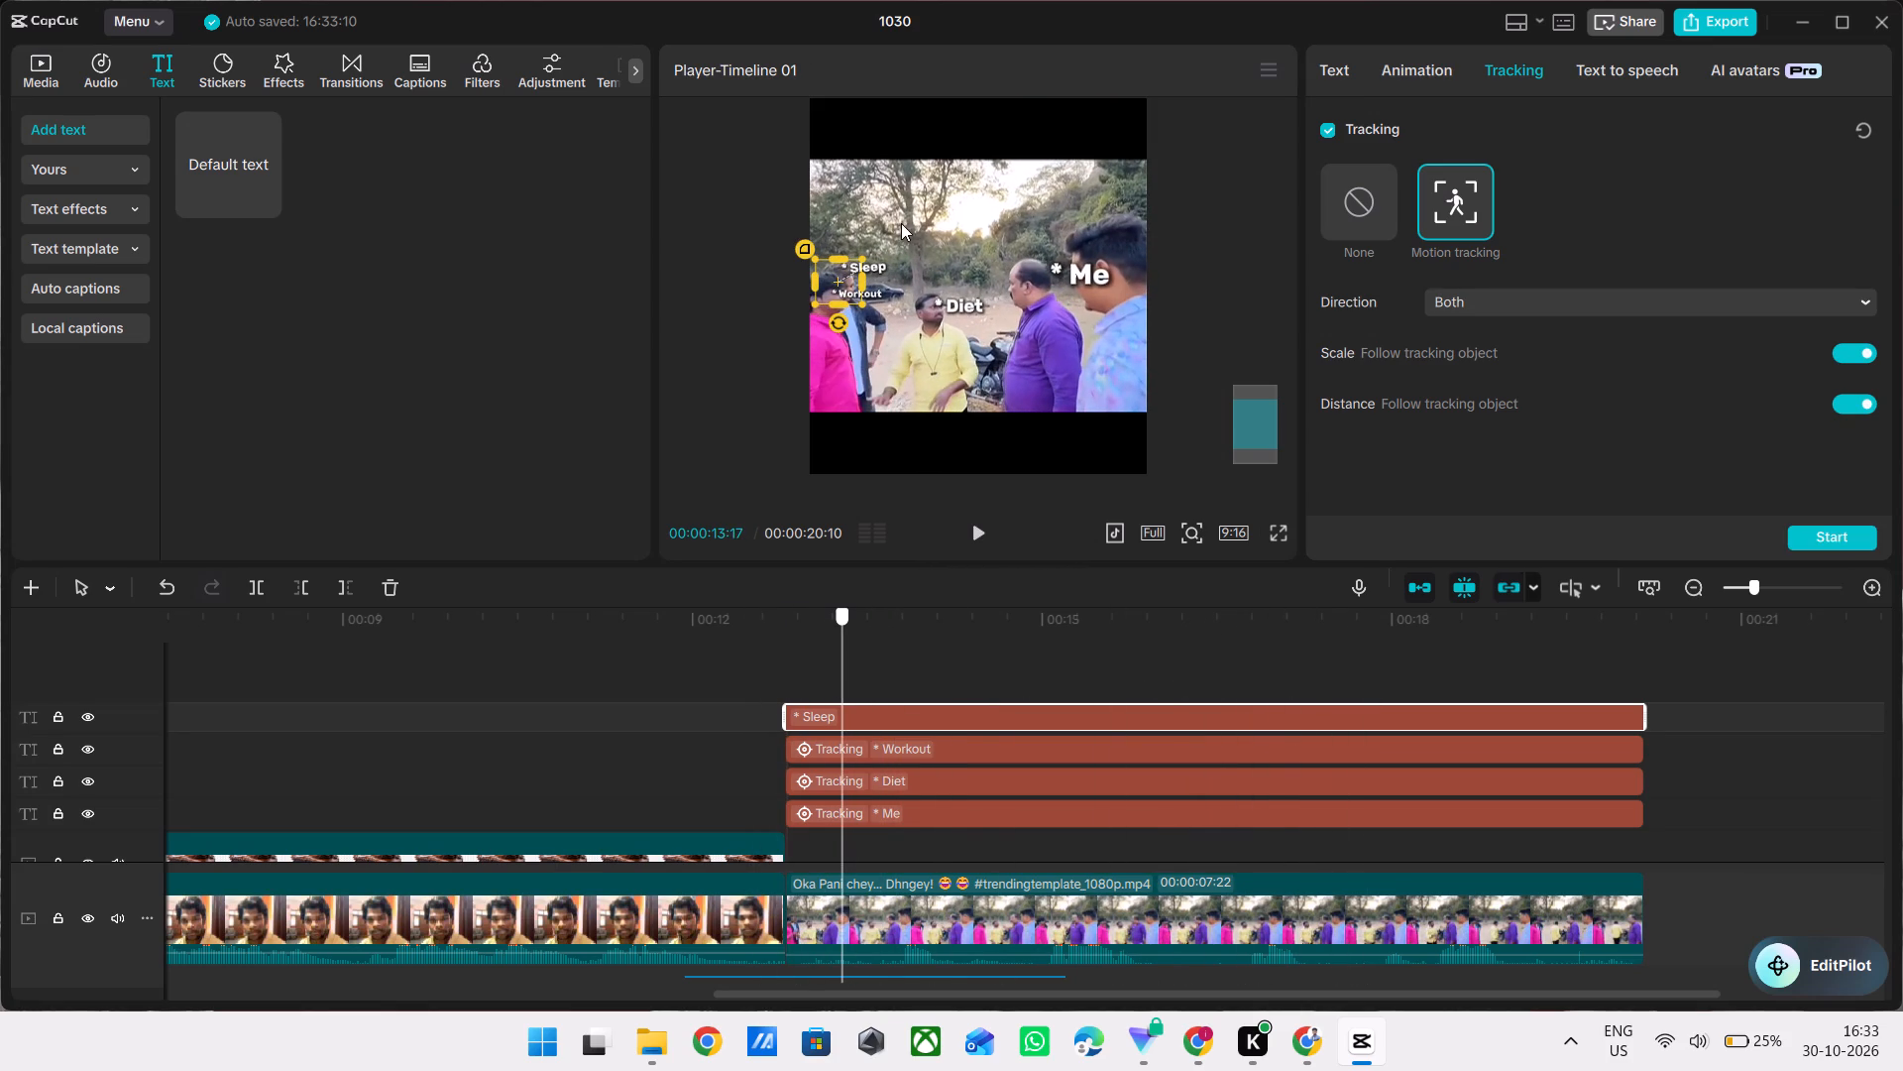
pyautogui.click(874, 263)
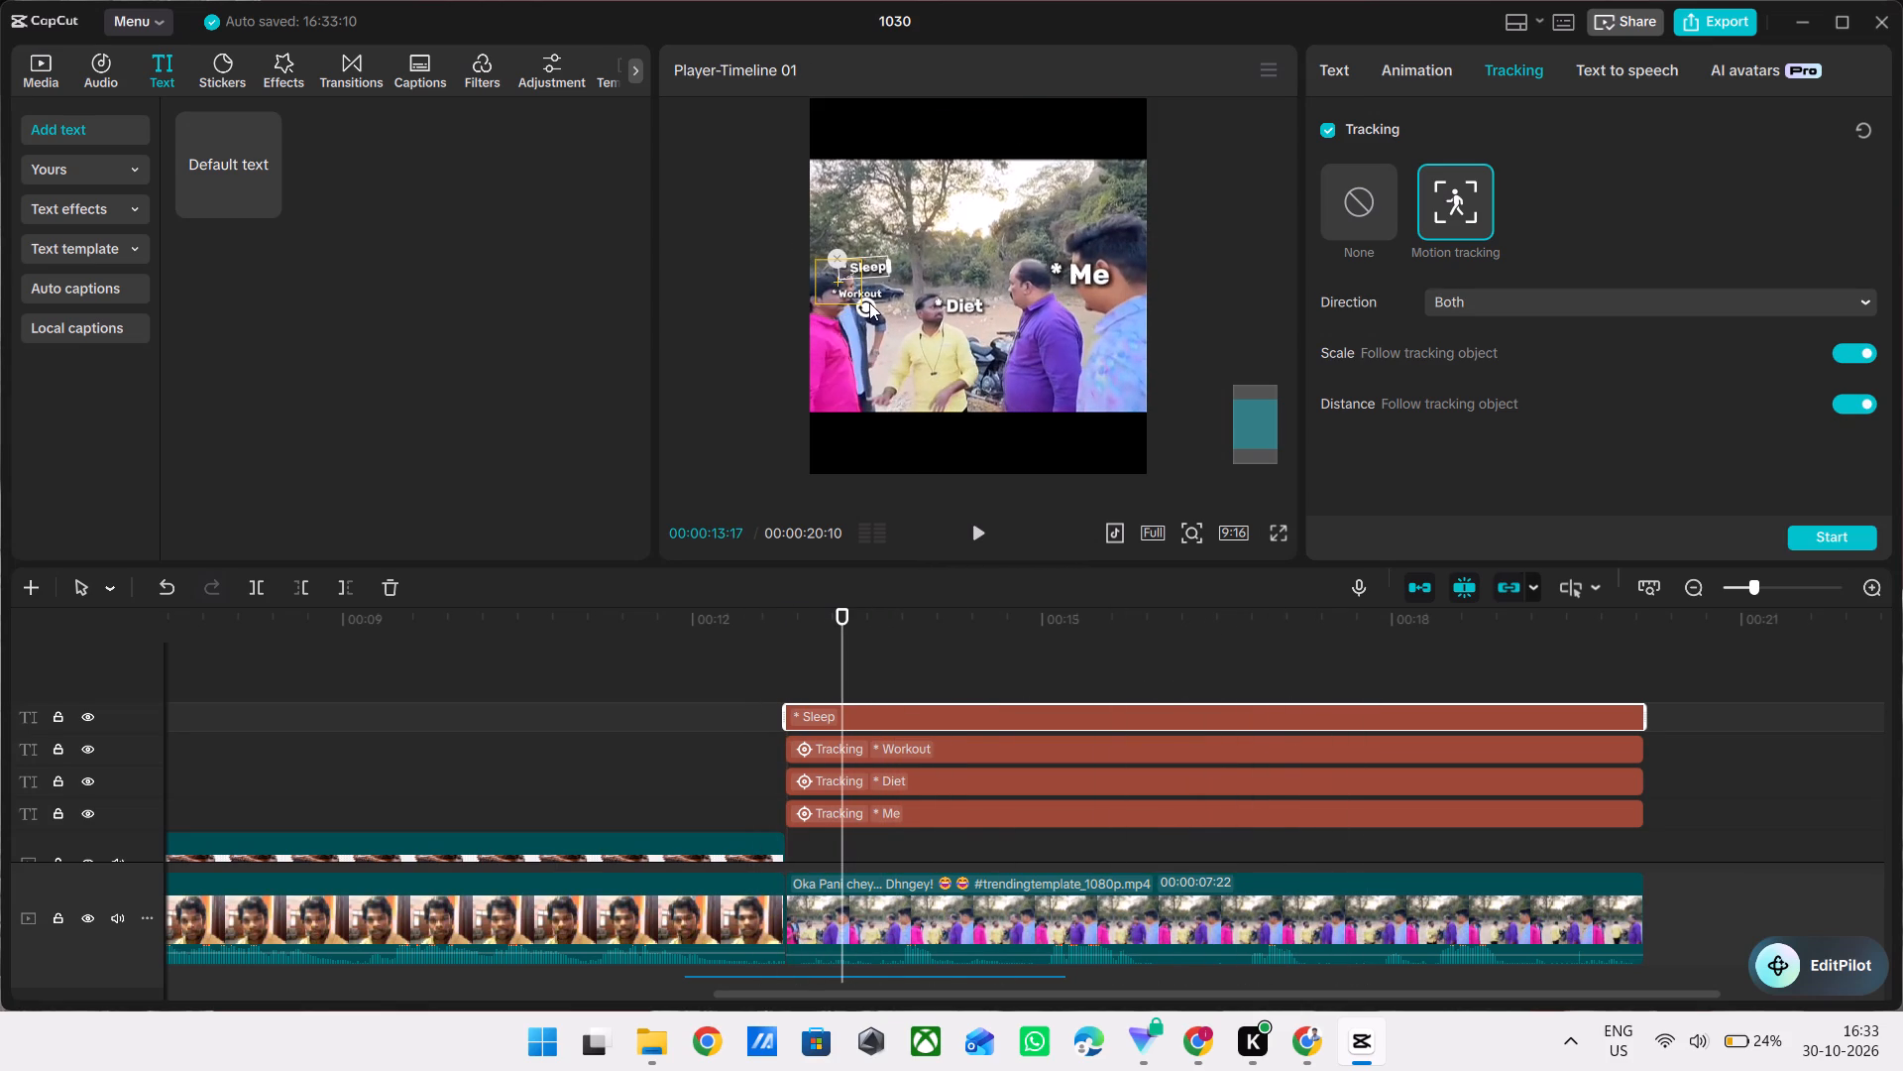
pyautogui.click(869, 302)
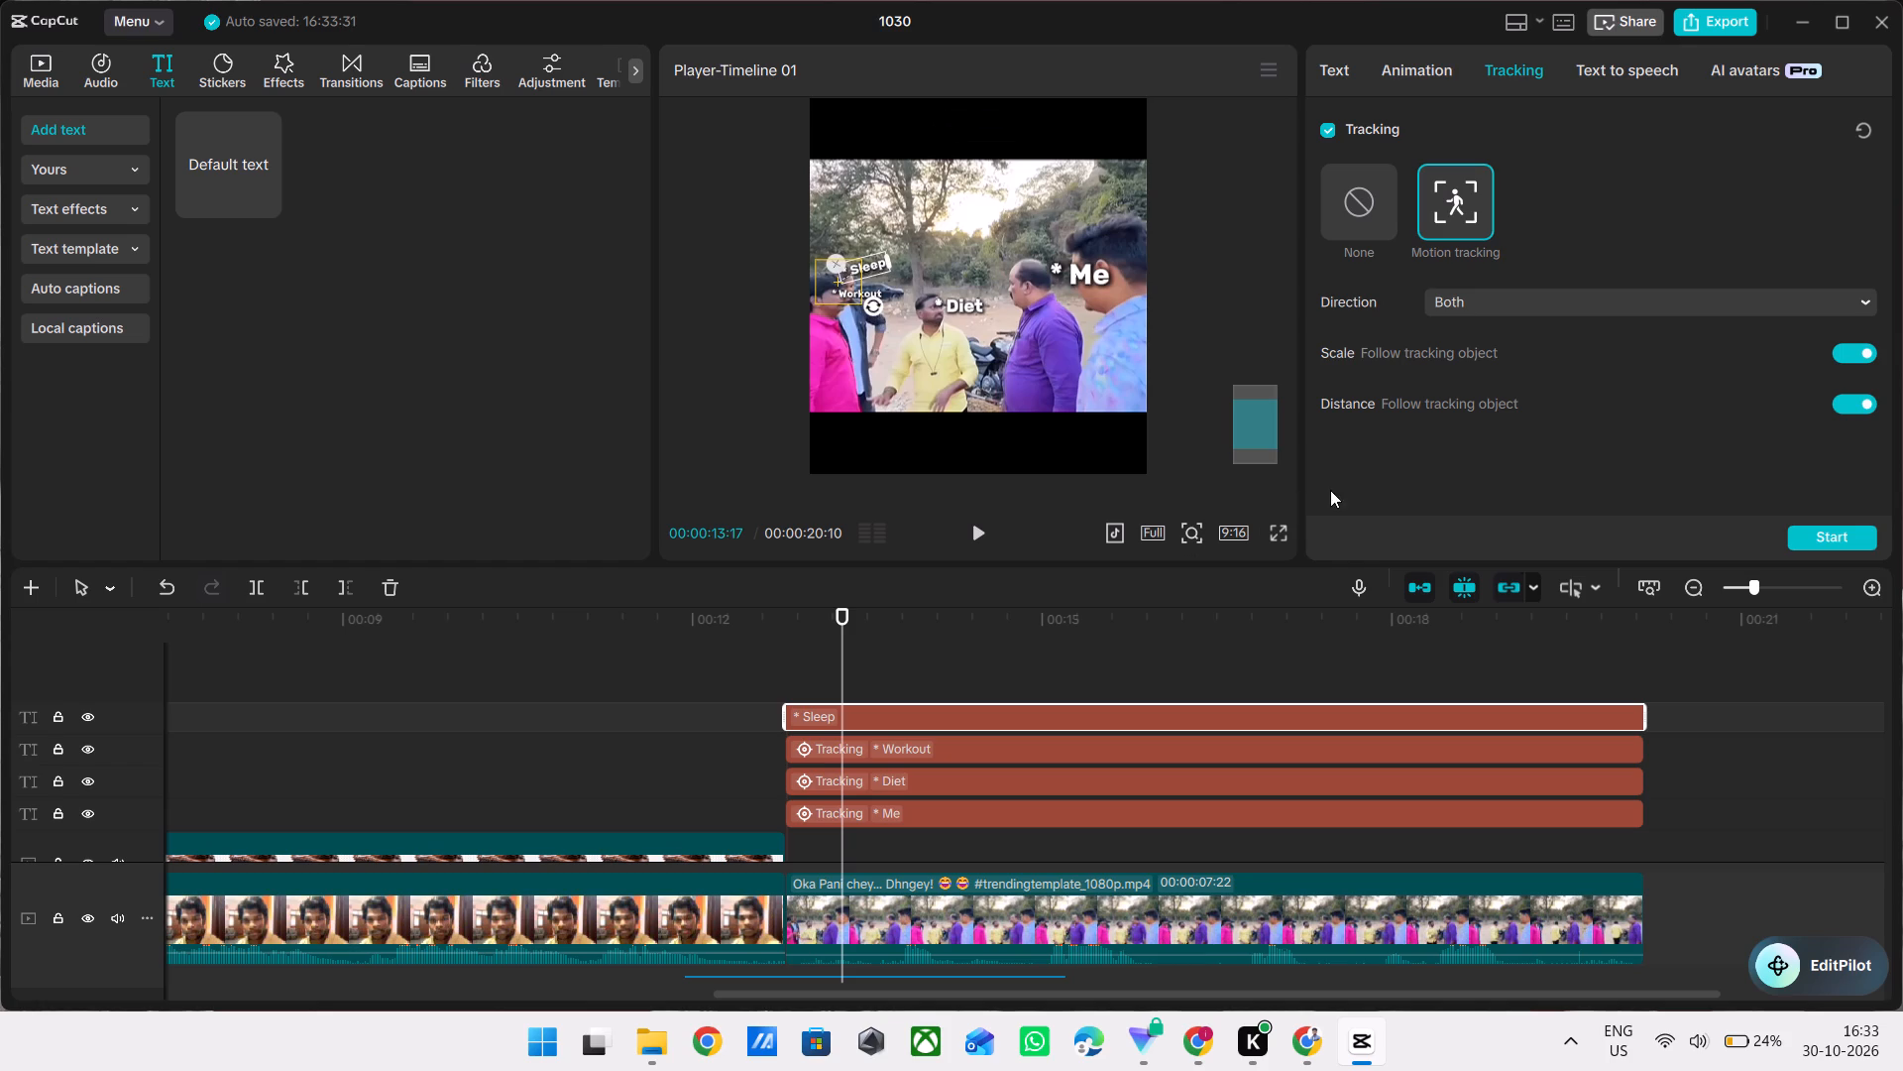
# Check the labels in full-screen playback and shift the "* Sleep" text slightly right at 00:00:13:48, keeping it just above "* Workout".
pyautogui.click(1277, 535)
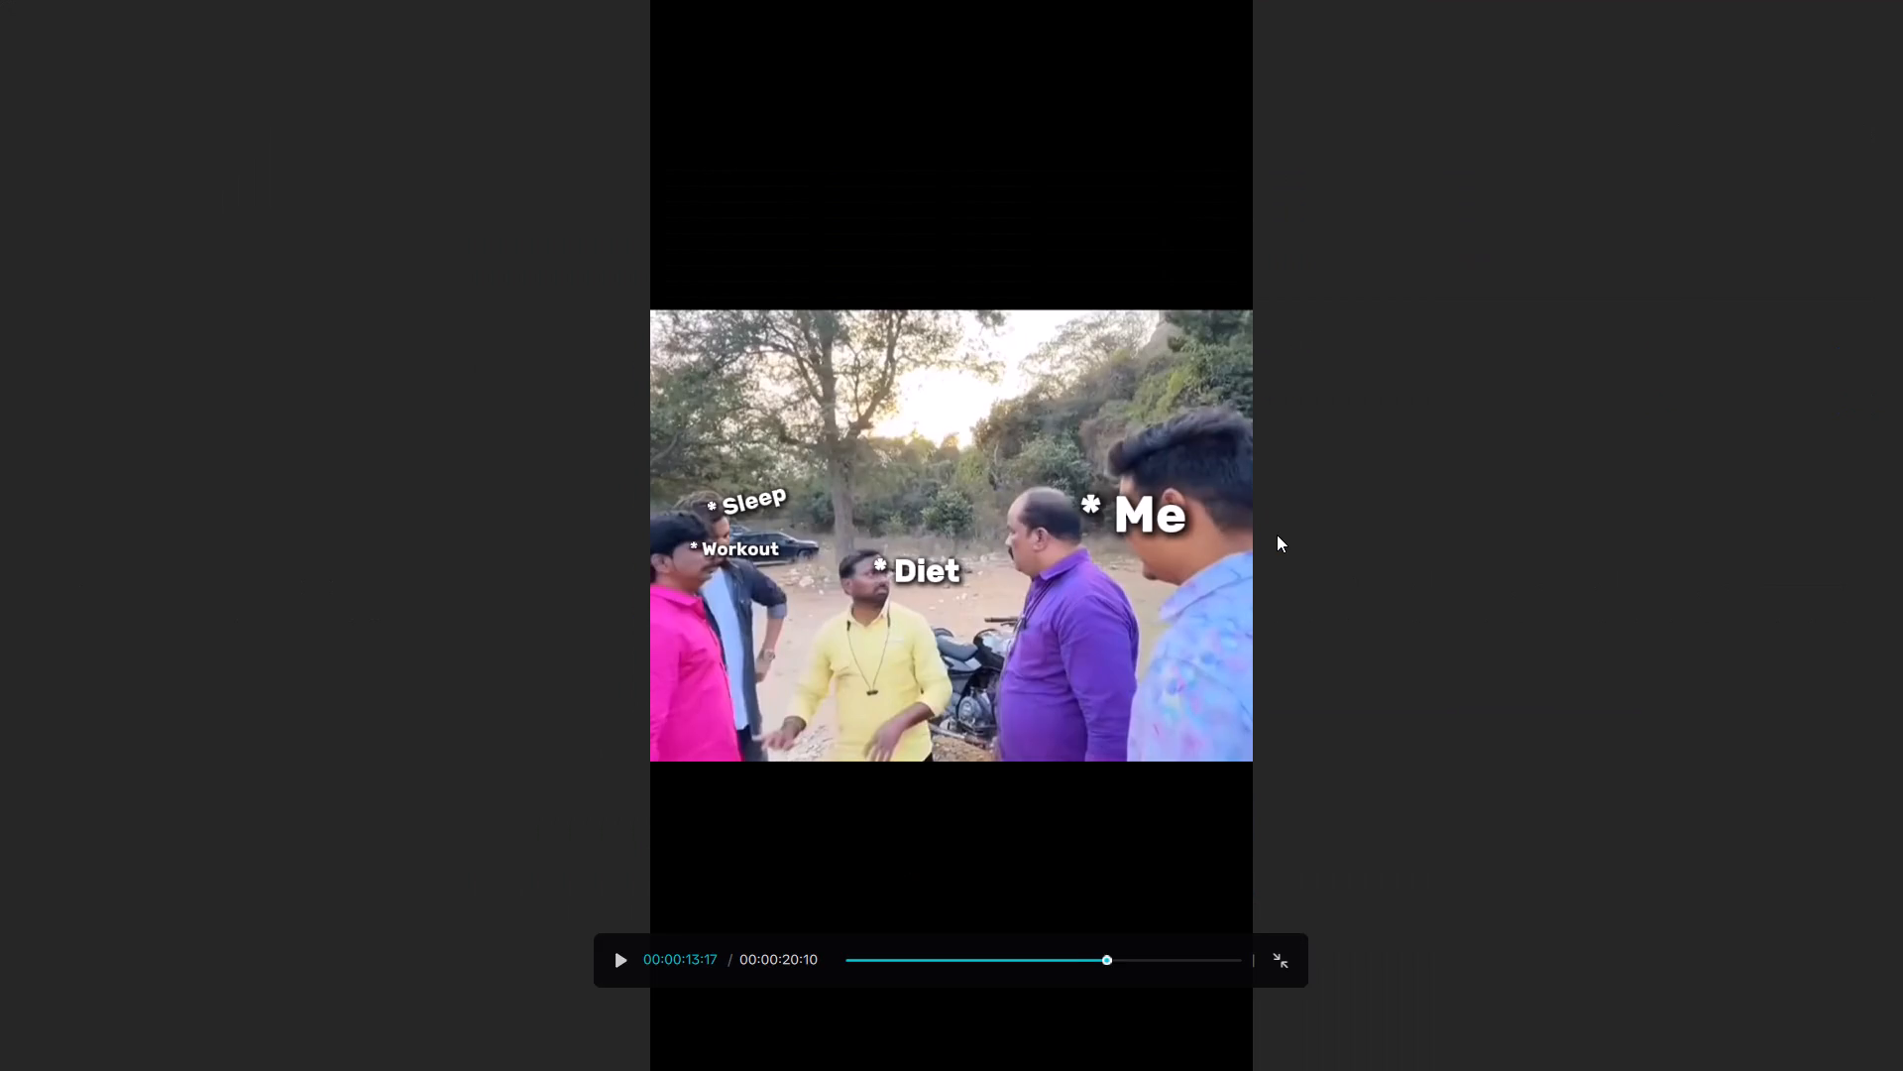
pyautogui.press('space')
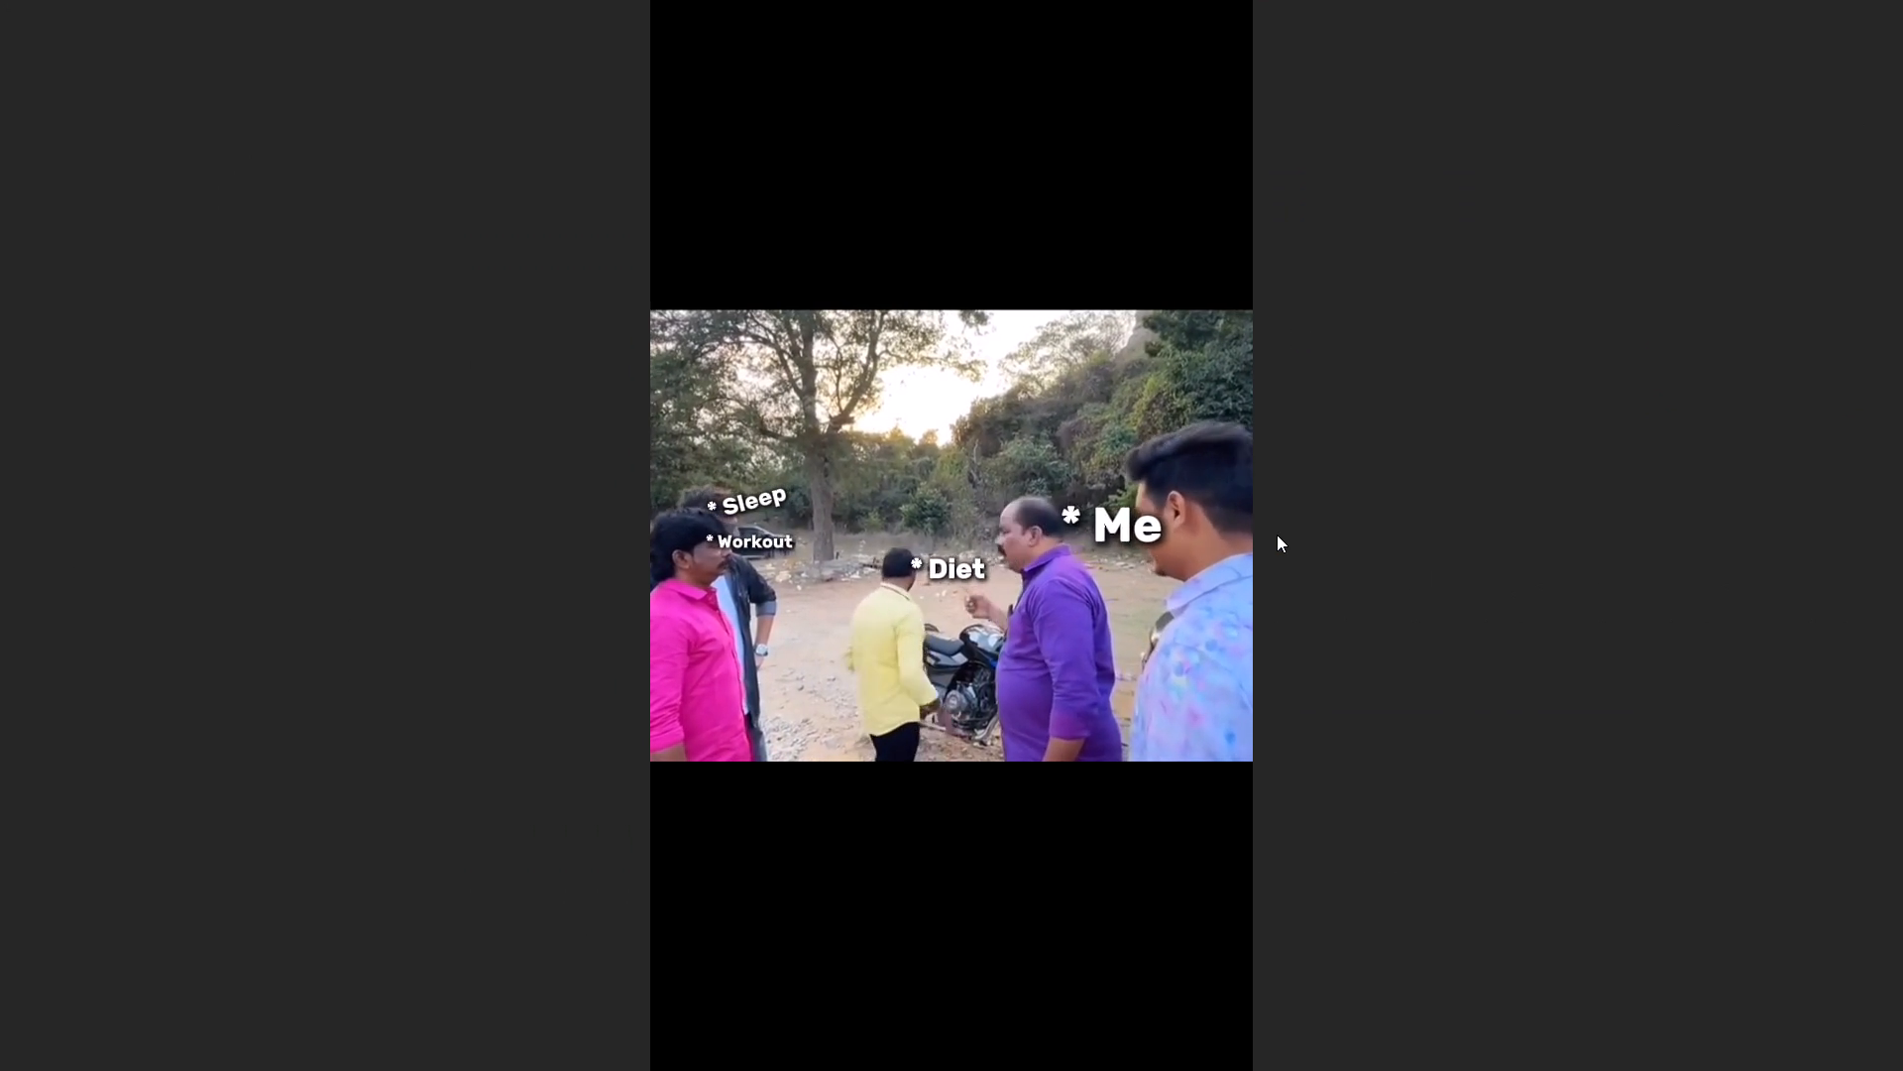
pyautogui.press('space')
pyautogui.press('Escape')
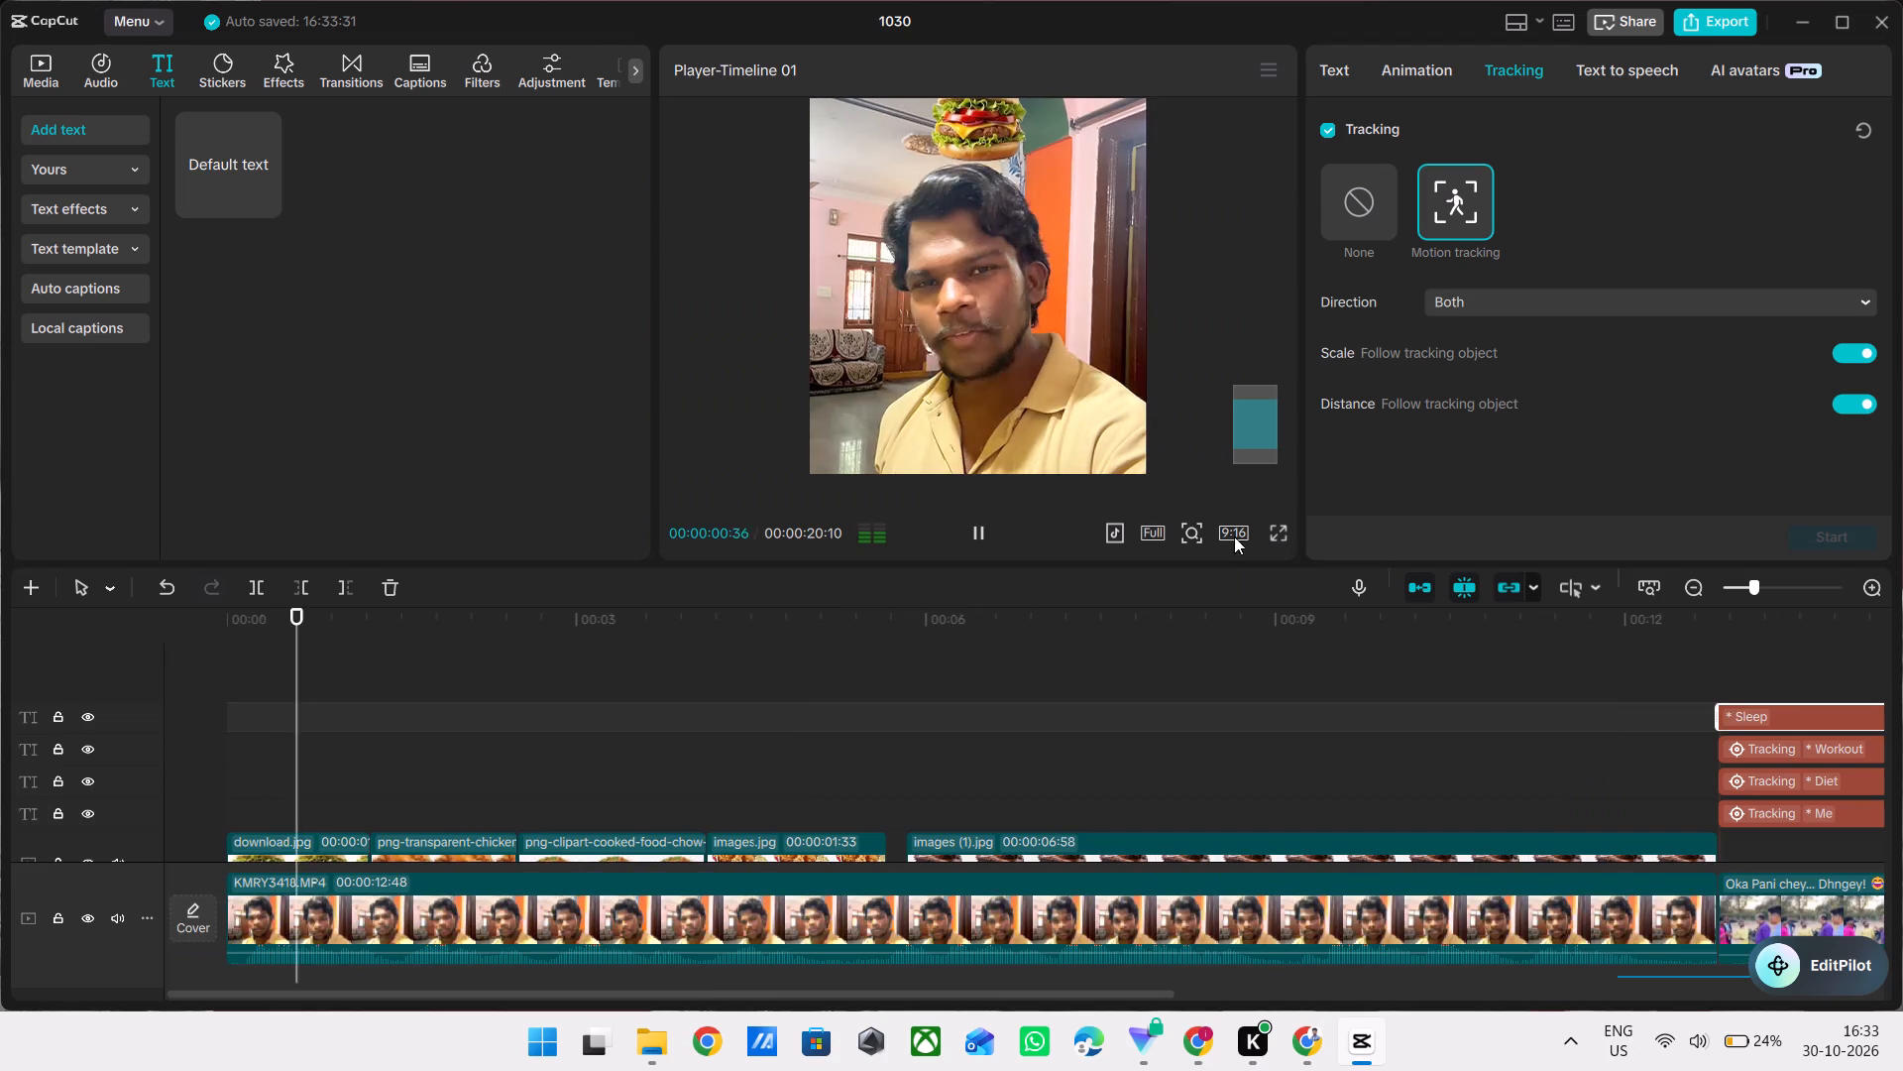
pyautogui.keyDown('ctrl'); pyautogui.scroll(-7, 1234, 707); pyautogui.keyUp('ctrl')
pyautogui.hscroll(-1, 1234, 707)
pyautogui.keyDown('ctrl'); pyautogui.scroll(-2, 1234, 707); pyautogui.keyUp('ctrl')
pyautogui.doubleClick(1135, 643)
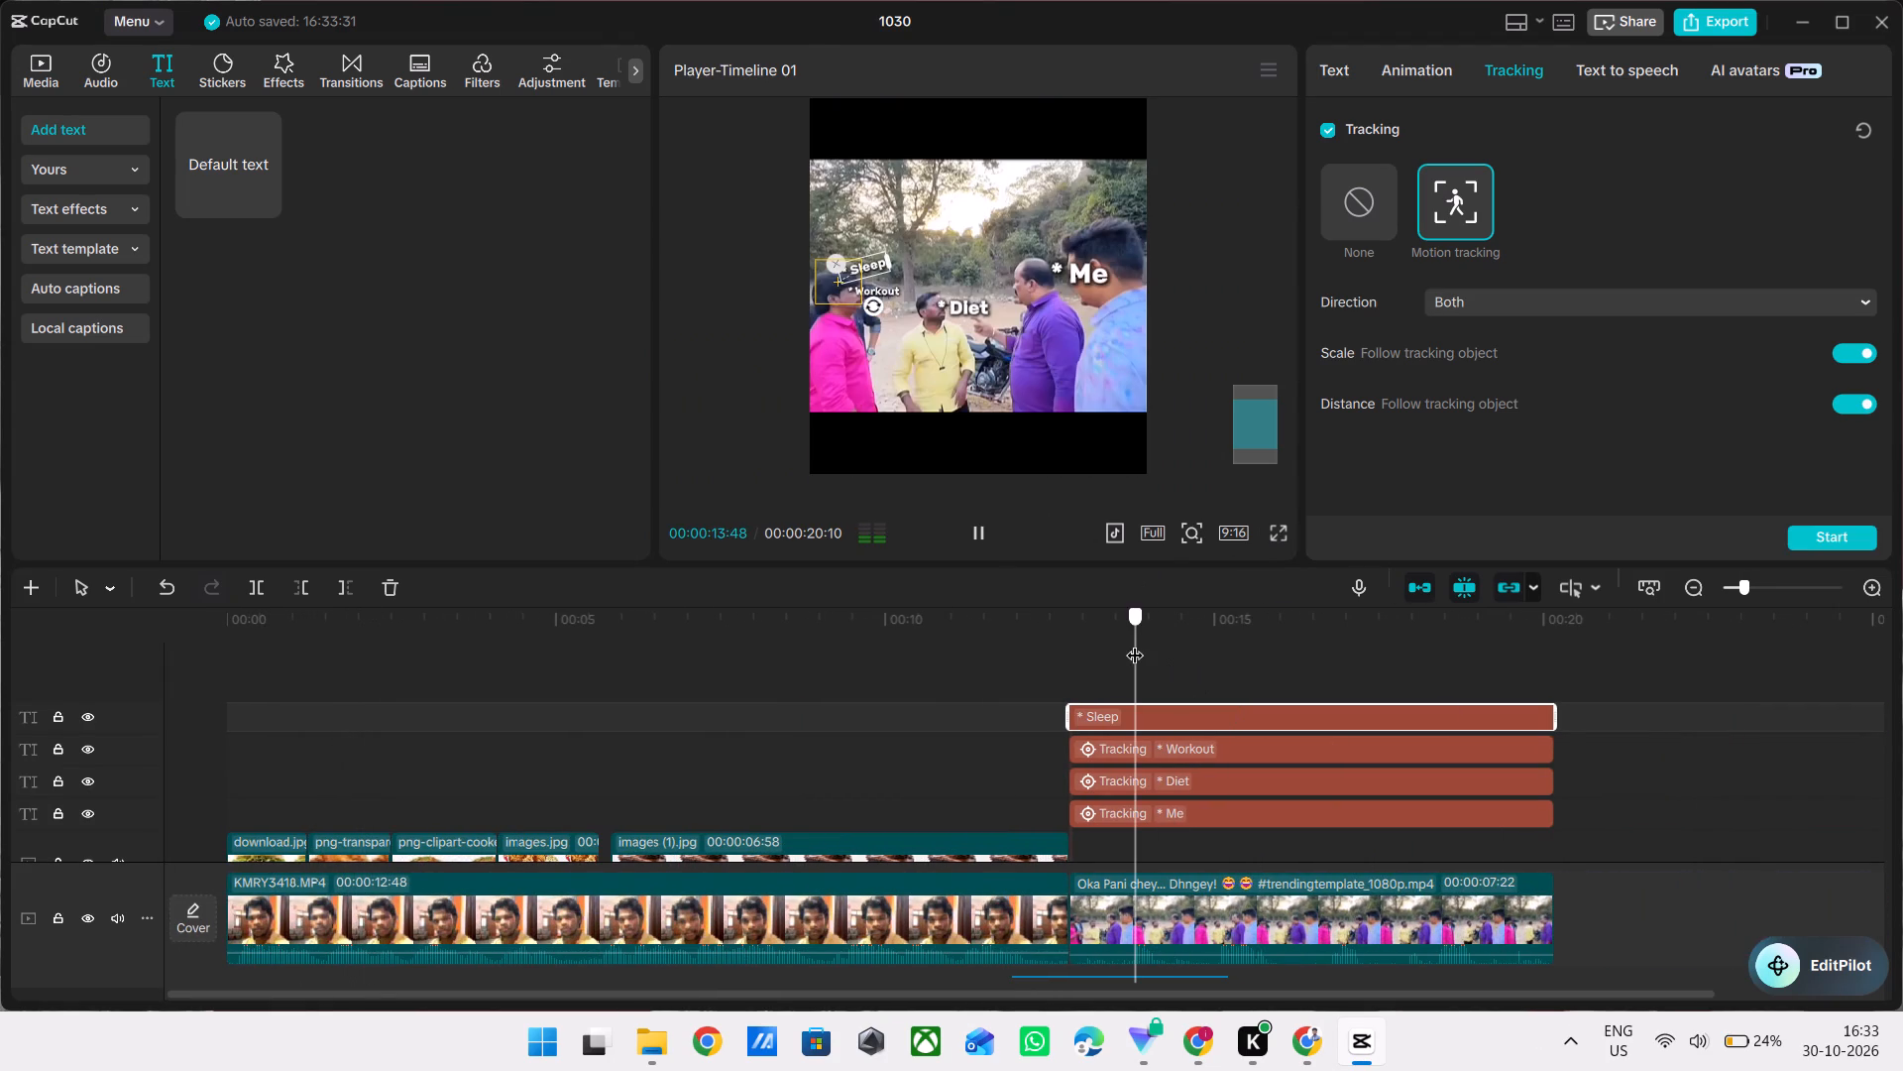
pyautogui.click(1343, 68)
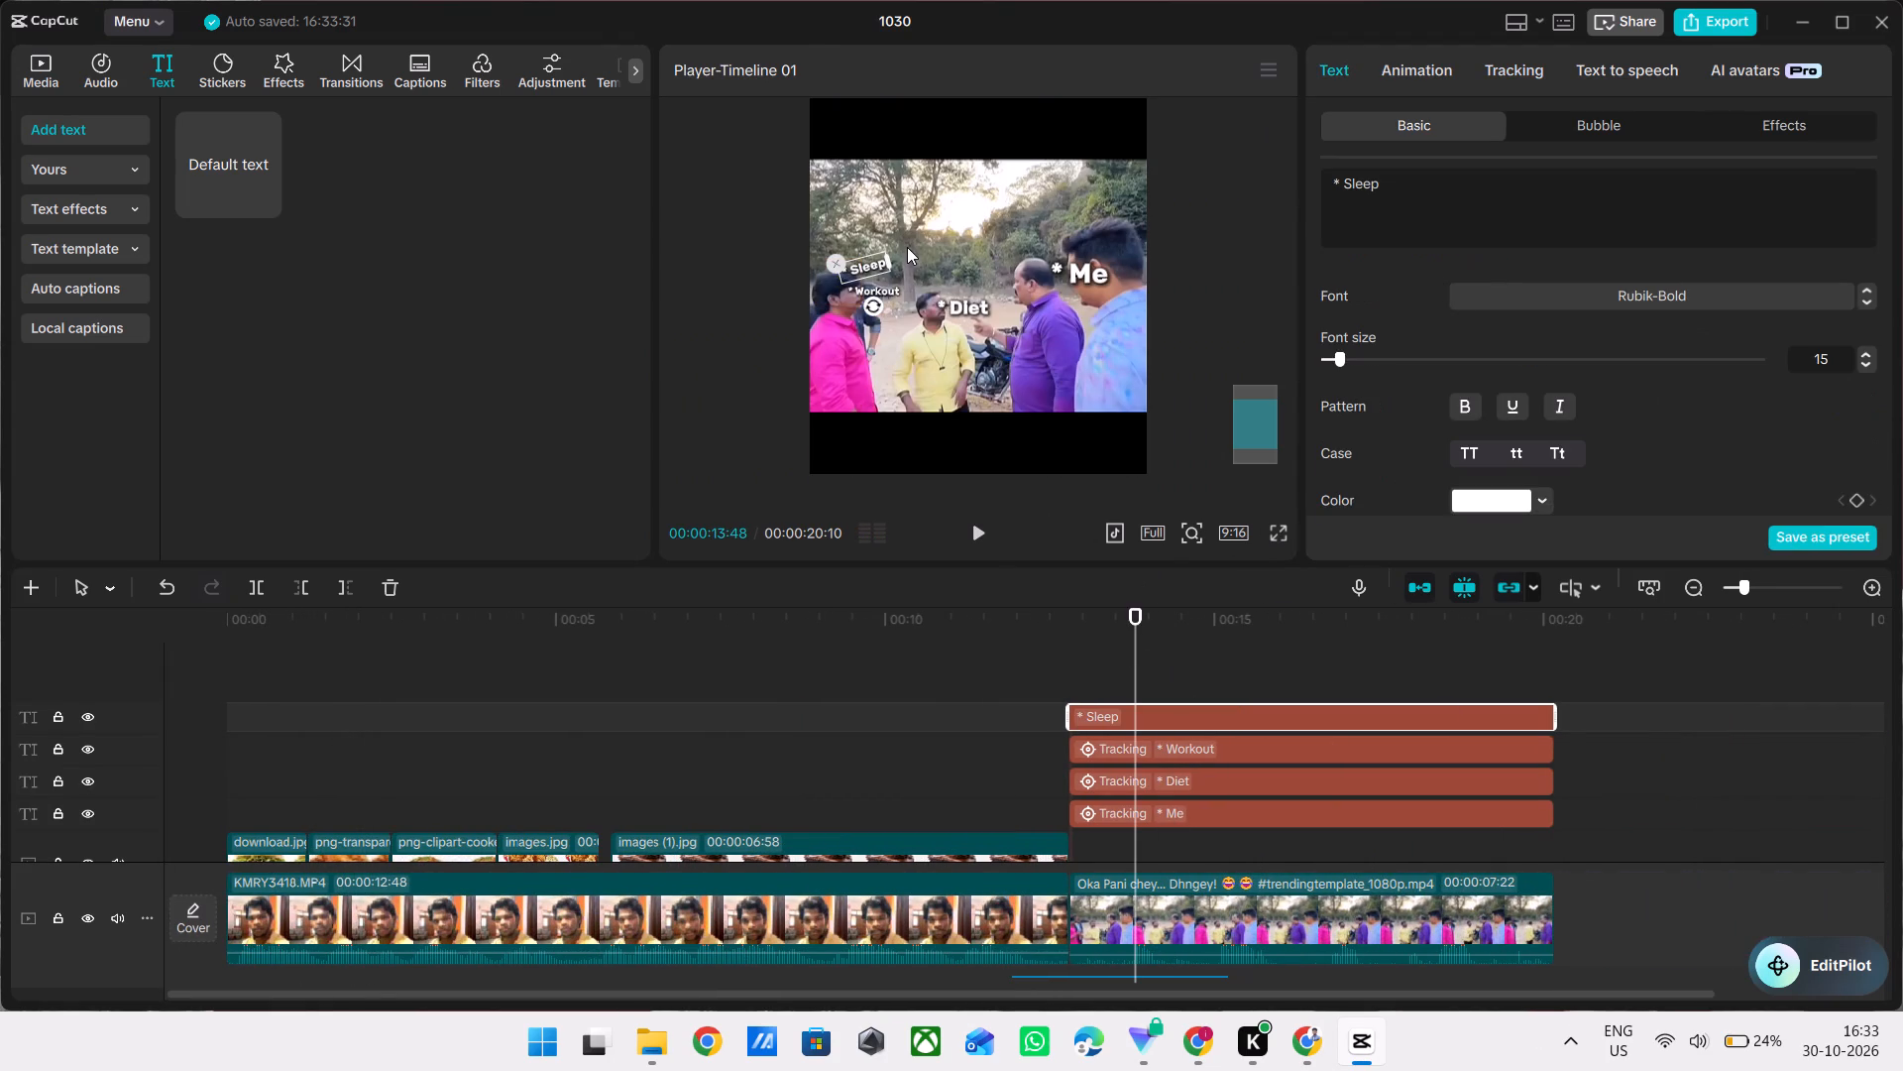
pyautogui.keyDown('ctrl'); pyautogui.scroll(6, 907, 247); pyautogui.keyUp('ctrl')
pyautogui.moveTo(771, 240); pyautogui.dragTo(791, 232)
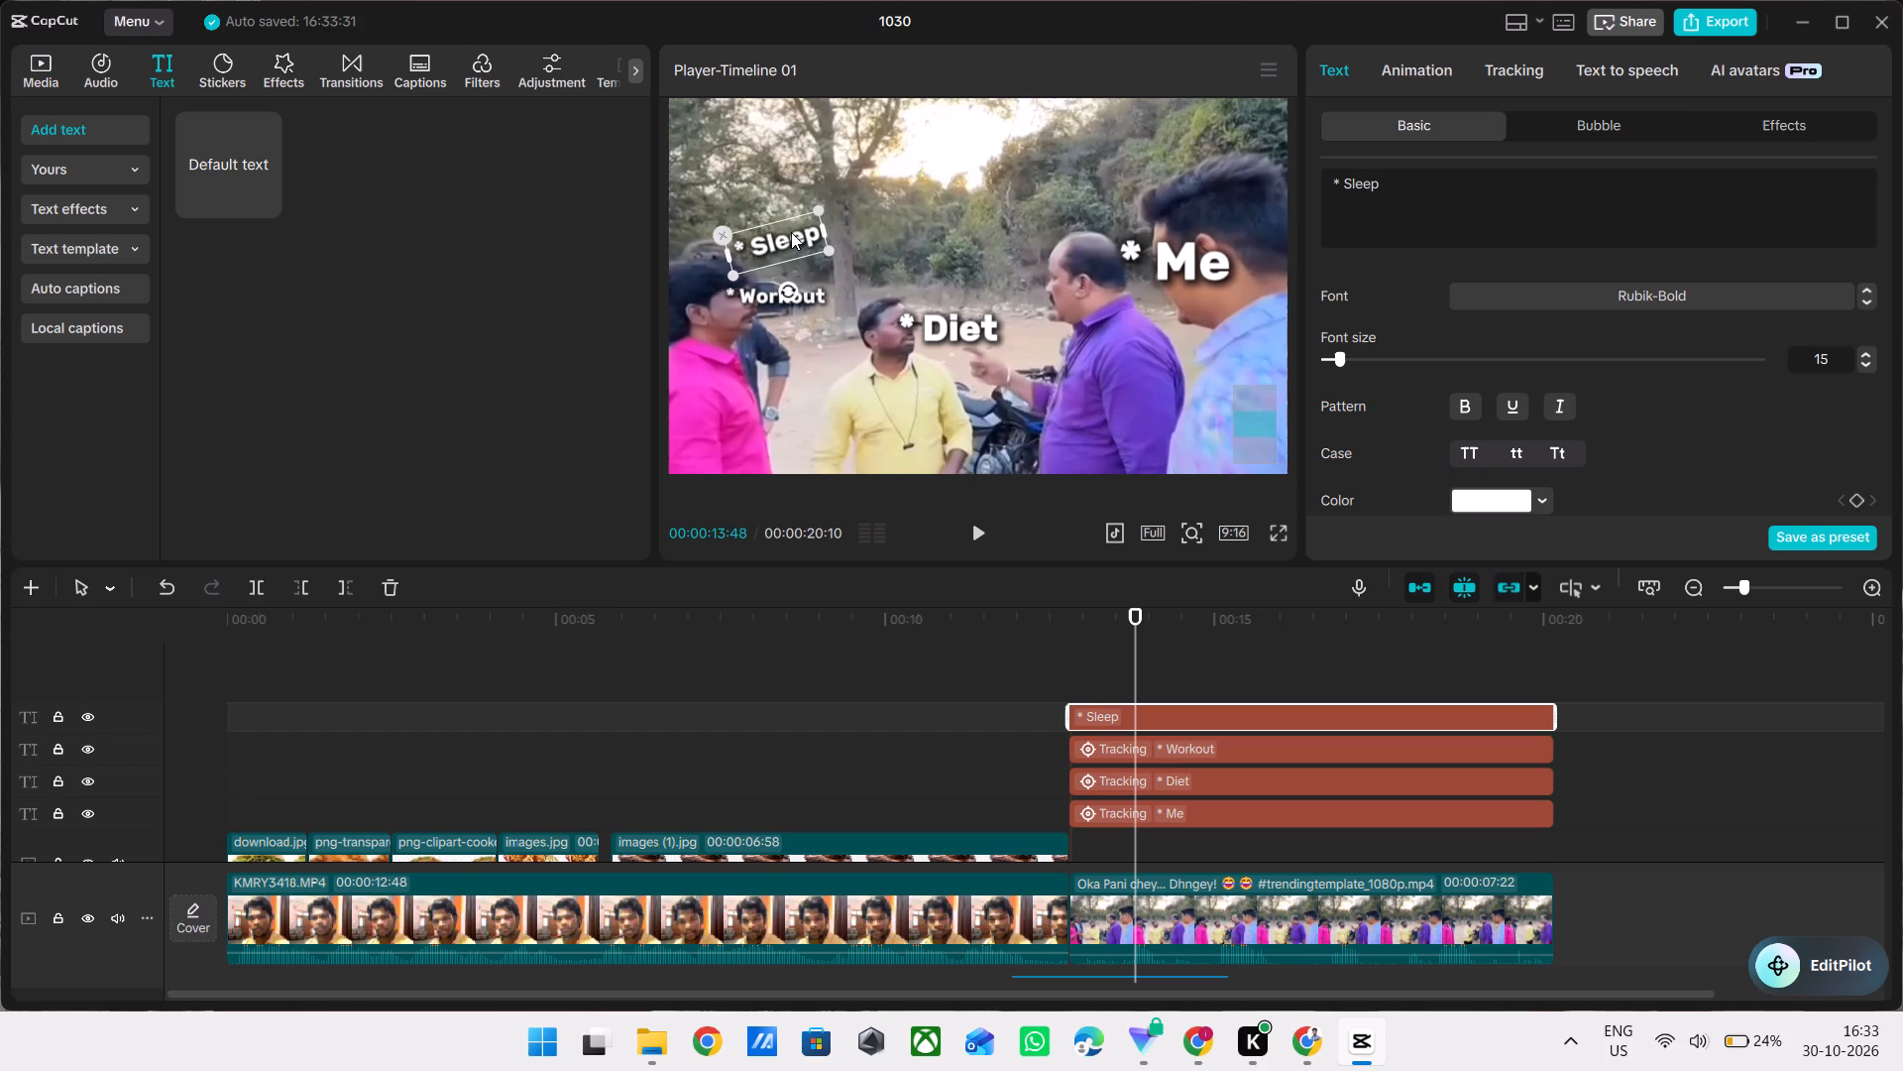
pyautogui.moveTo(791, 232); pyautogui.dragTo(790, 239)
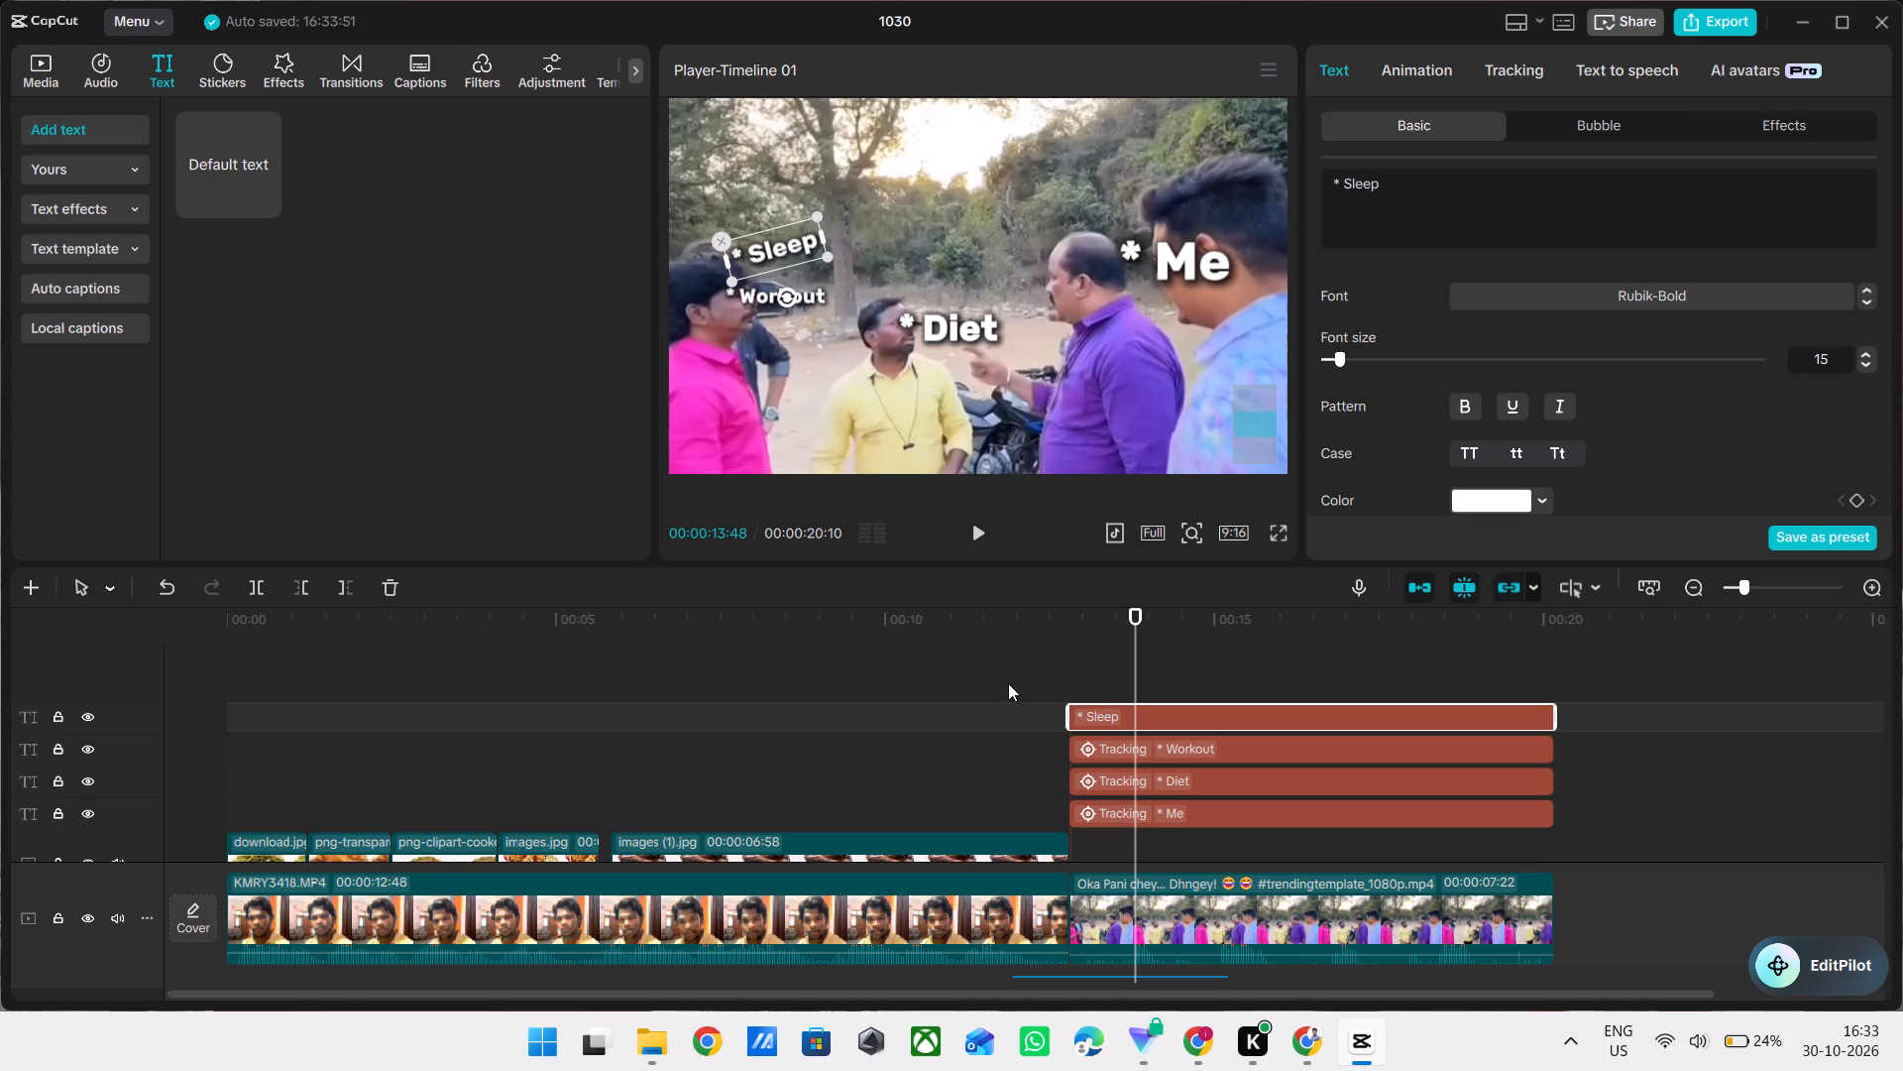
# Play the Oka Pani clip from 00:00:13:48 and view its last frame in full screen to check the label placement.
pyautogui.click(1008, 683)
pyautogui.press('space')
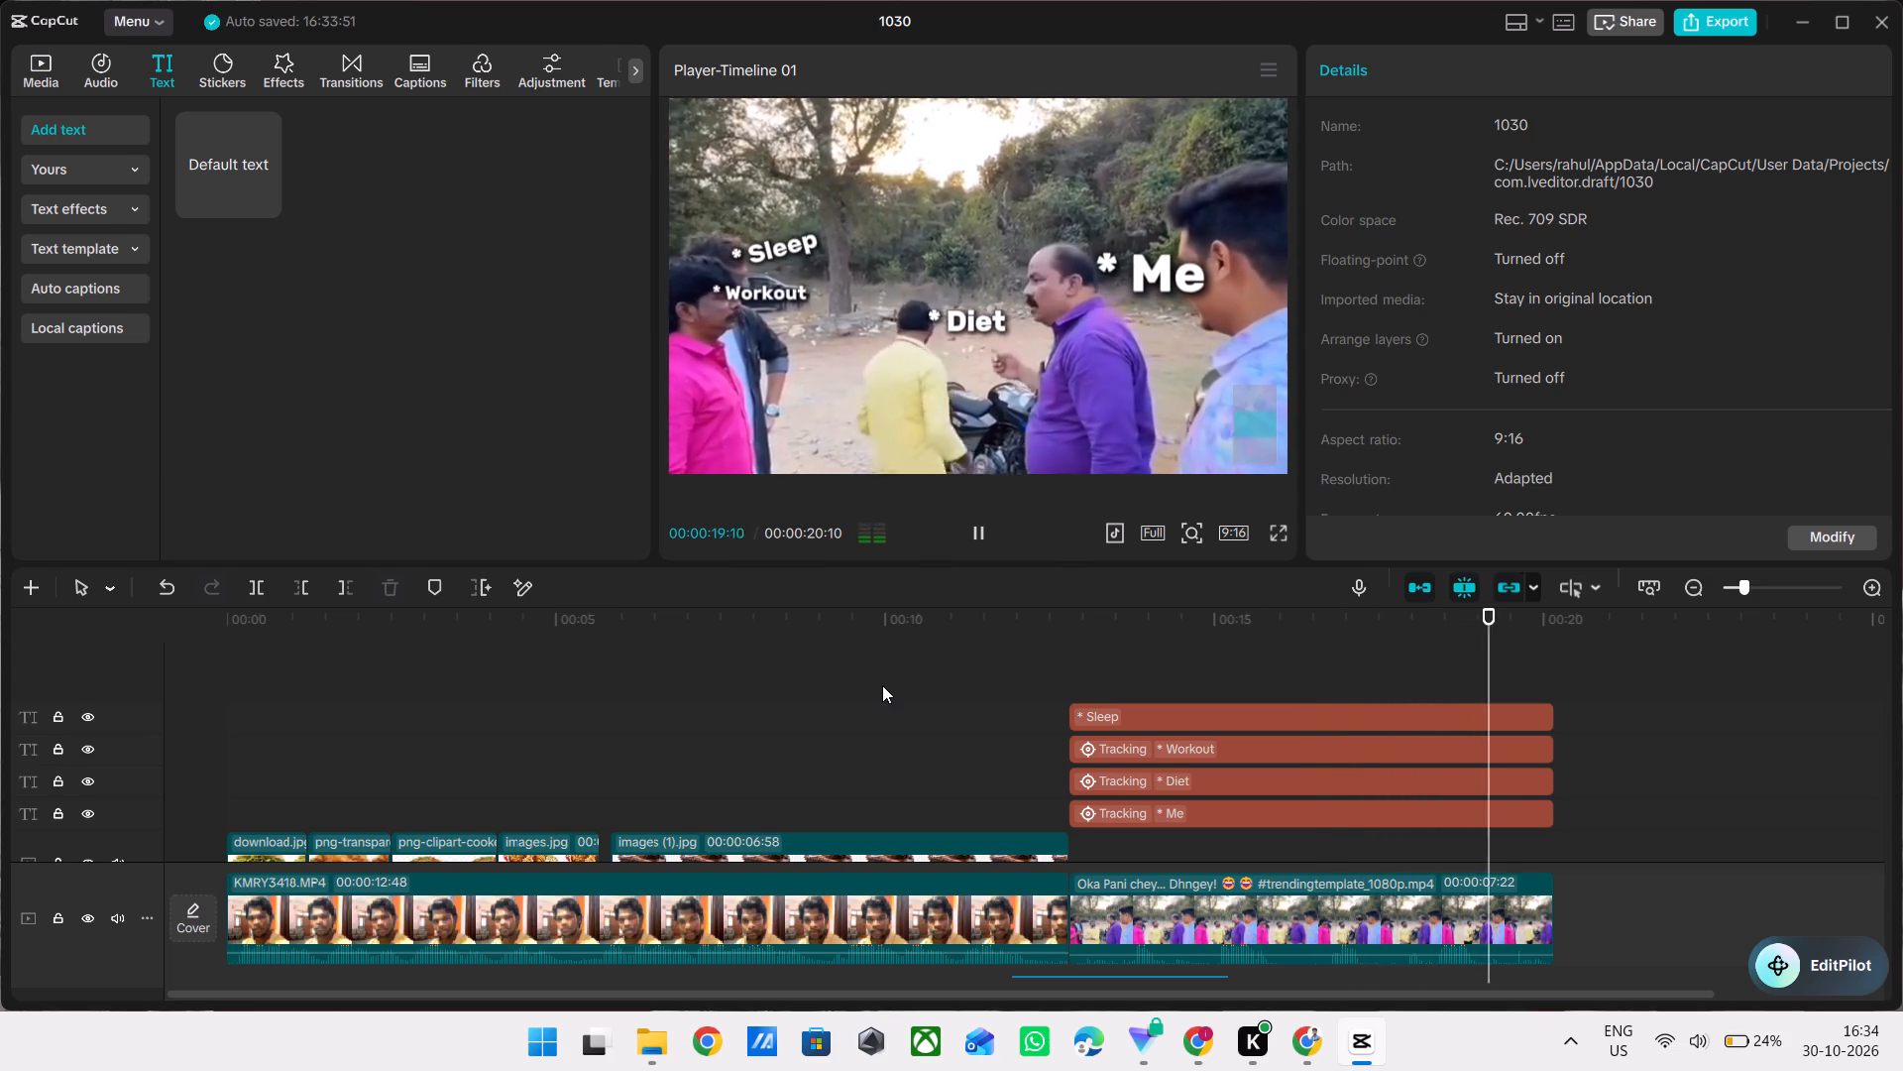
pyautogui.press('Escape')
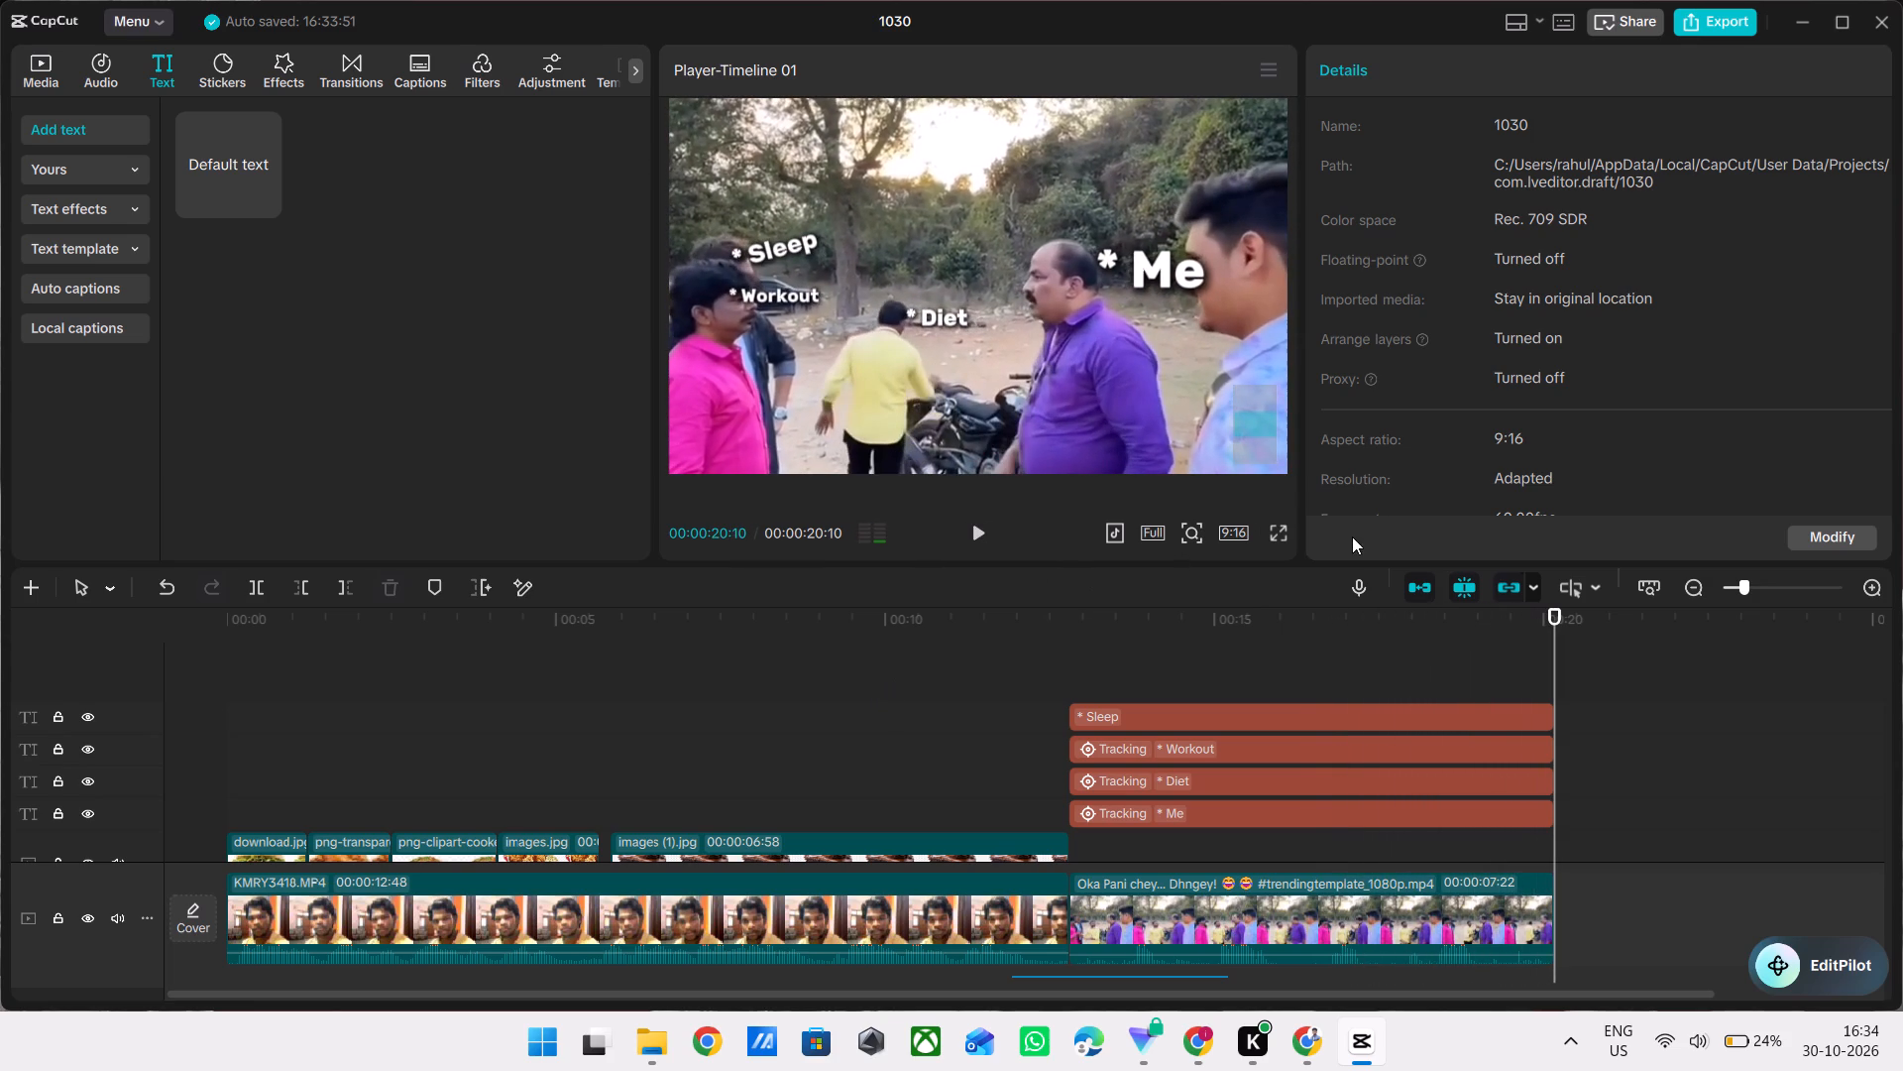
pyautogui.click(1284, 535)
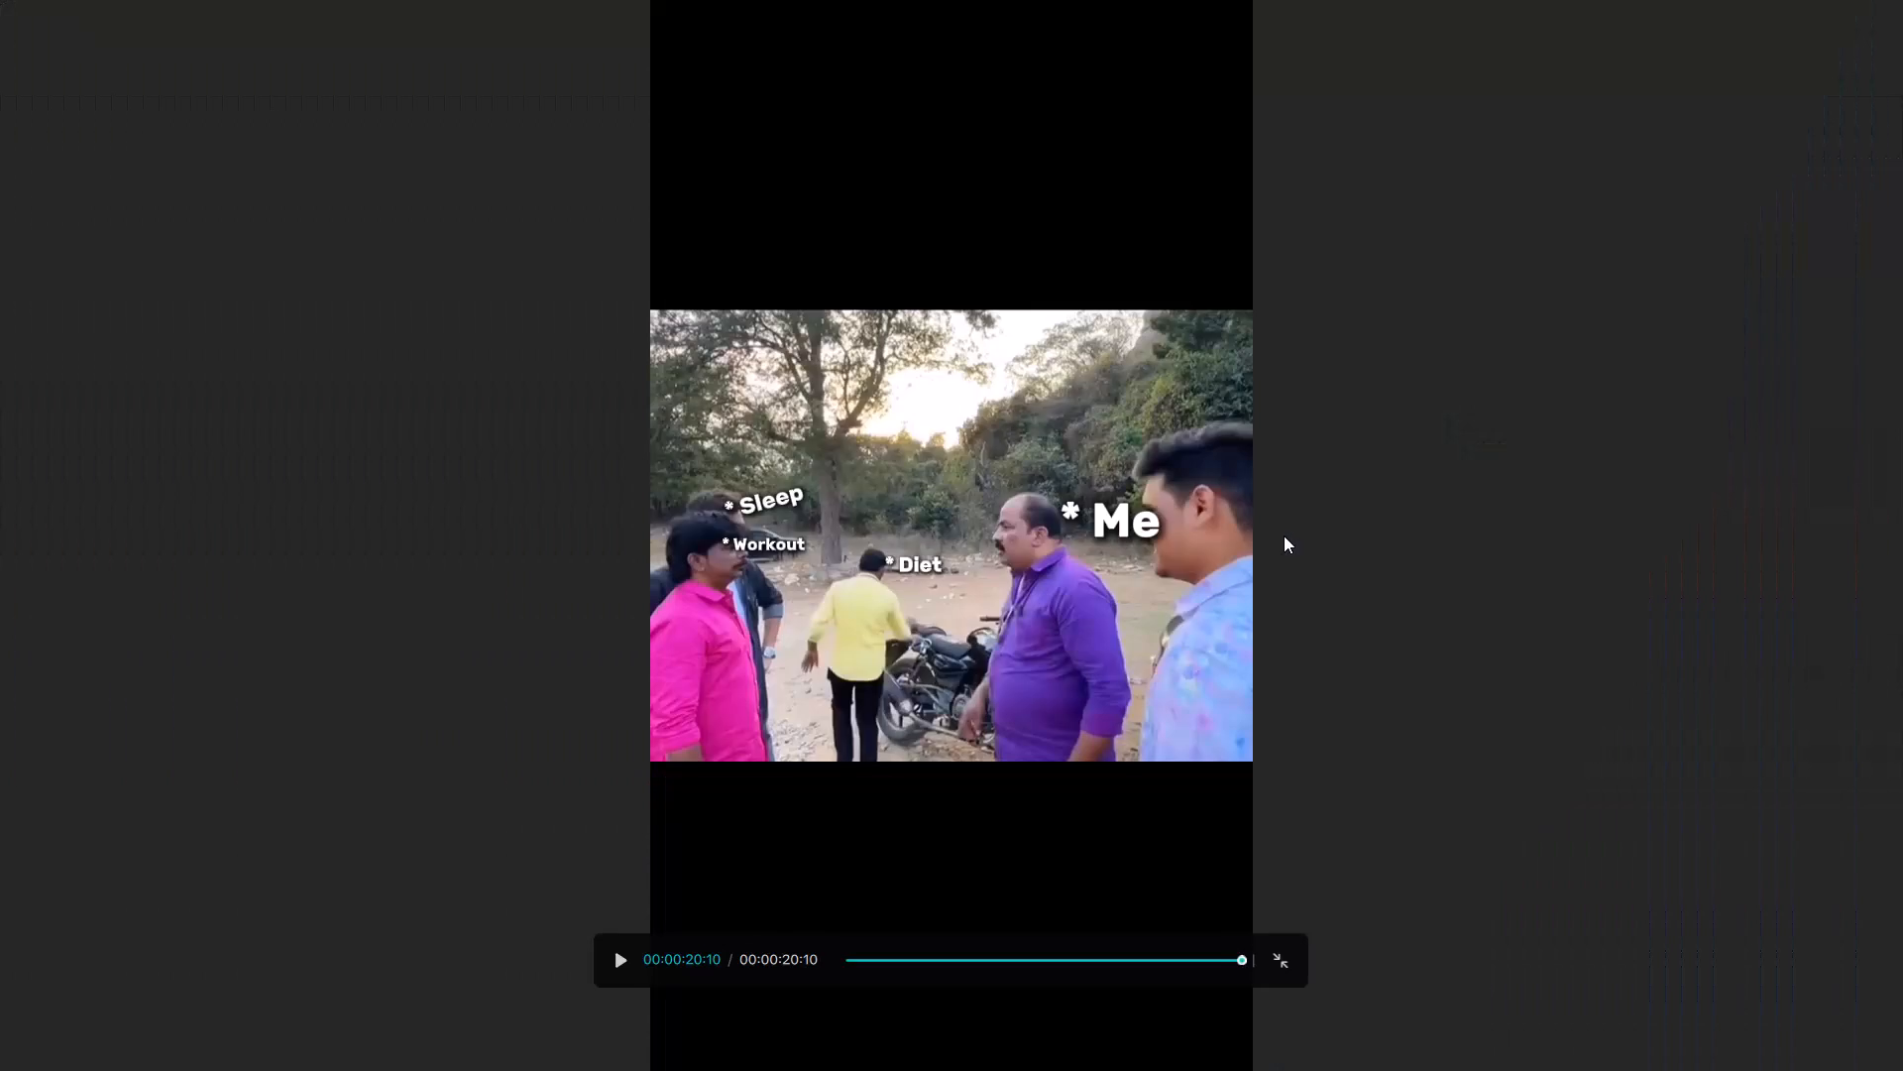
pyautogui.press('Escape')
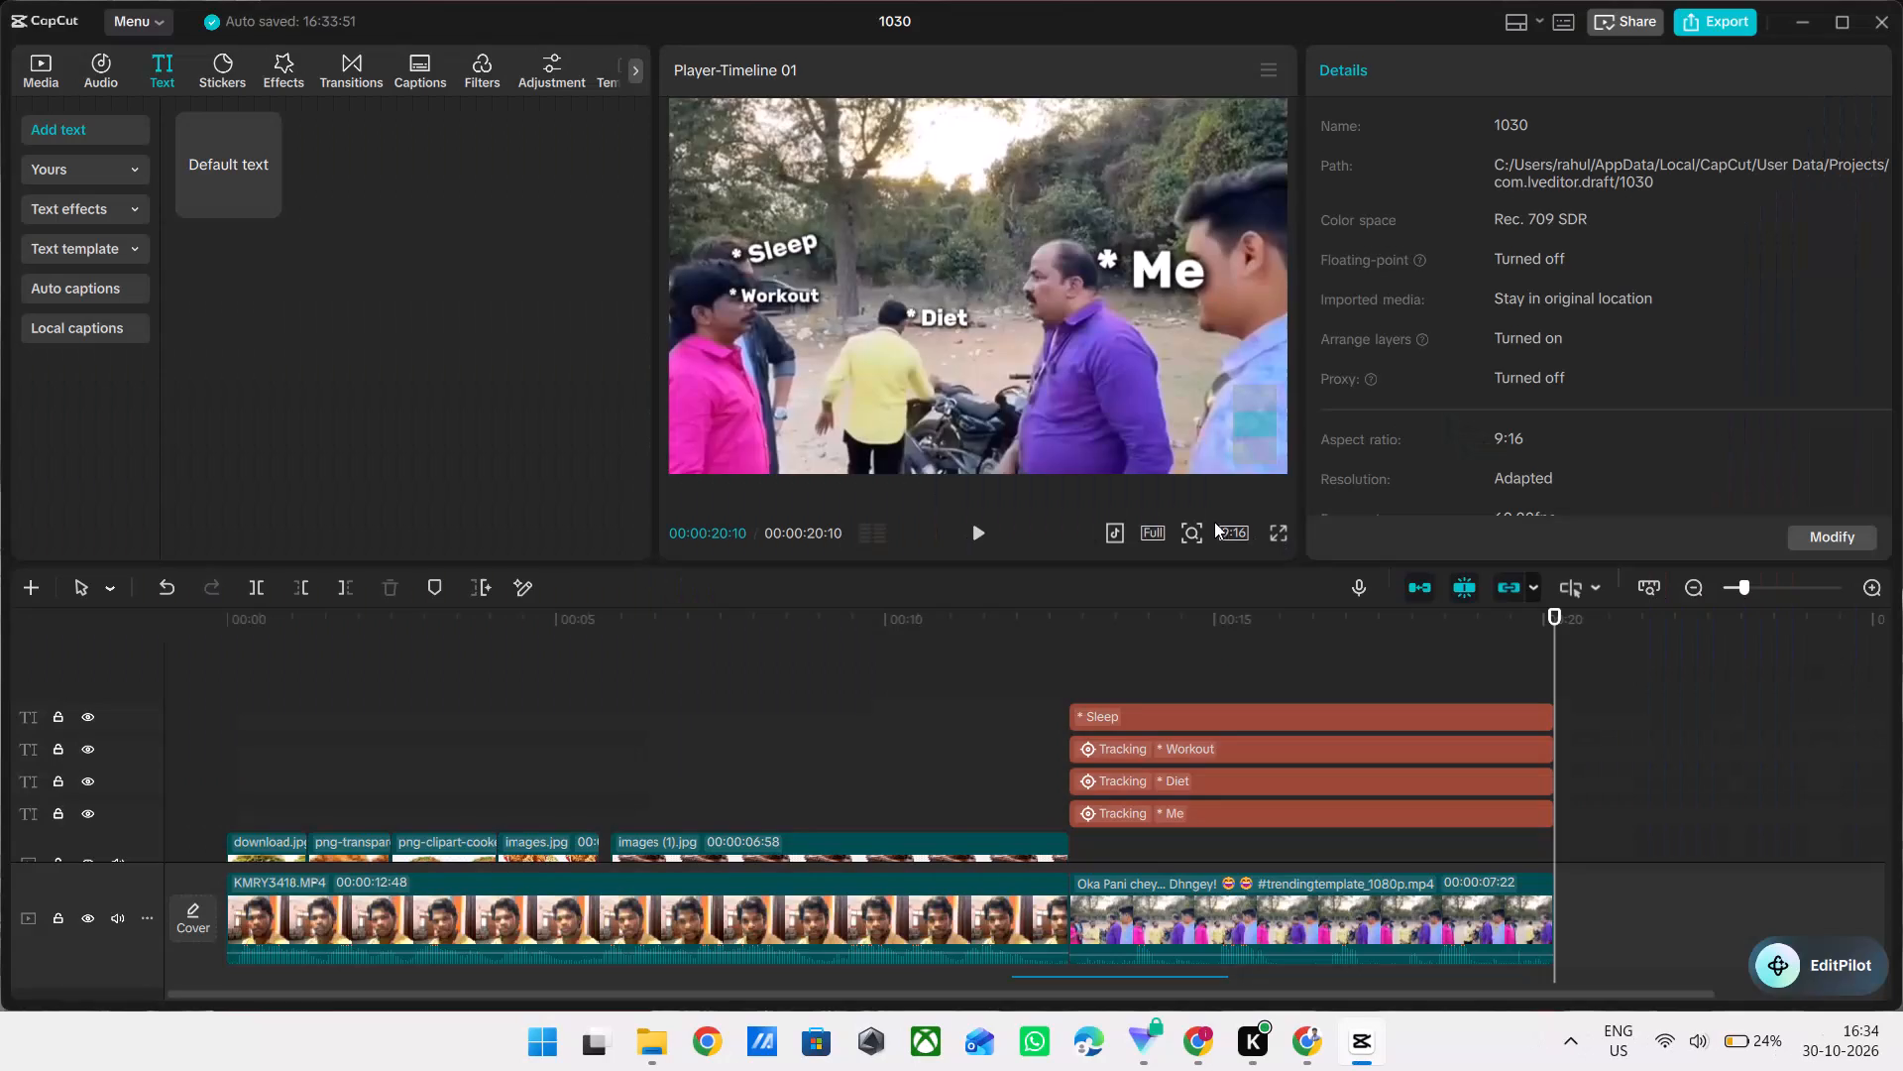
# Remove the motion tracking from the "* Me" text at 00:00:12:48, the start of the Oka Pani clip.
pyautogui.click(1282, 653)
pyautogui.moveTo(1282, 653); pyautogui.dragTo(1040, 659)
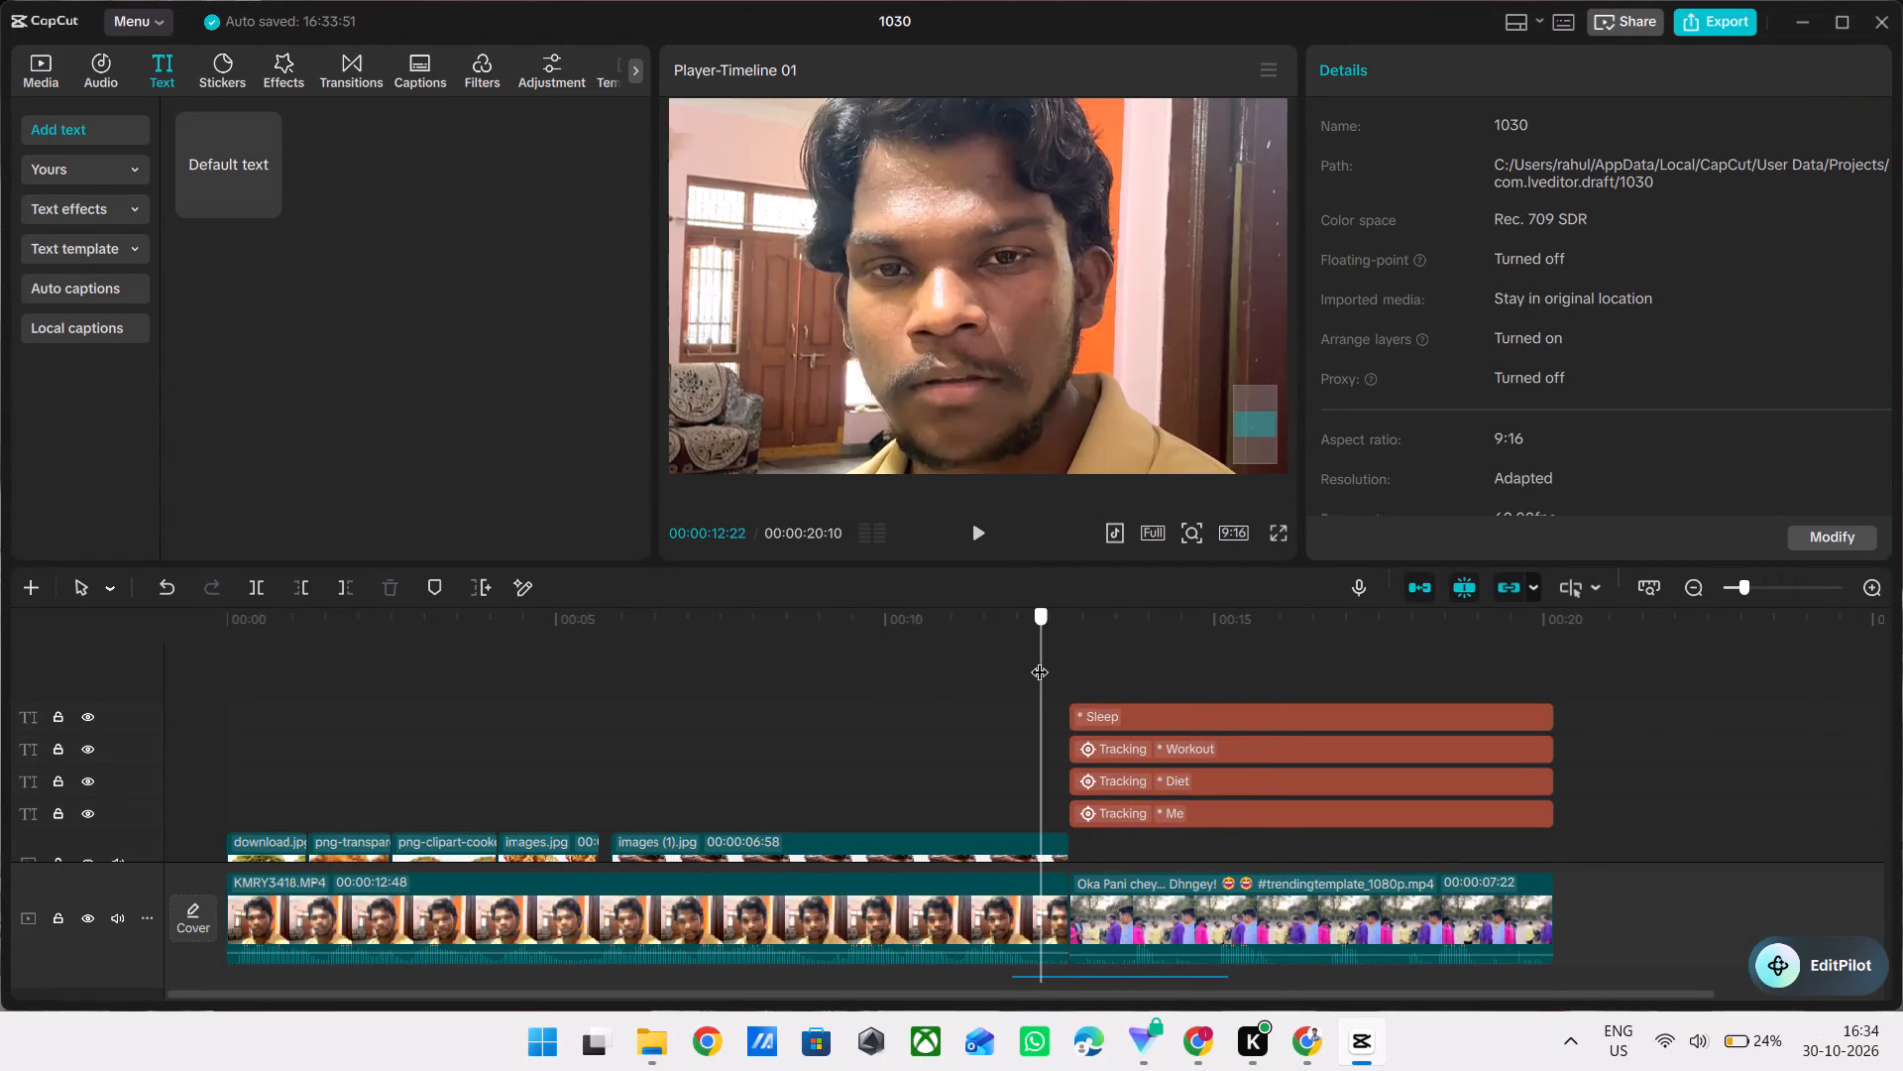
pyautogui.moveTo(1040, 659); pyautogui.dragTo(1068, 654)
pyautogui.click(1233, 820)
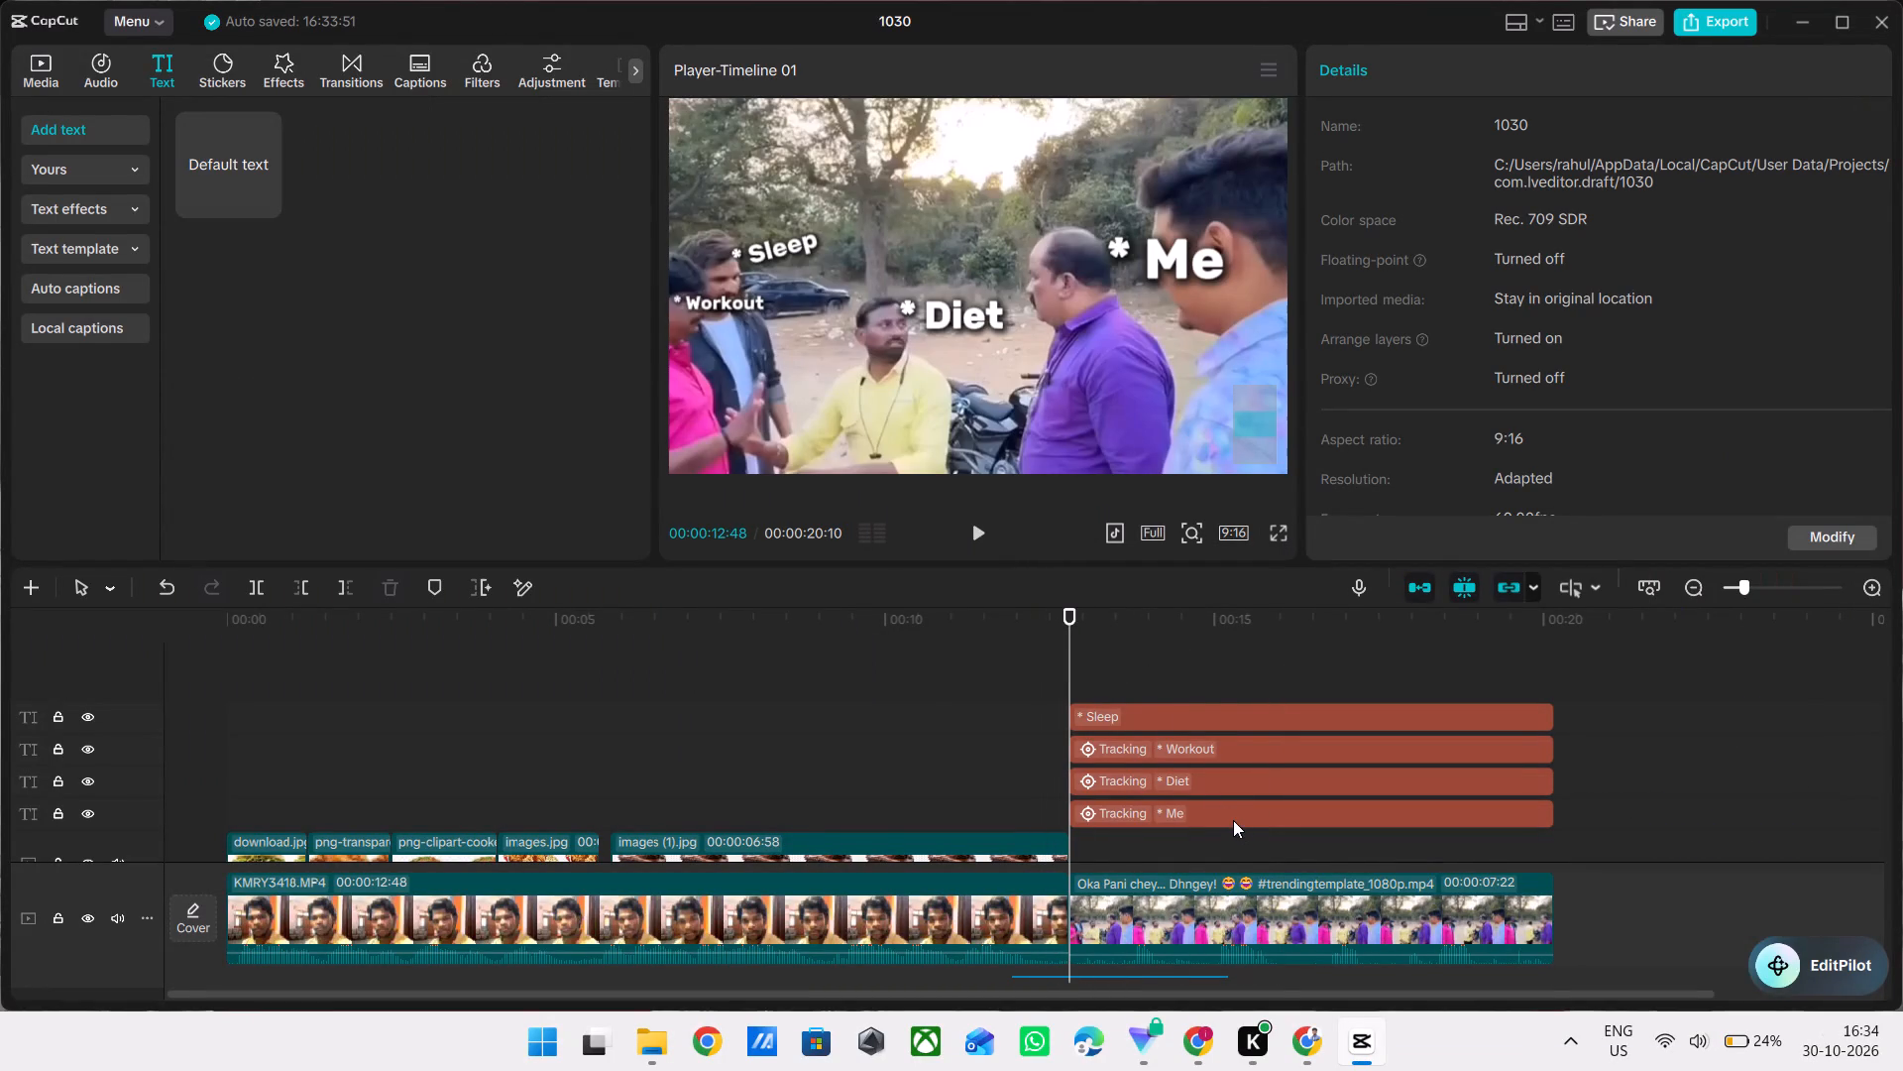
pyautogui.click(1511, 68)
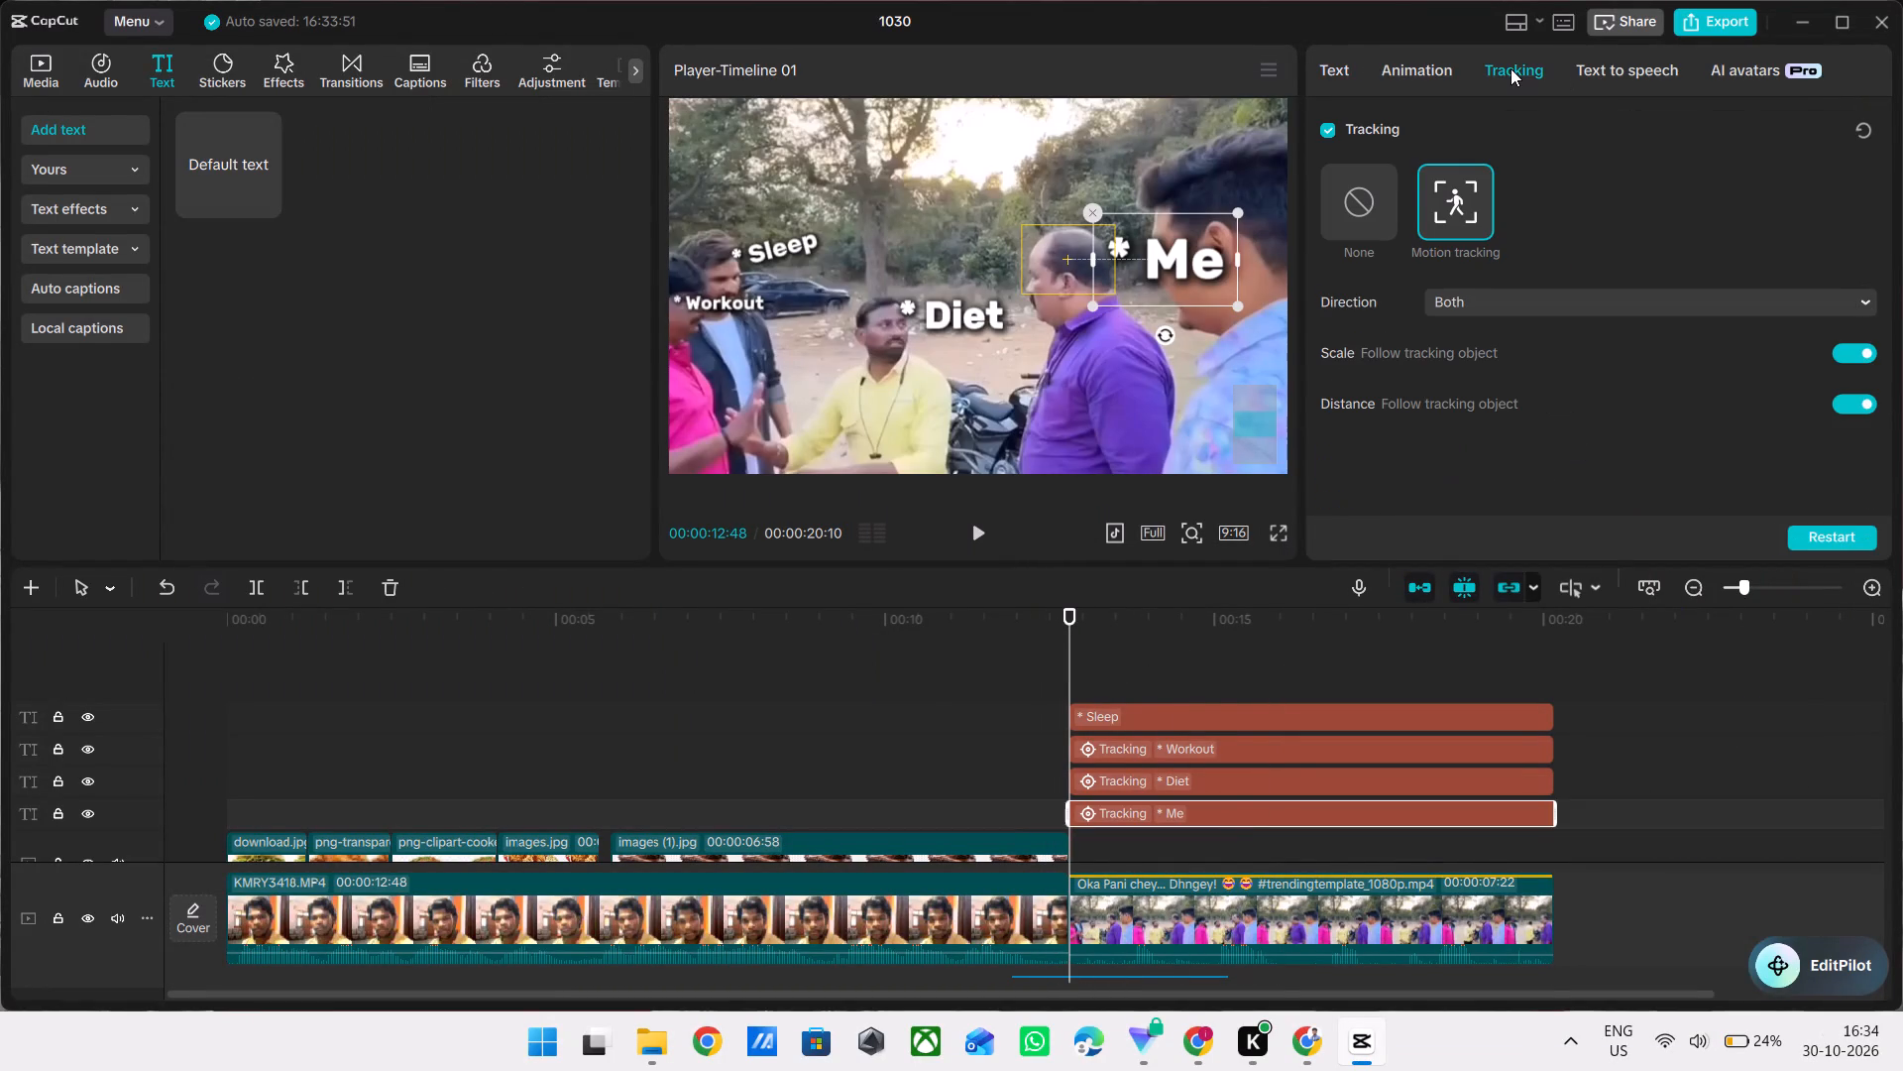
pyautogui.click(1341, 239)
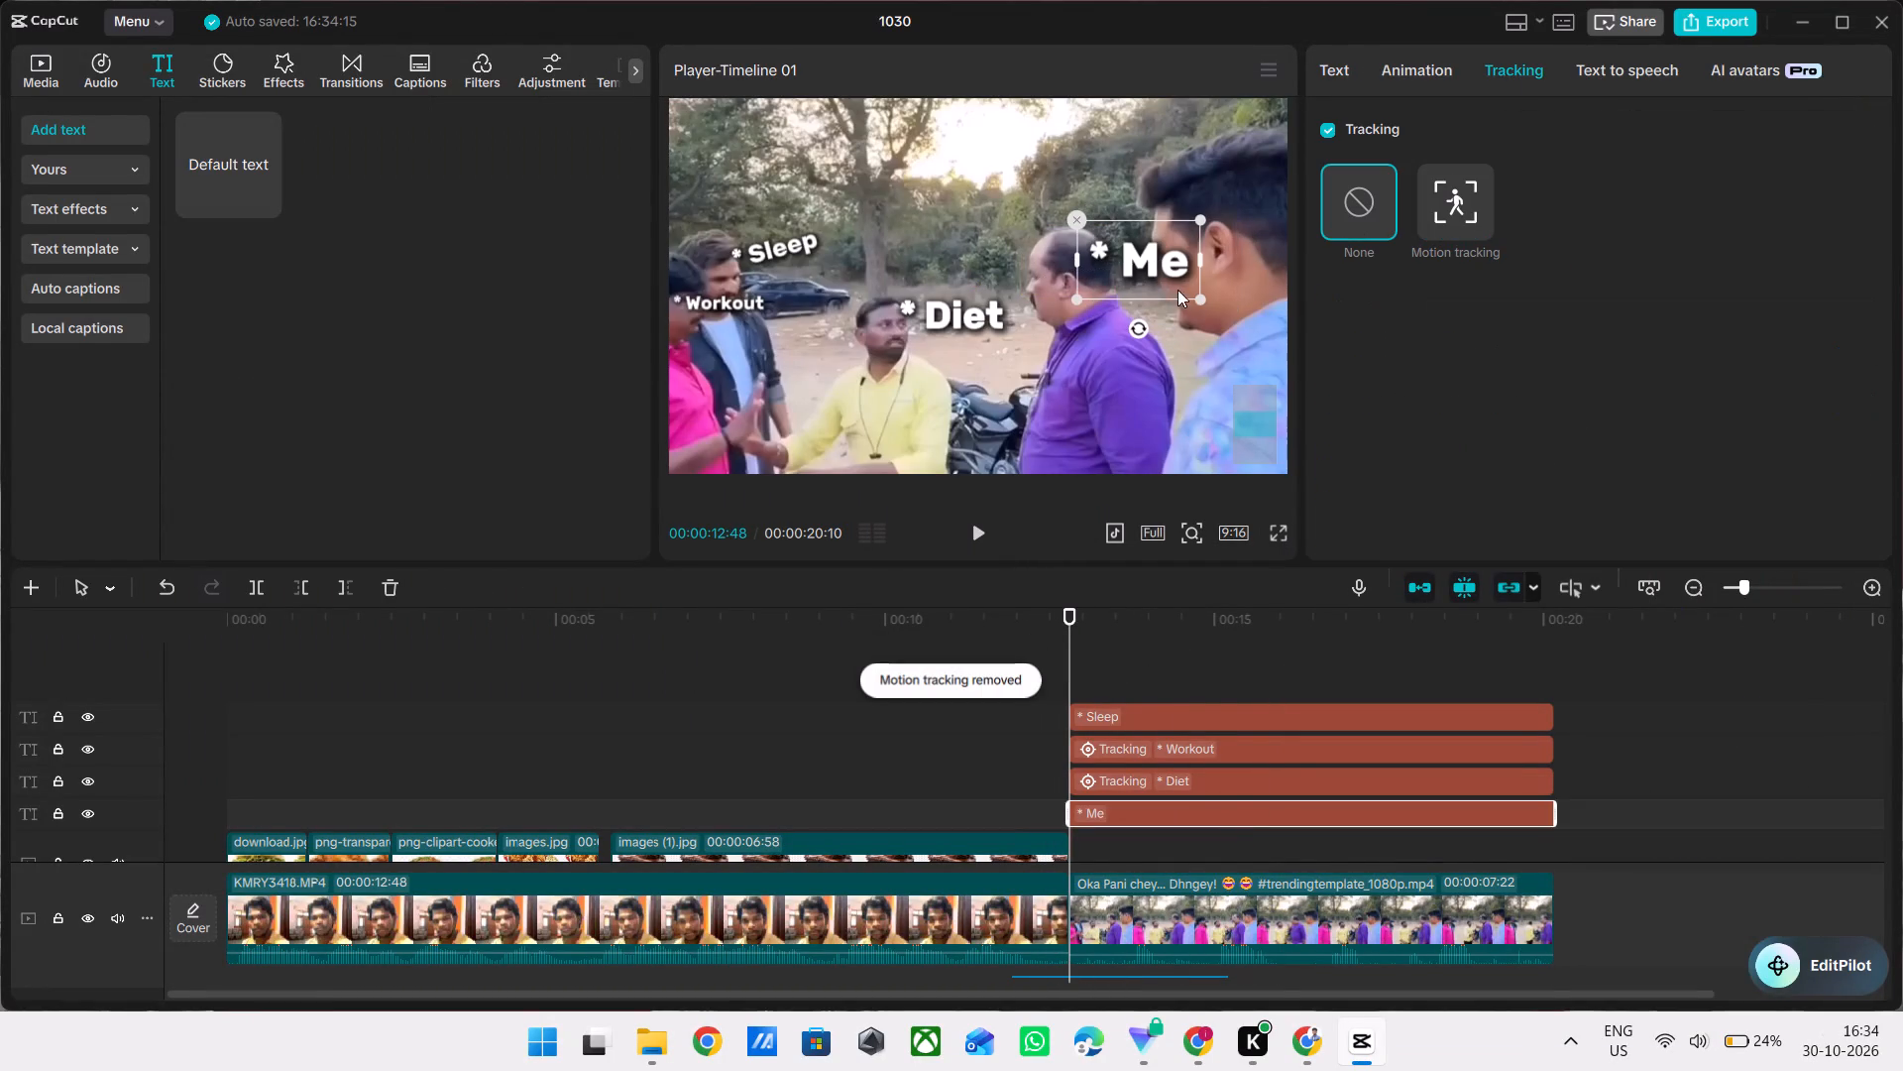
# Shrink the "* Me" text and place it just behind the purple-shirted man's head.
pyautogui.moveTo(1191, 299); pyautogui.dragTo(1157, 275)
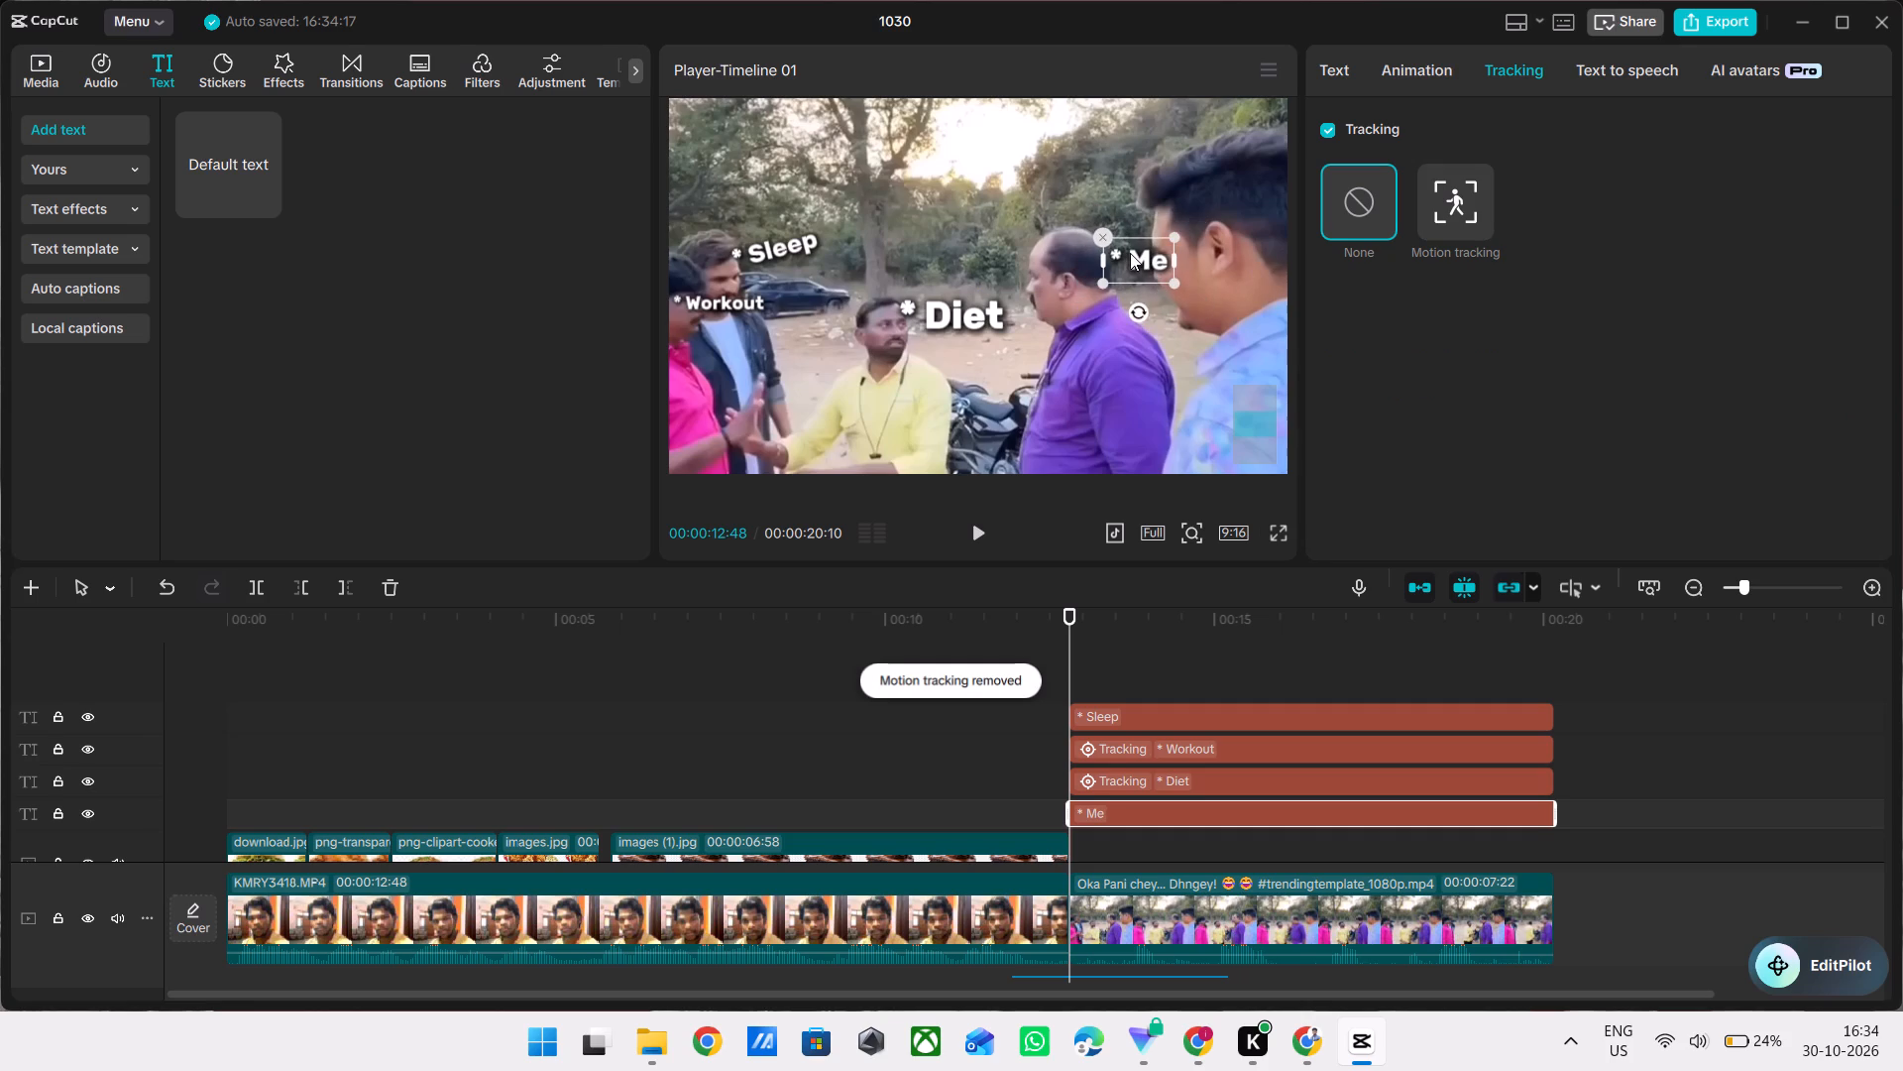
pyautogui.moveTo(1130, 253); pyautogui.dragTo(1113, 253)
pyautogui.click(1113, 253)
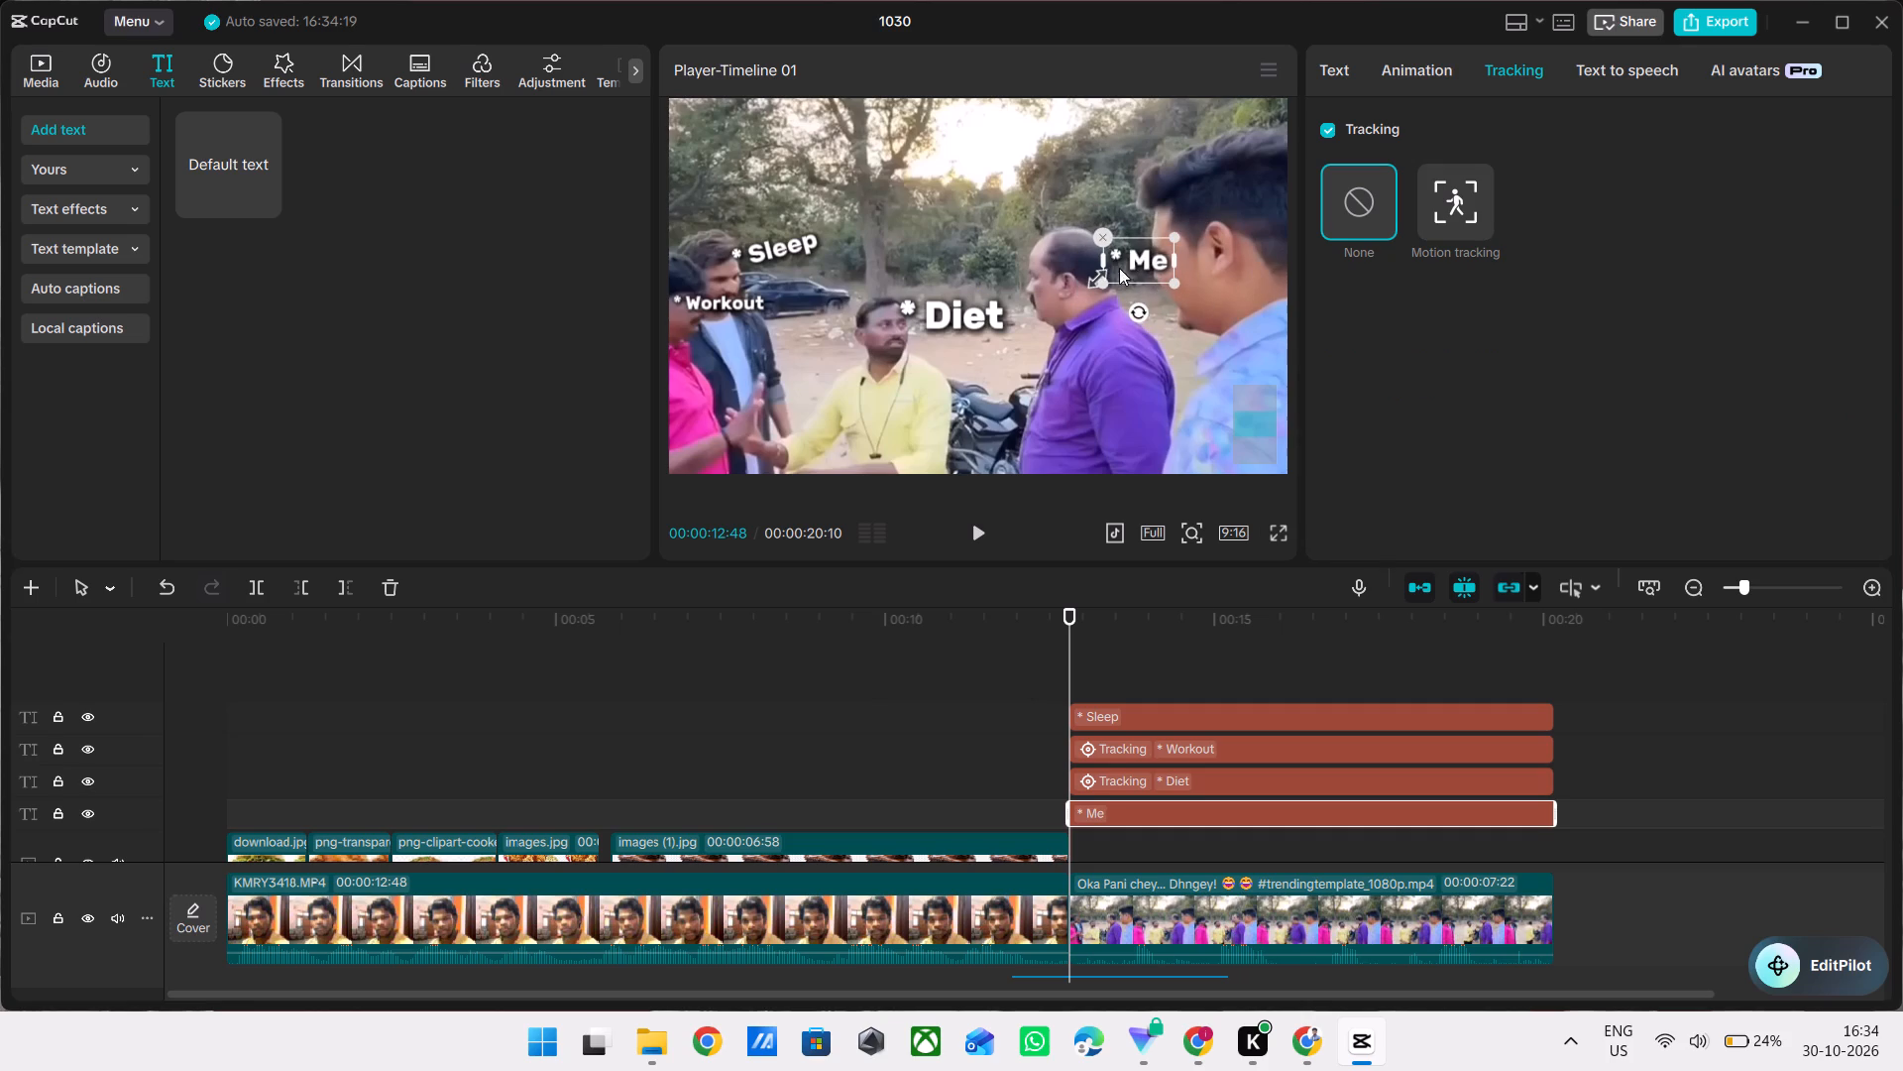
pyautogui.moveTo(1137, 252); pyautogui.dragTo(1113, 247)
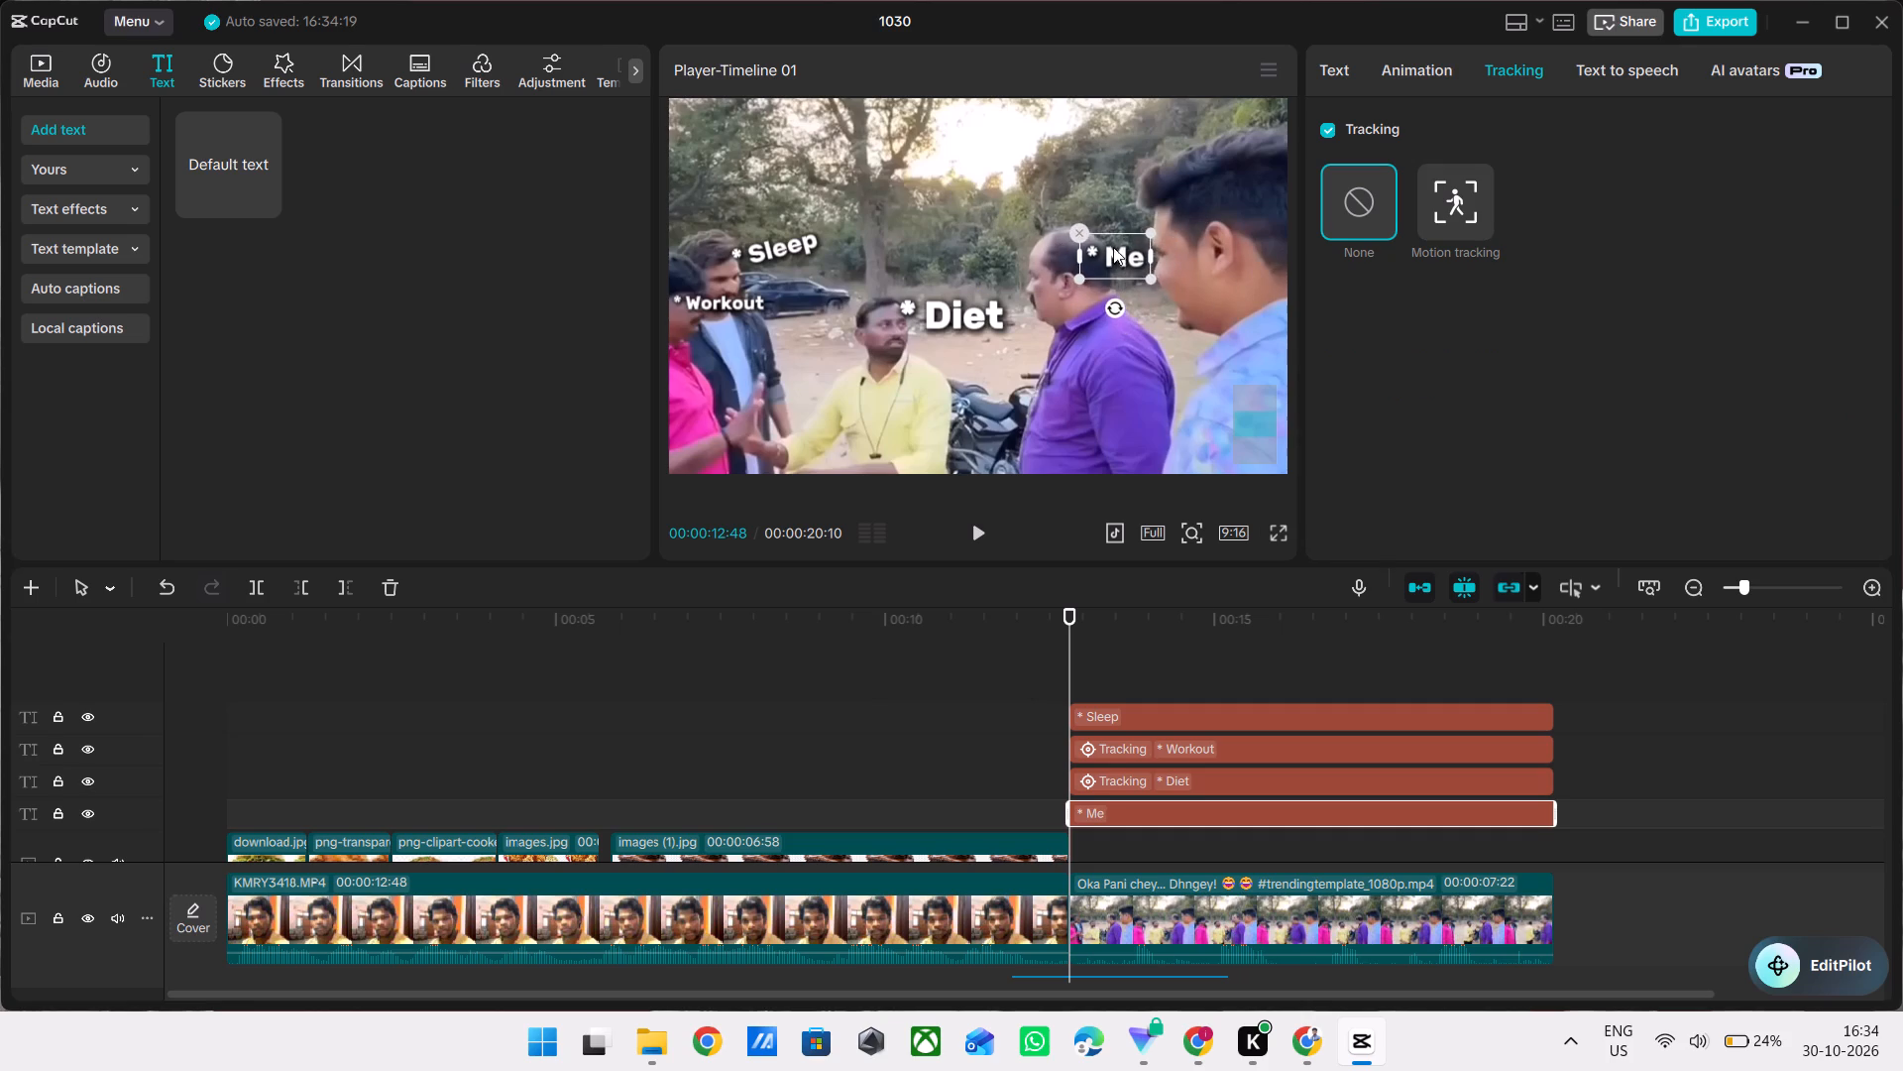
pyautogui.moveTo(1113, 247); pyautogui.dragTo(1112, 246)
pyautogui.moveTo(1144, 271); pyautogui.dragTo(1155, 279)
# Motion-track the "* Me" text from 00:00:12:48 with the tracking box over the purple-shirted man's face.
pyautogui.click(1455, 215)
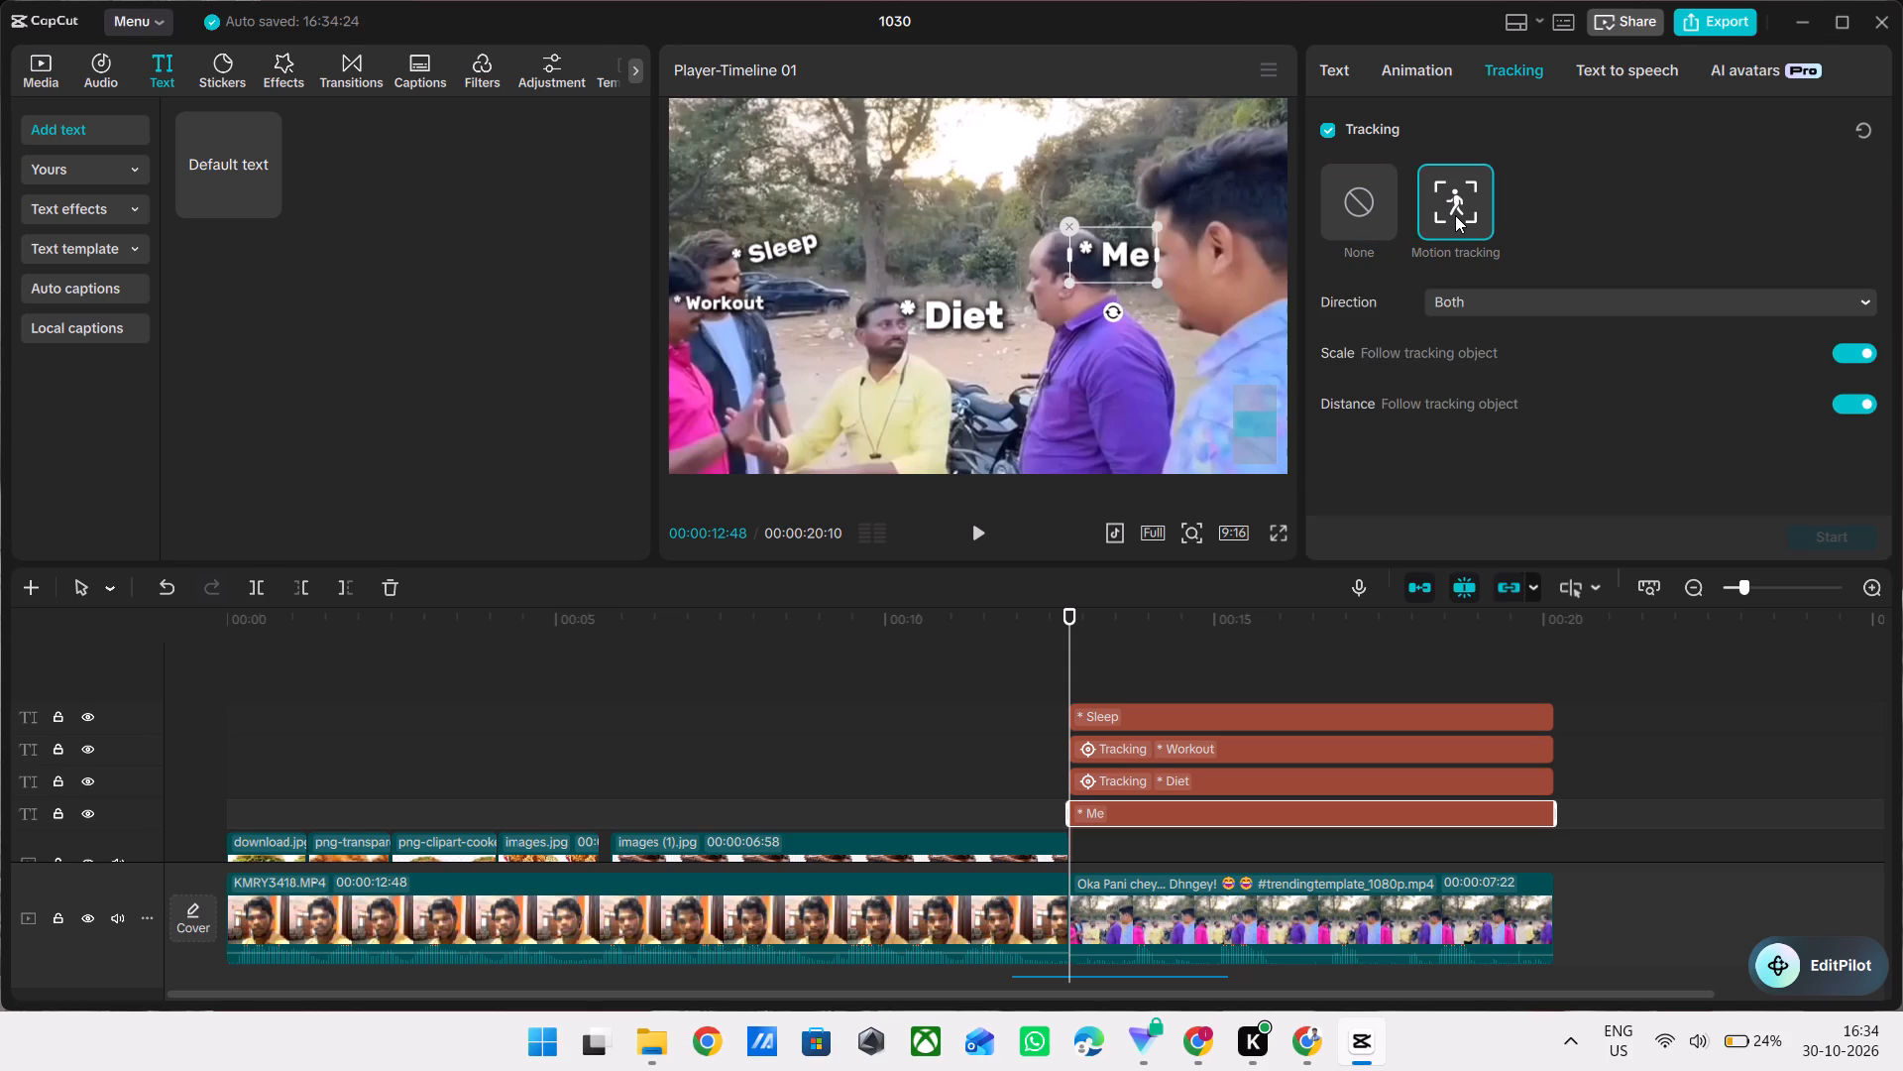
pyautogui.moveTo(969, 264); pyautogui.dragTo(1039, 279)
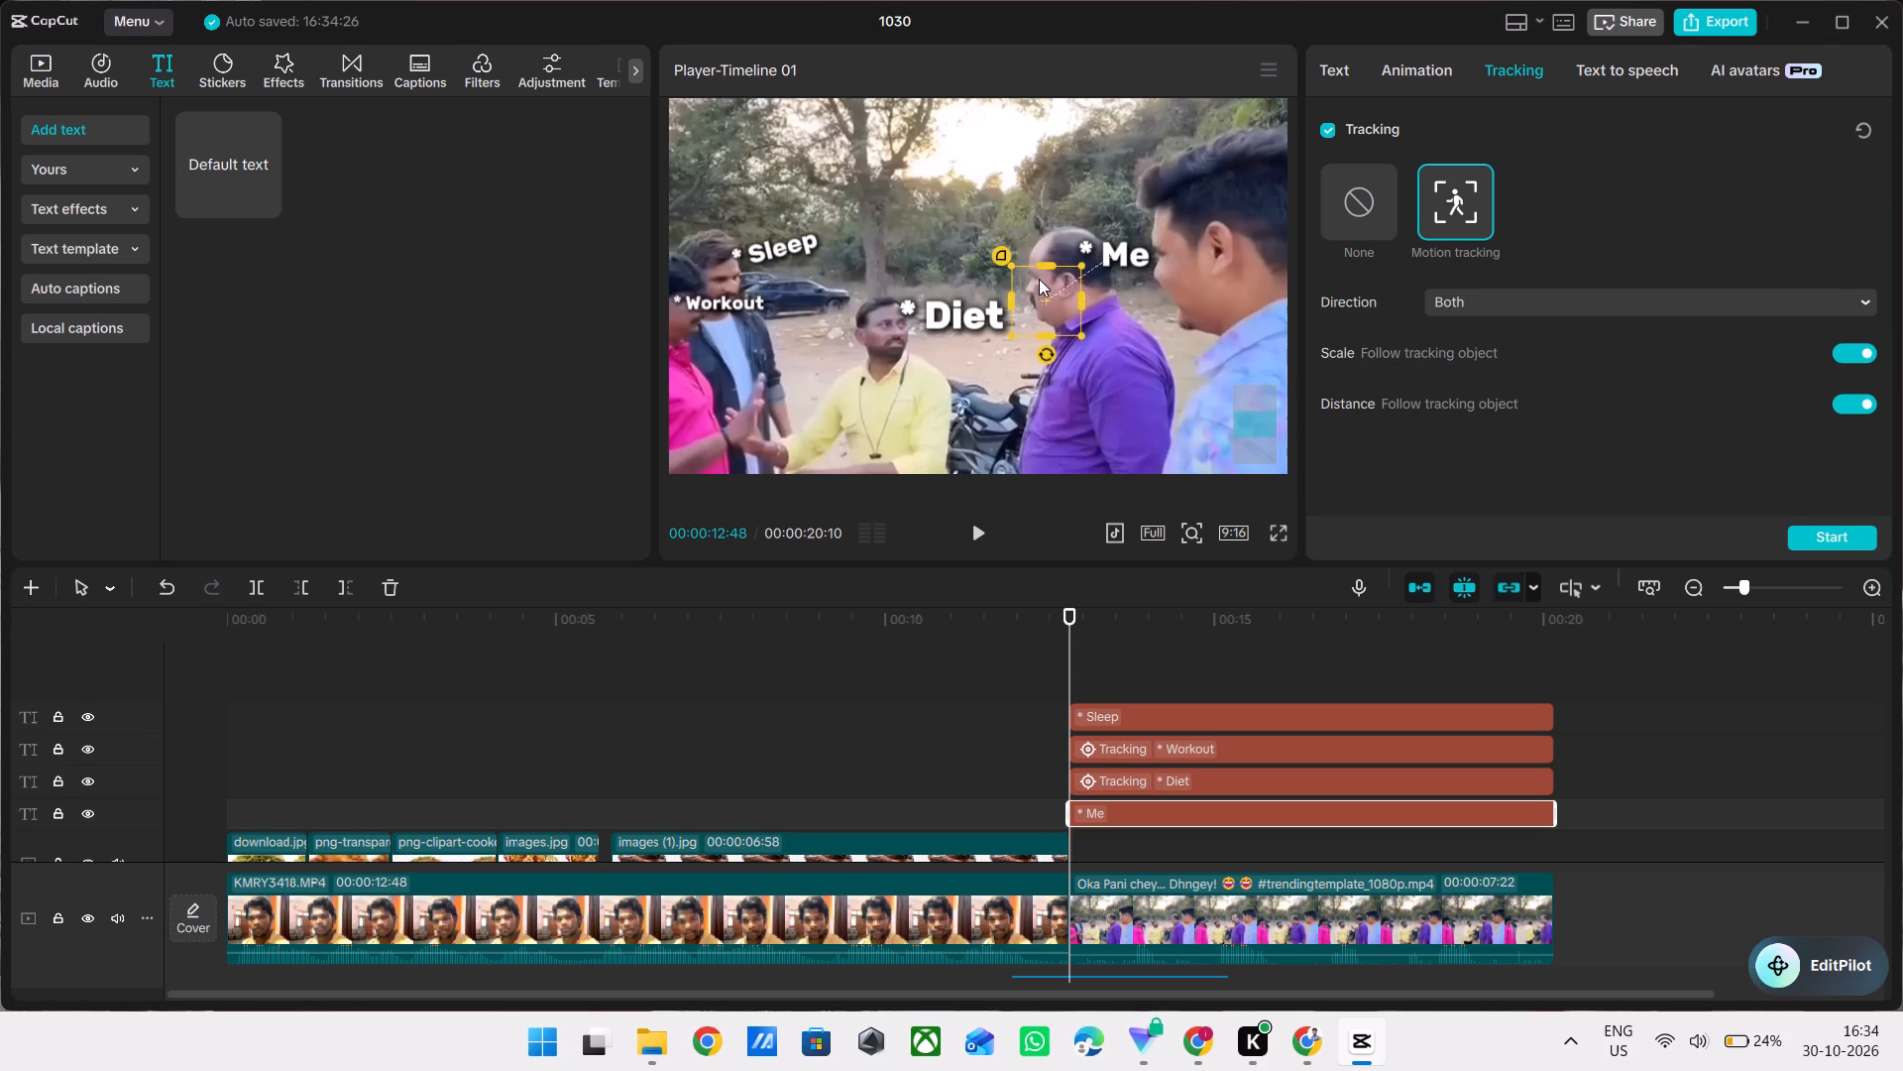
pyautogui.moveTo(1039, 279); pyautogui.dragTo(1051, 269)
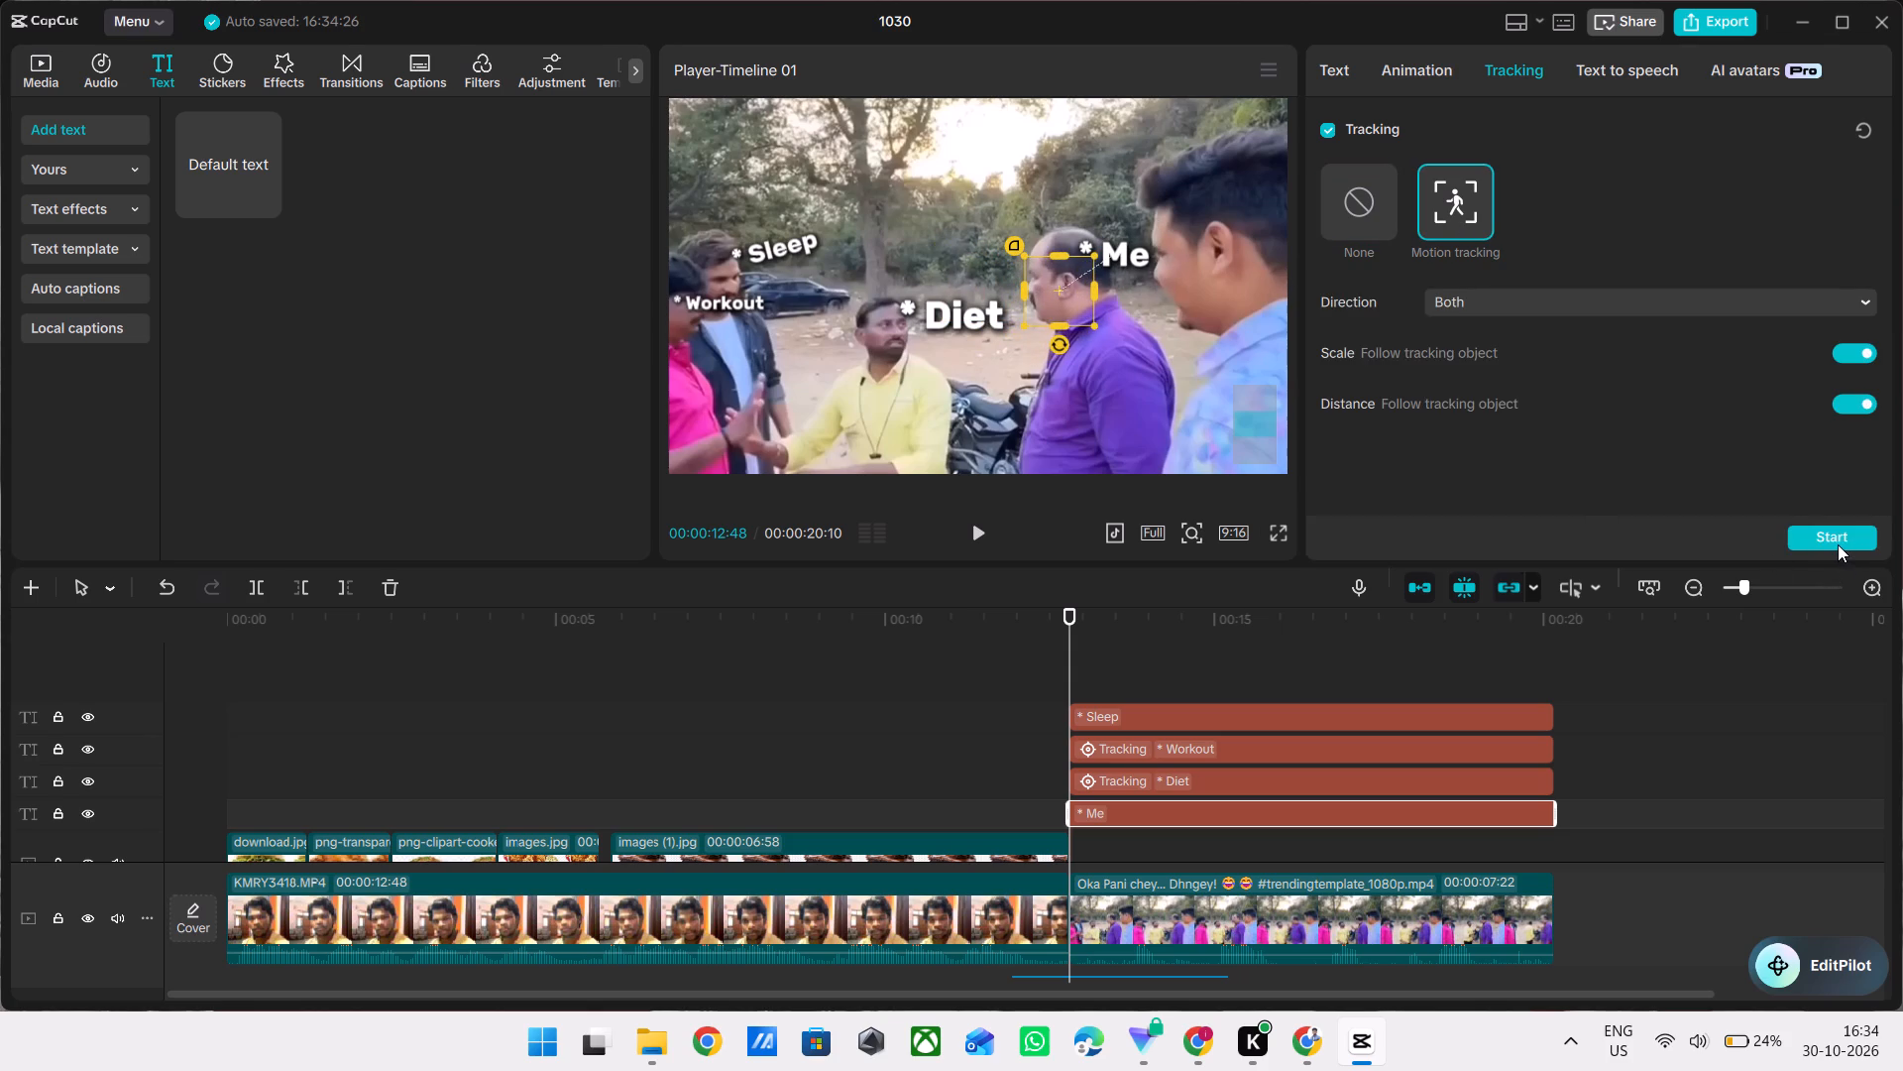
pyautogui.click(1828, 540)
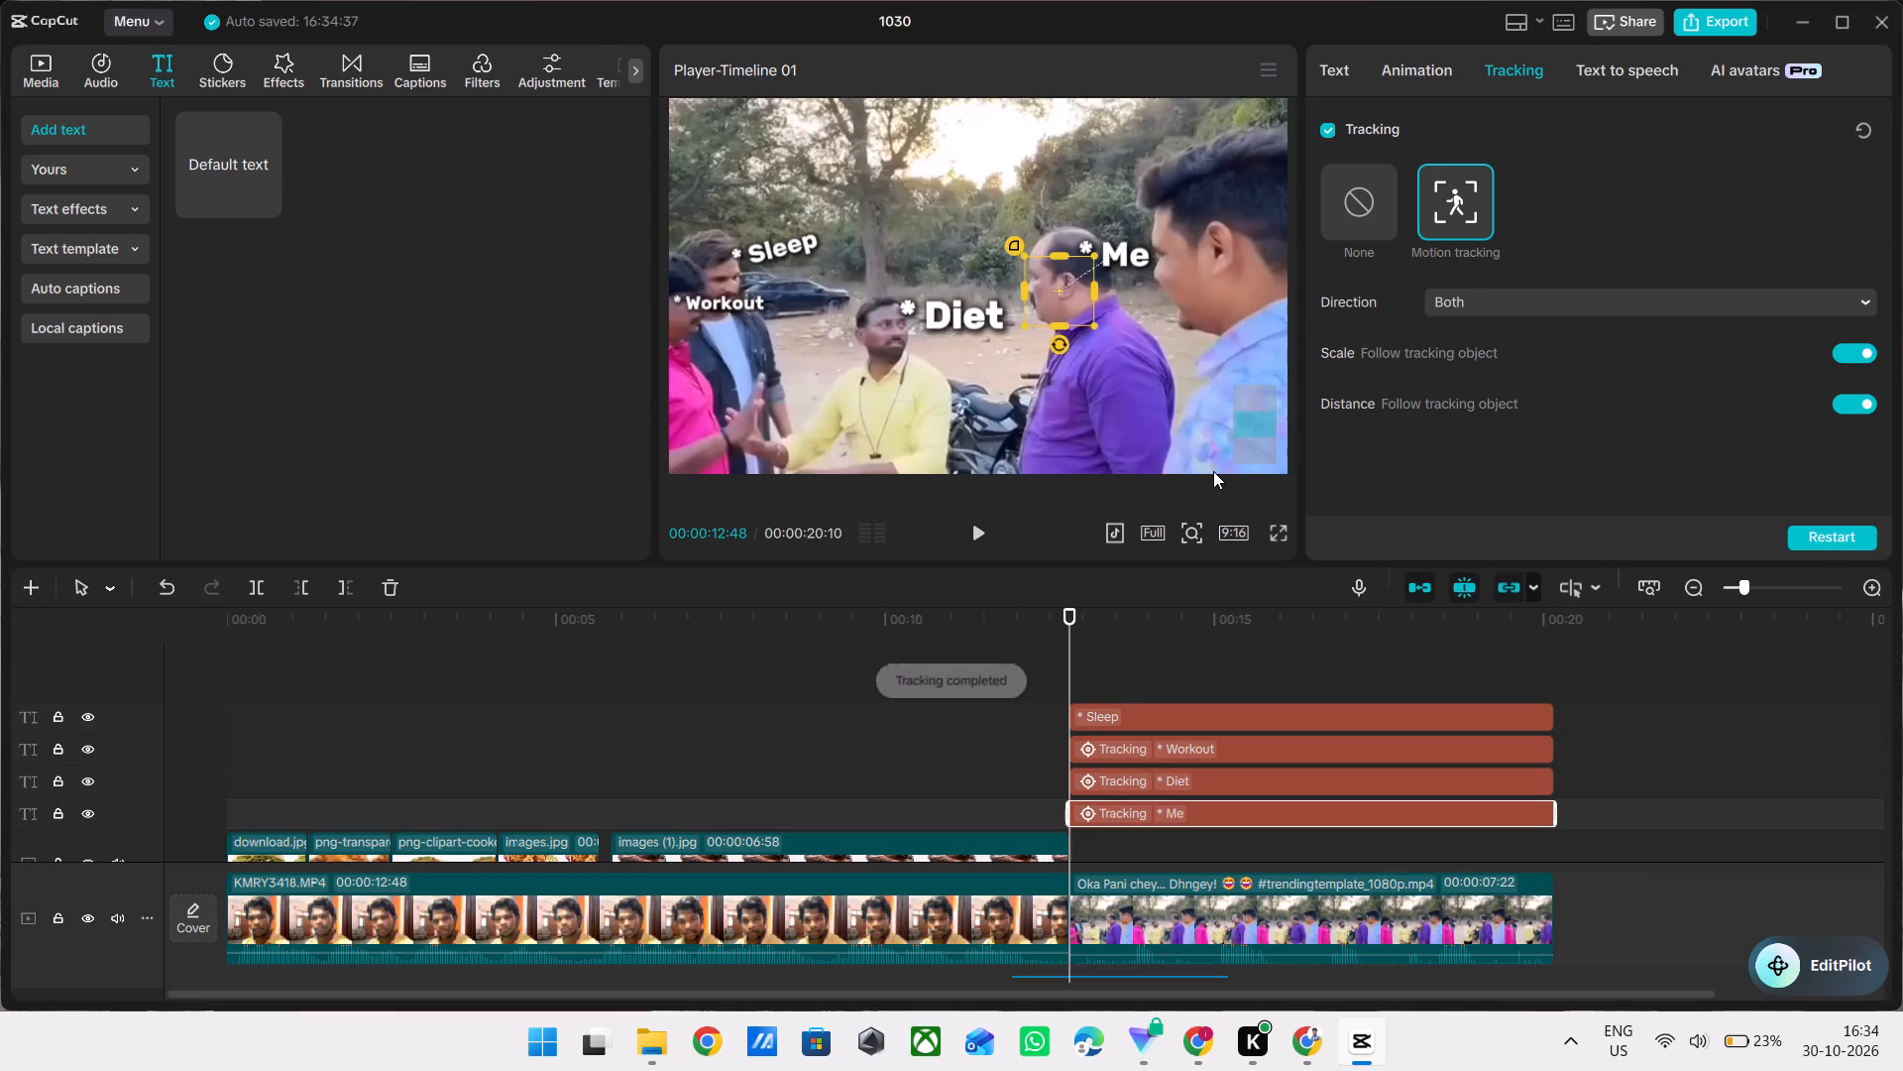
# Play the Oka Pani clip repeatedly with the whole 9:16 frame in view to check how the labels follow the men.
pyautogui.keyDown('ctrl'); pyautogui.scroll(-9, 1213, 471); pyautogui.keyUp('ctrl')
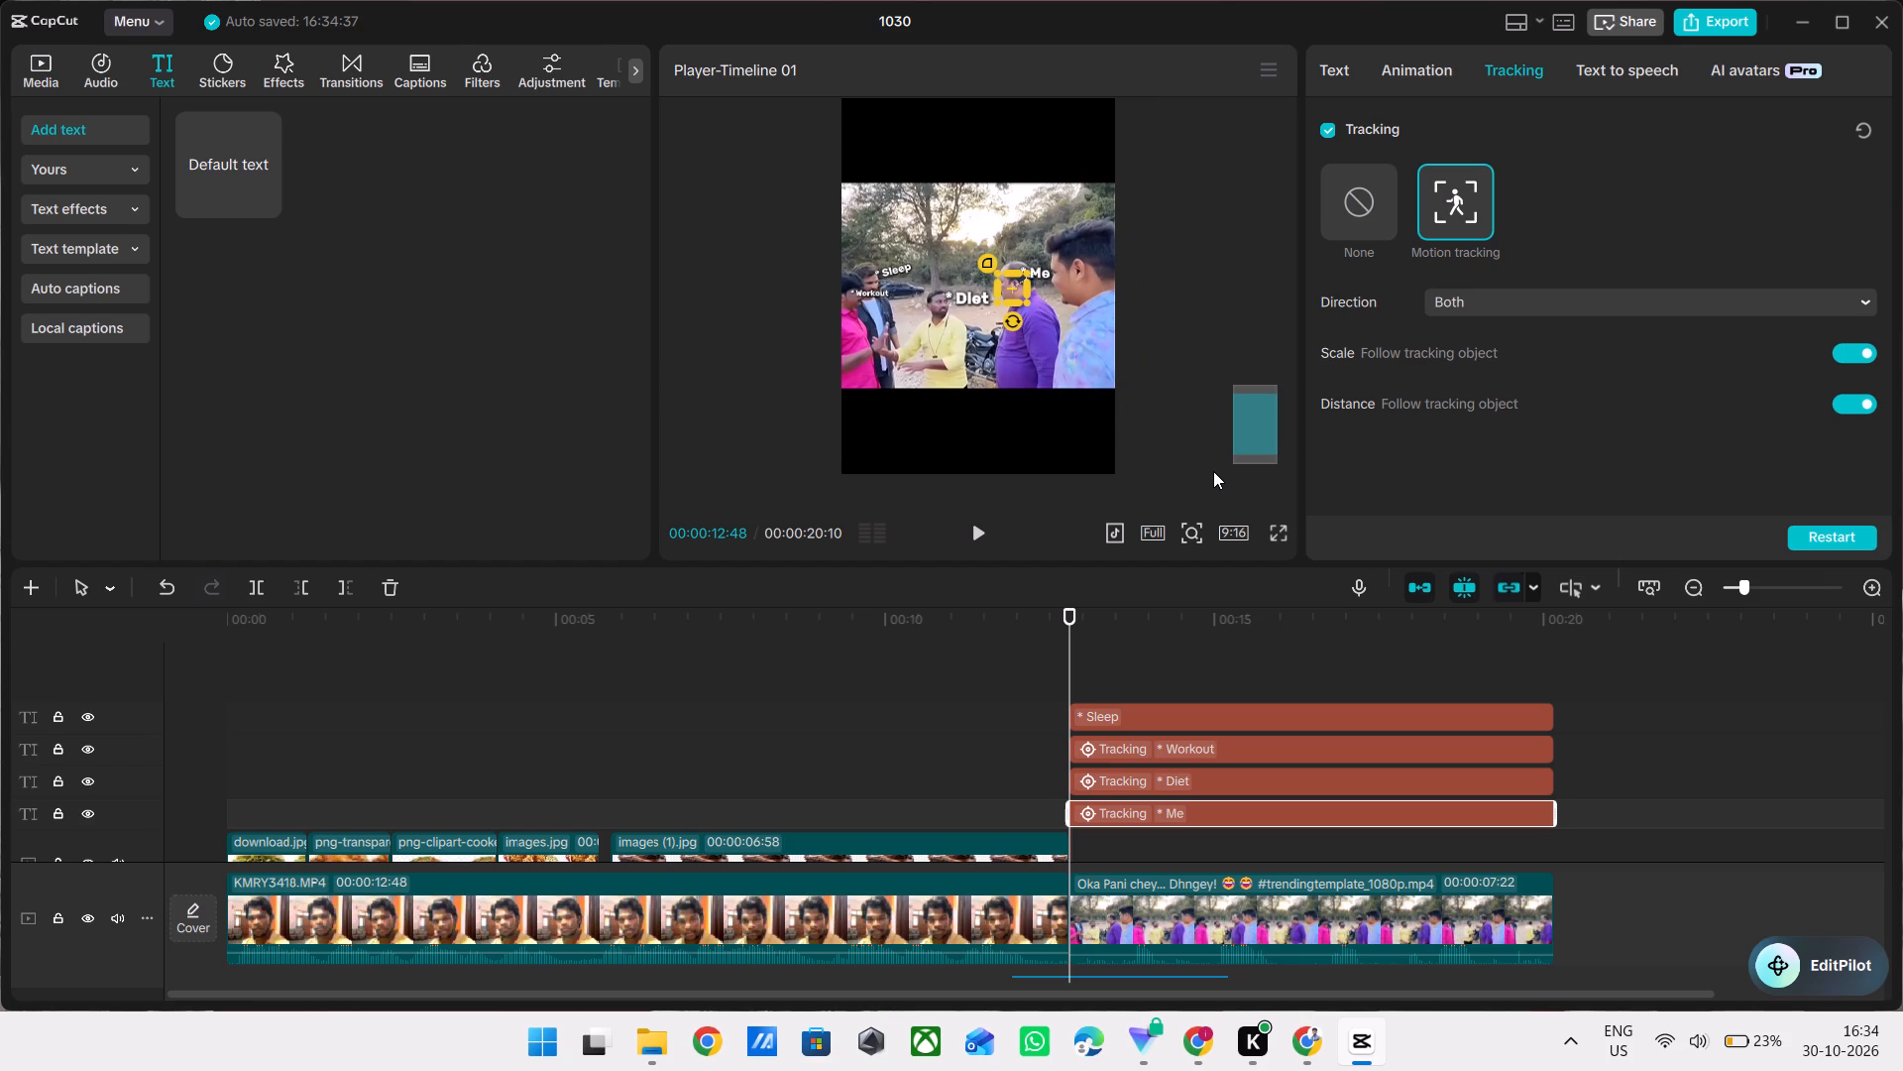
pyautogui.keyDown('ctrl'); pyautogui.scroll(-4, 1213, 471); pyautogui.keyUp('ctrl')
pyautogui.keyDown('ctrl'); pyautogui.scroll(3, 1213, 471); pyautogui.keyUp('ctrl')
pyautogui.keyDown('ctrl'); pyautogui.scroll(-5, 1213, 471); pyautogui.keyUp('ctrl')
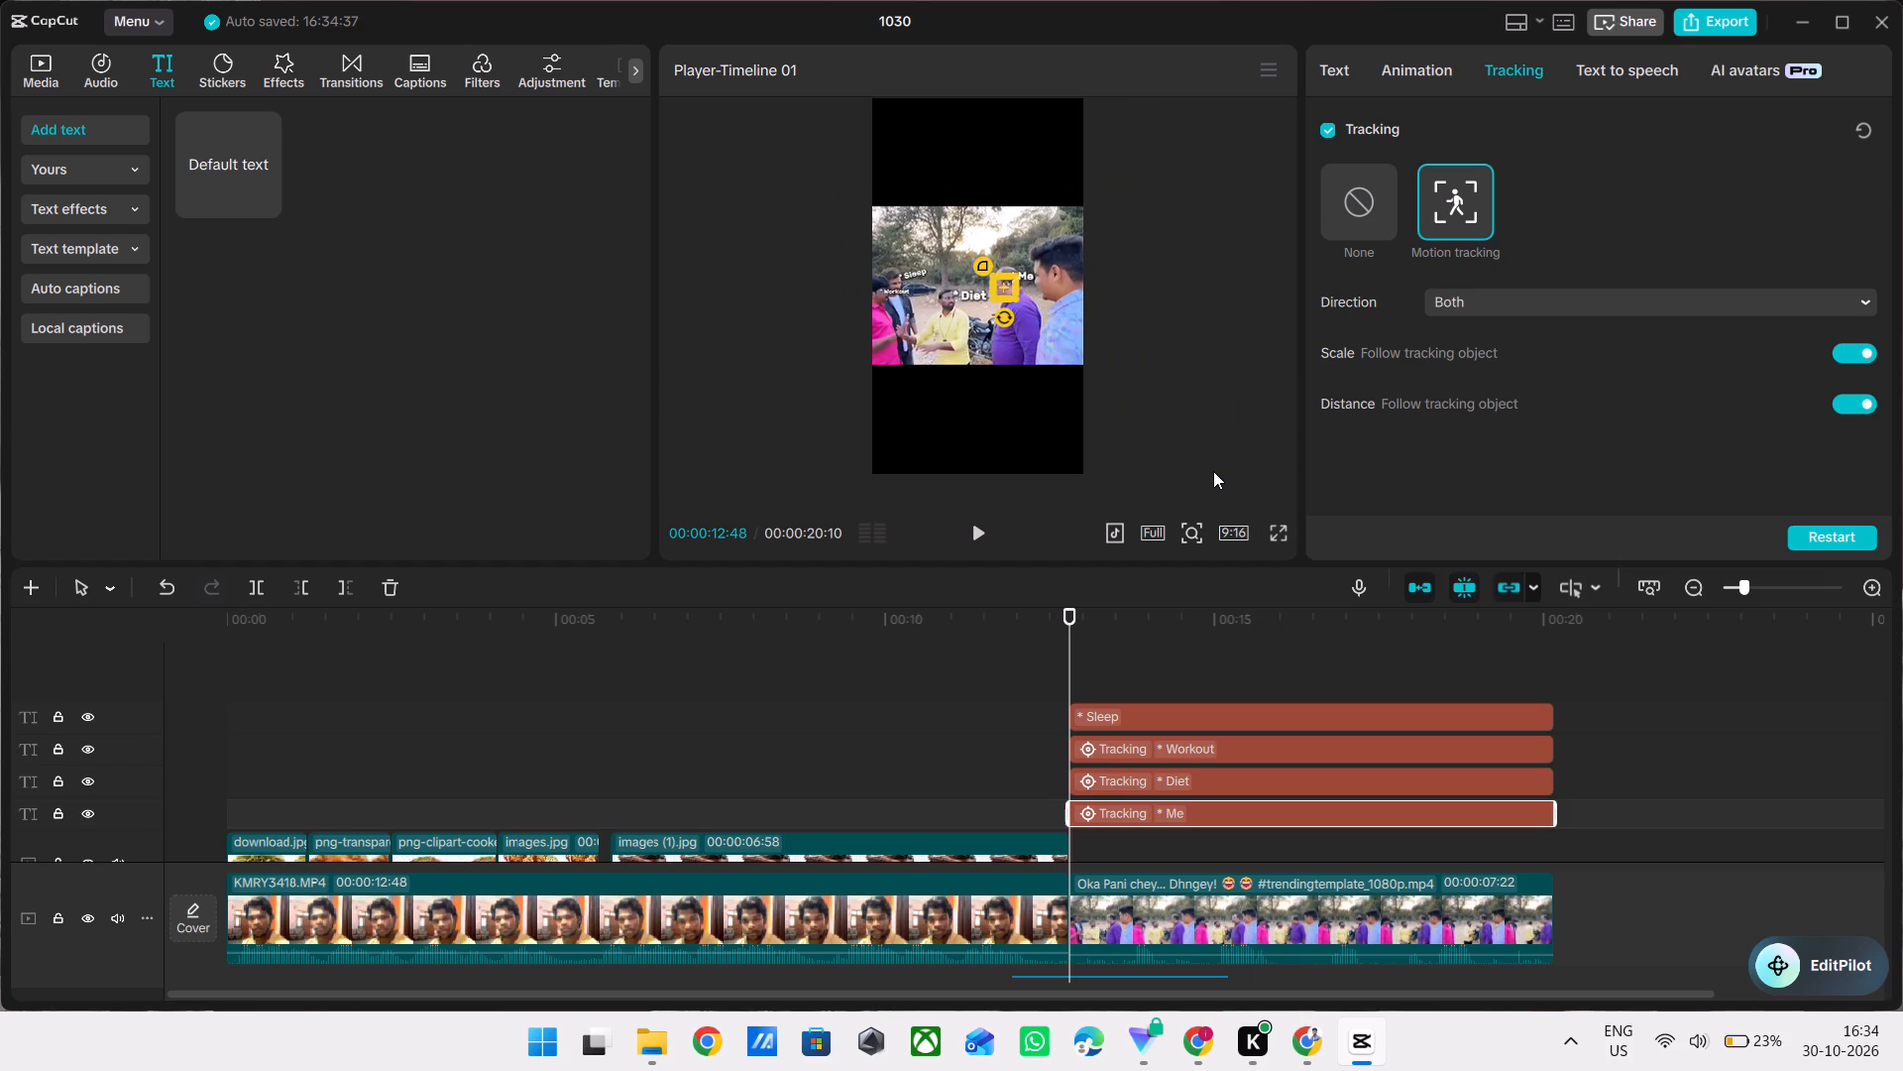
pyautogui.click(1409, 72)
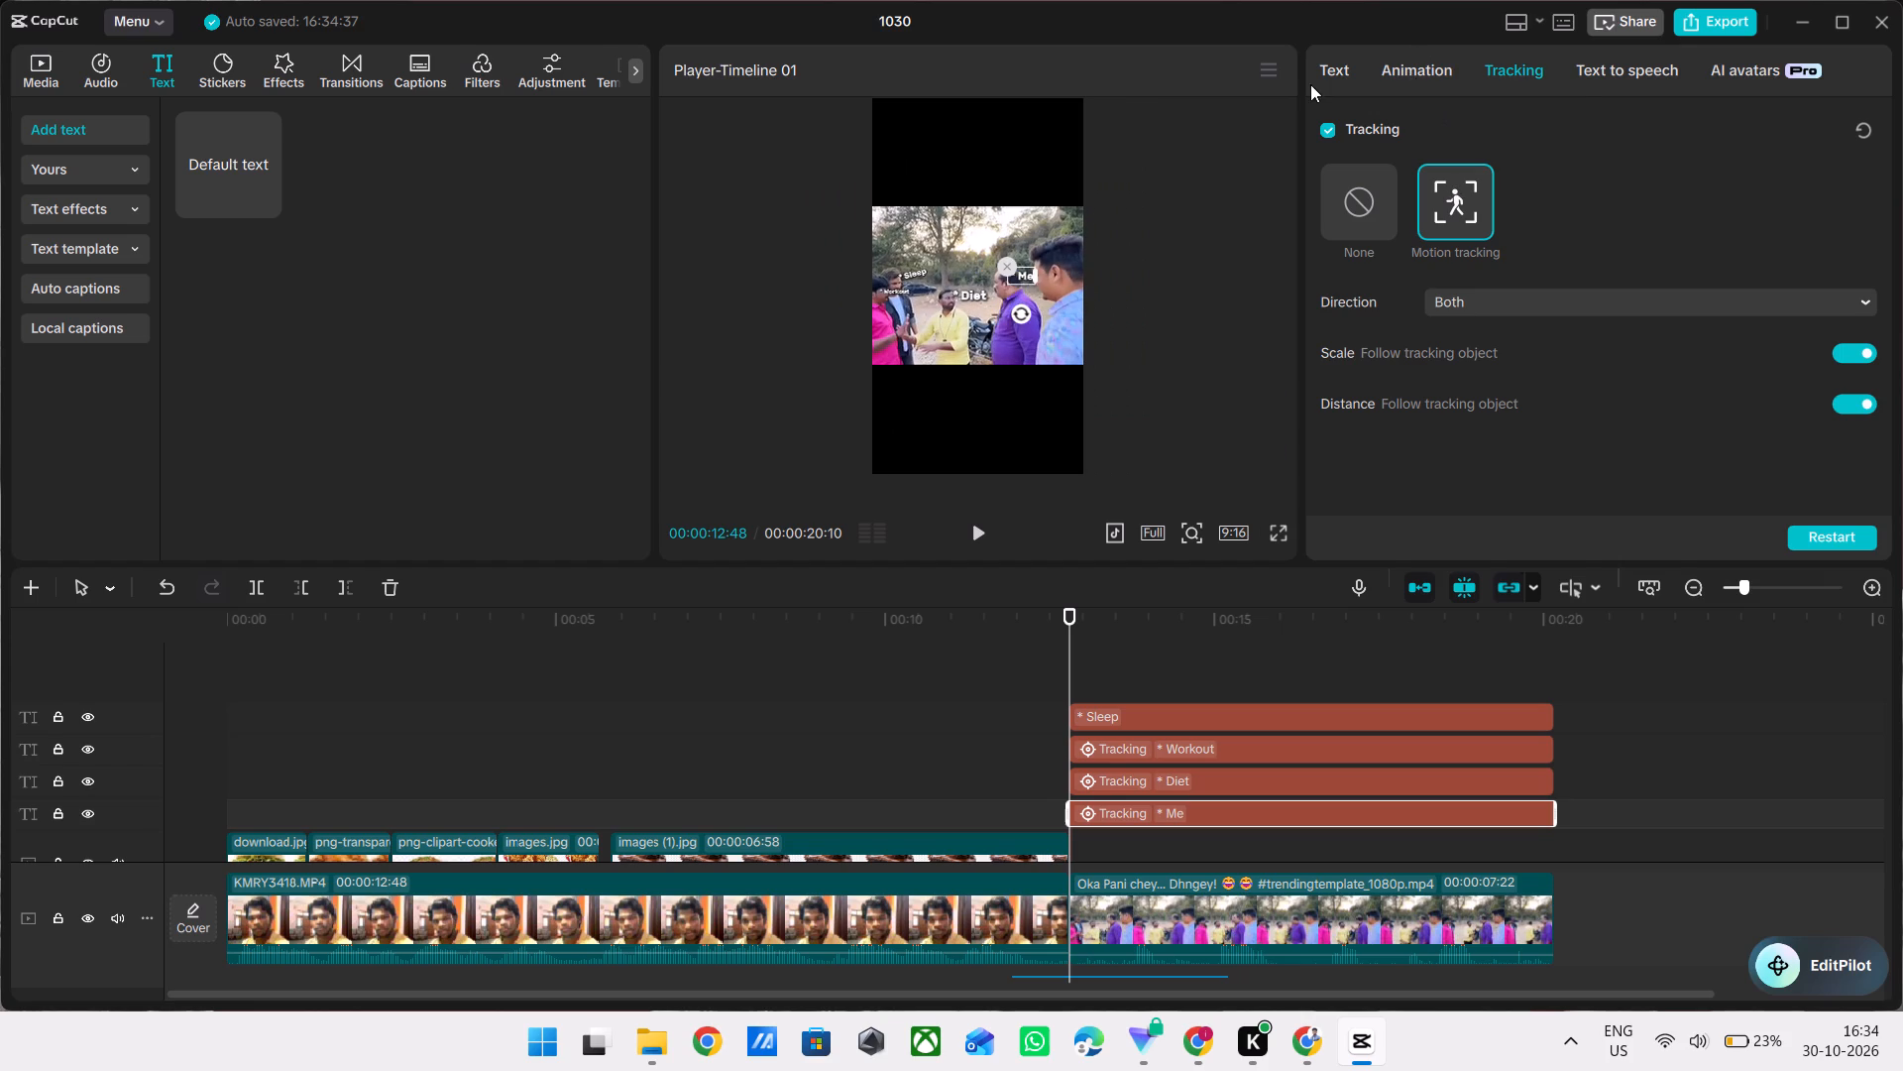
pyautogui.click(1330, 69)
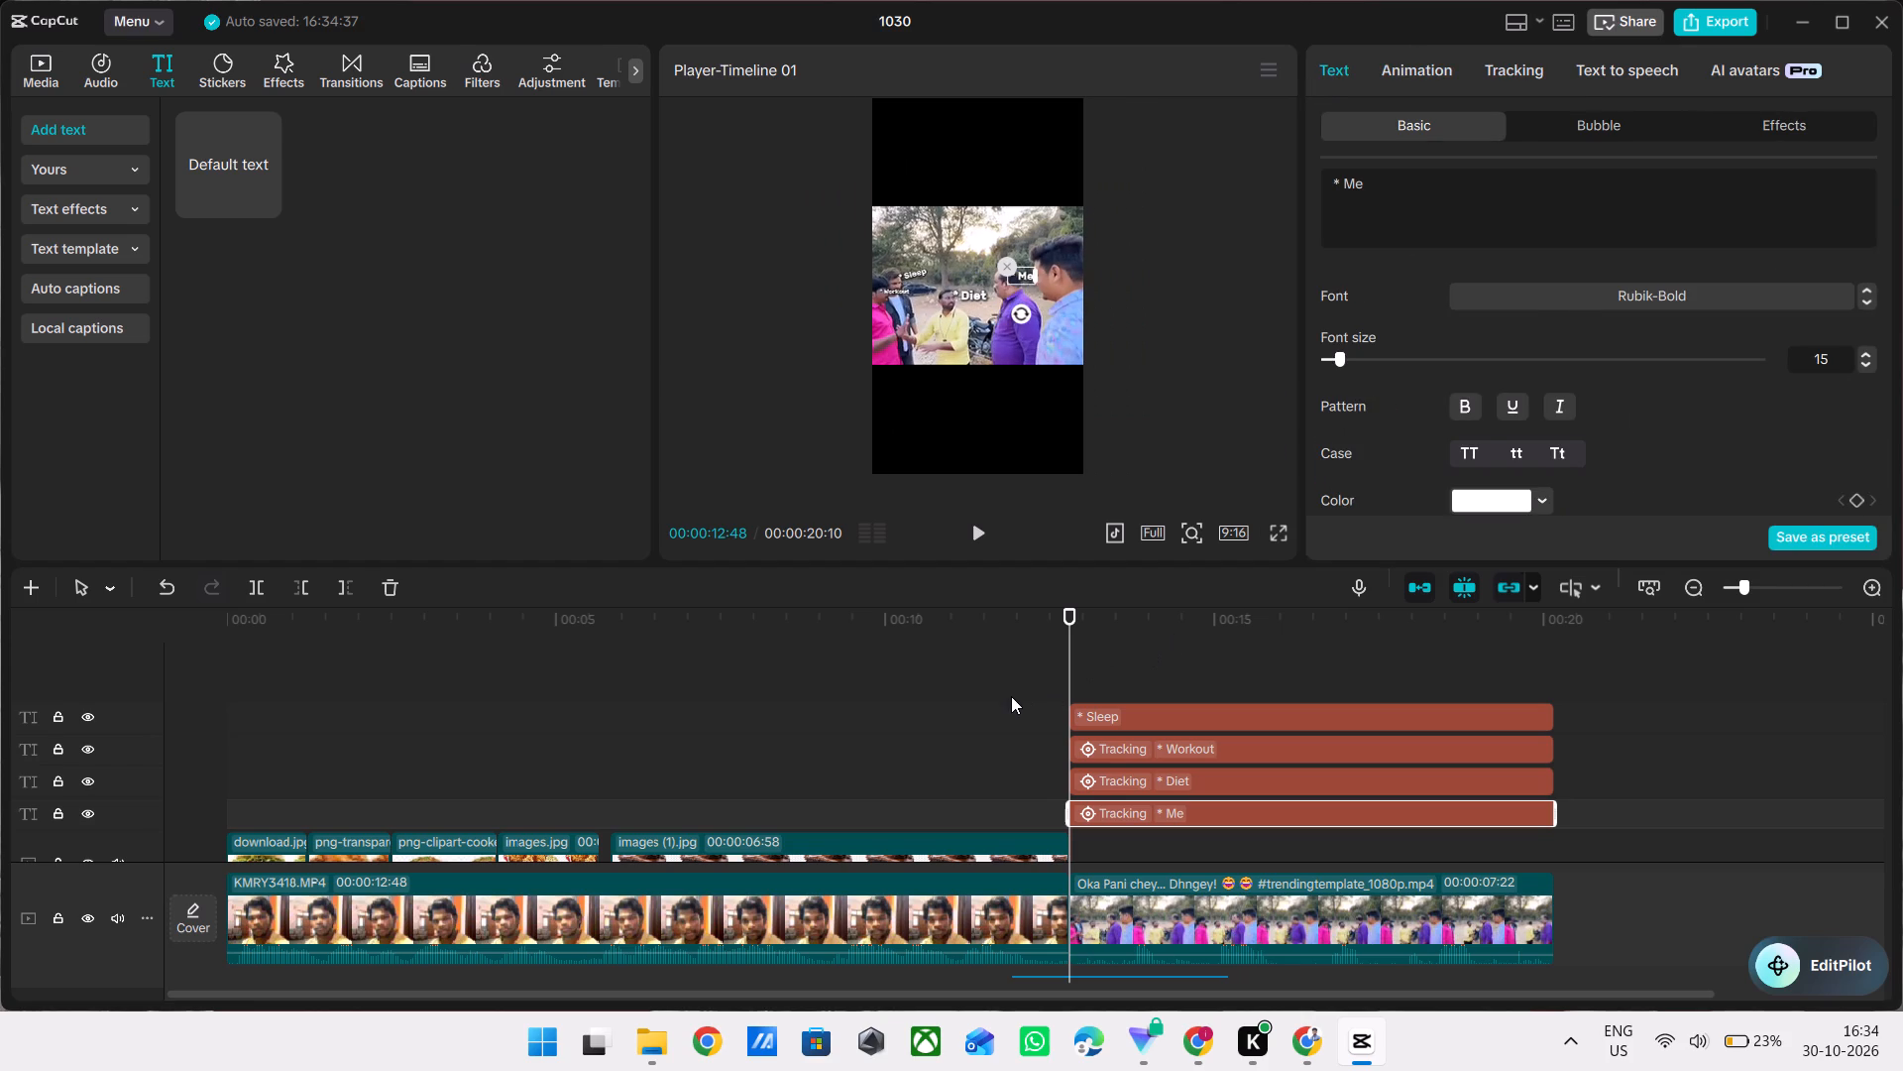
pyautogui.click(1011, 696)
pyautogui.press('space')
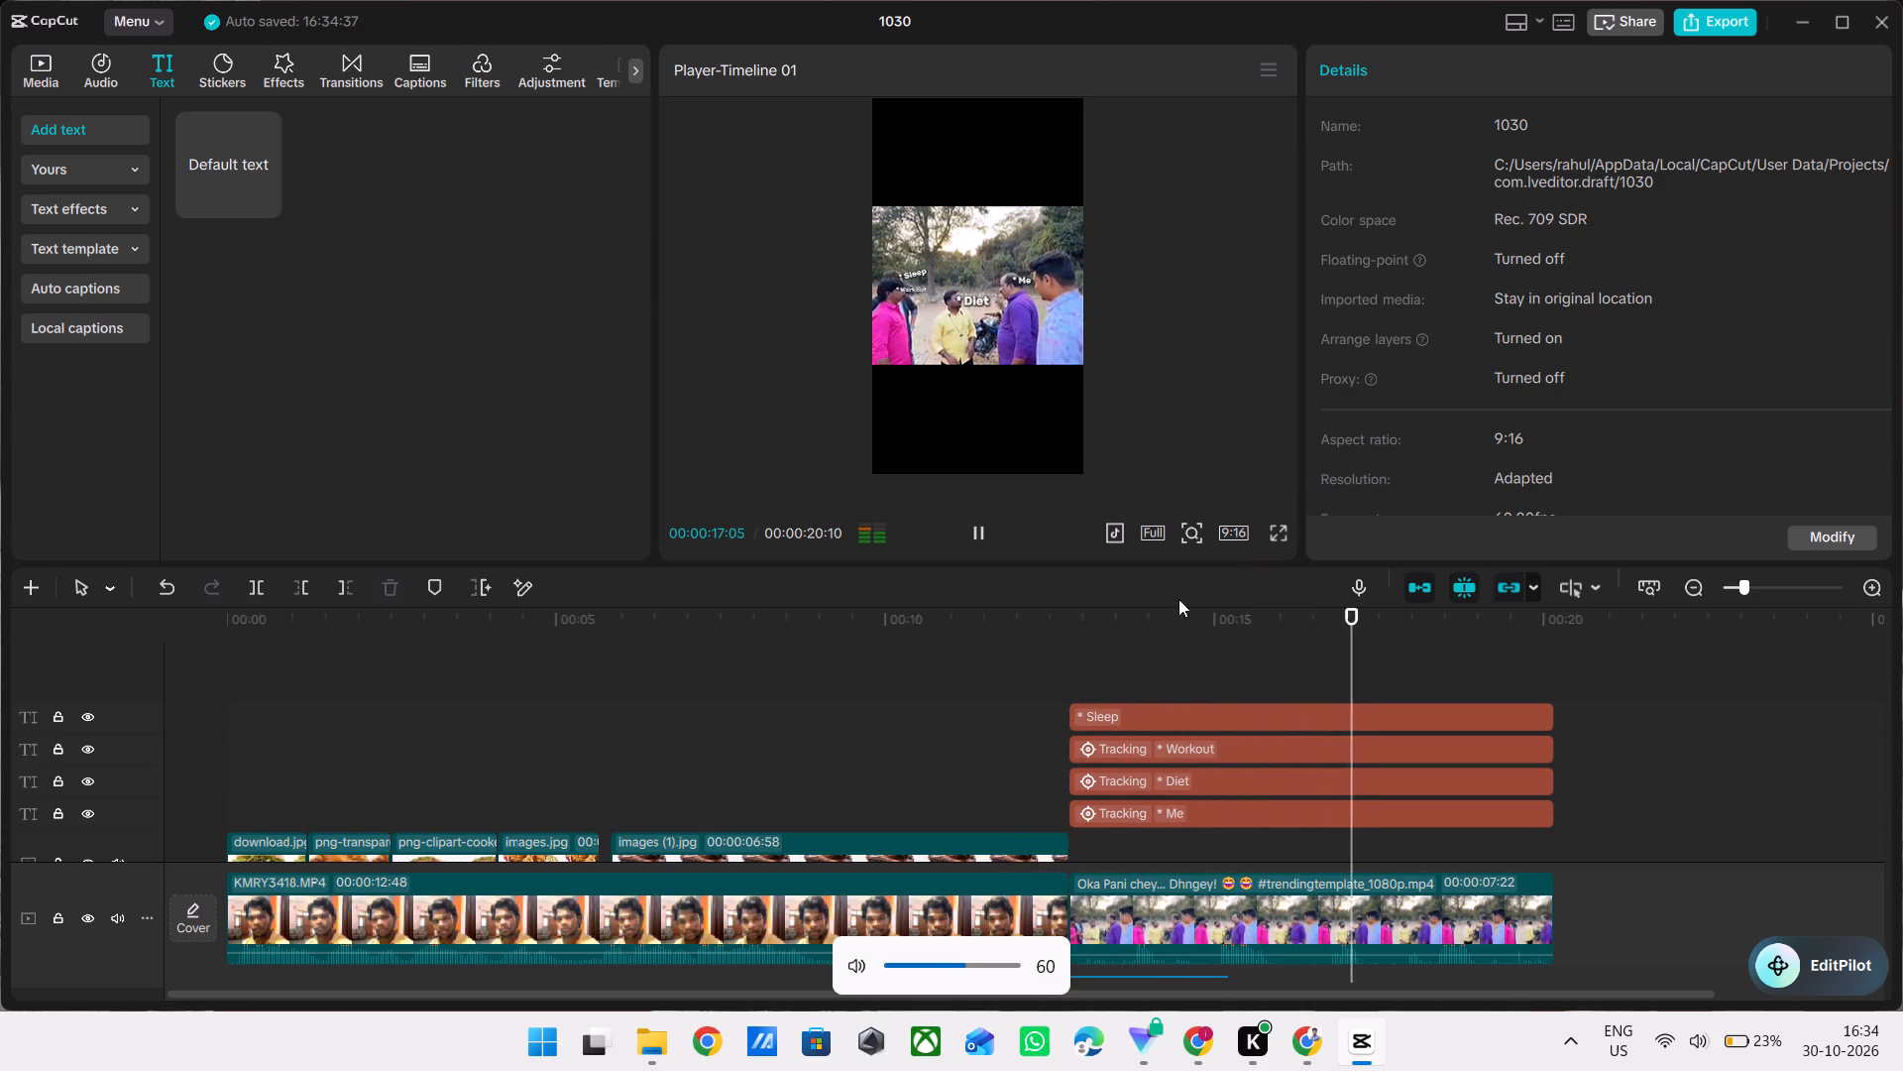
pyautogui.tripleClick(1111, 644)
pyautogui.press('space')
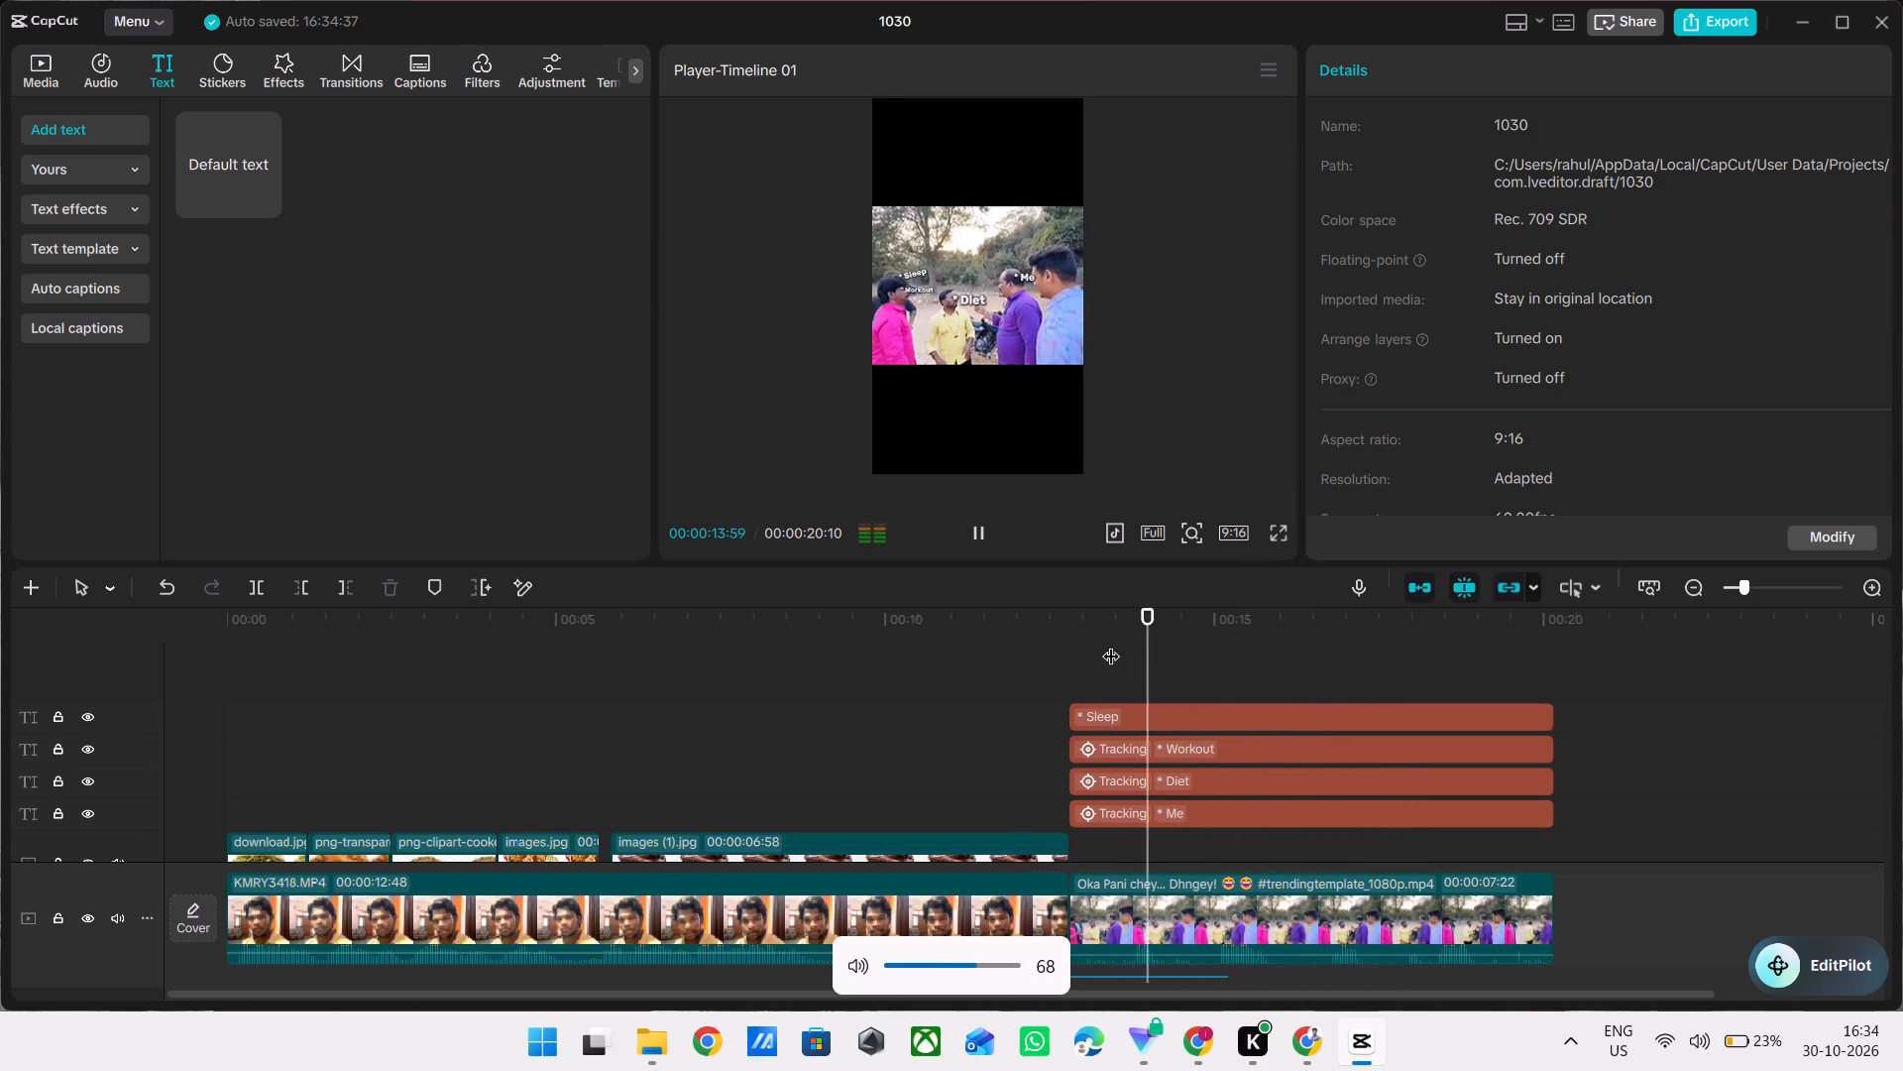
pyautogui.press('space')
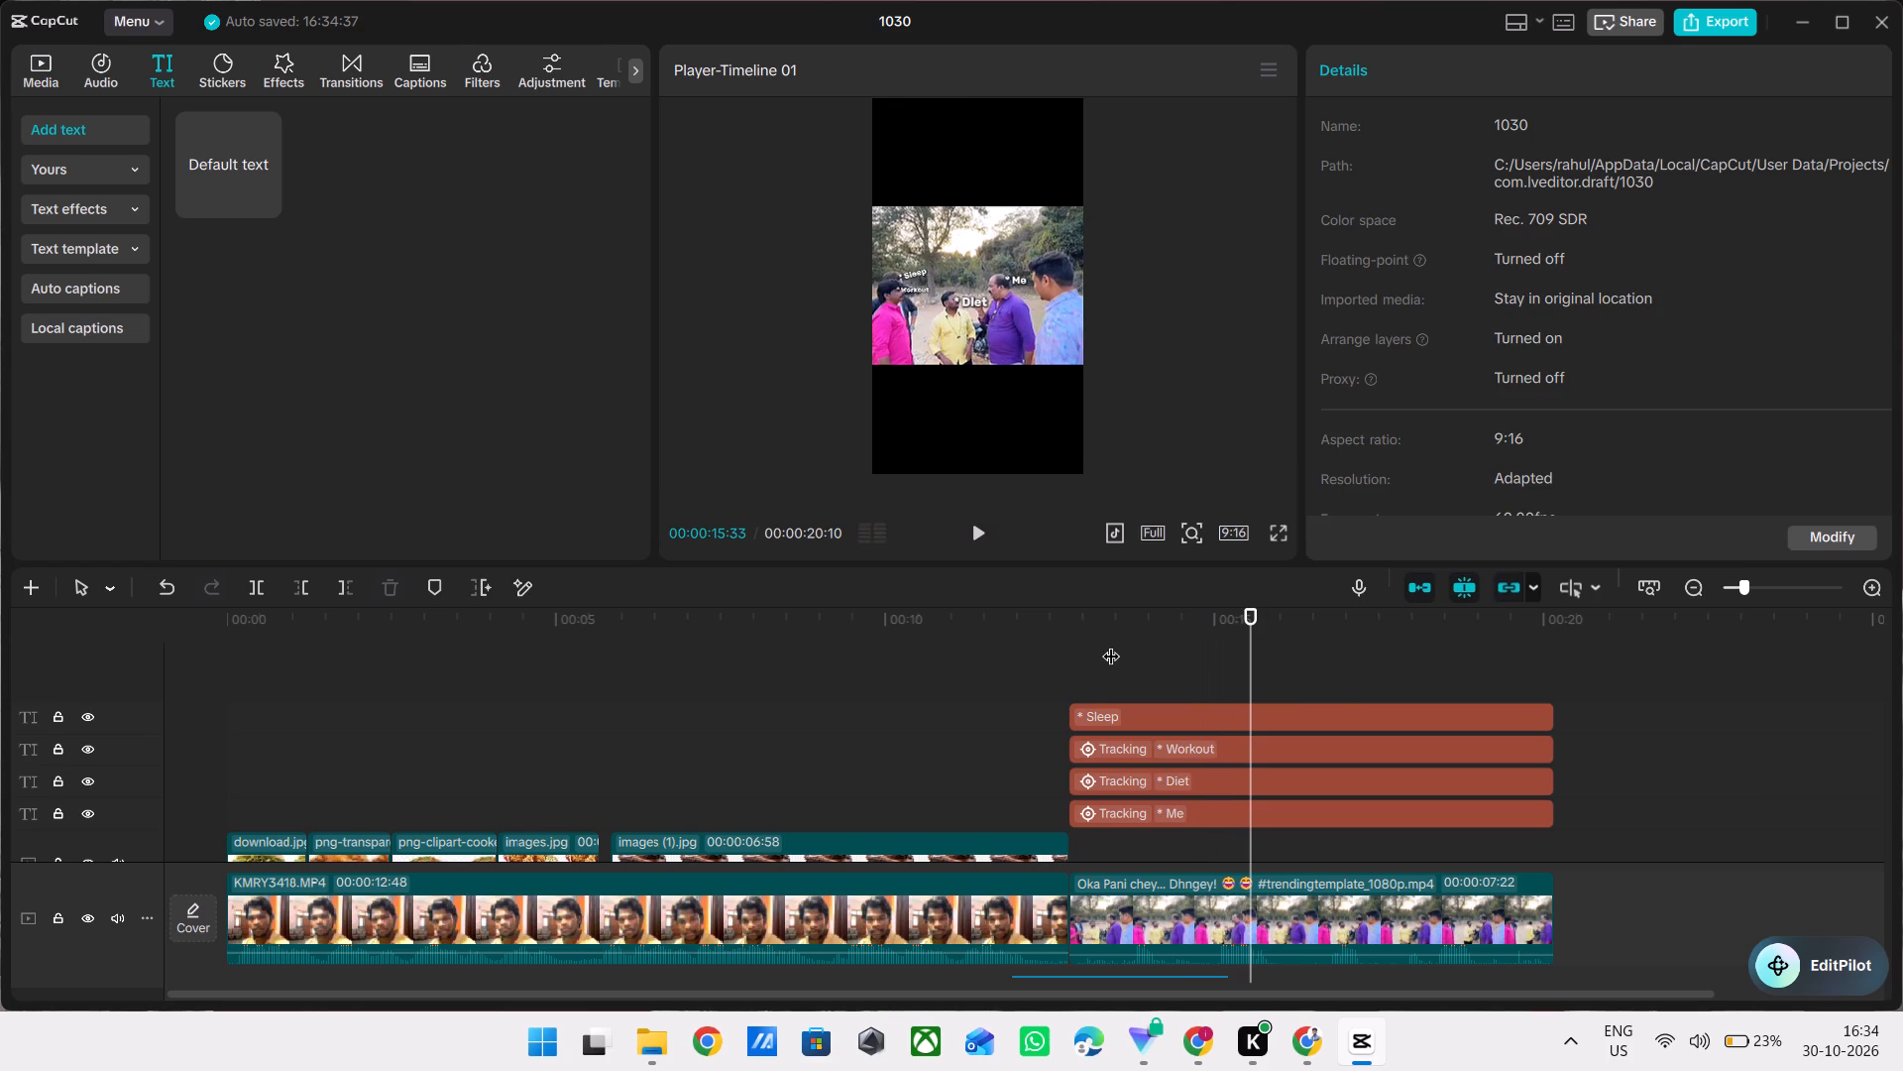
pyautogui.click(1042, 629)
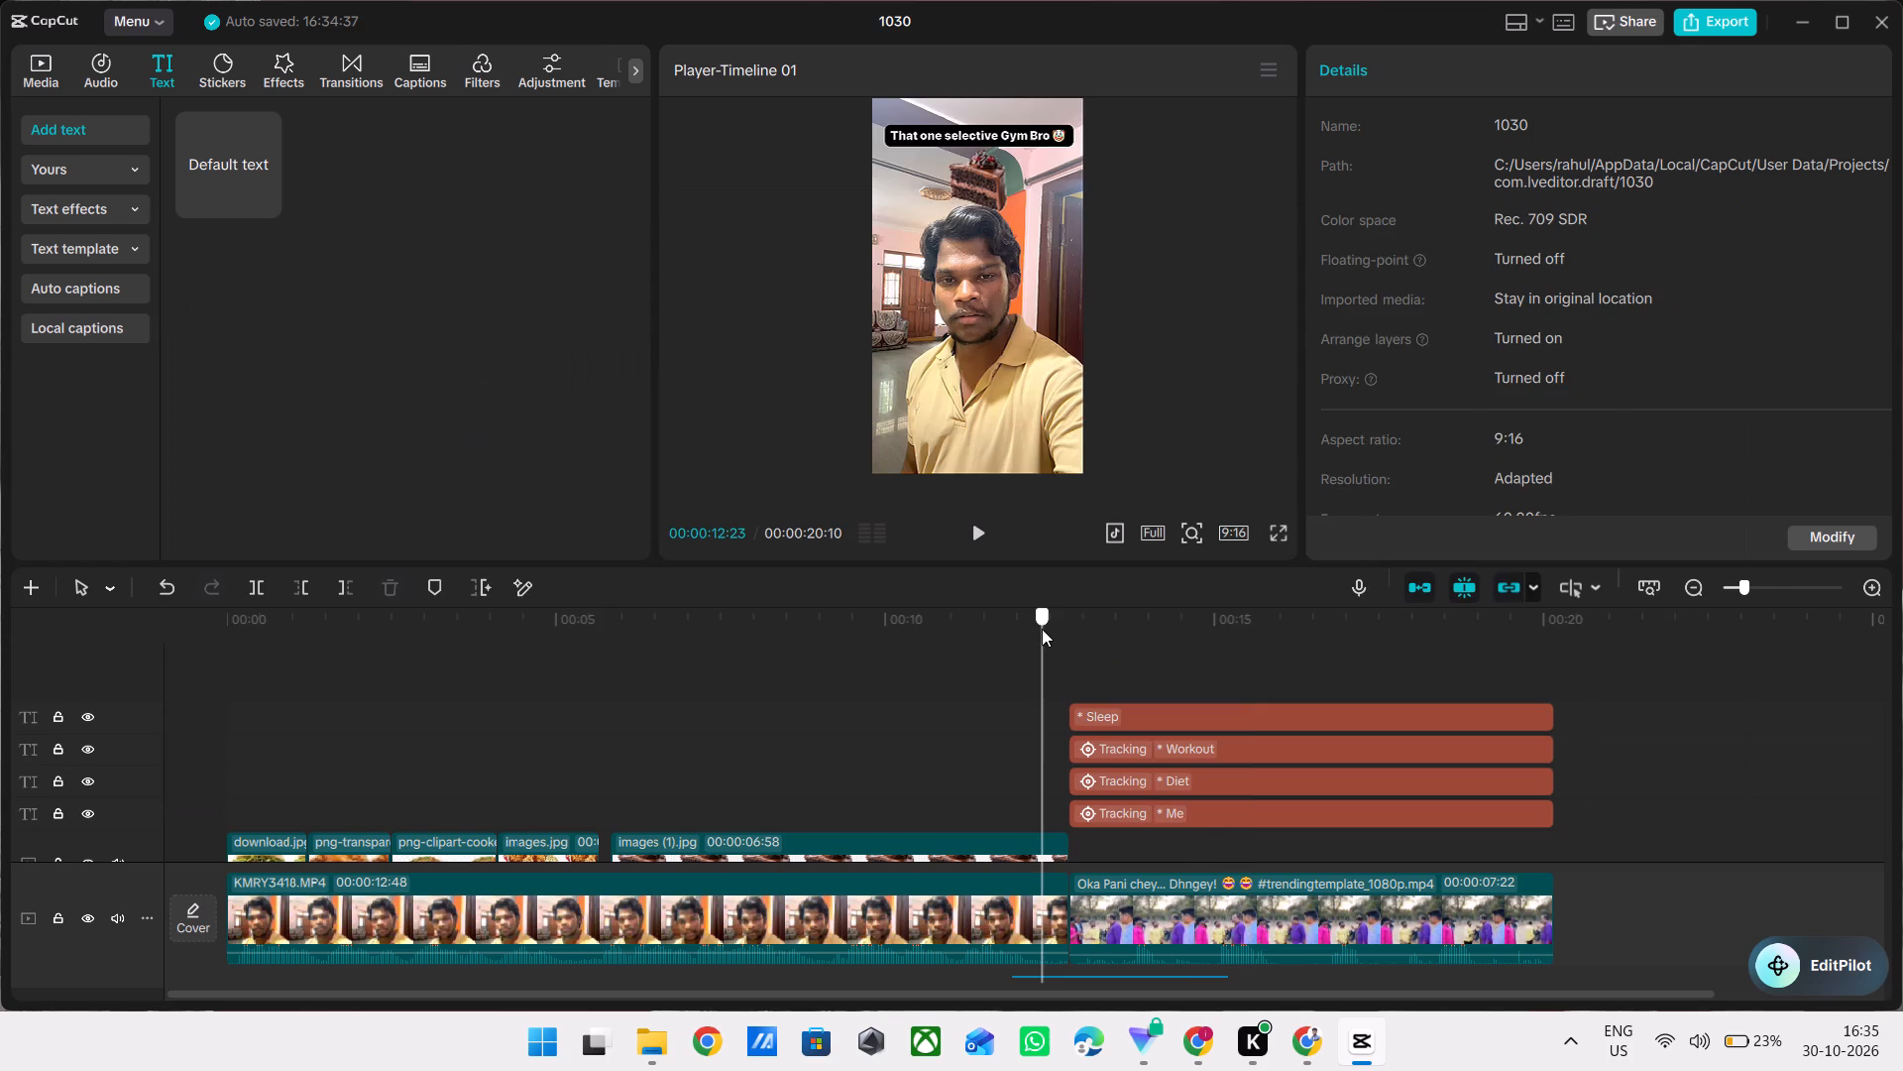
pyautogui.moveTo(1042, 629); pyautogui.dragTo(1064, 616)
pyautogui.press('space')
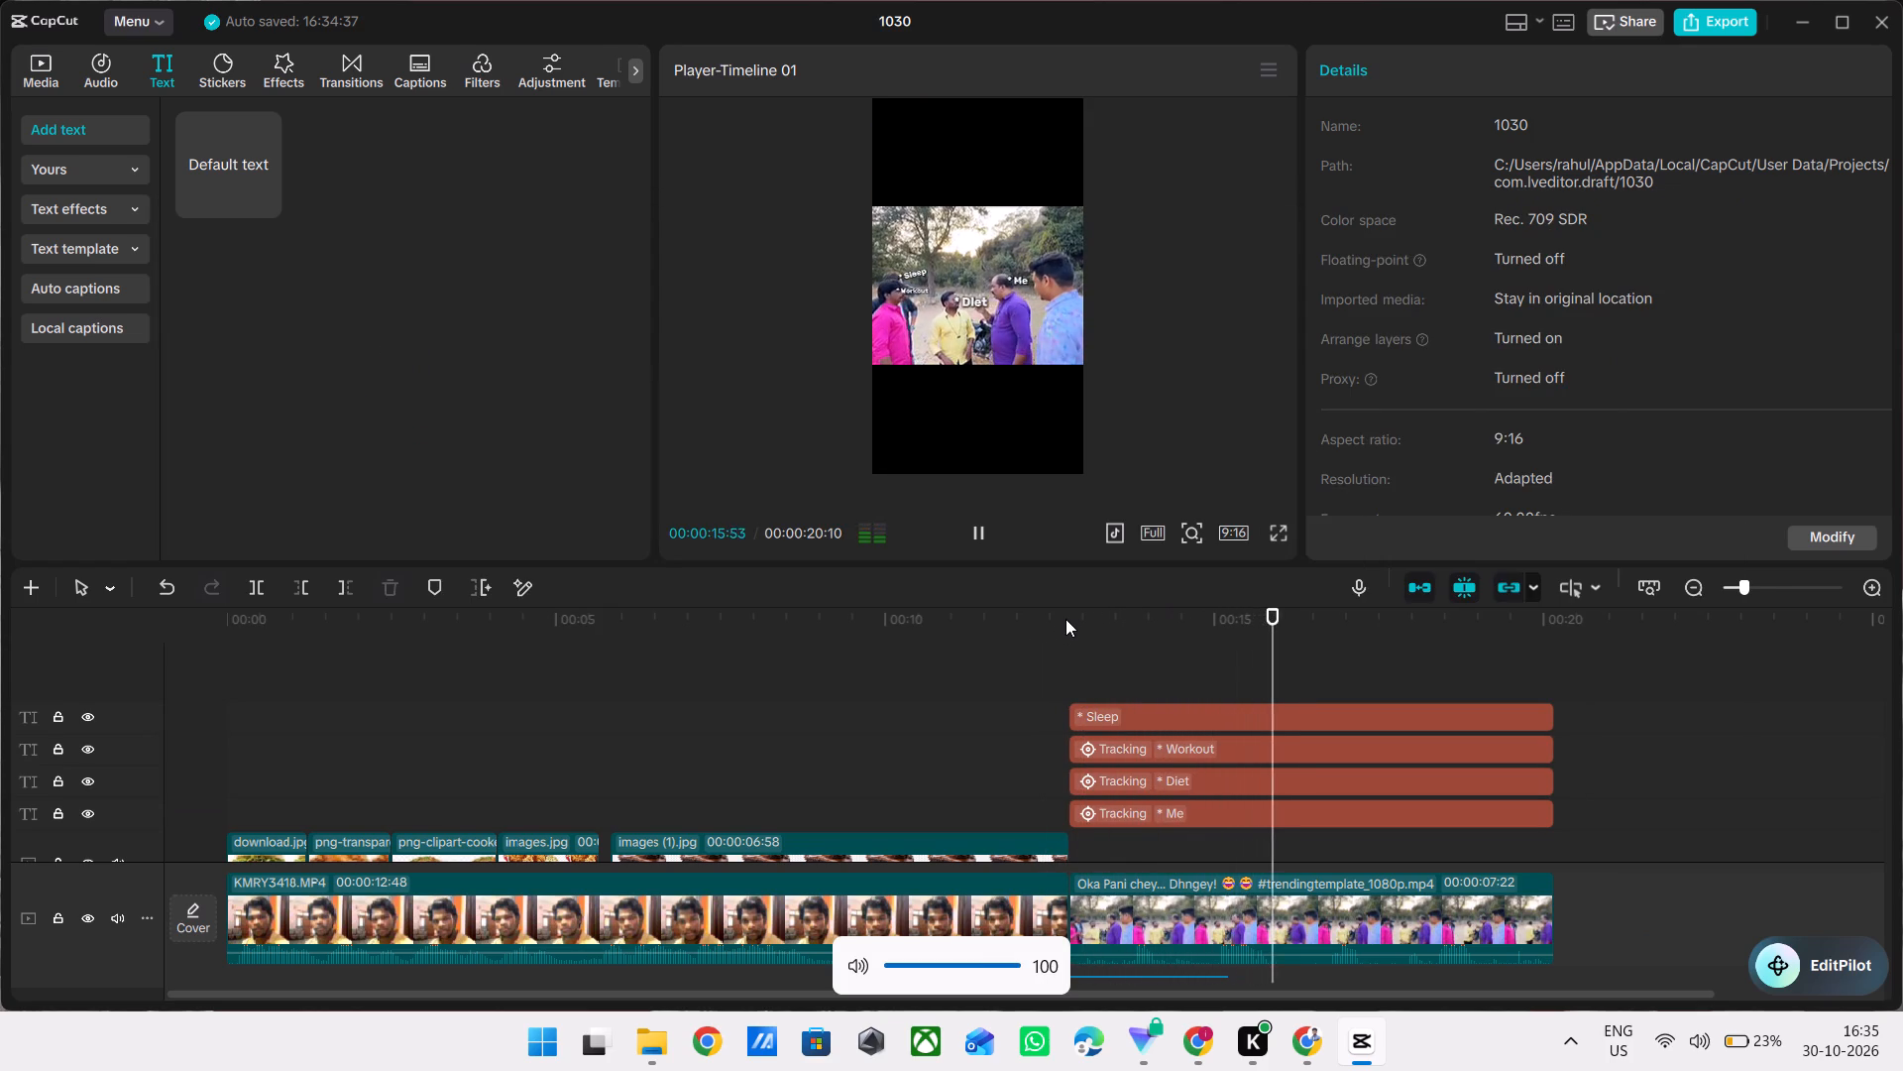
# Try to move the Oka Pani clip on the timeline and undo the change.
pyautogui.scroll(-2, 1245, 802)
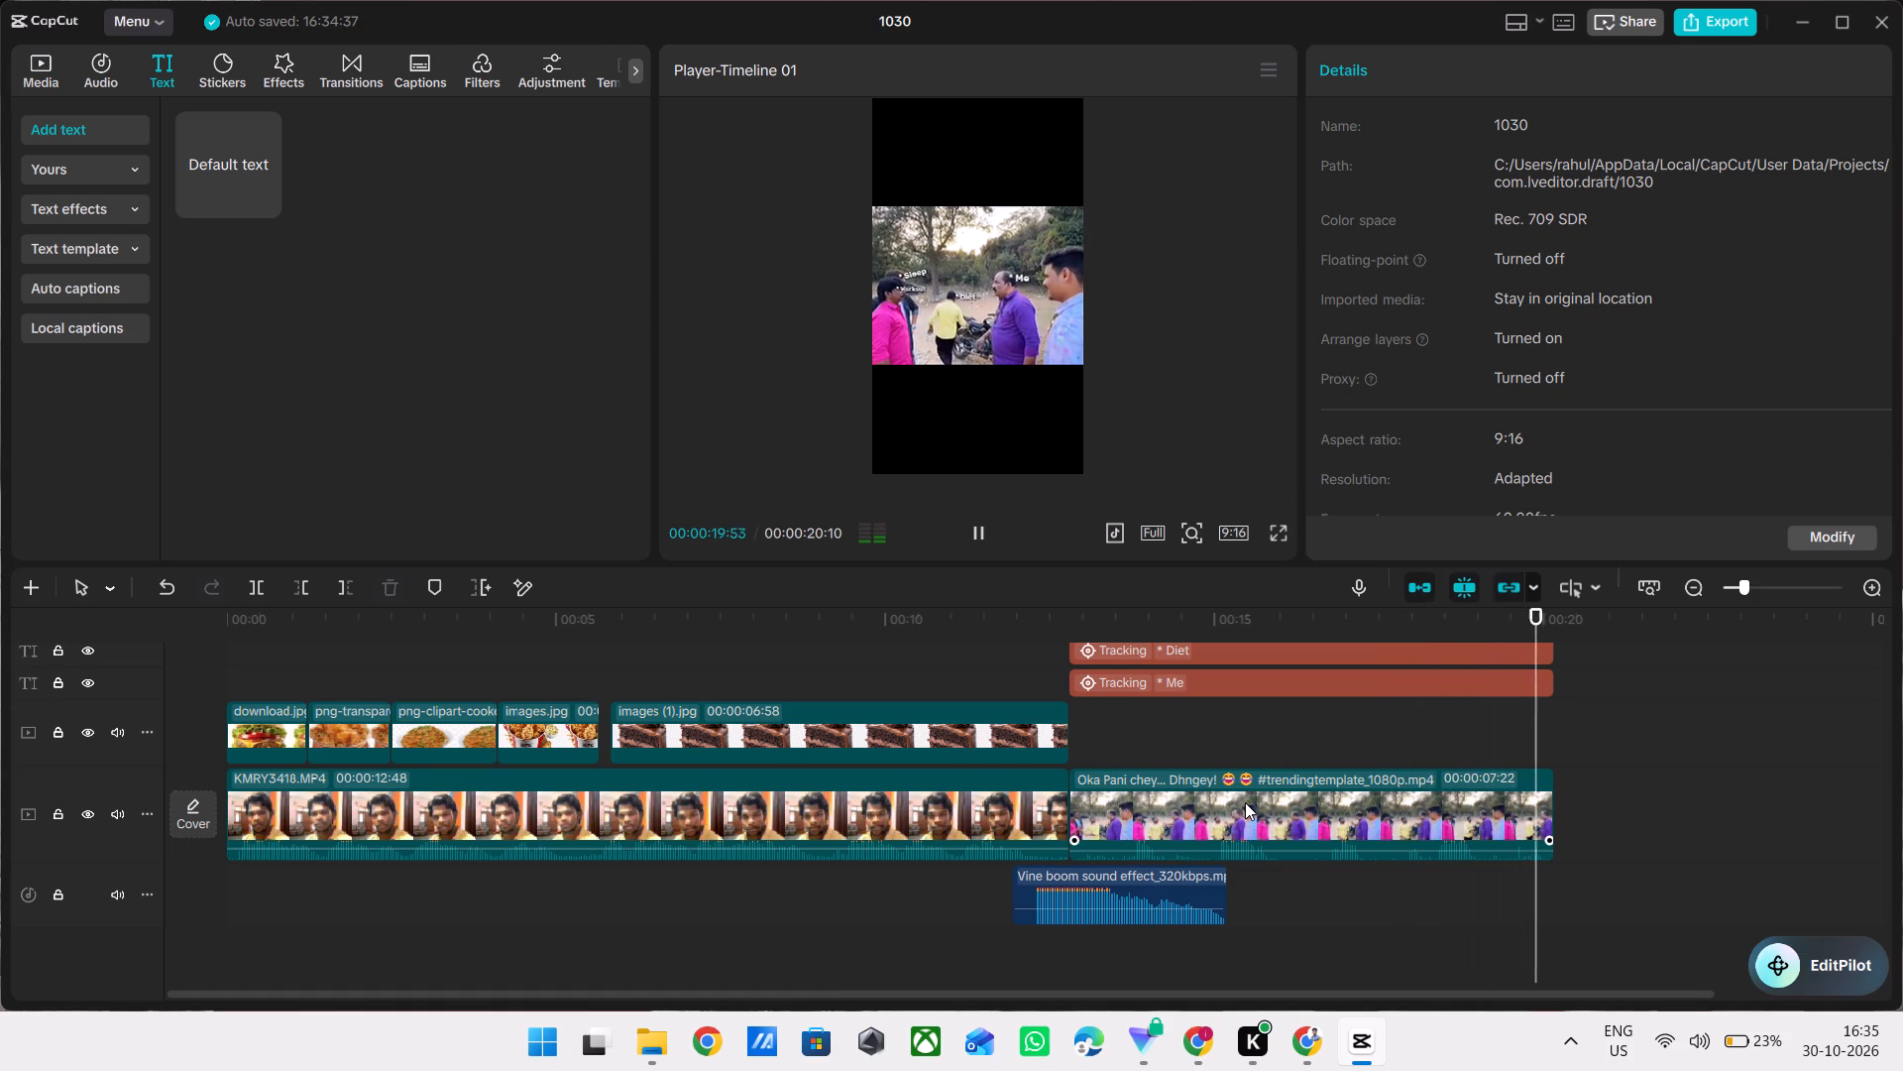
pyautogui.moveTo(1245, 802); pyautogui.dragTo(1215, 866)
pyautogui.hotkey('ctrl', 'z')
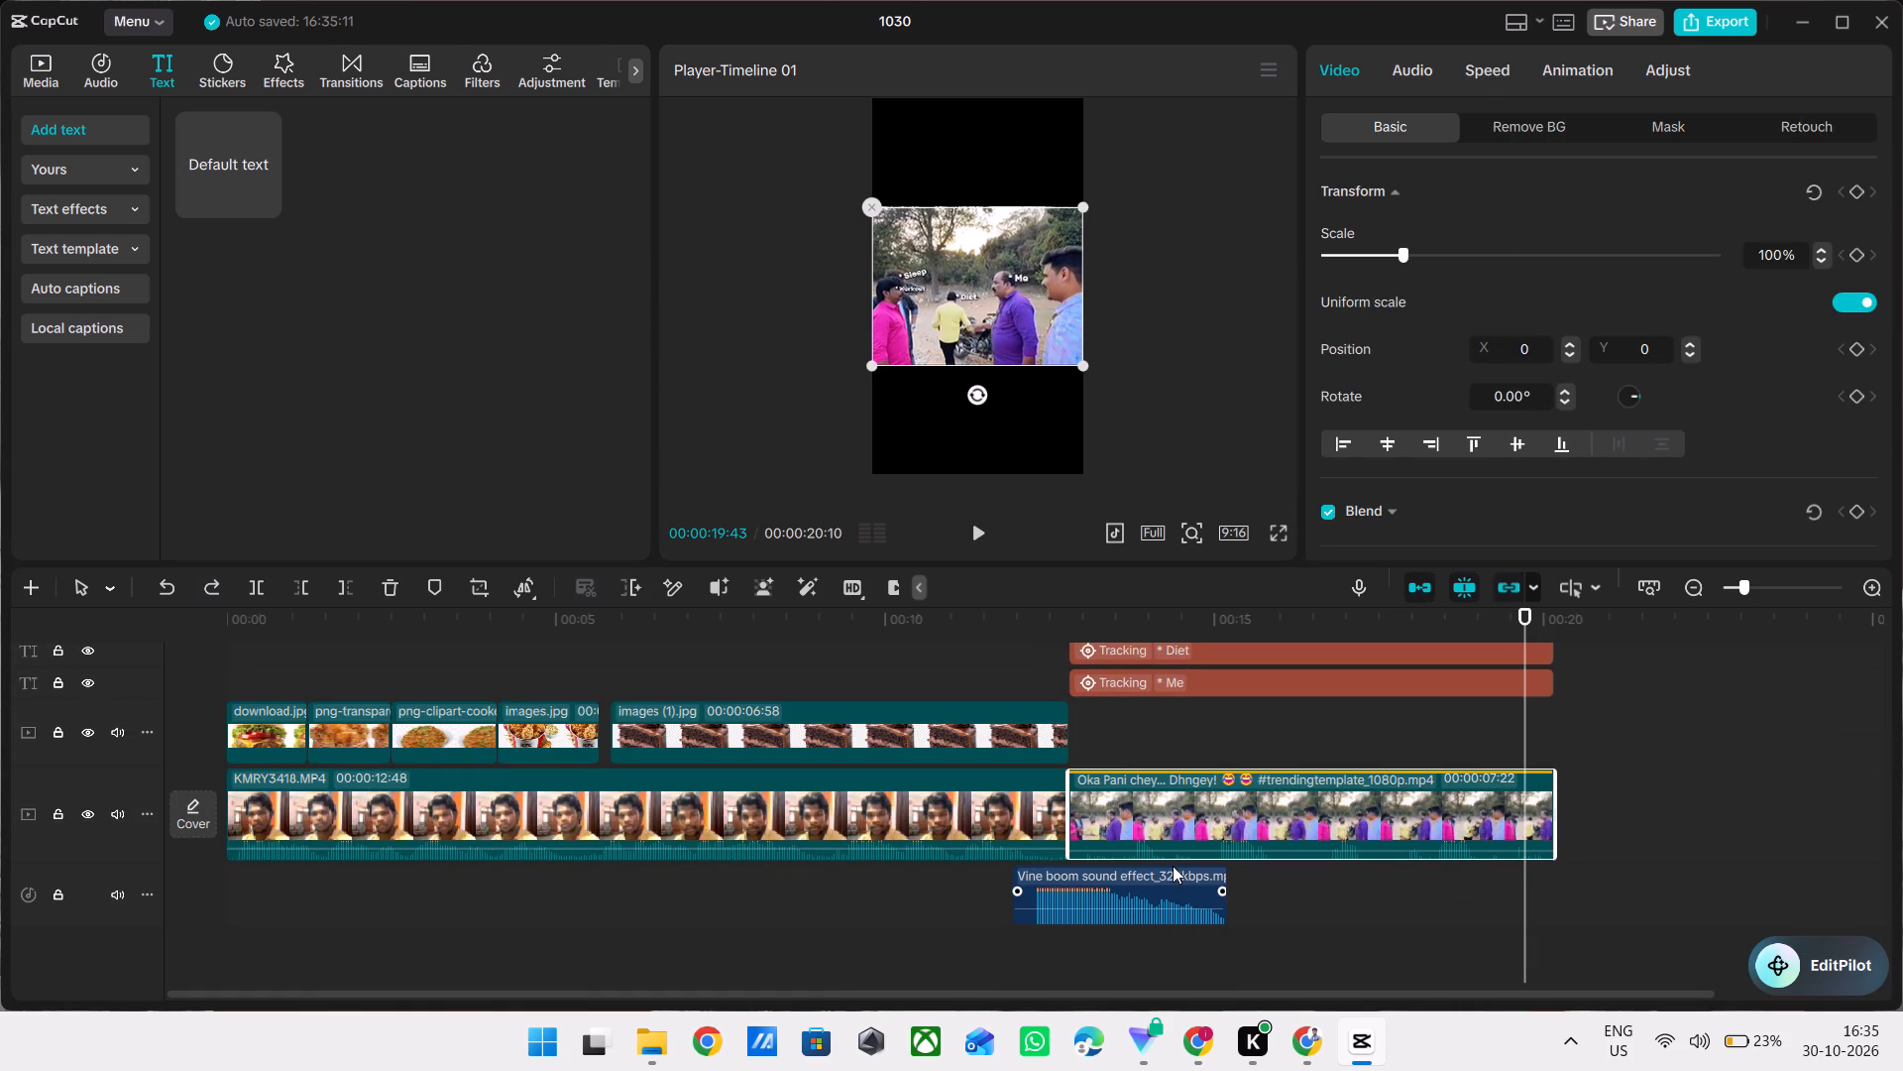
# Play the cut into the Oka Pani clip from about 00:00:11:47, plus the opening from 00:00:00:00, to check picture and sound.
pyautogui.scroll(1, 1118, 744)
pyautogui.click(1002, 725)
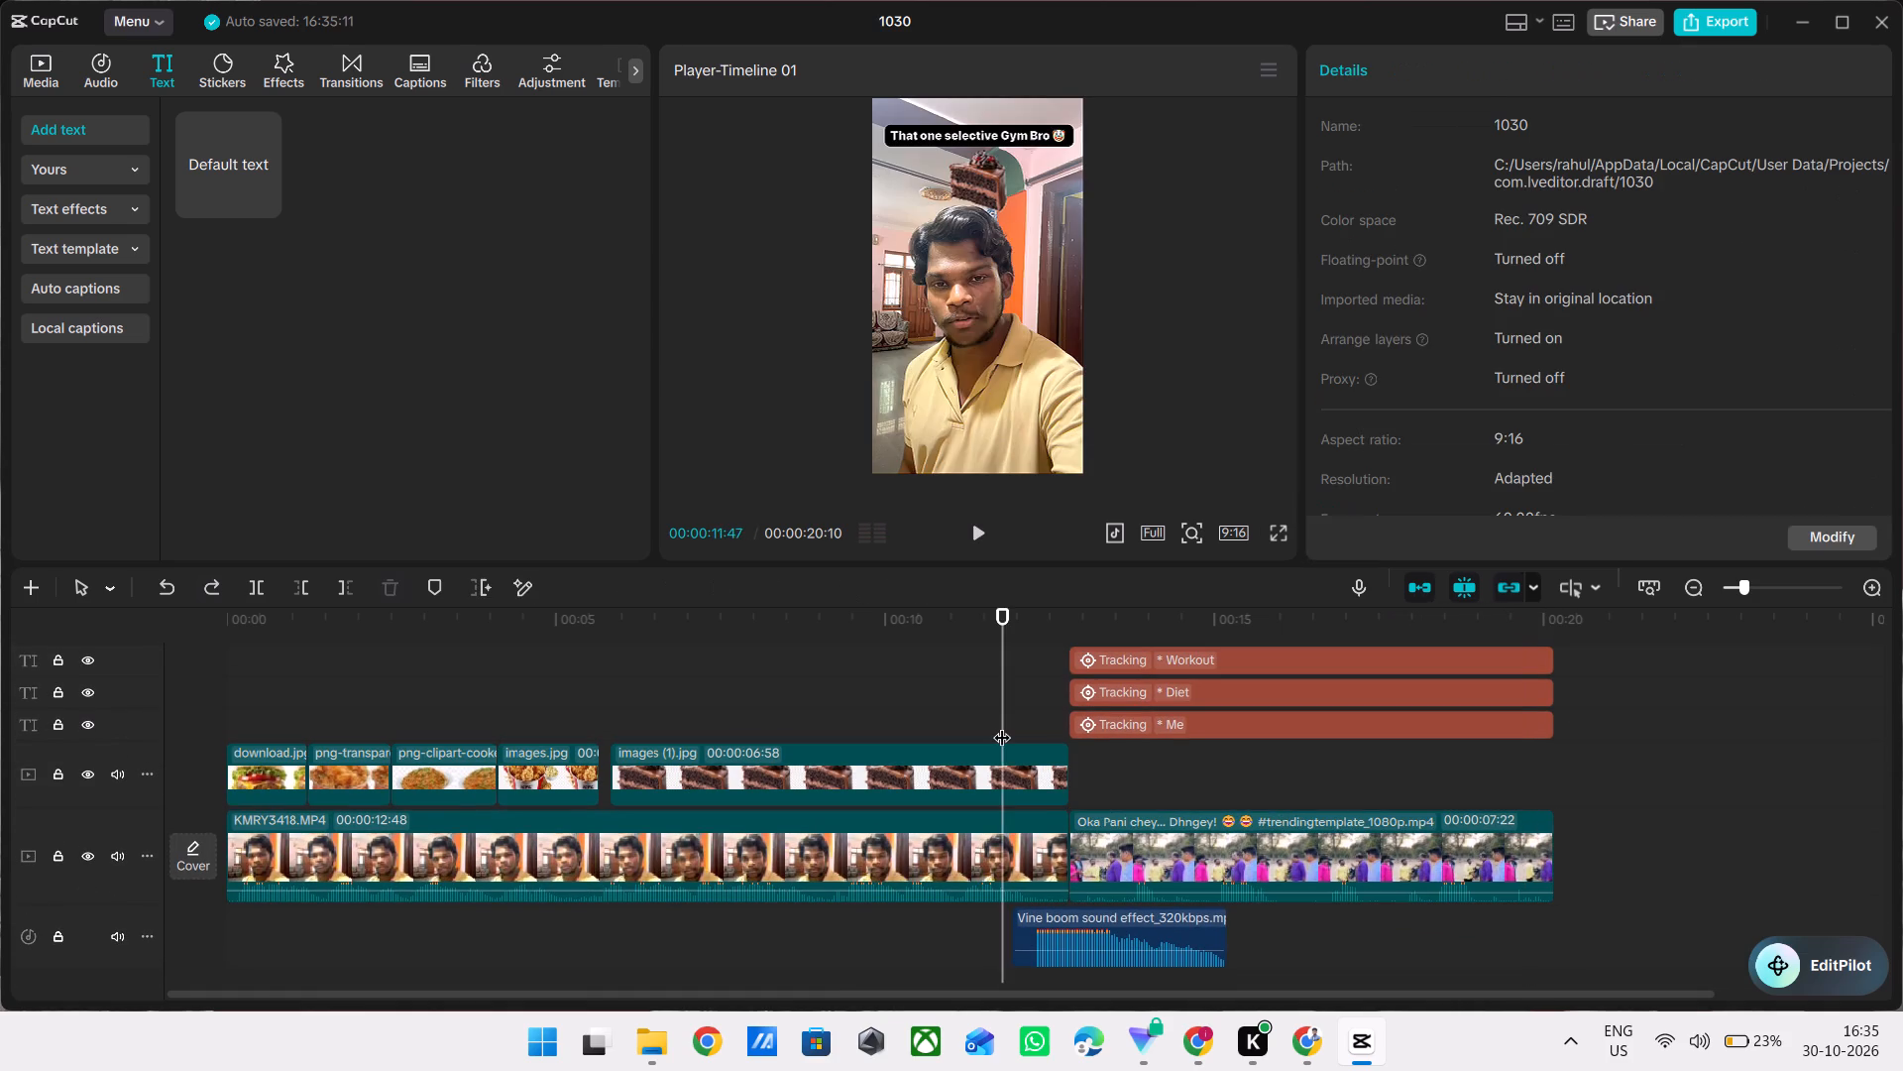
pyautogui.press('space')
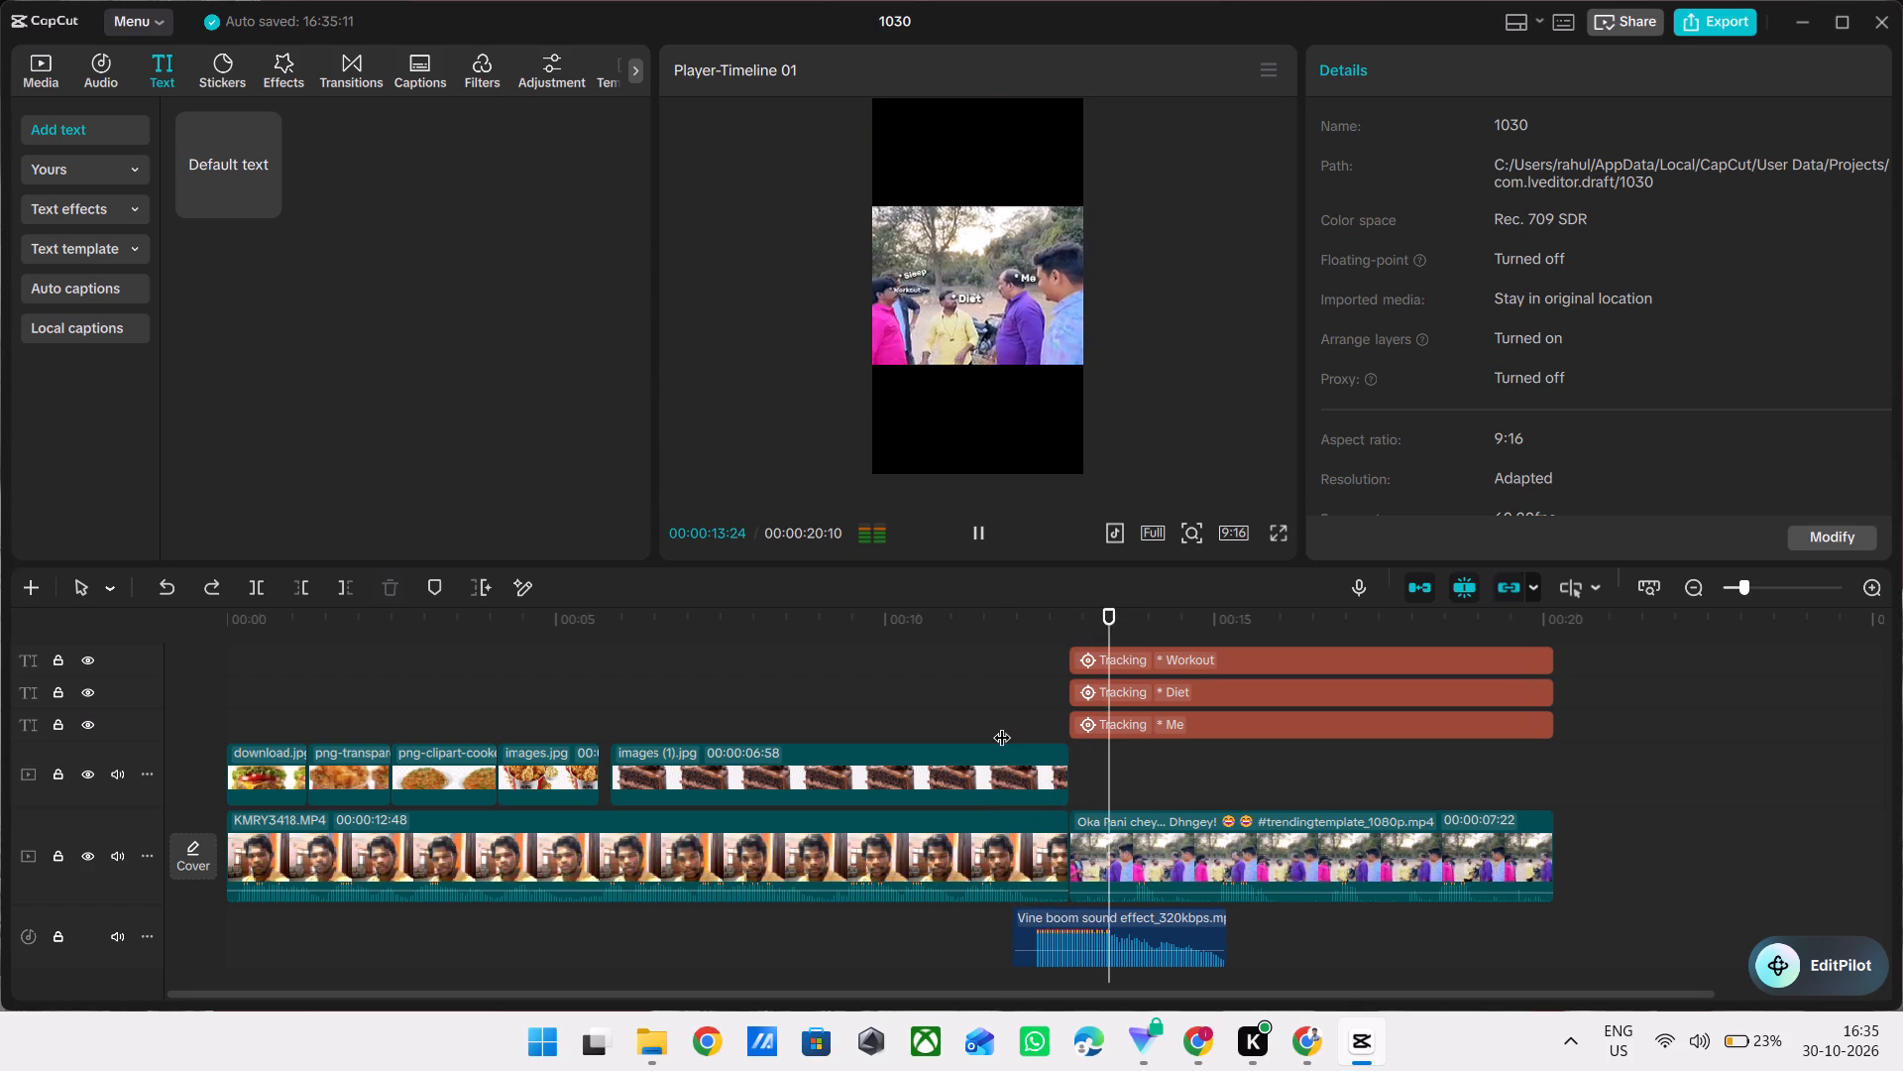
pyautogui.tripleClick(834, 692)
pyautogui.press('space')
pyautogui.press('space')
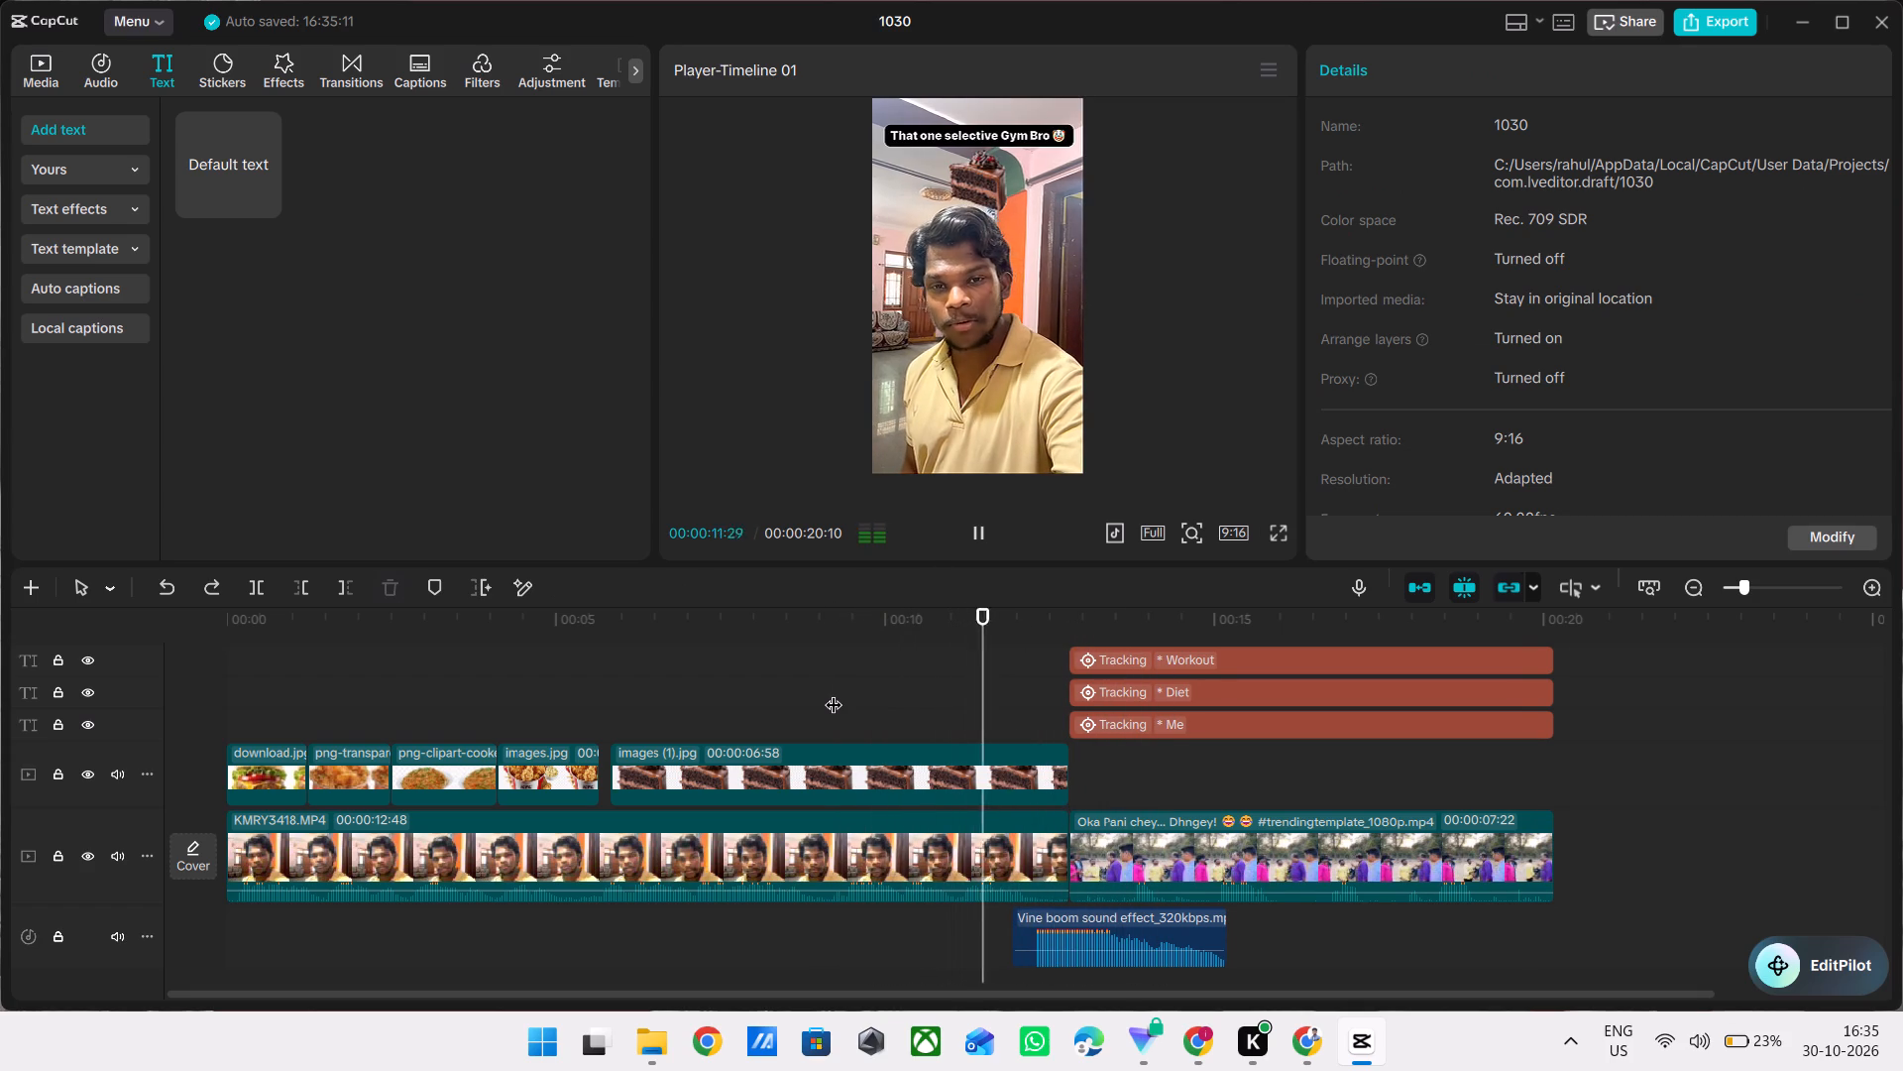
pyautogui.press('space')
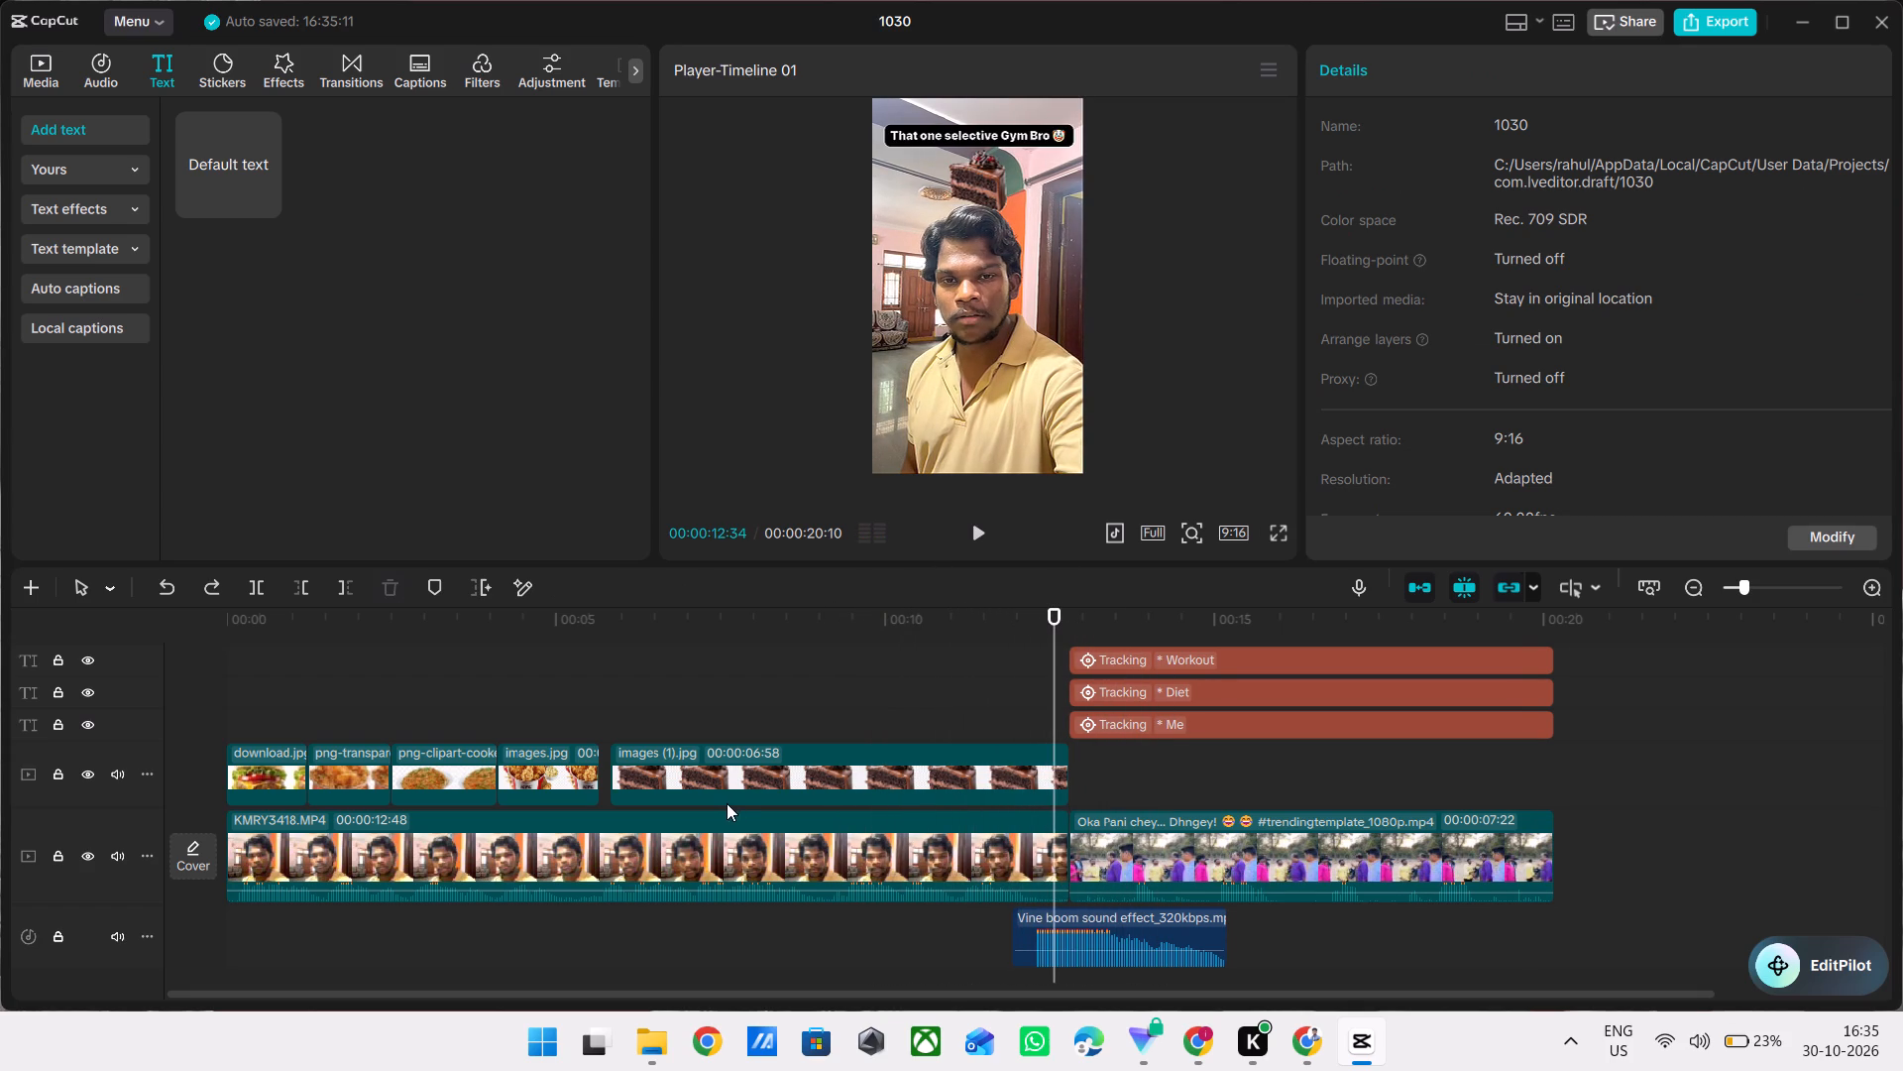
pyautogui.tripleClick(662, 670)
pyautogui.moveTo(662, 670); pyautogui.dragTo(103, 717)
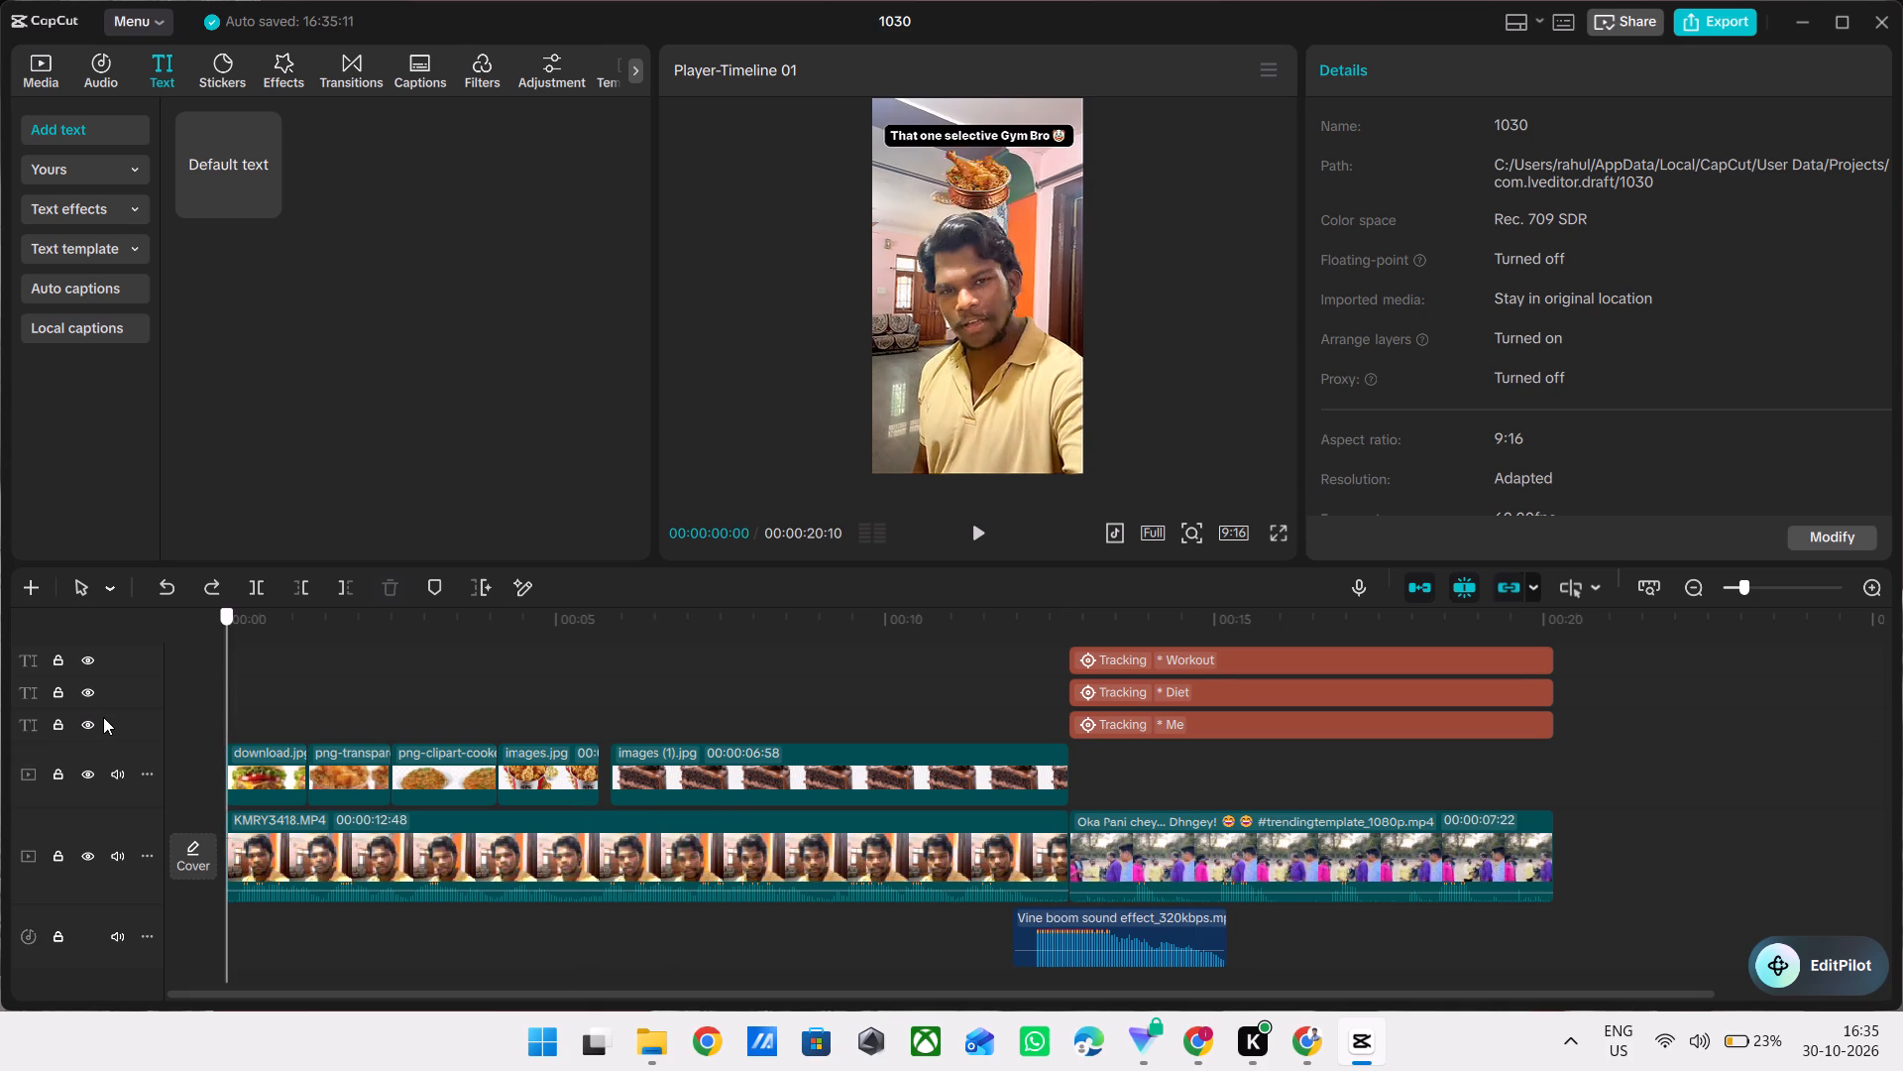
pyautogui.moveTo(103, 717); pyautogui.dragTo(98, 718)
pyautogui.press('space')
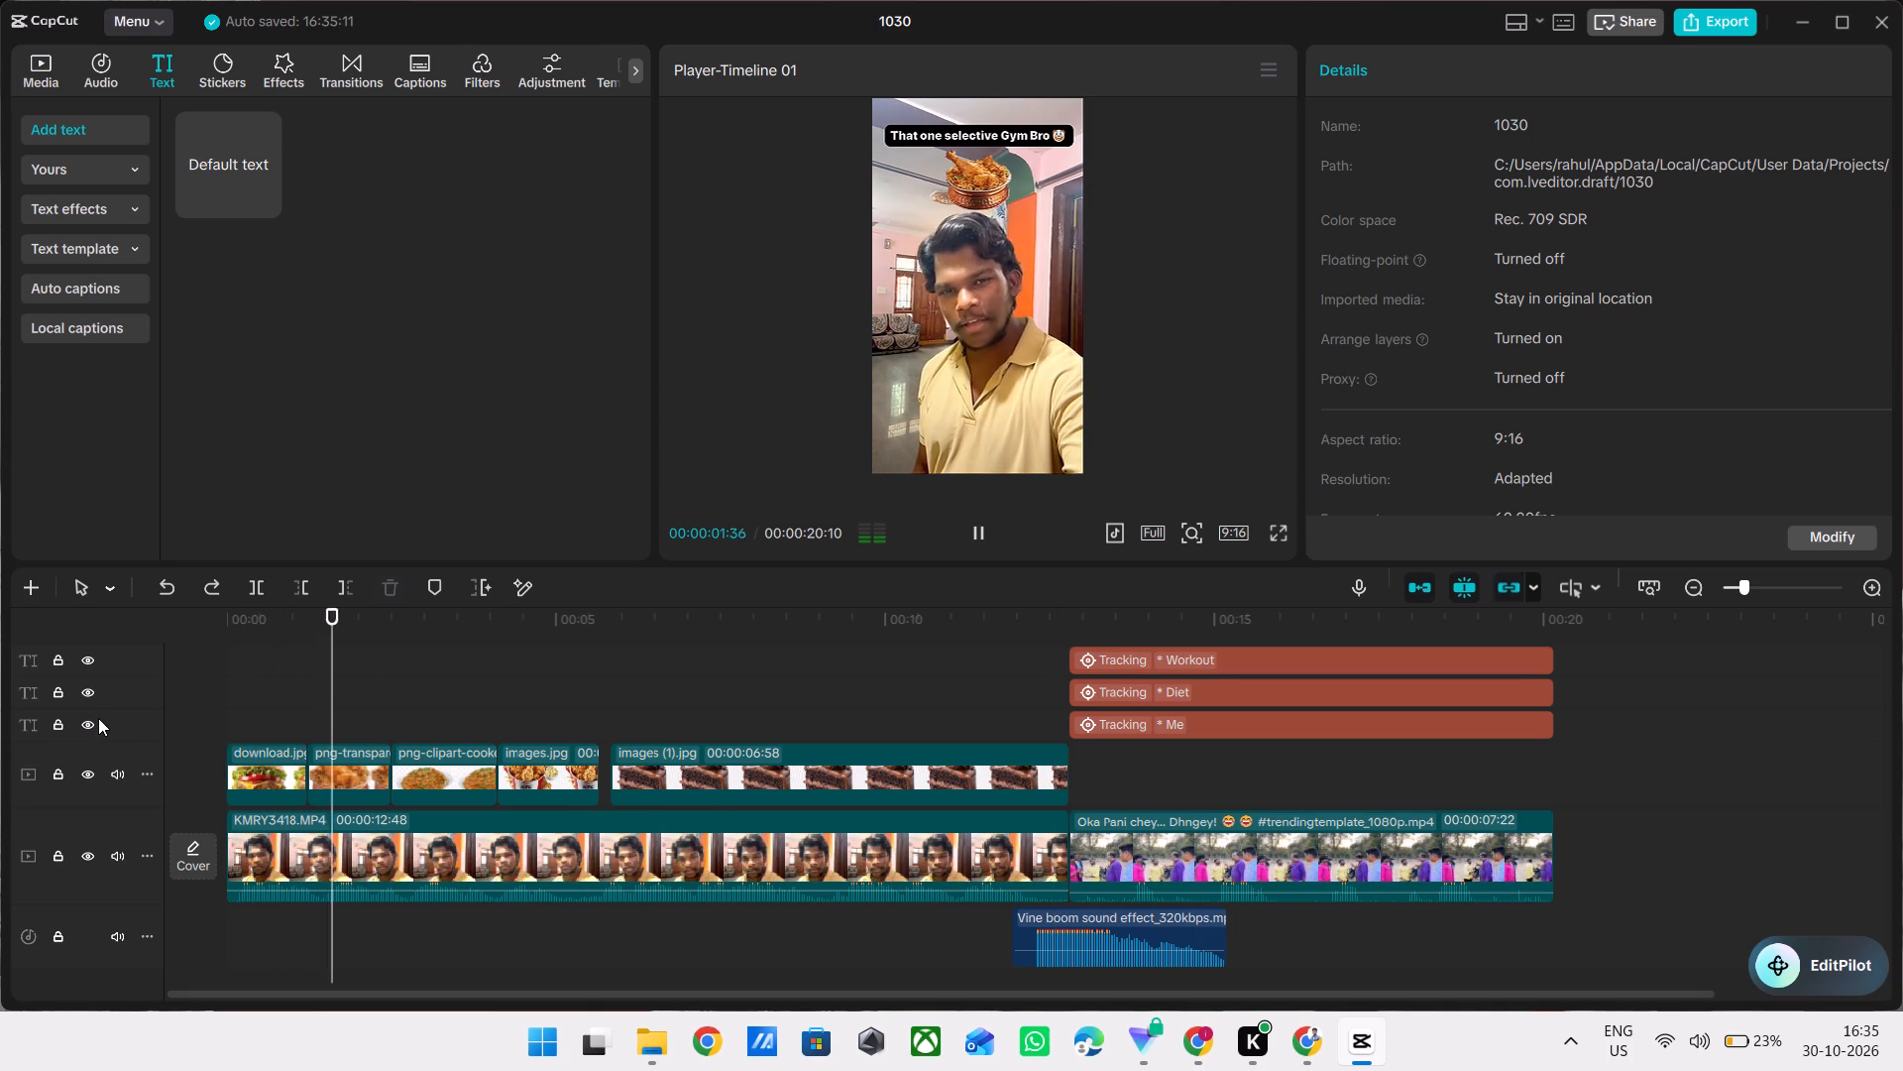
pyautogui.press('space')
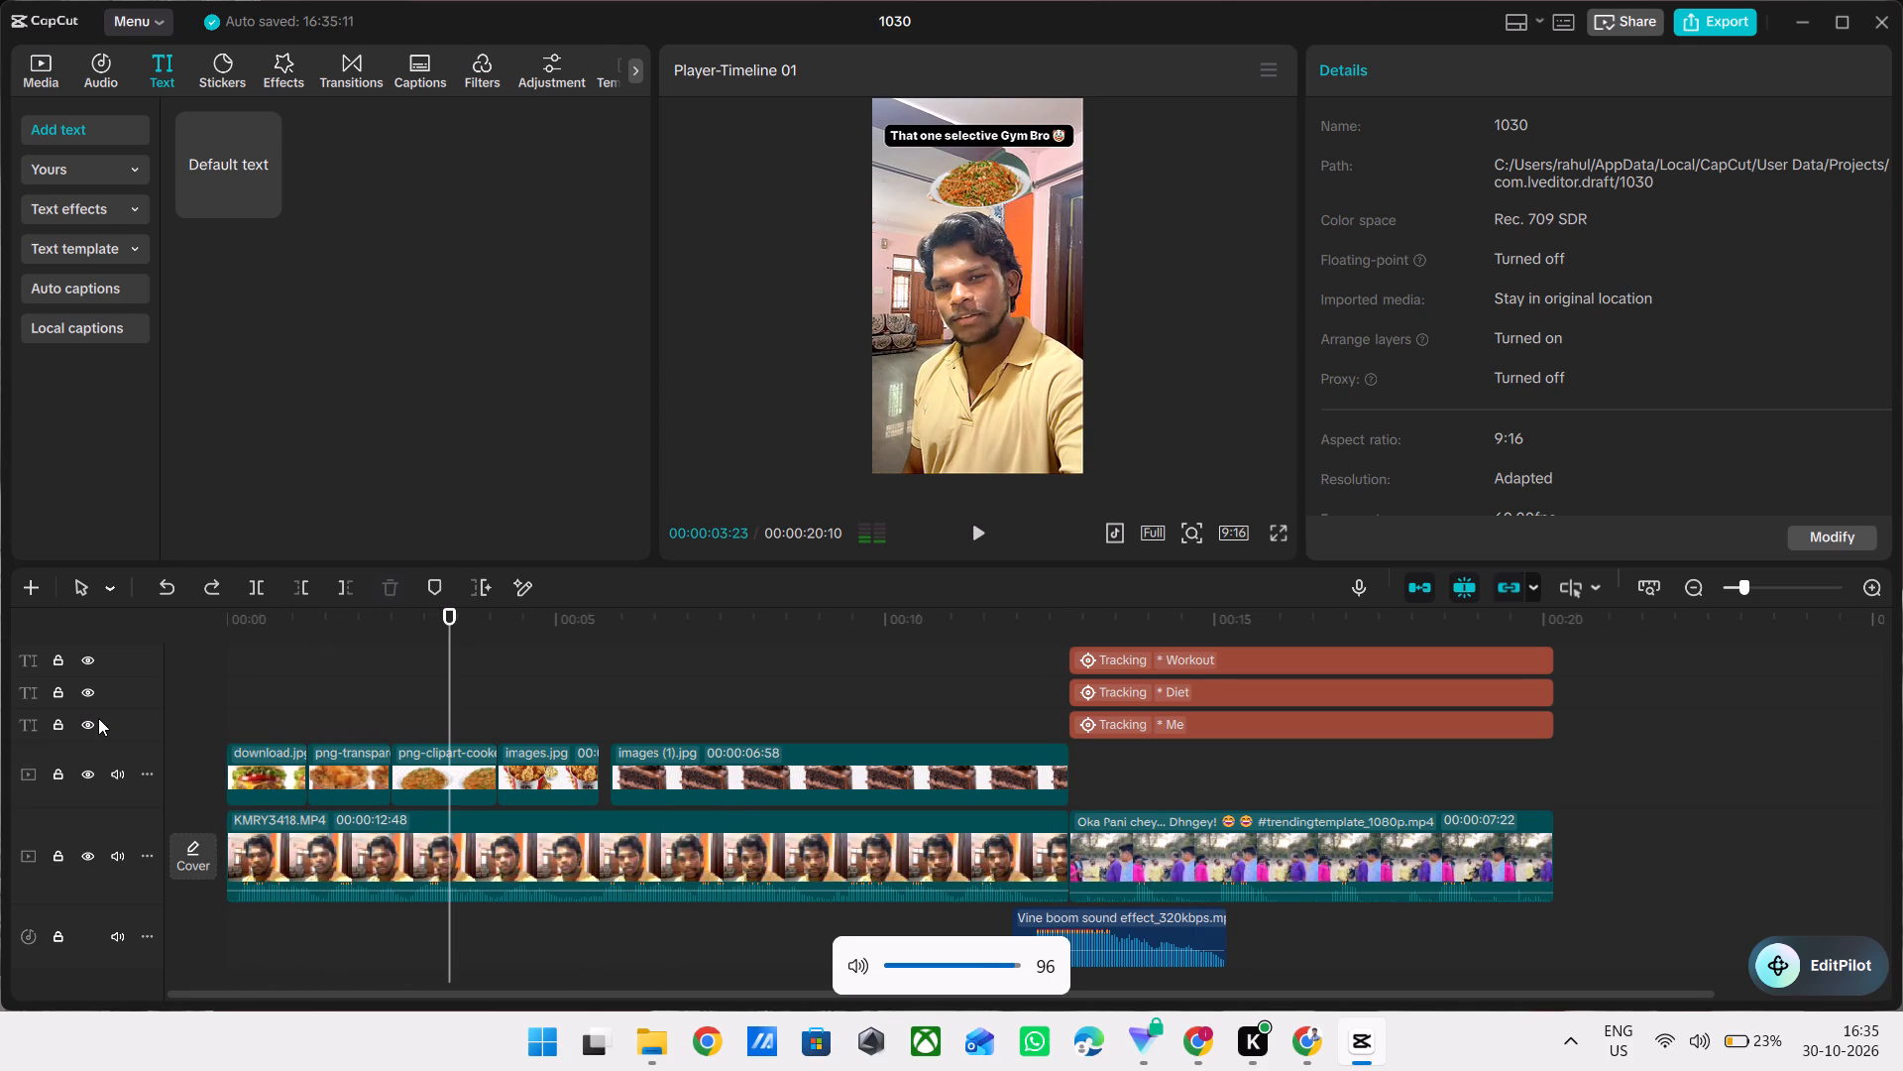
# Enhance the audio of the KMRY3418.MP4 clip with noise reduction, voice enhancement at intensity 75 and loudness normalization.
pyautogui.click(768, 887)
pyautogui.click(917, 589)
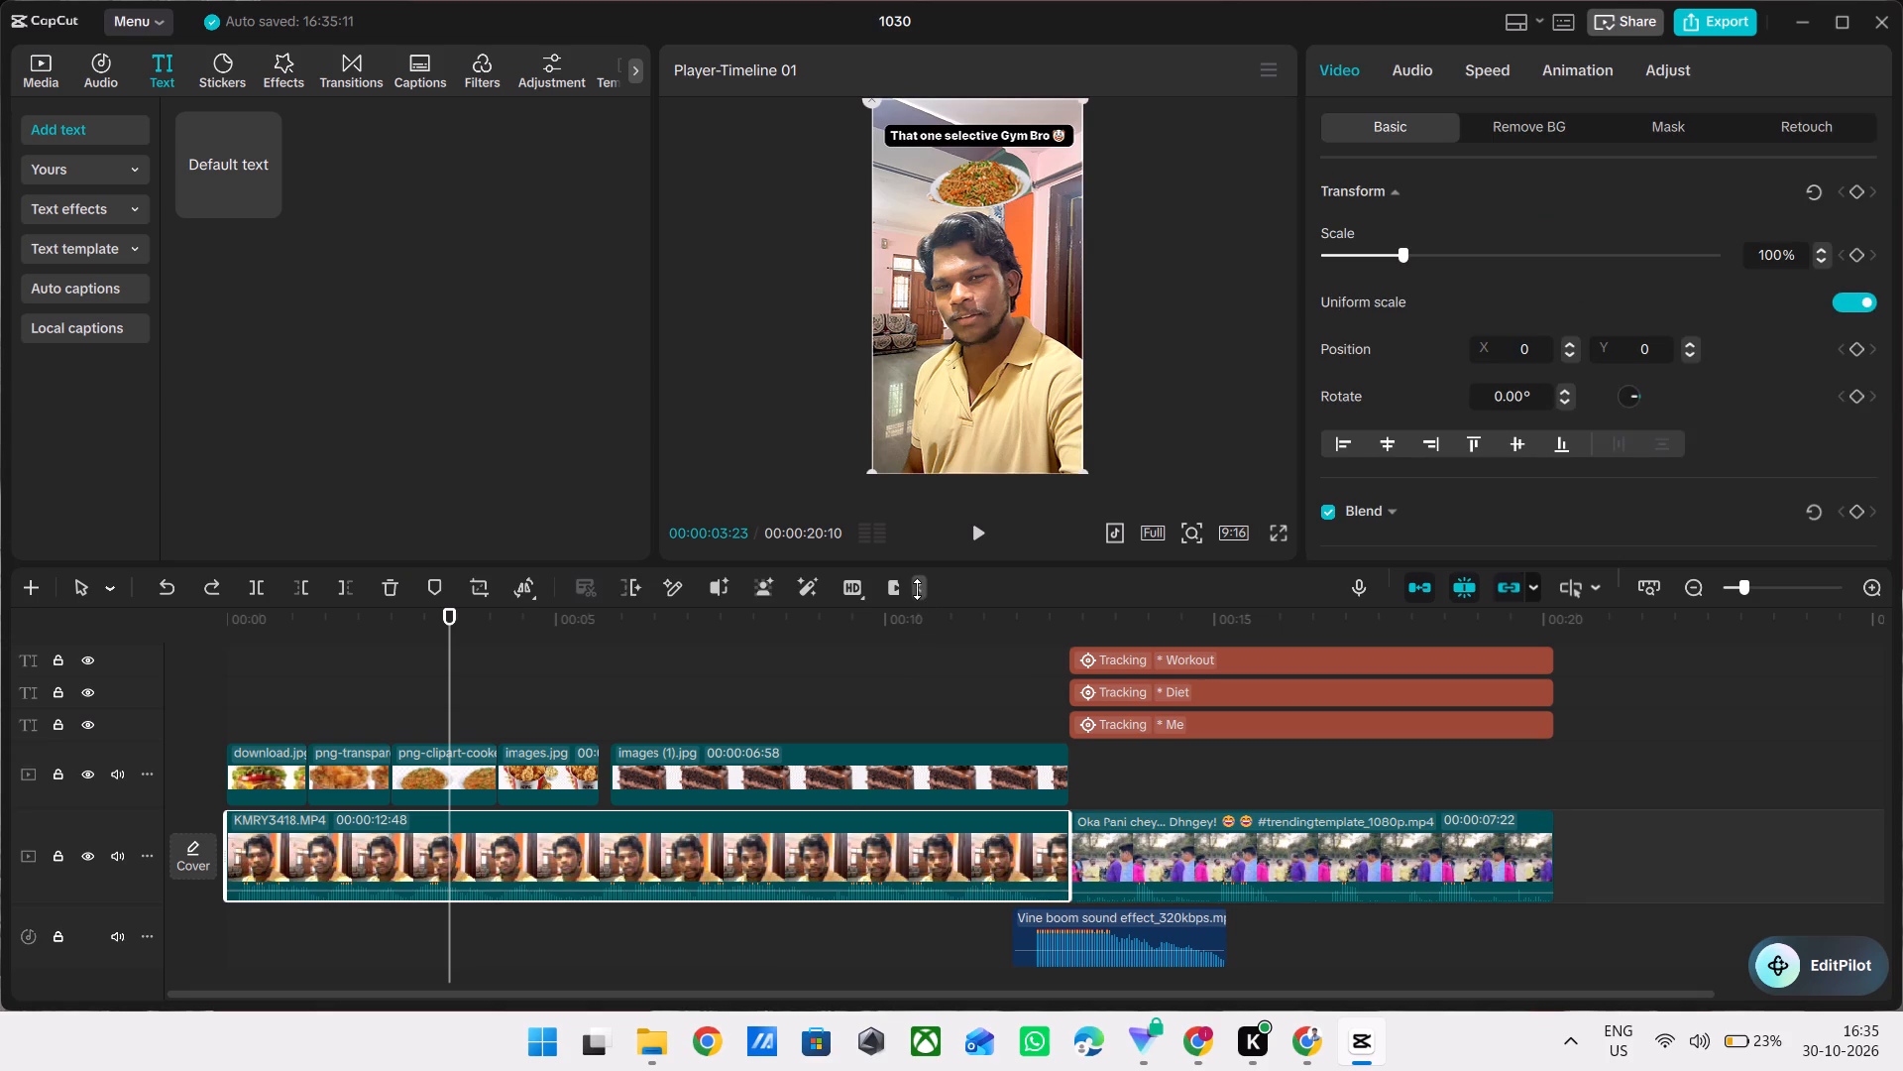
pyautogui.click(894, 589)
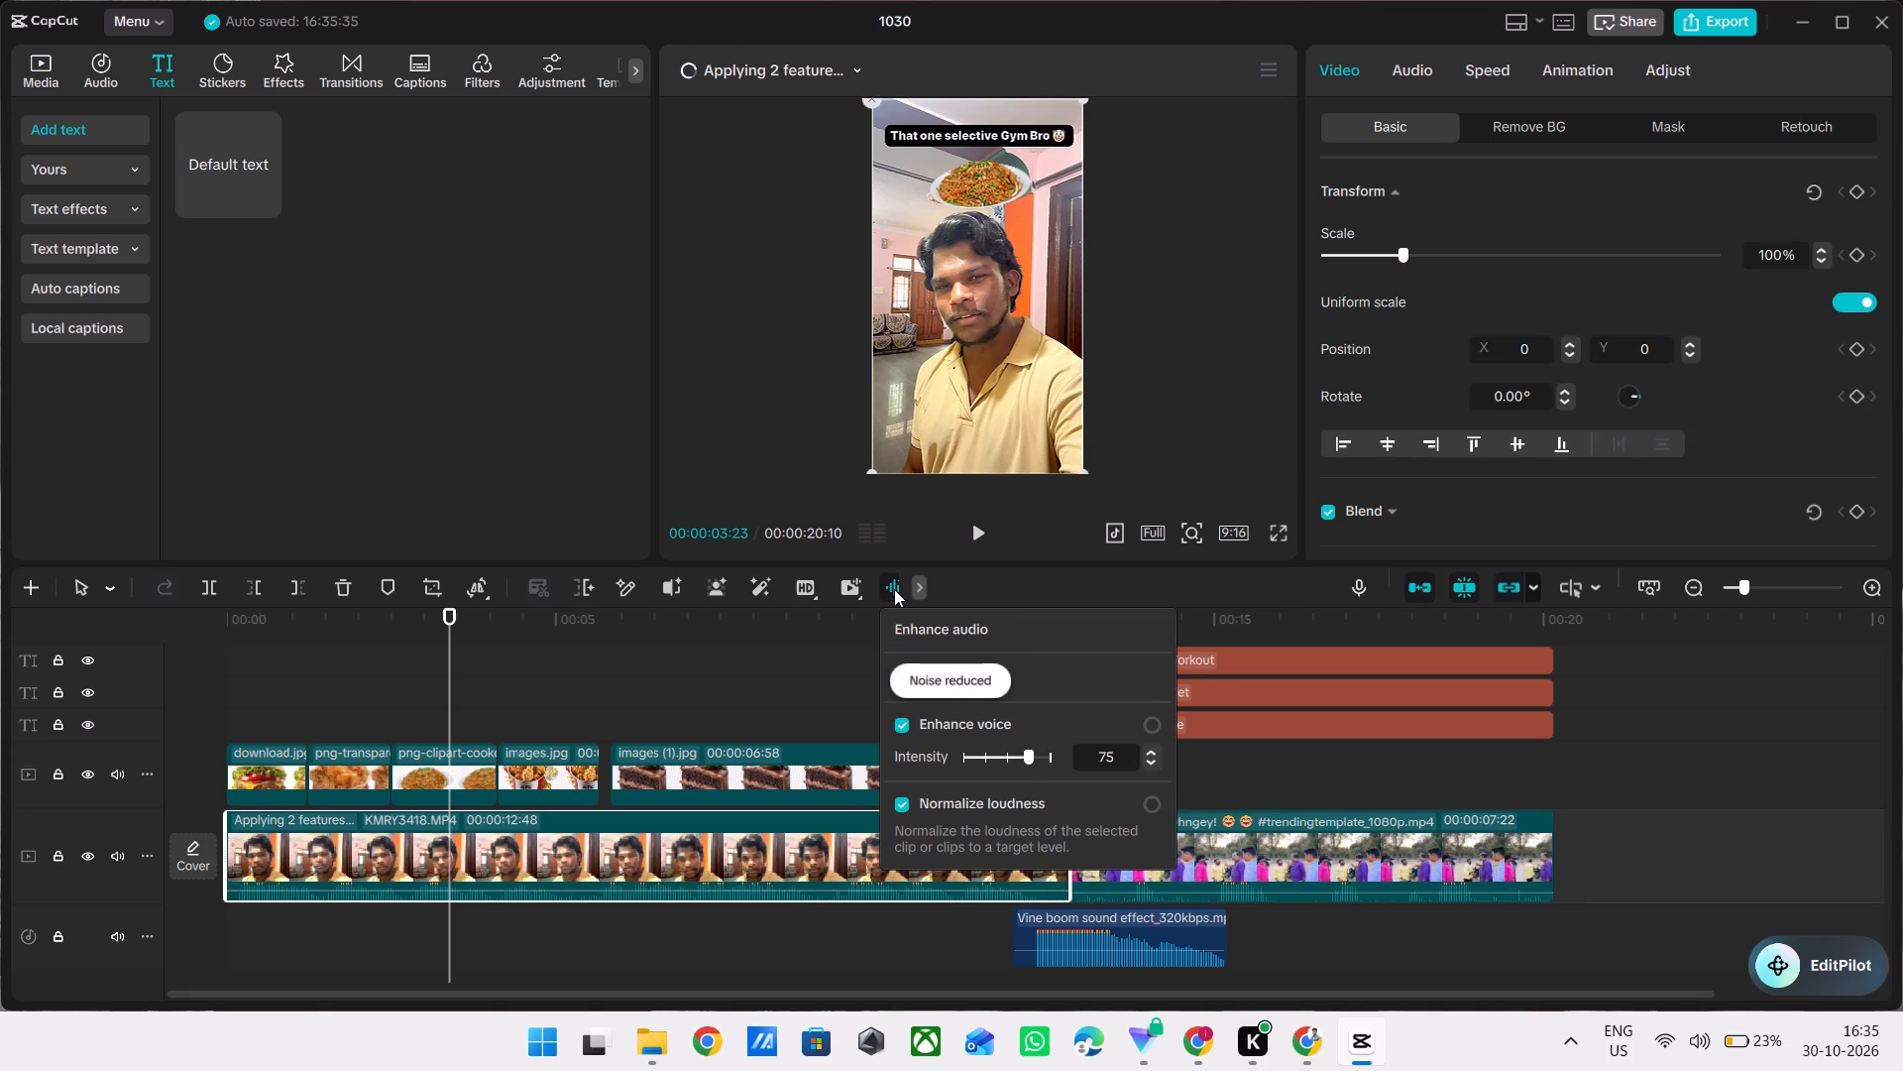
pyautogui.click(801, 65)
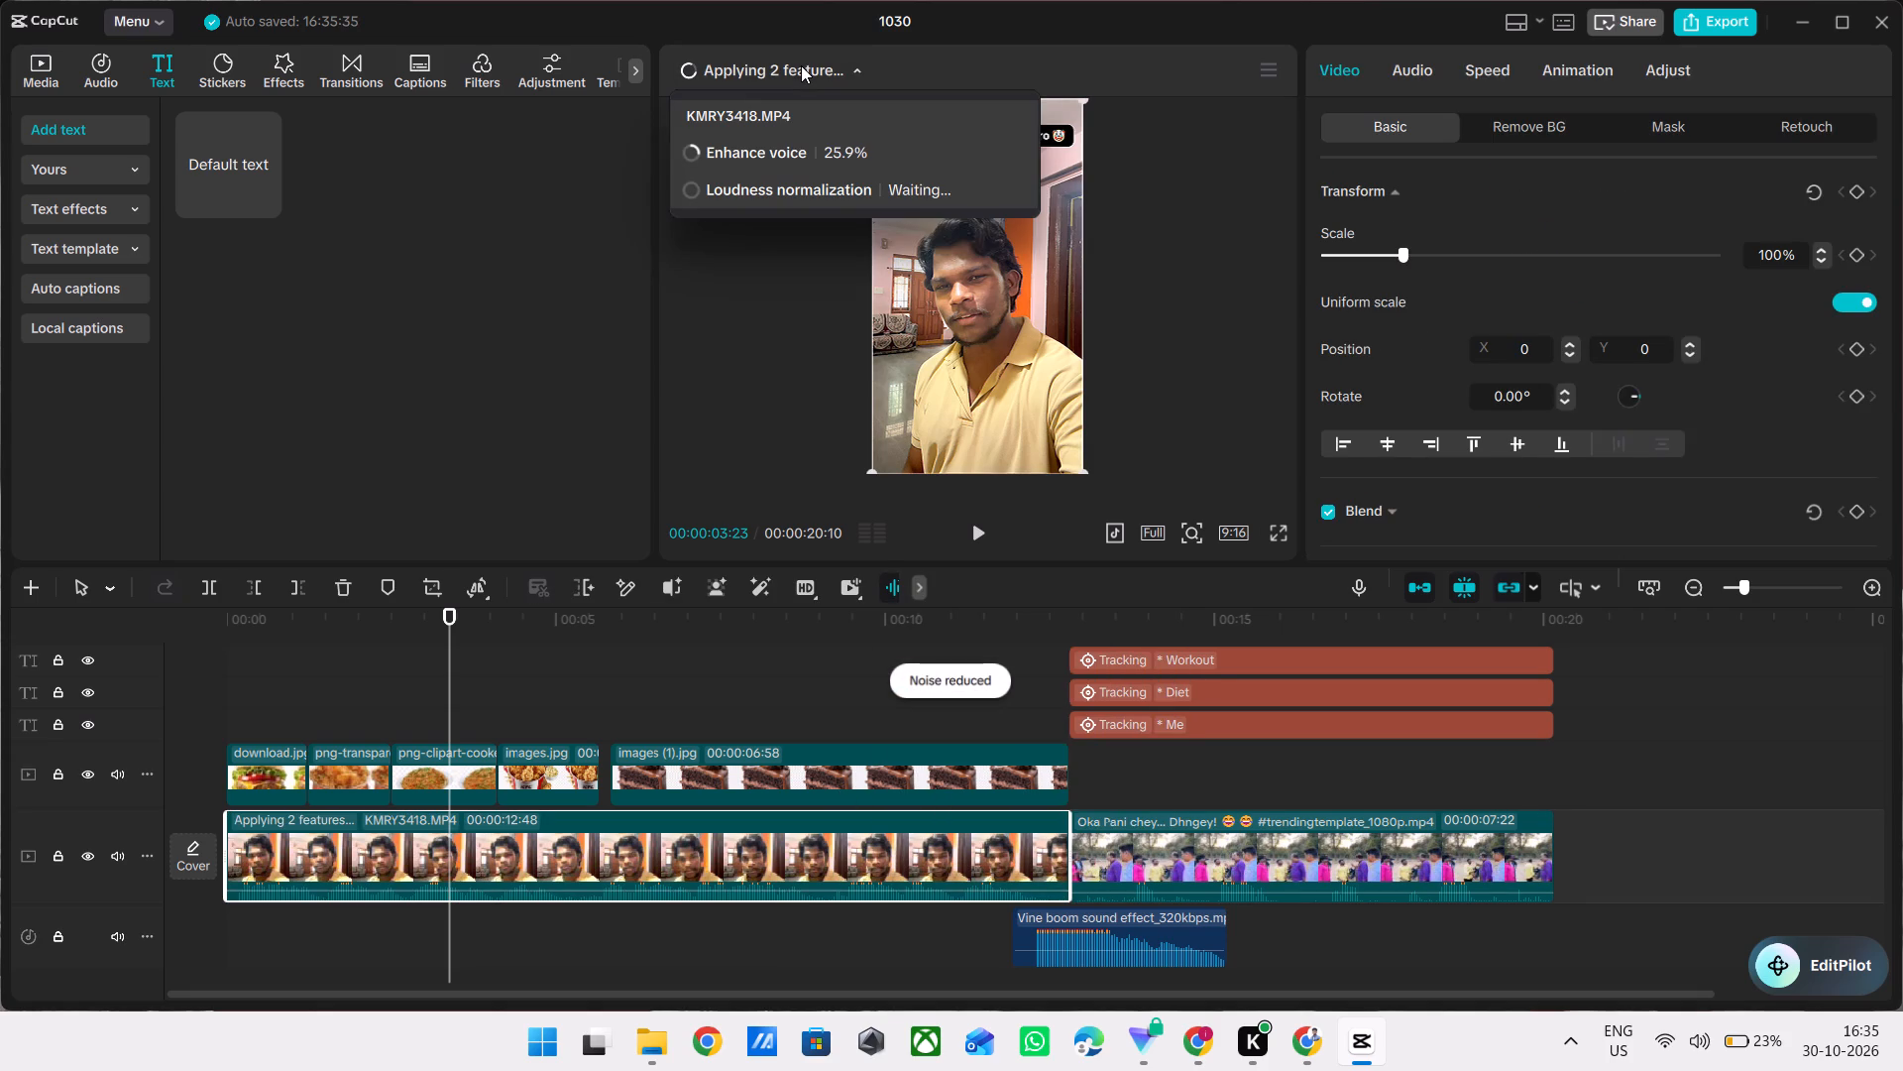
# Return to the start of the timeline at 00:00:00:00.
pyautogui.click(595, 620)
pyautogui.moveTo(595, 620); pyautogui.dragTo(397, 661)
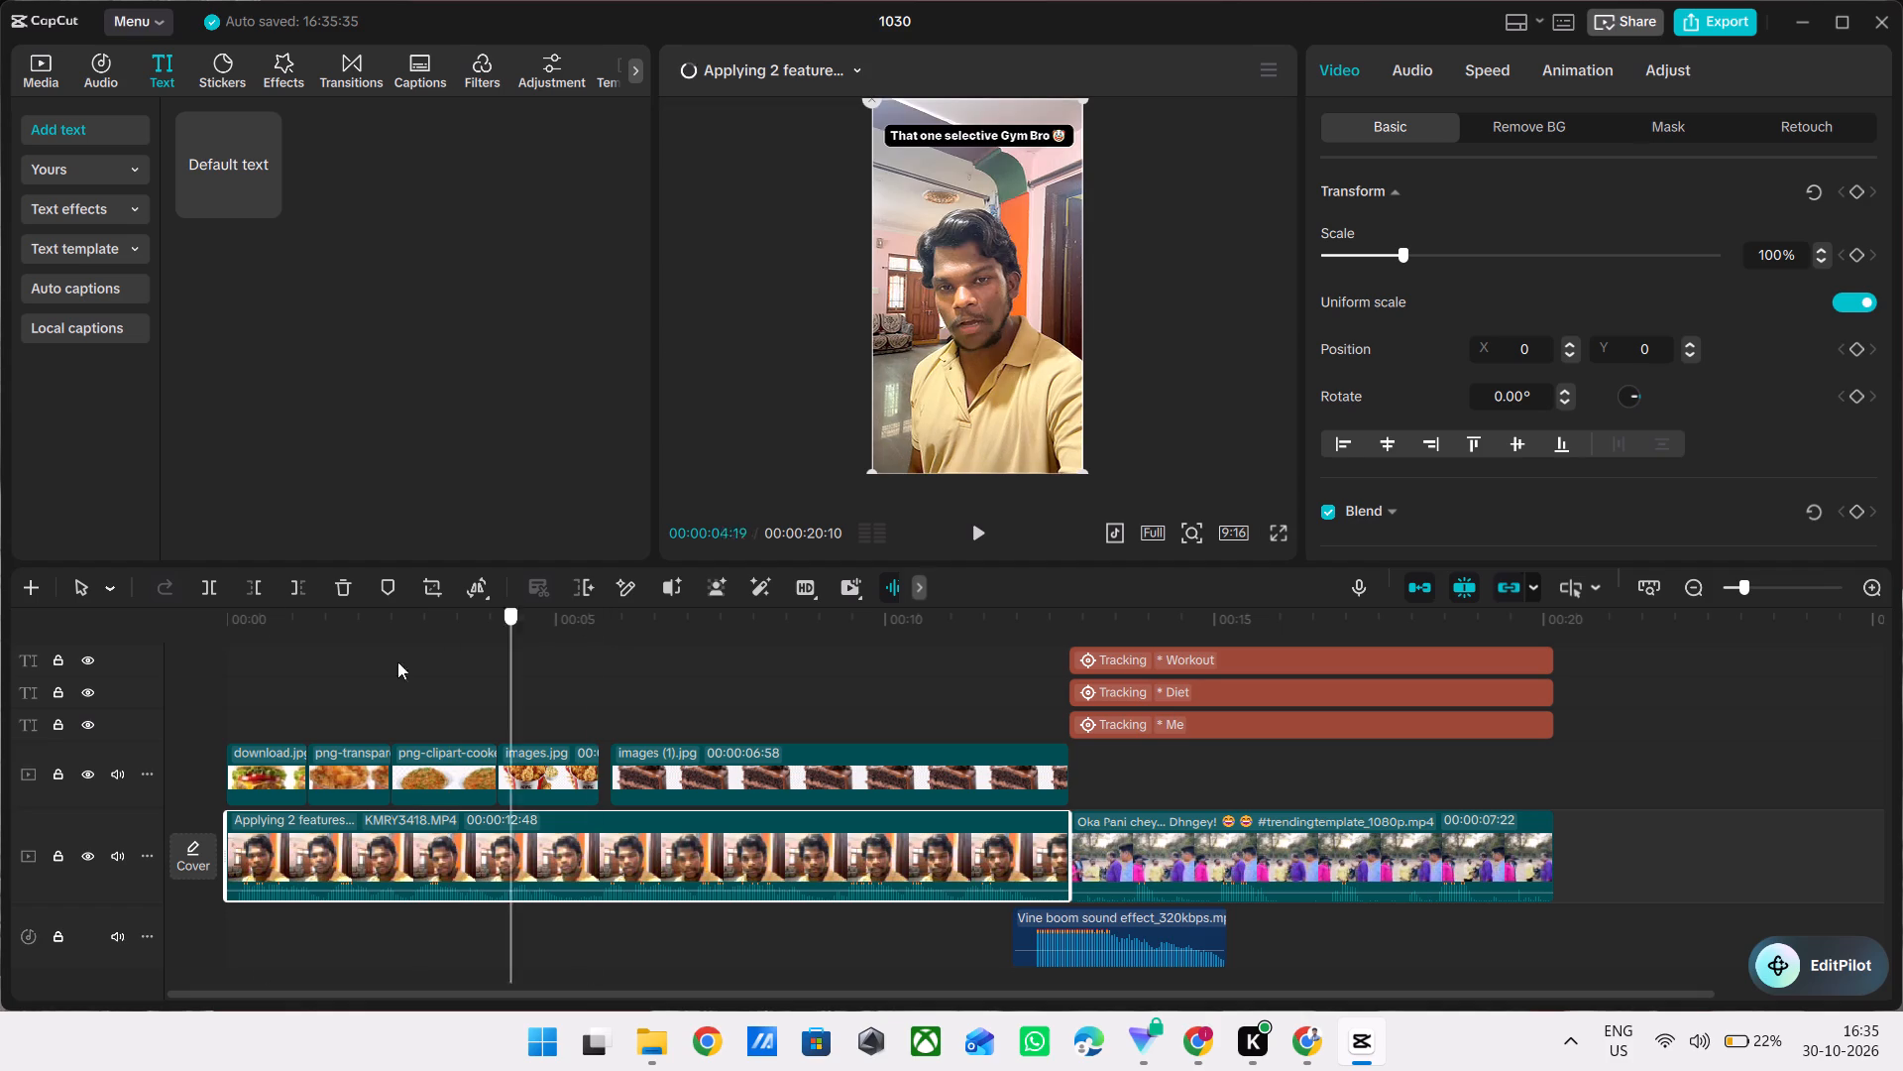
pyautogui.moveTo(397, 661); pyautogui.dragTo(0, 886)
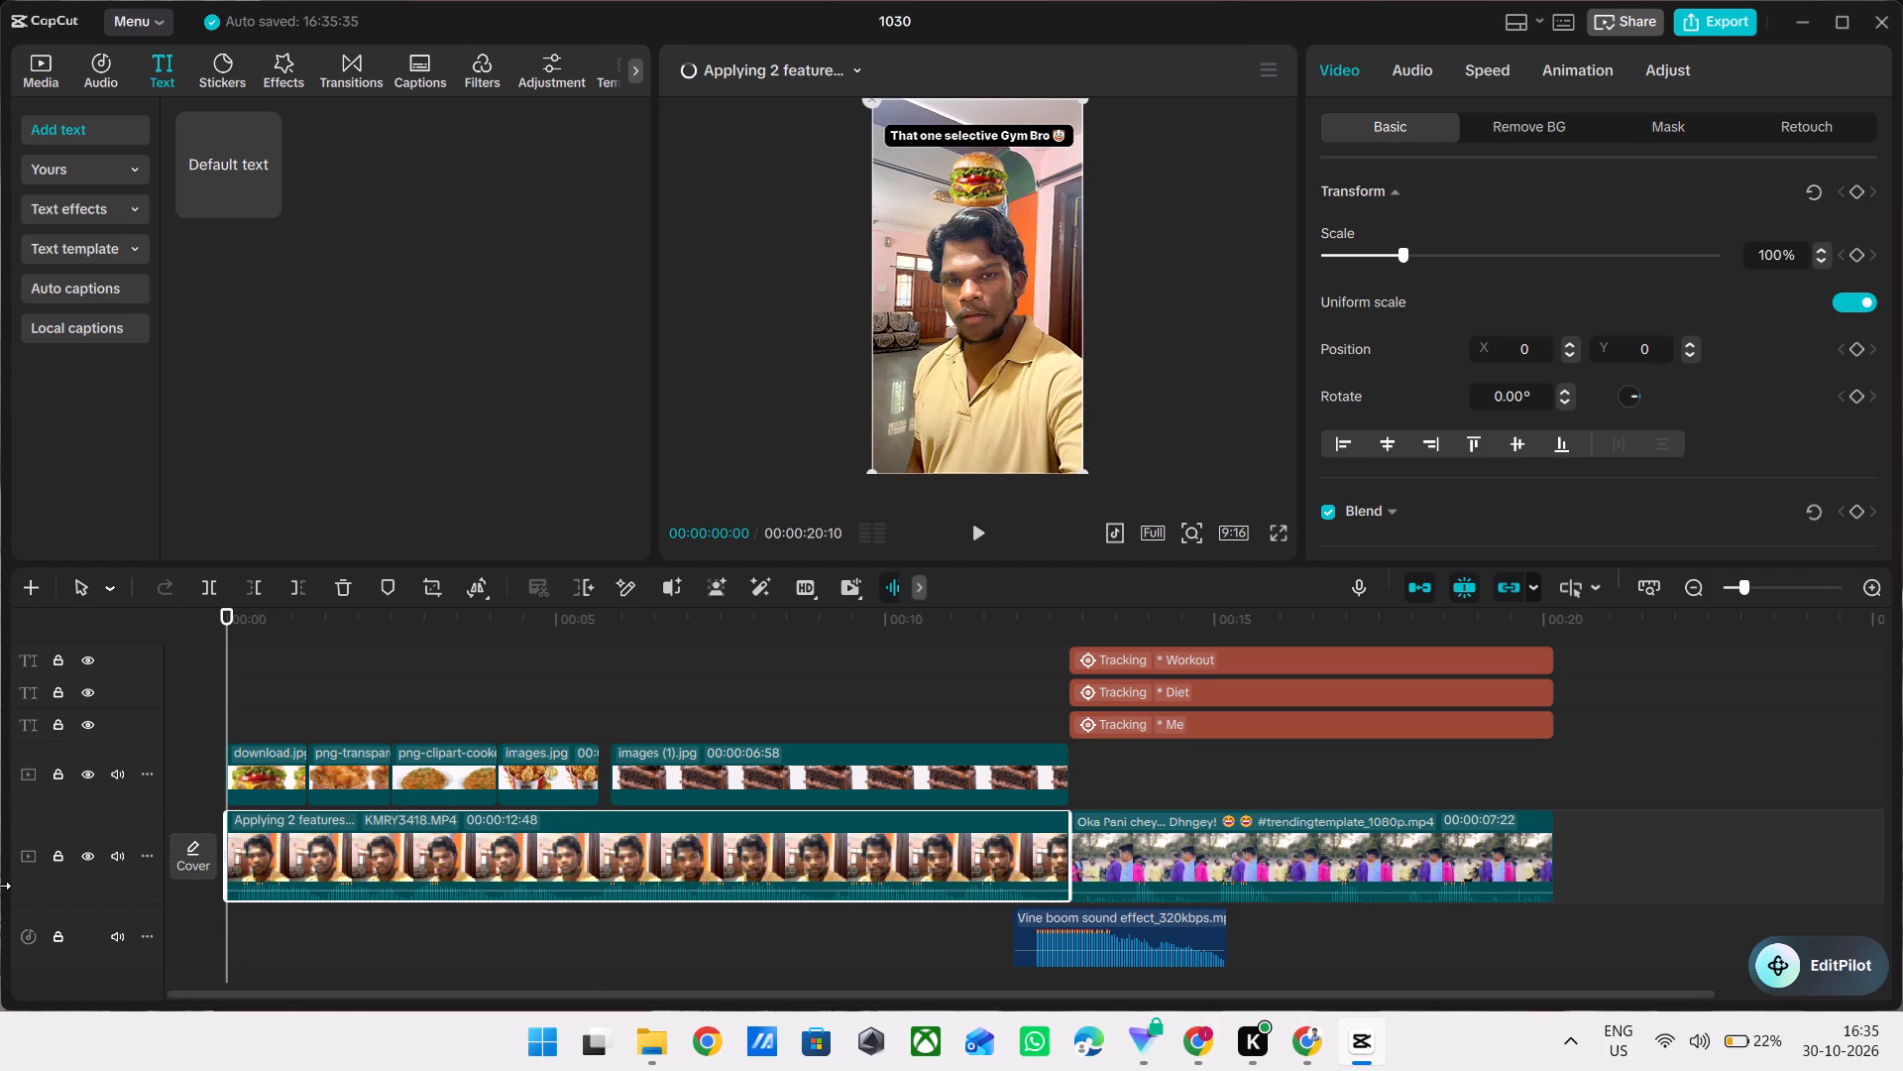
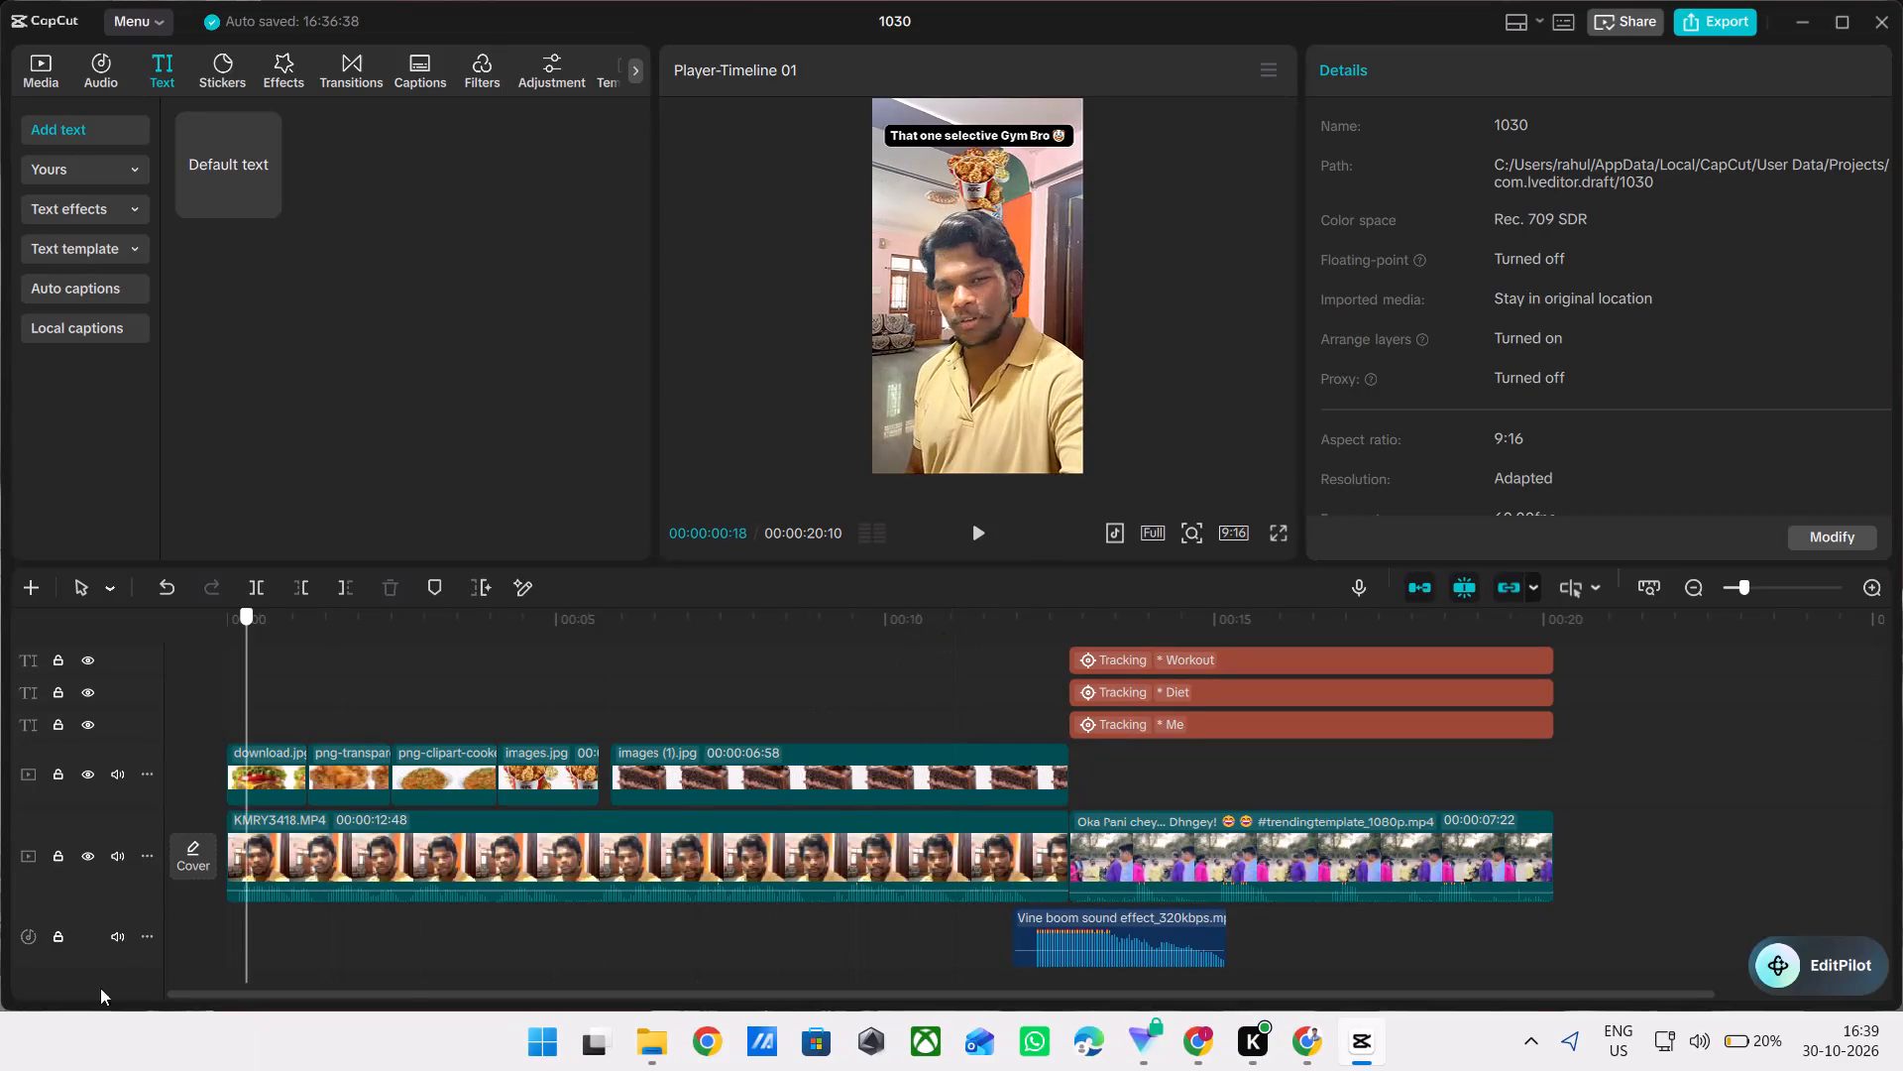
# Play the video from the opening through the cut into the Oka Pani clip to check picture and sound.
pyautogui.press('space')
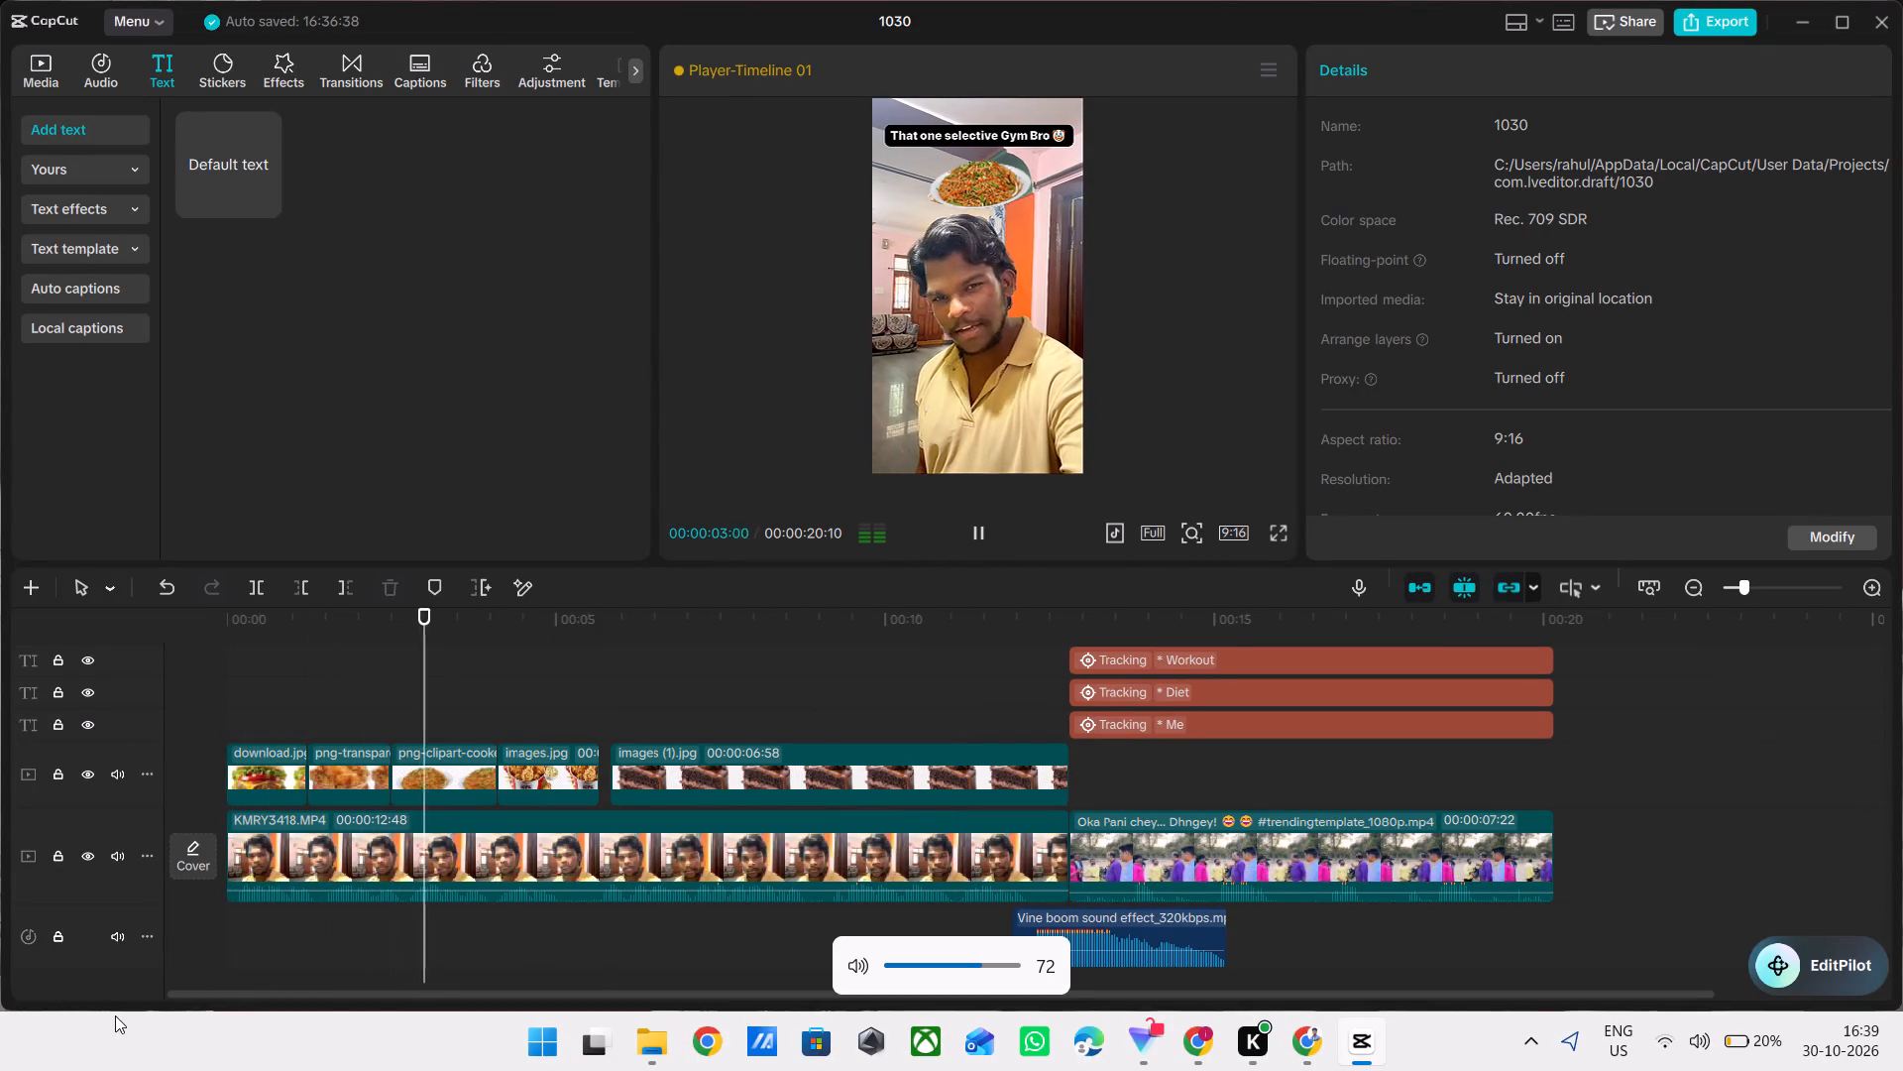
pyautogui.click(634, 870)
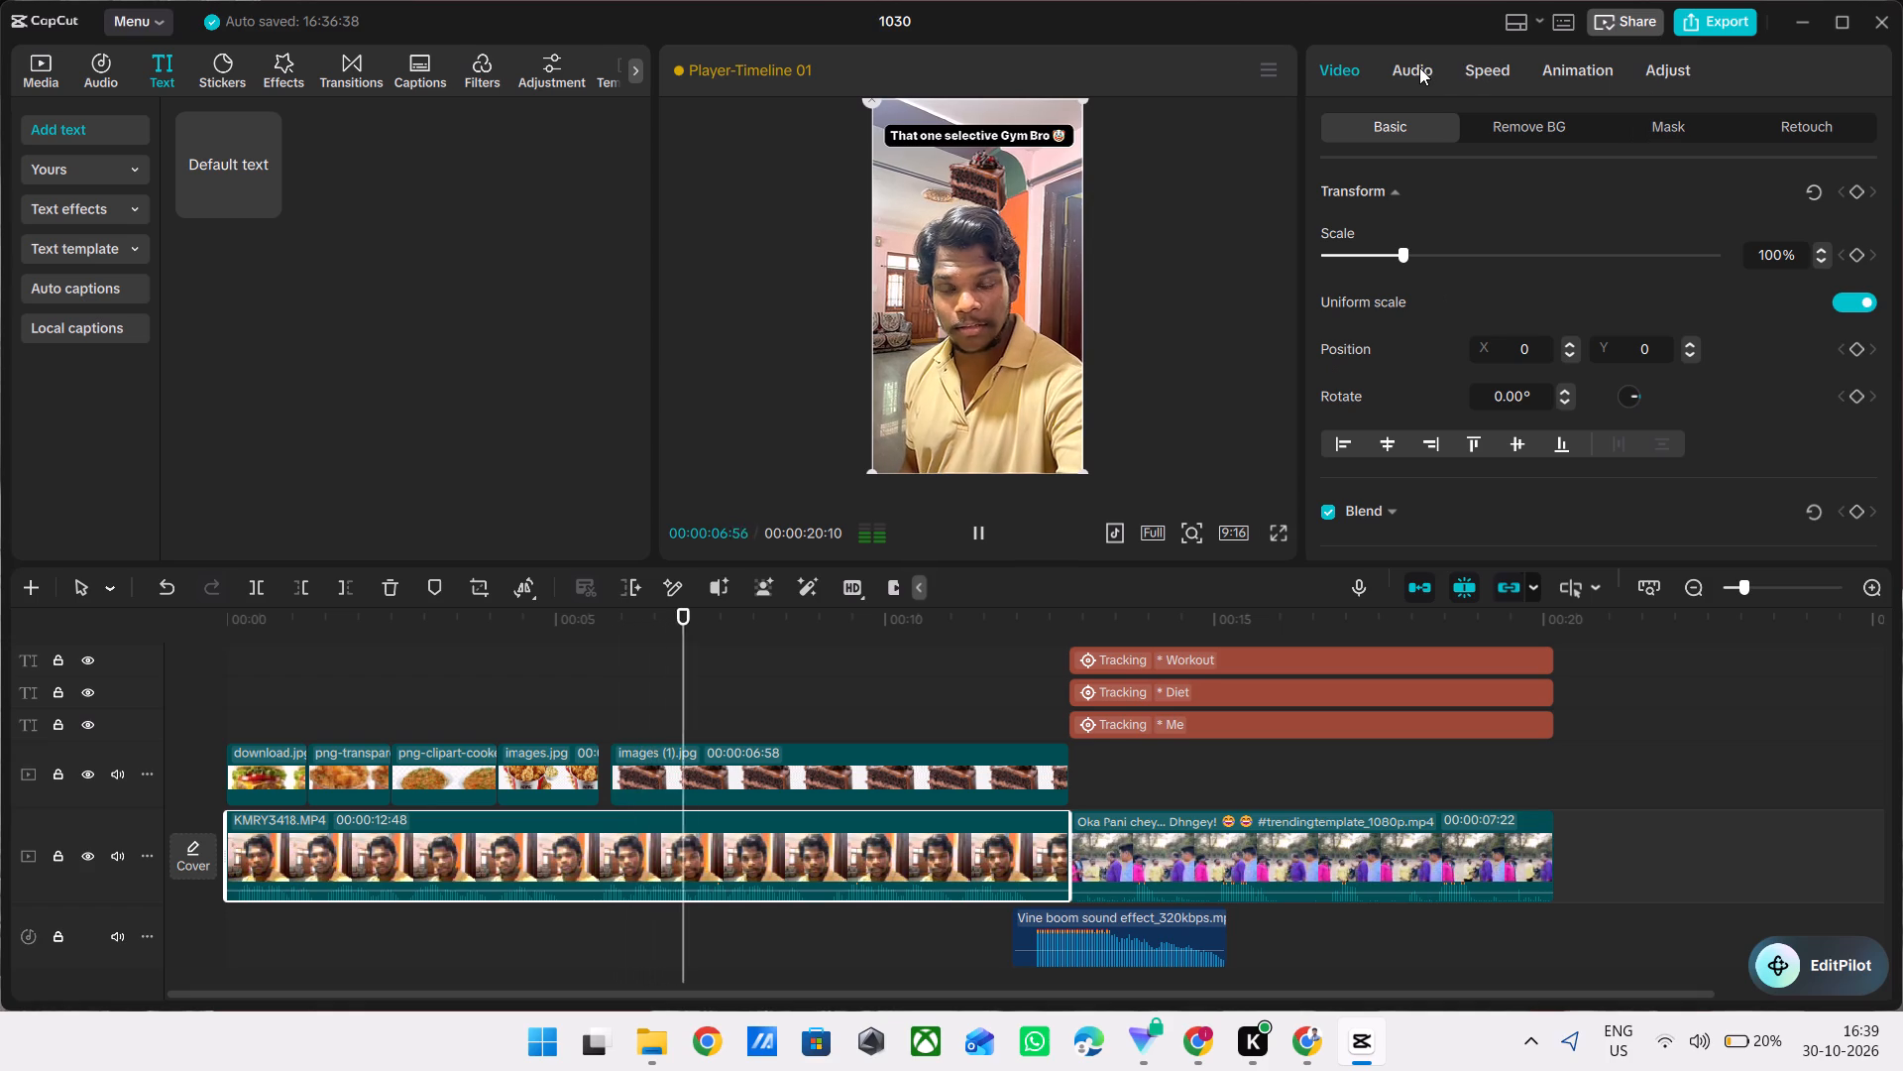
pyautogui.click(1419, 67)
pyautogui.click(885, 678)
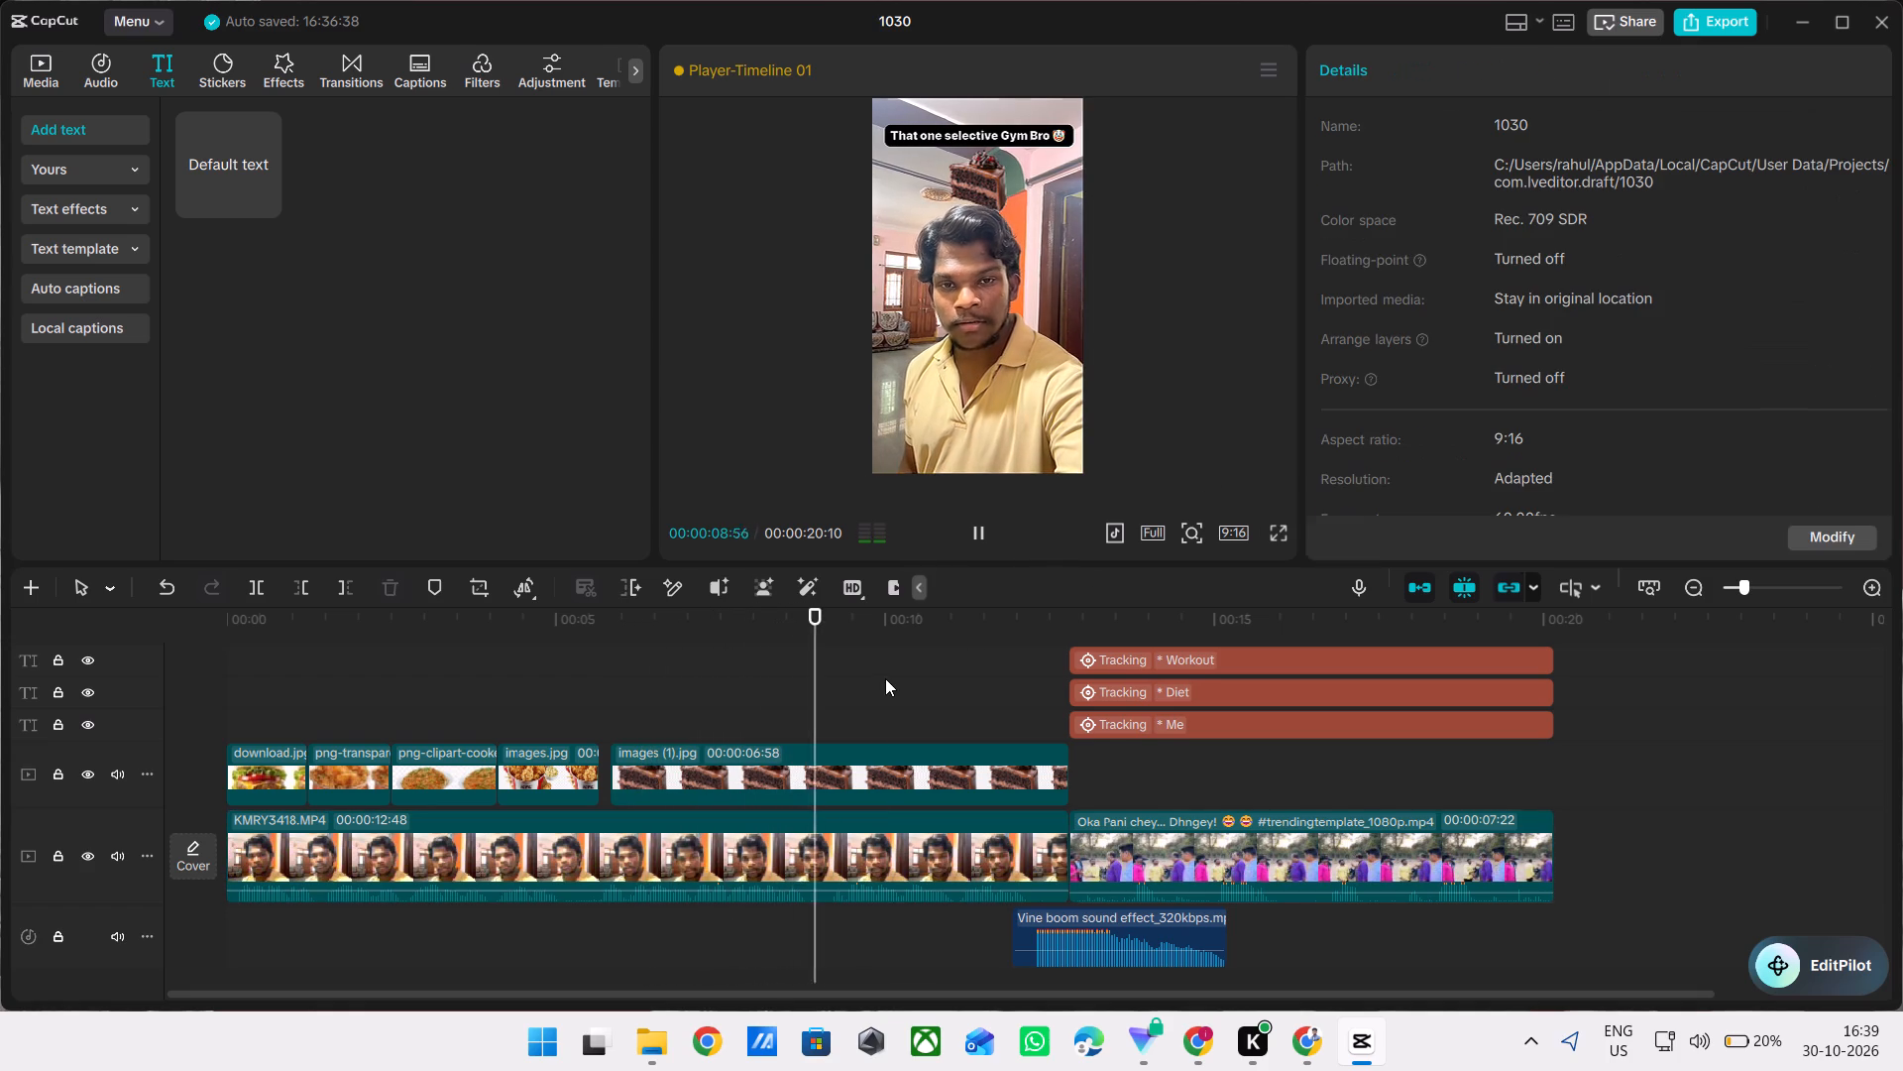
pyautogui.press('space')
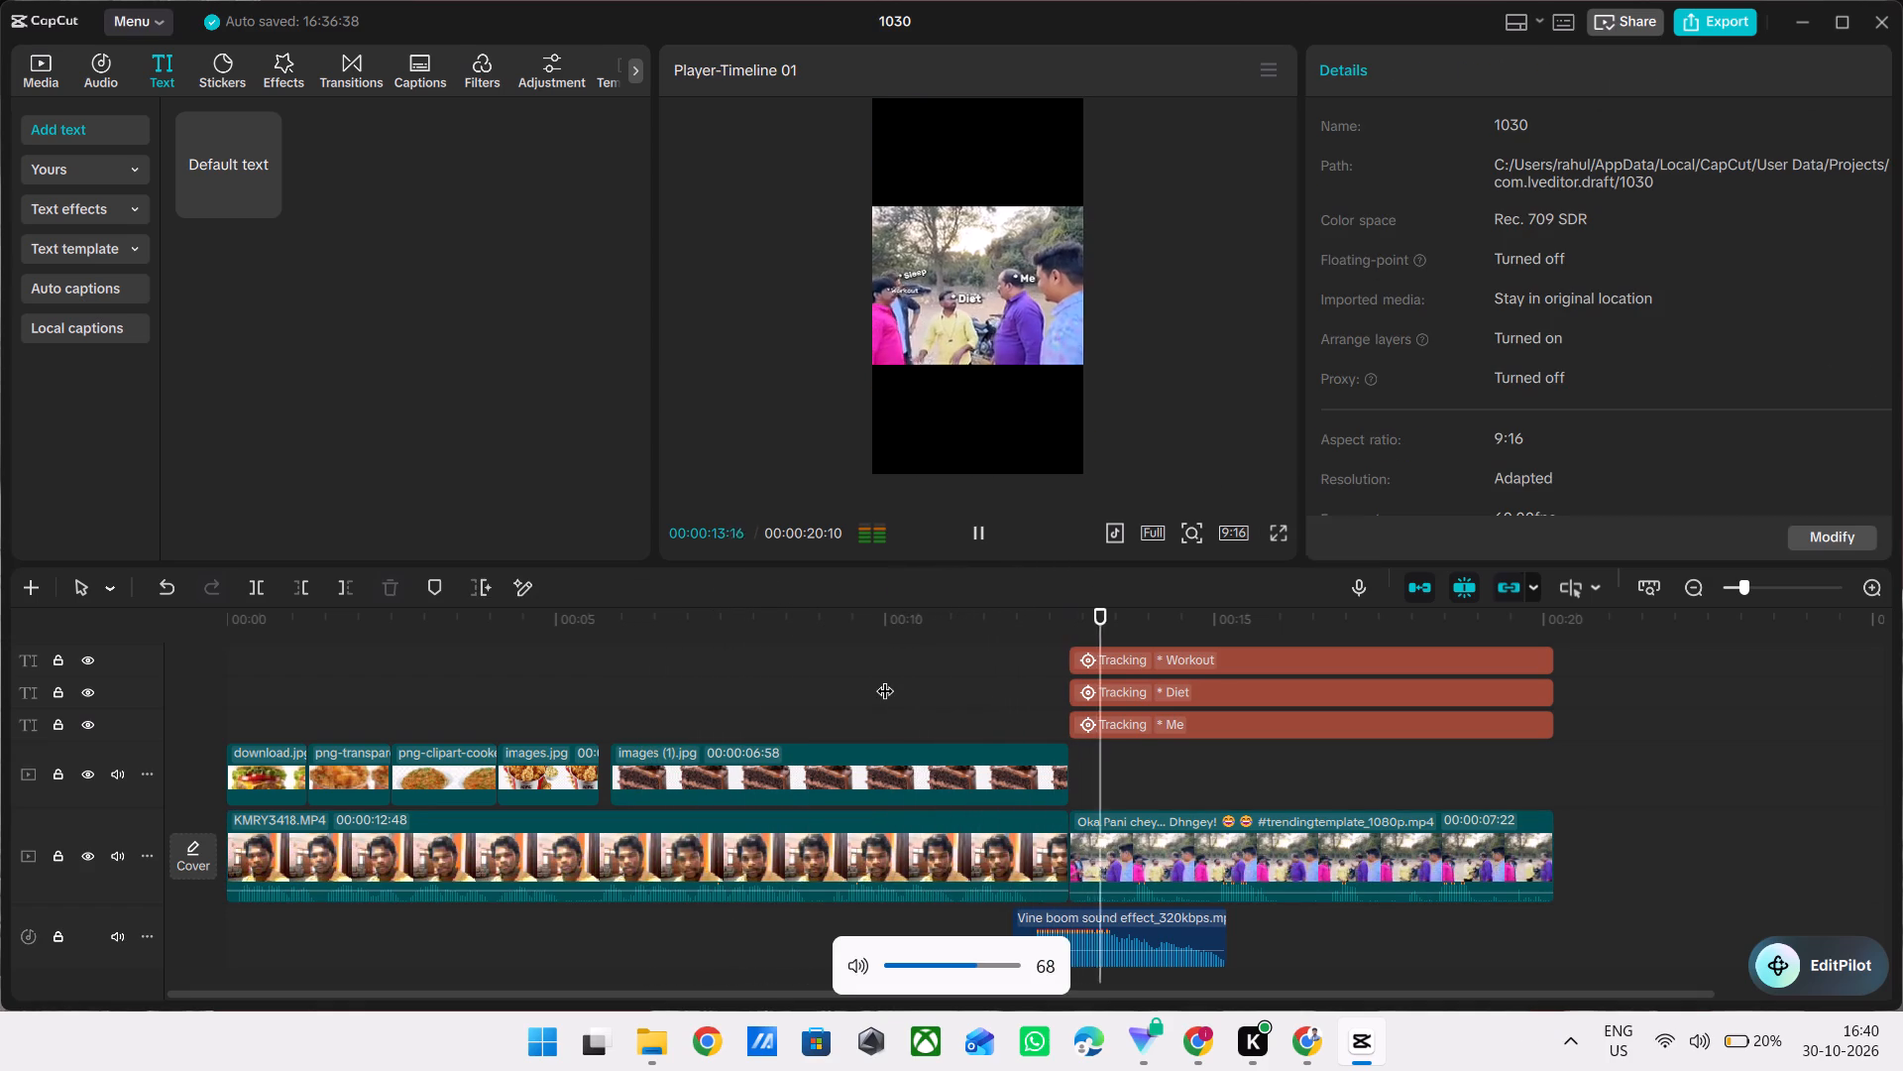
pyautogui.tripleClick(994, 652)
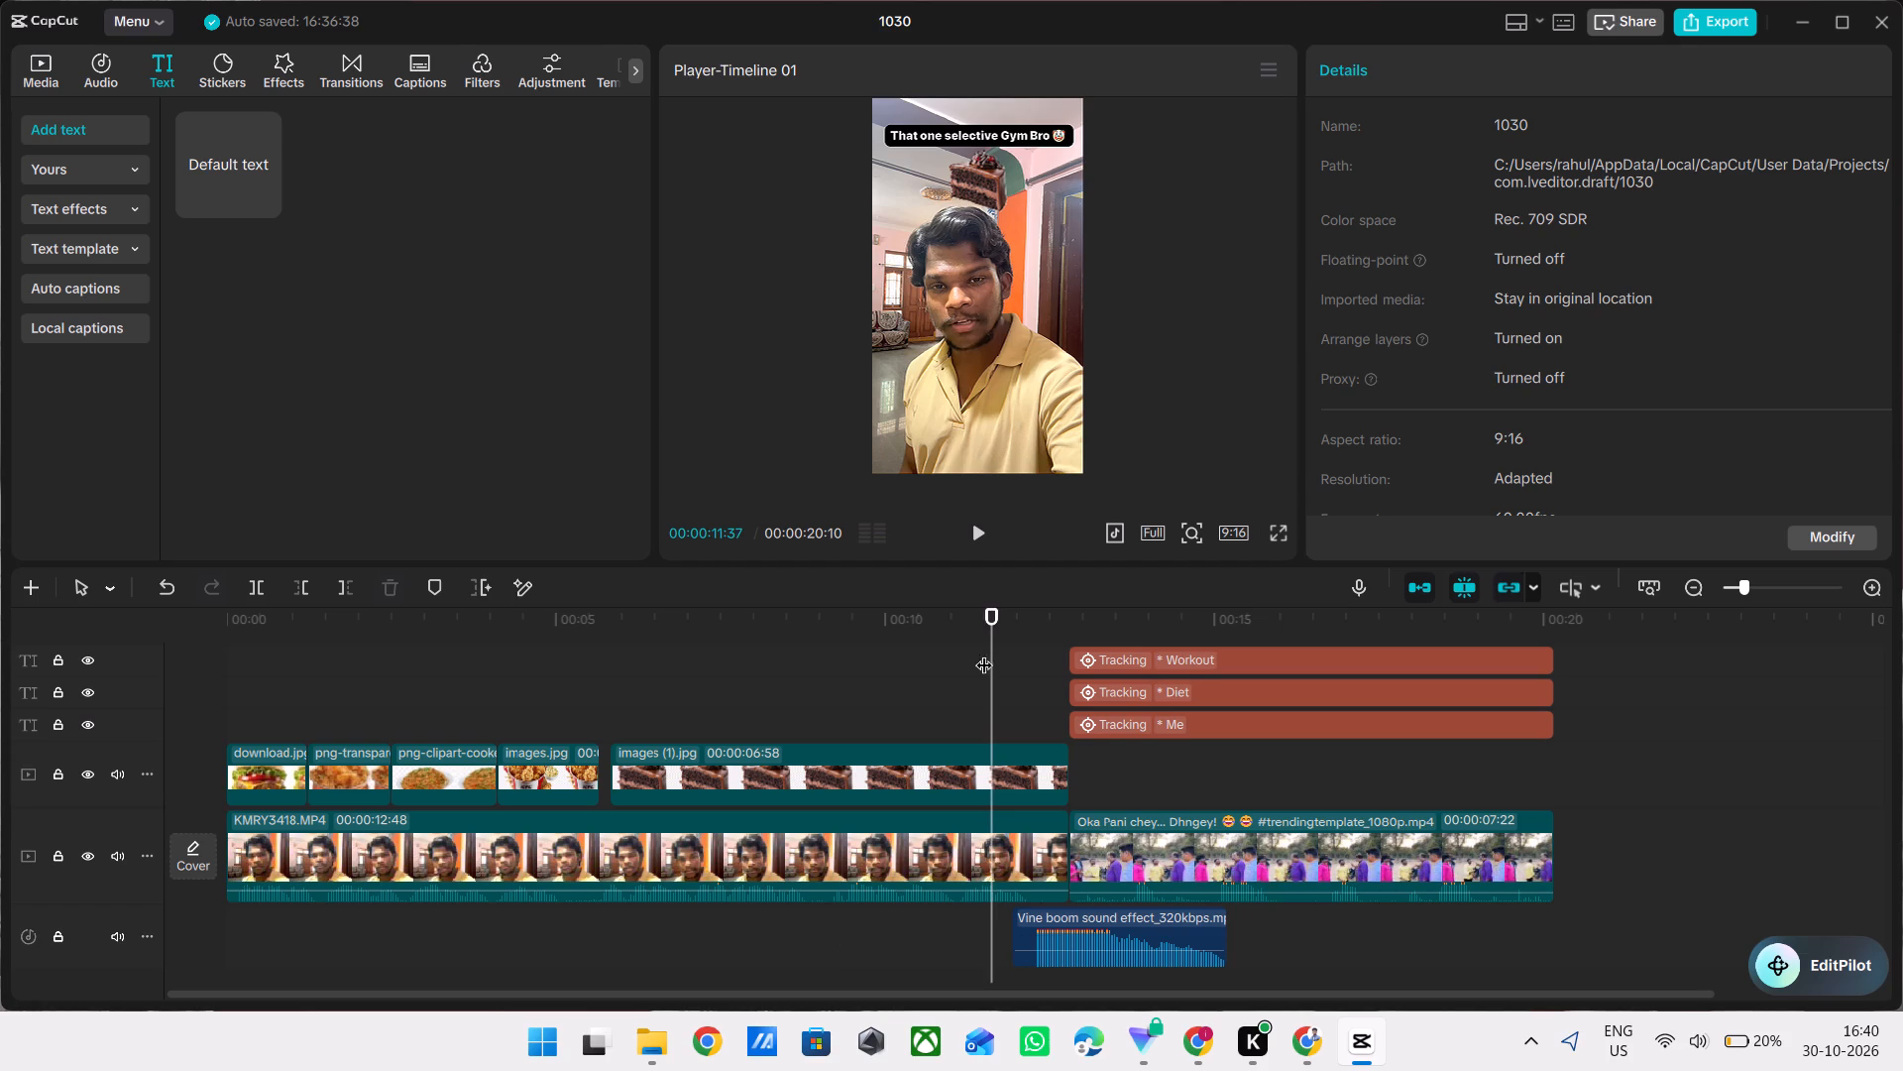
pyautogui.doubleClick(890, 688)
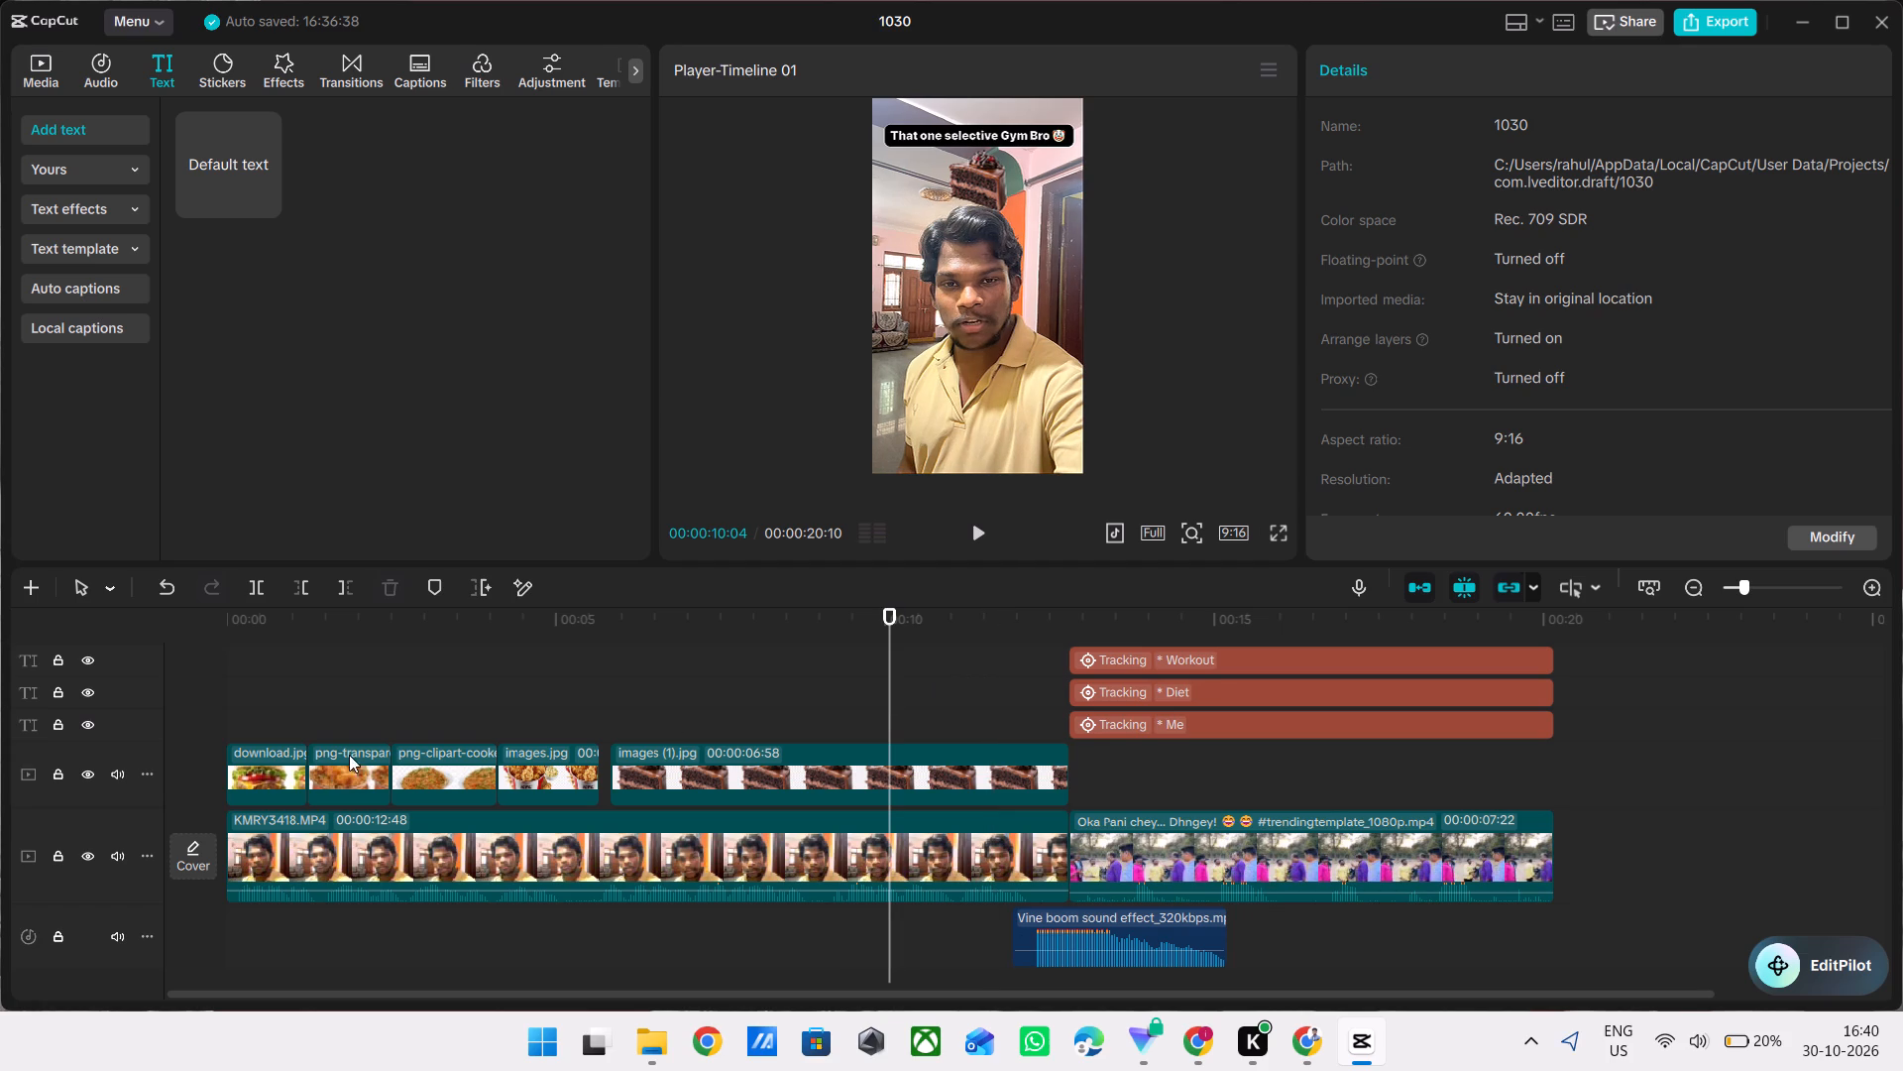
# Turn off timeline snapping and play the full video from 00:00:00:00 as a final check.
pyautogui.doubleClick(369, 714)
pyautogui.moveTo(369, 714); pyautogui.dragTo(124, 712)
pyautogui.press('n')
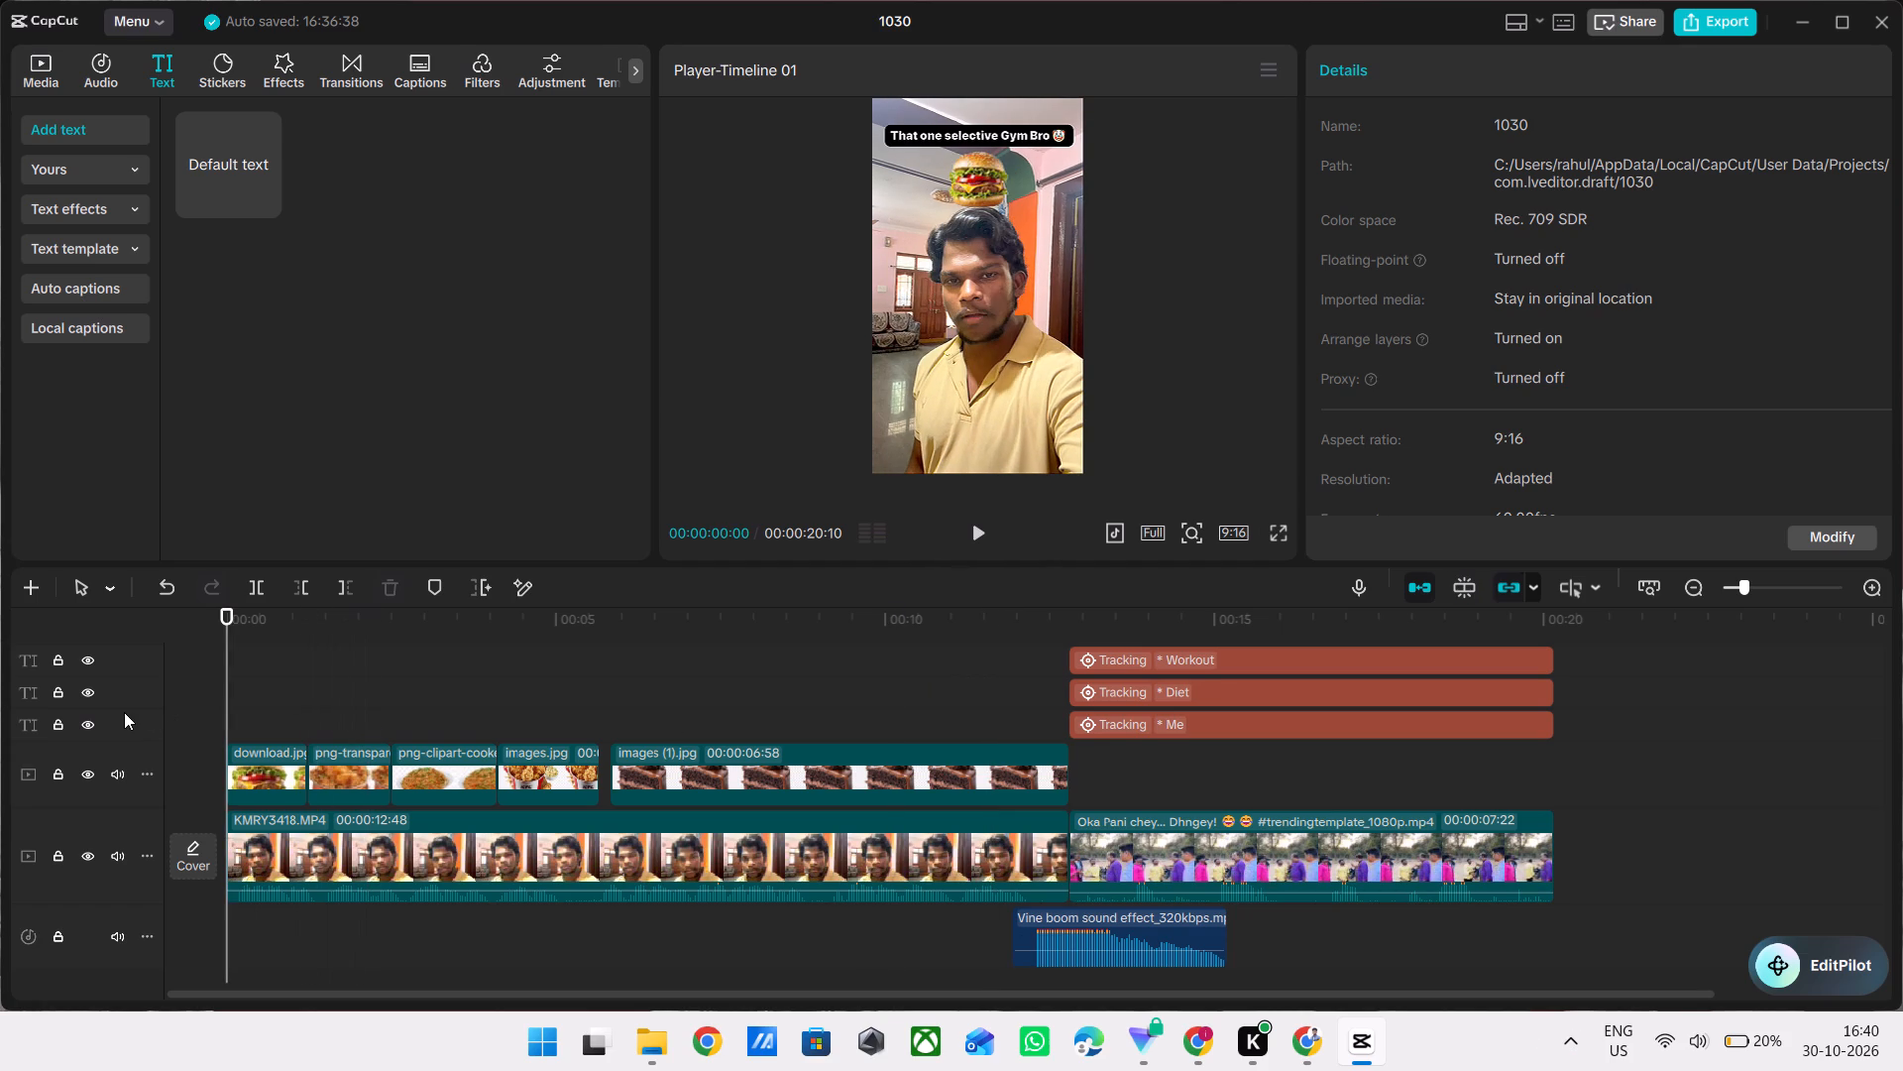
pyautogui.press('space')
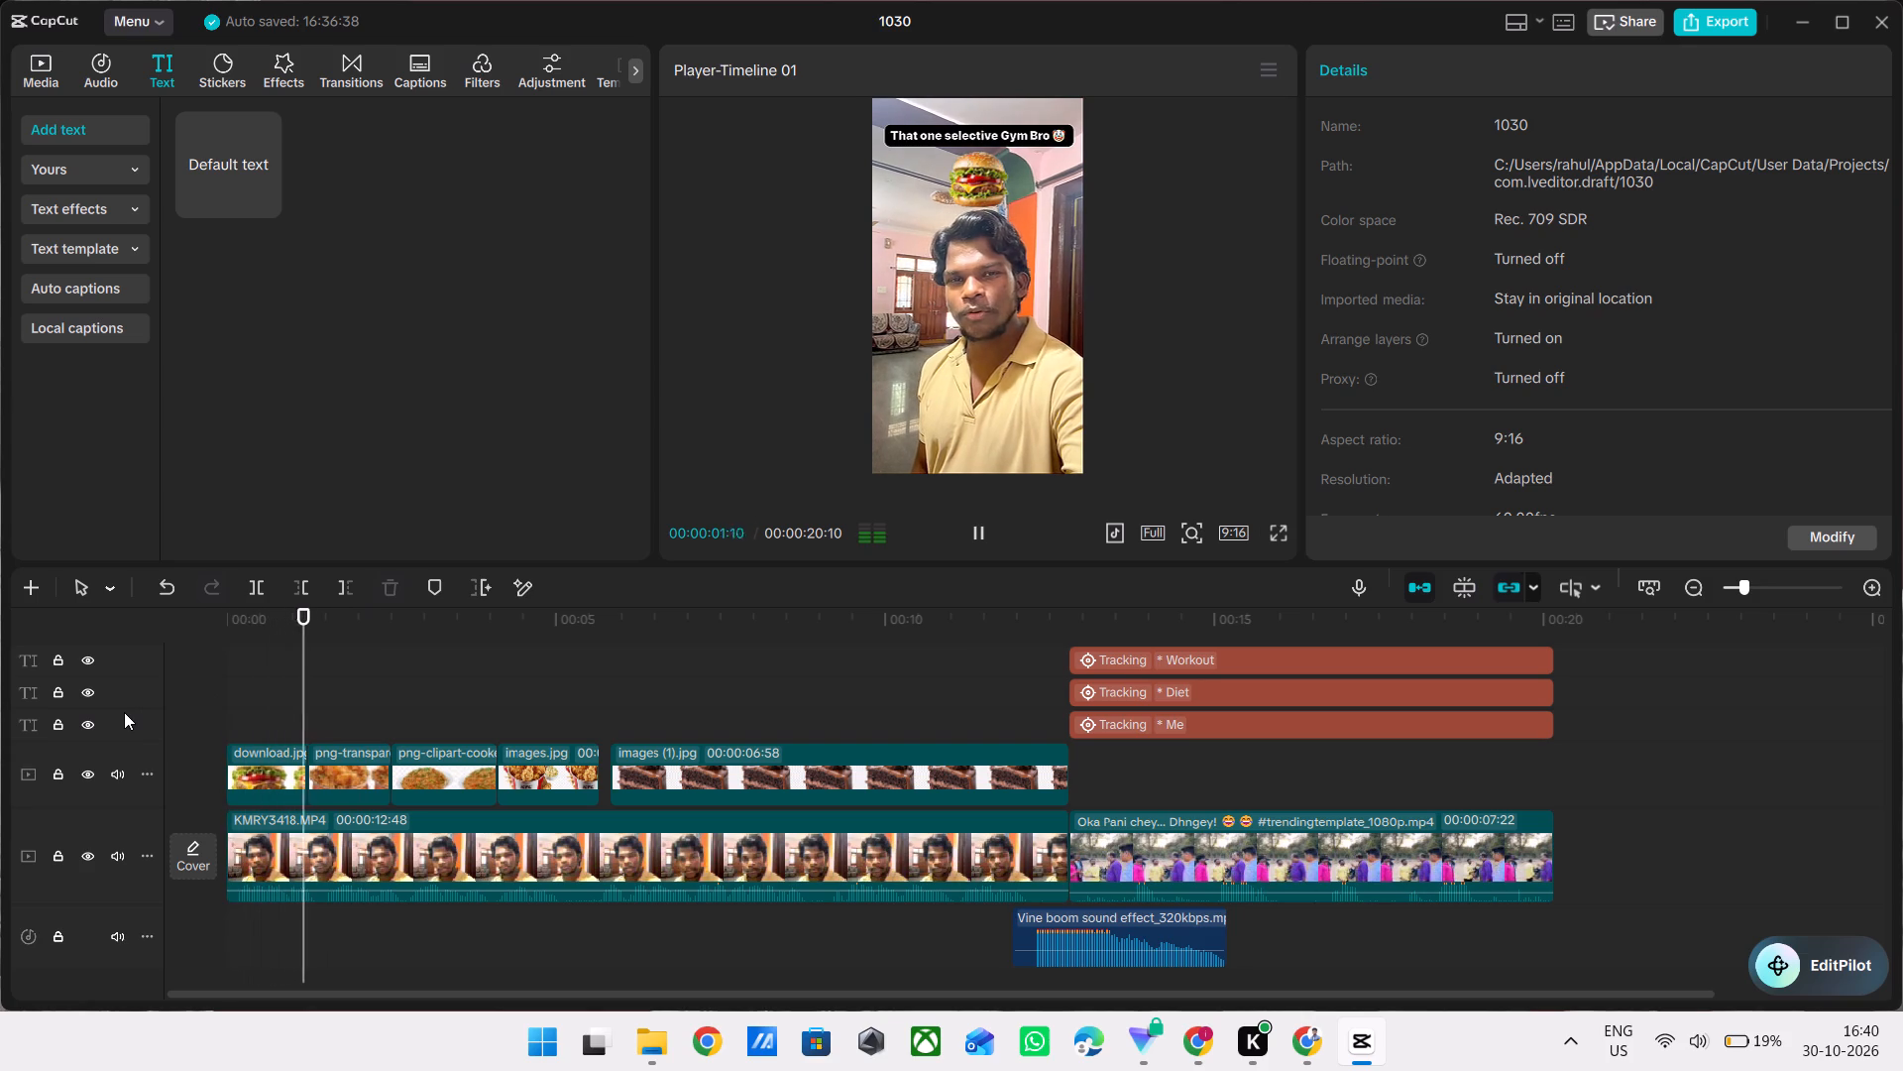
pyautogui.press('space')
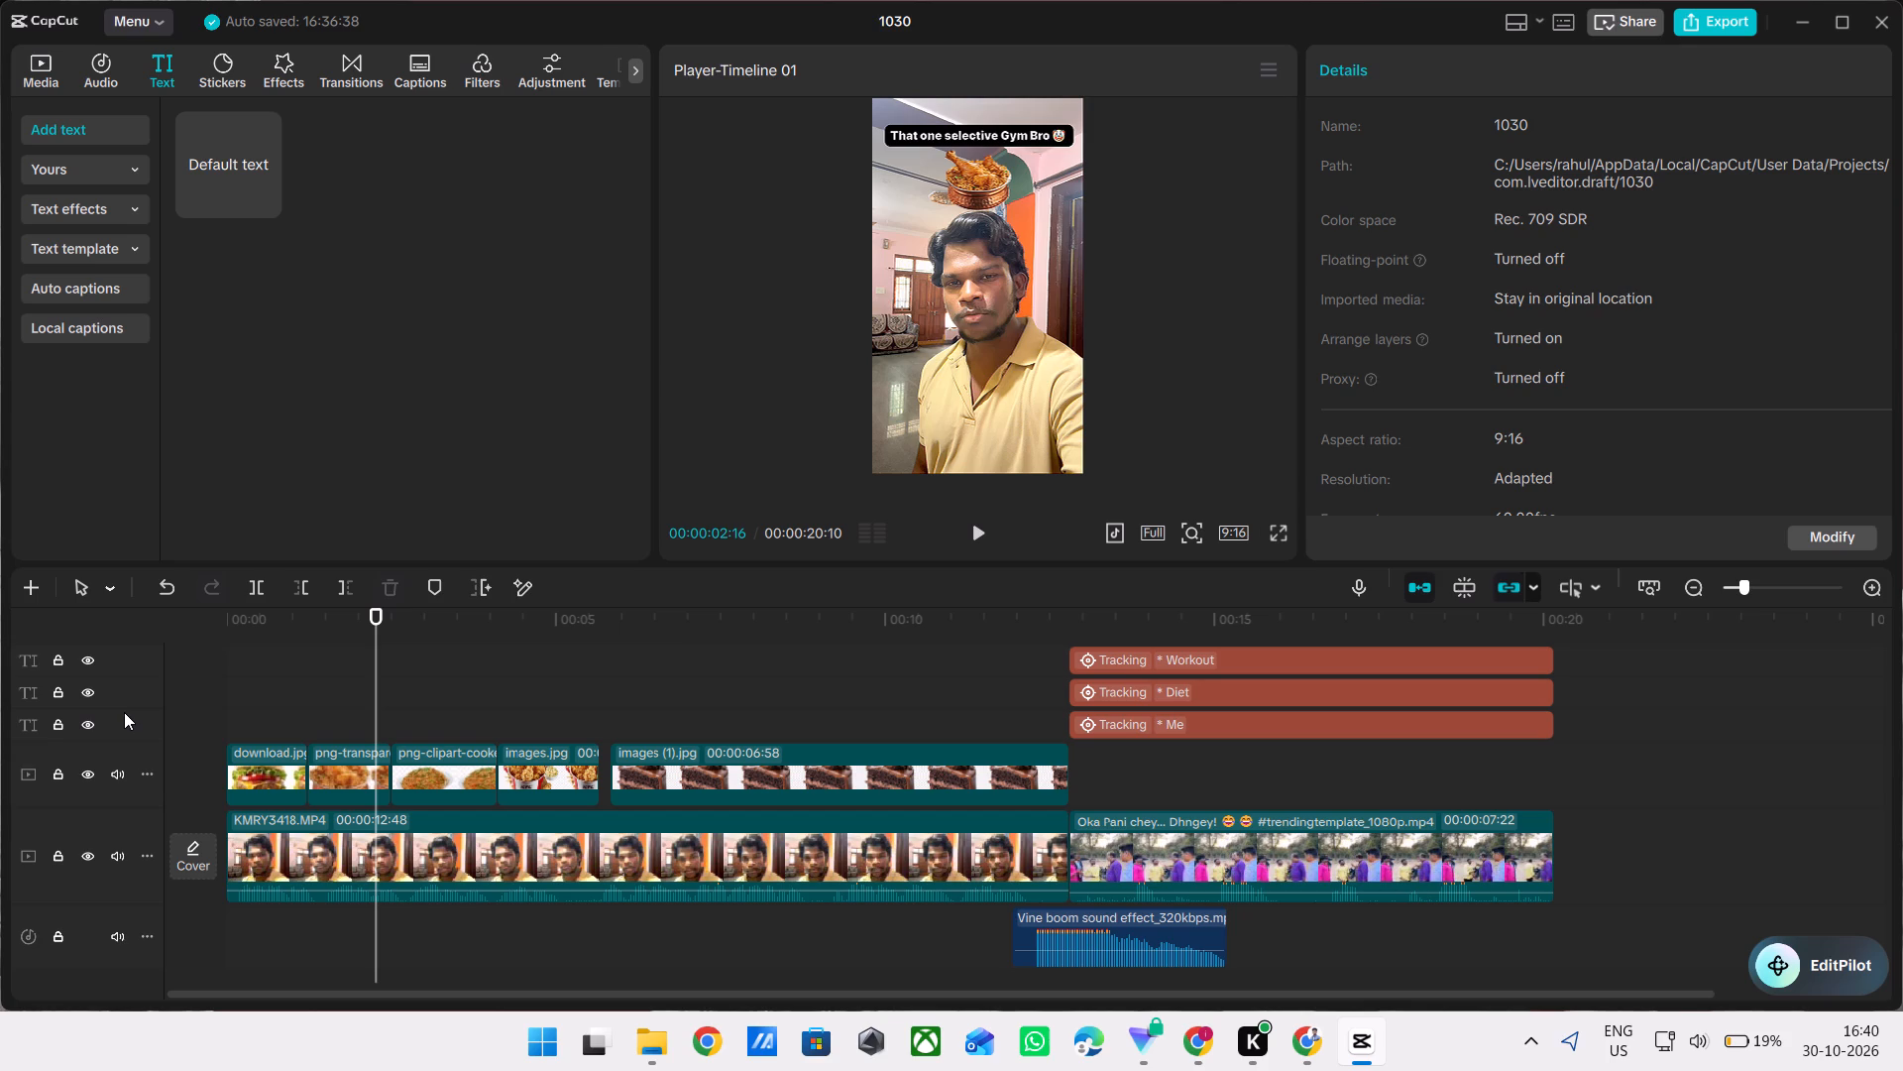
pyautogui.press('space')
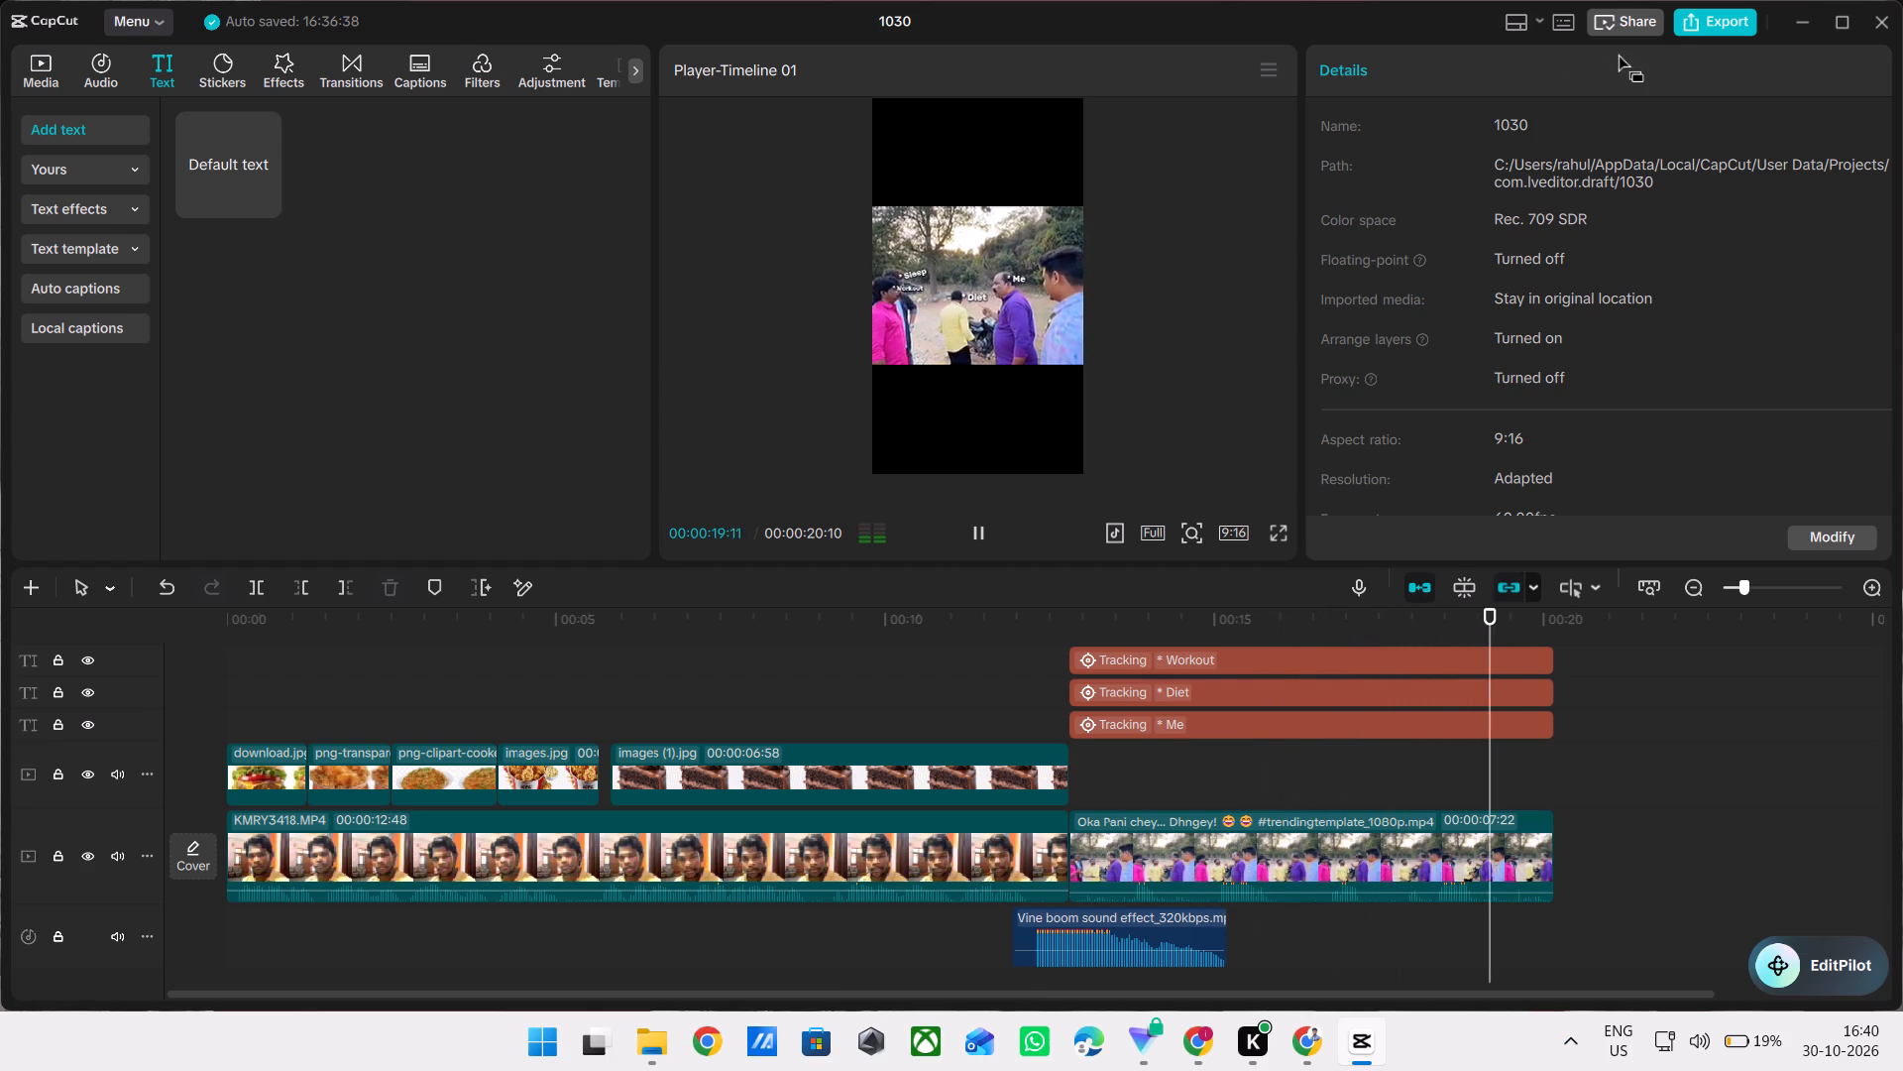
# Export the video as 1030(1) at 1080P, HEVC, mp4, 60fps, open its output folder and close the export window.
pyautogui.click(1701, 42)
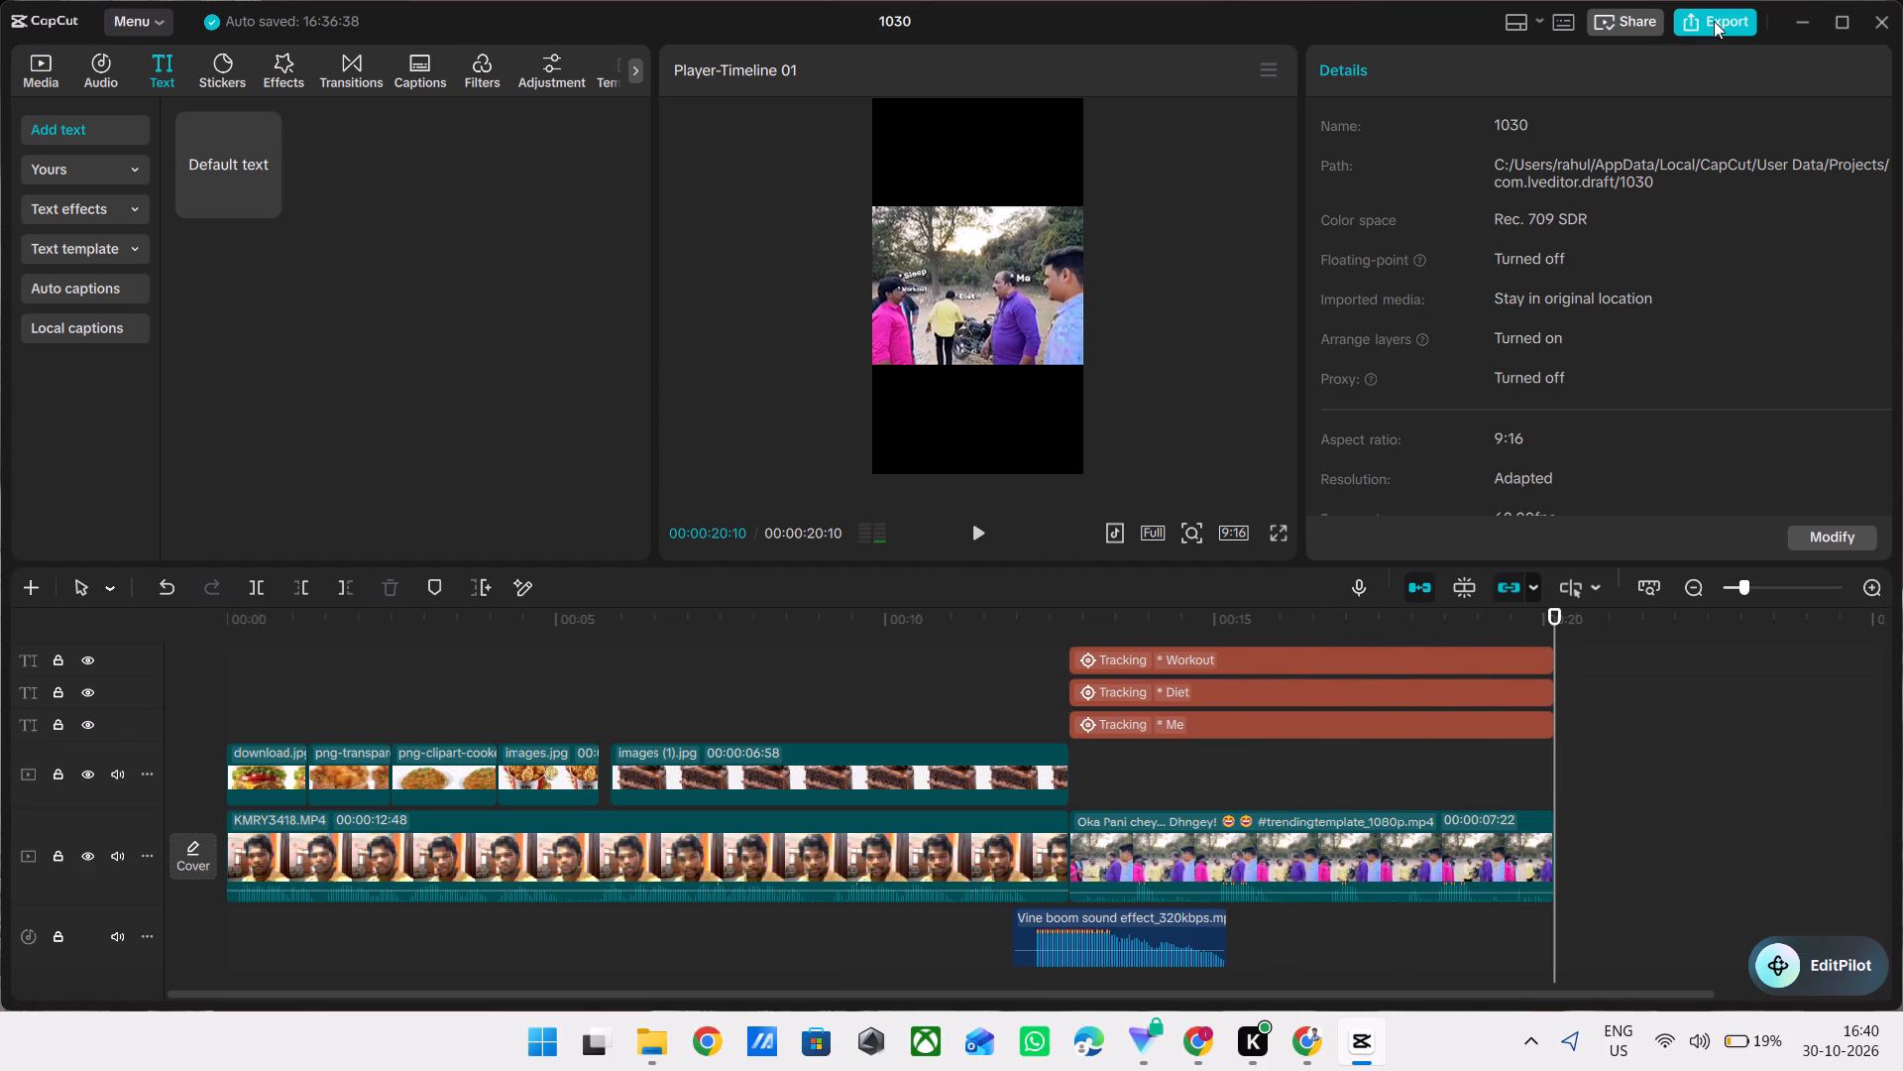
pyautogui.click(1729, 10)
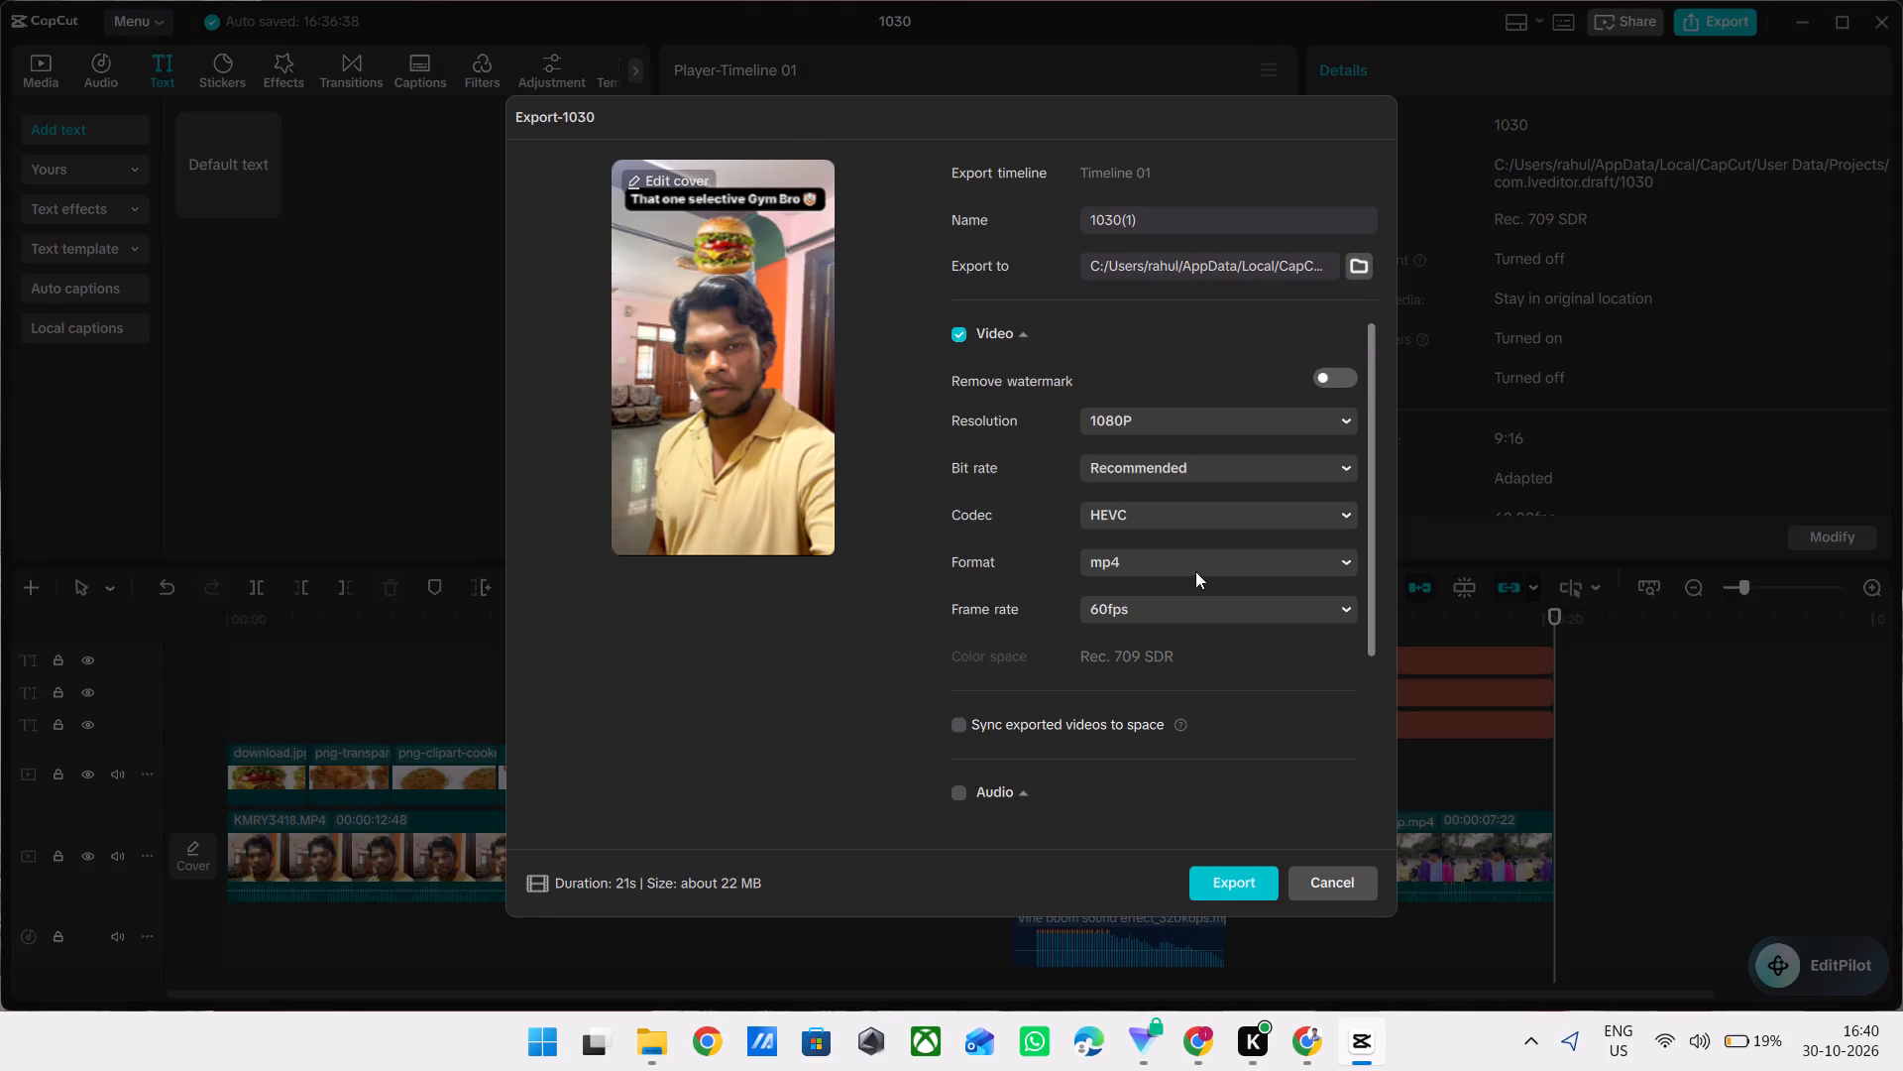
pyautogui.click(1192, 875)
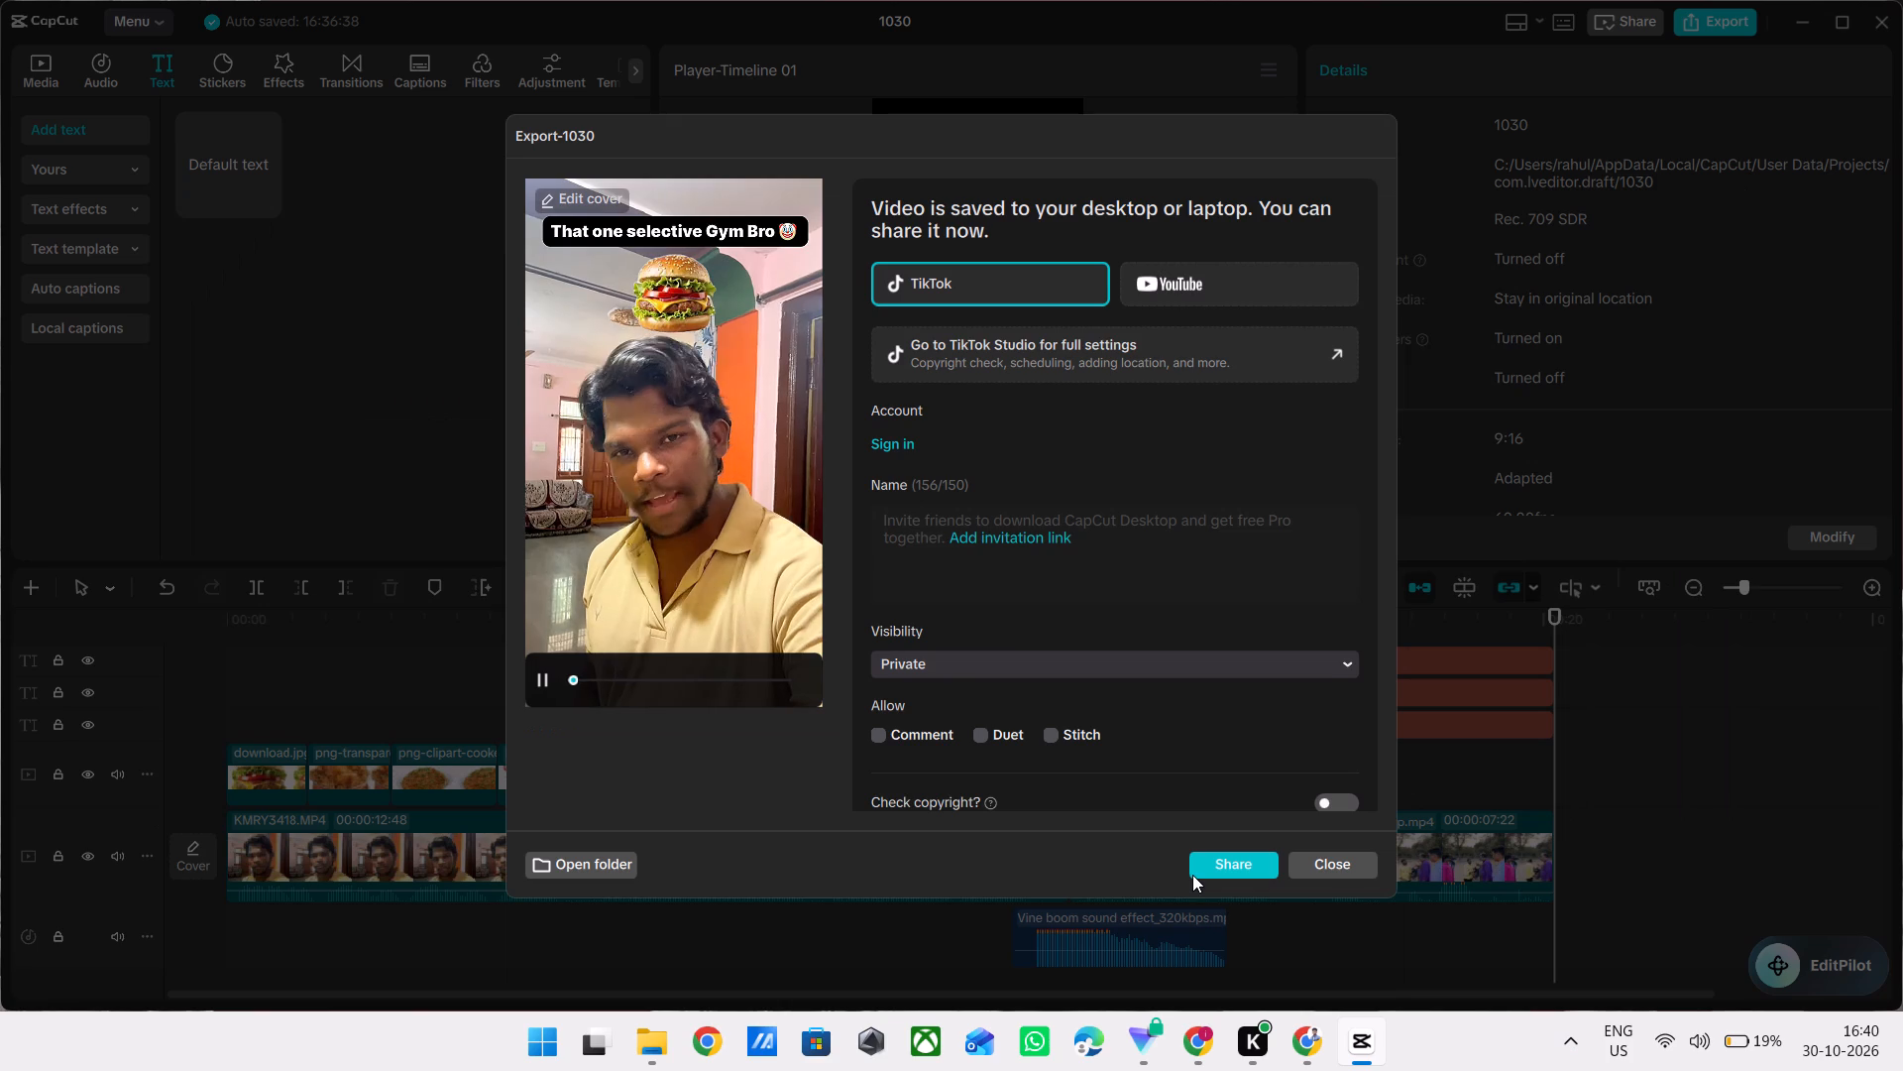
pyautogui.click(606, 857)
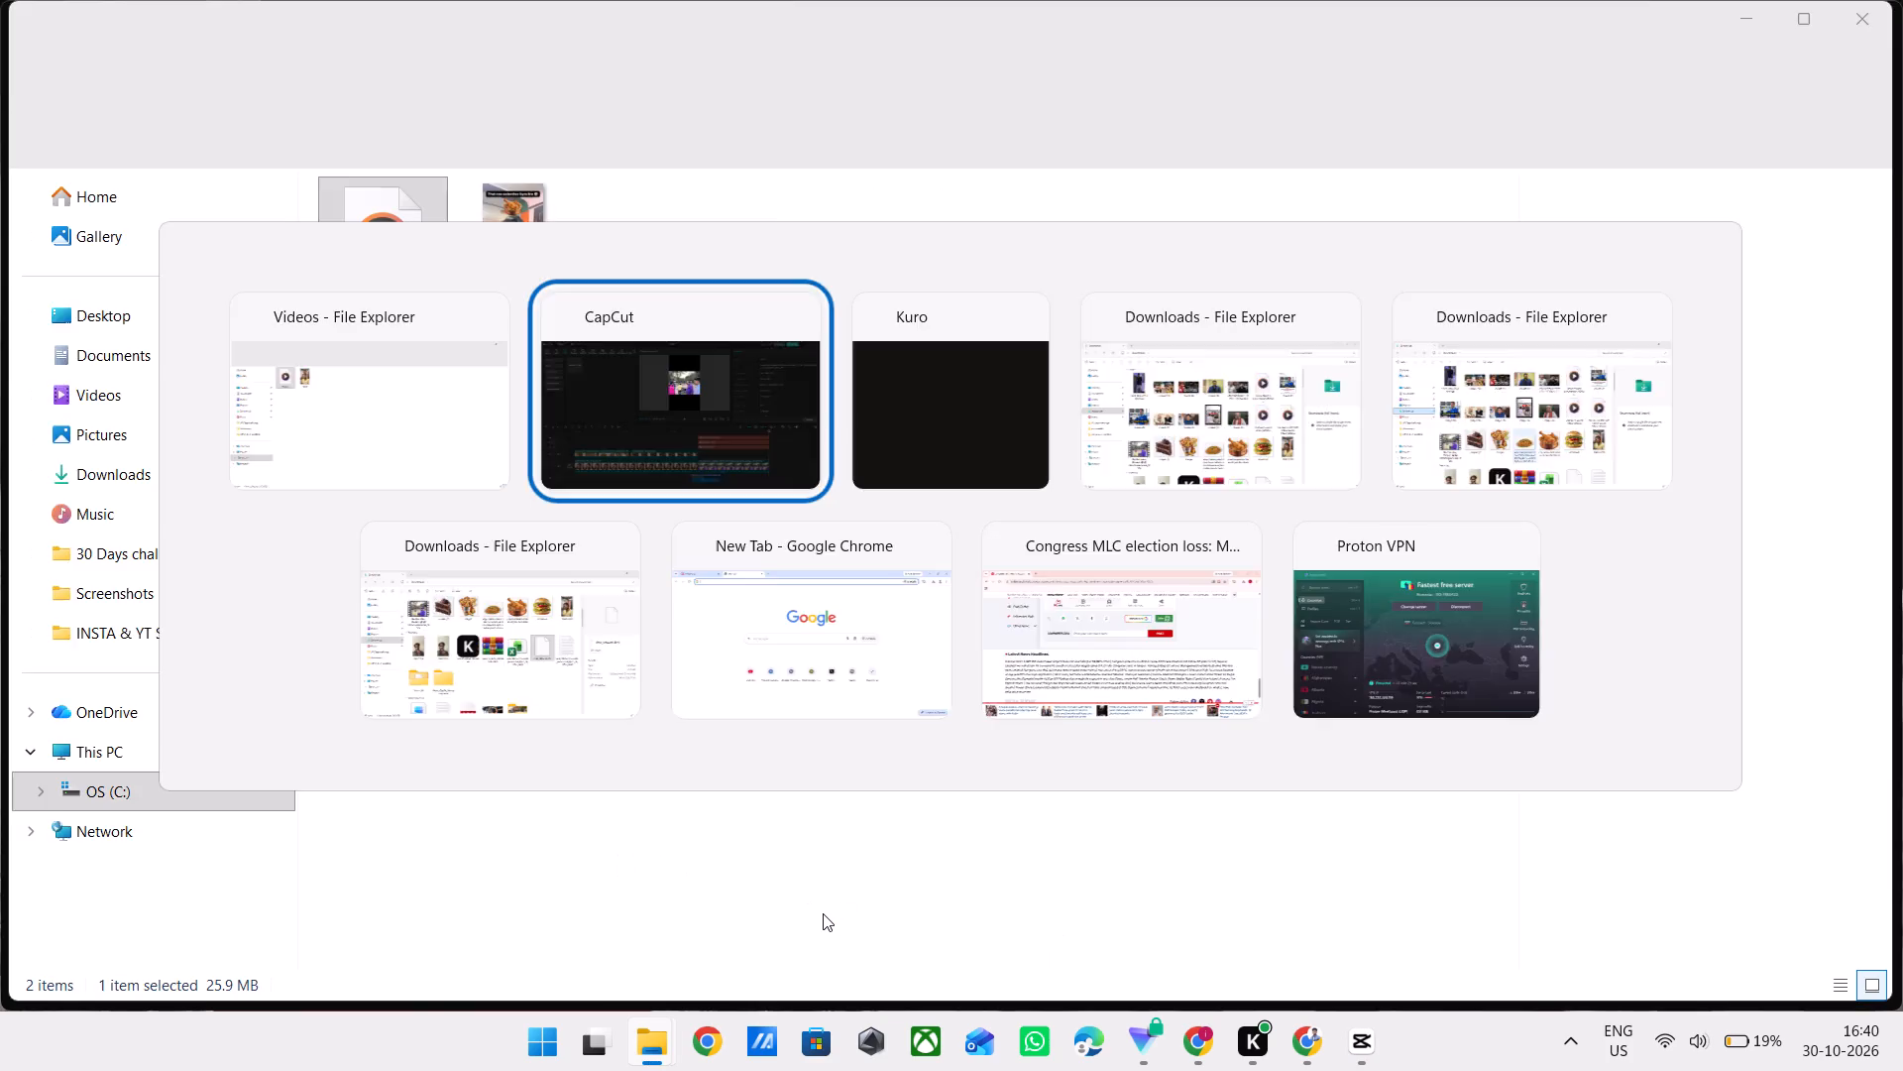
pyautogui.click(1319, 868)
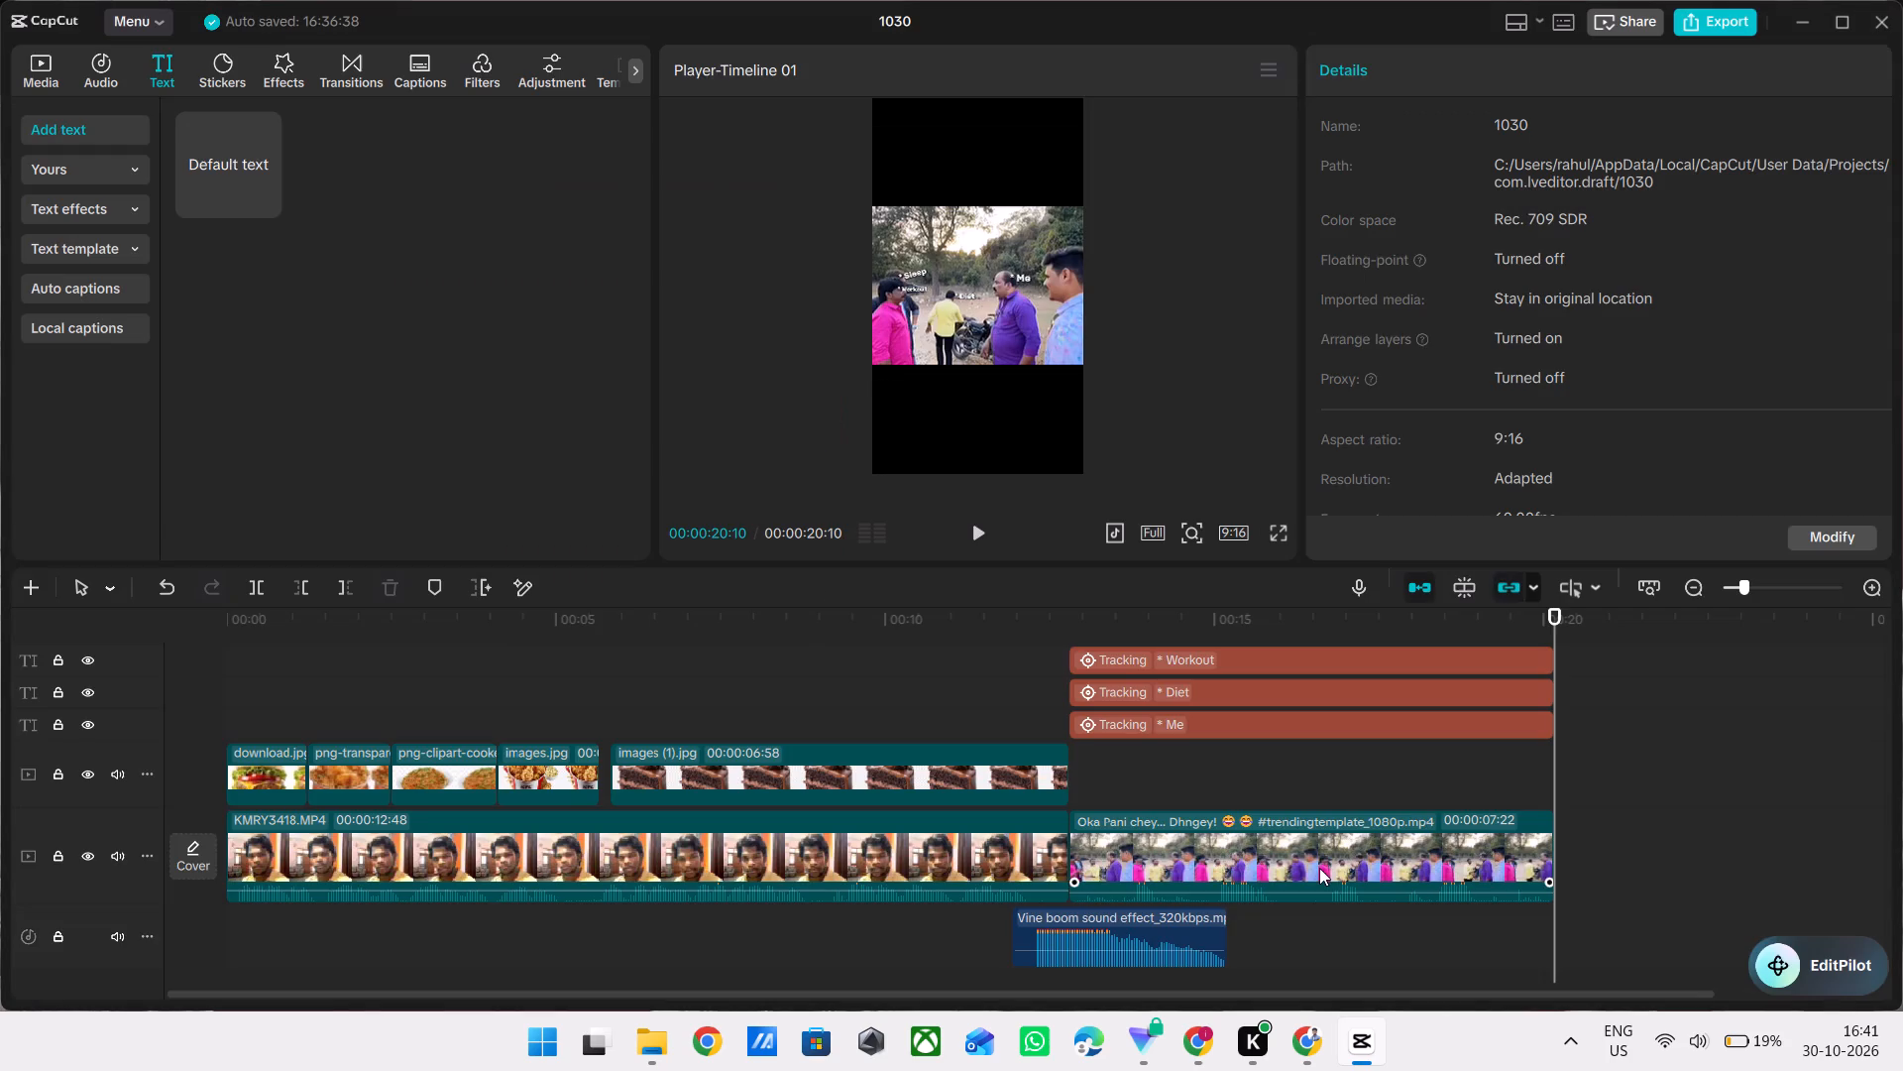
# Close the 1030 project's editing window.
pyautogui.click(1883, 36)
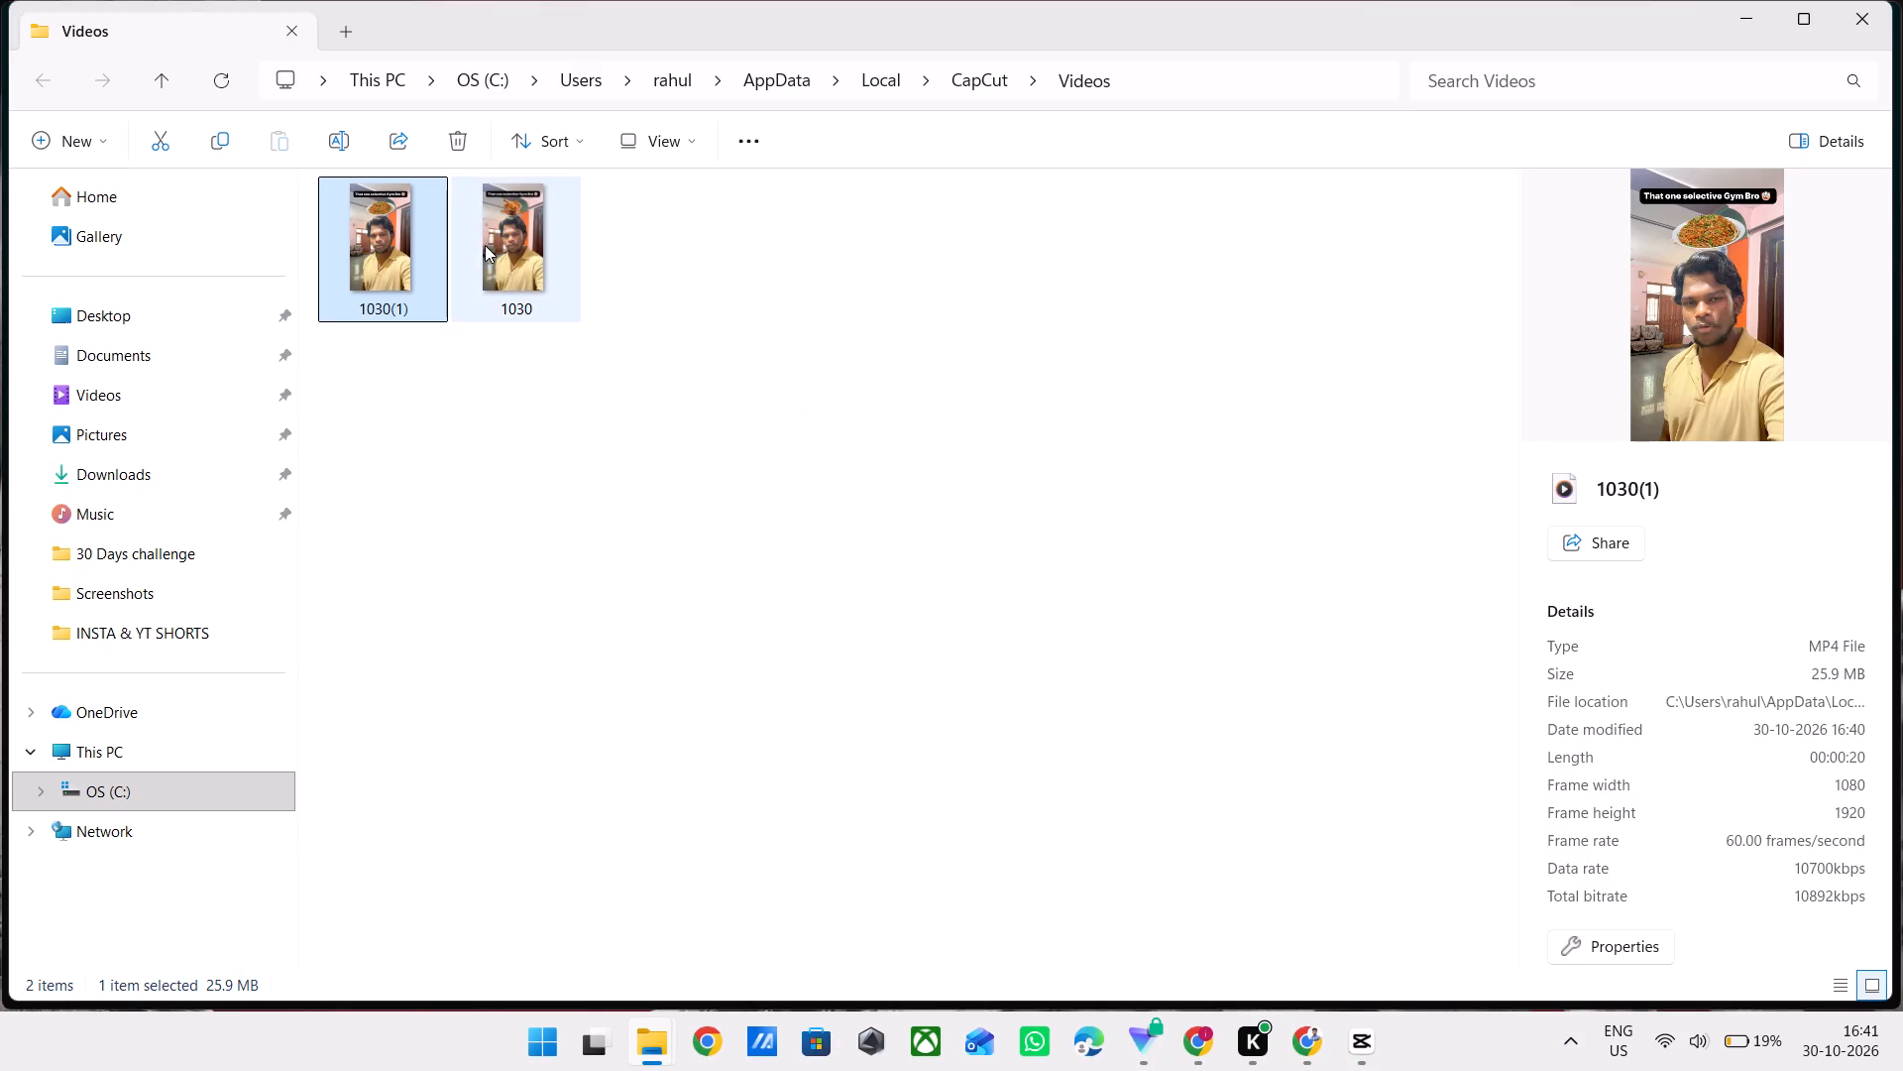
# In File Explorer, delete the older 1030 export from CapCut's Videos folder.
pyautogui.click(521, 253)
pyautogui.click(415, 246)
pyautogui.click(494, 202)
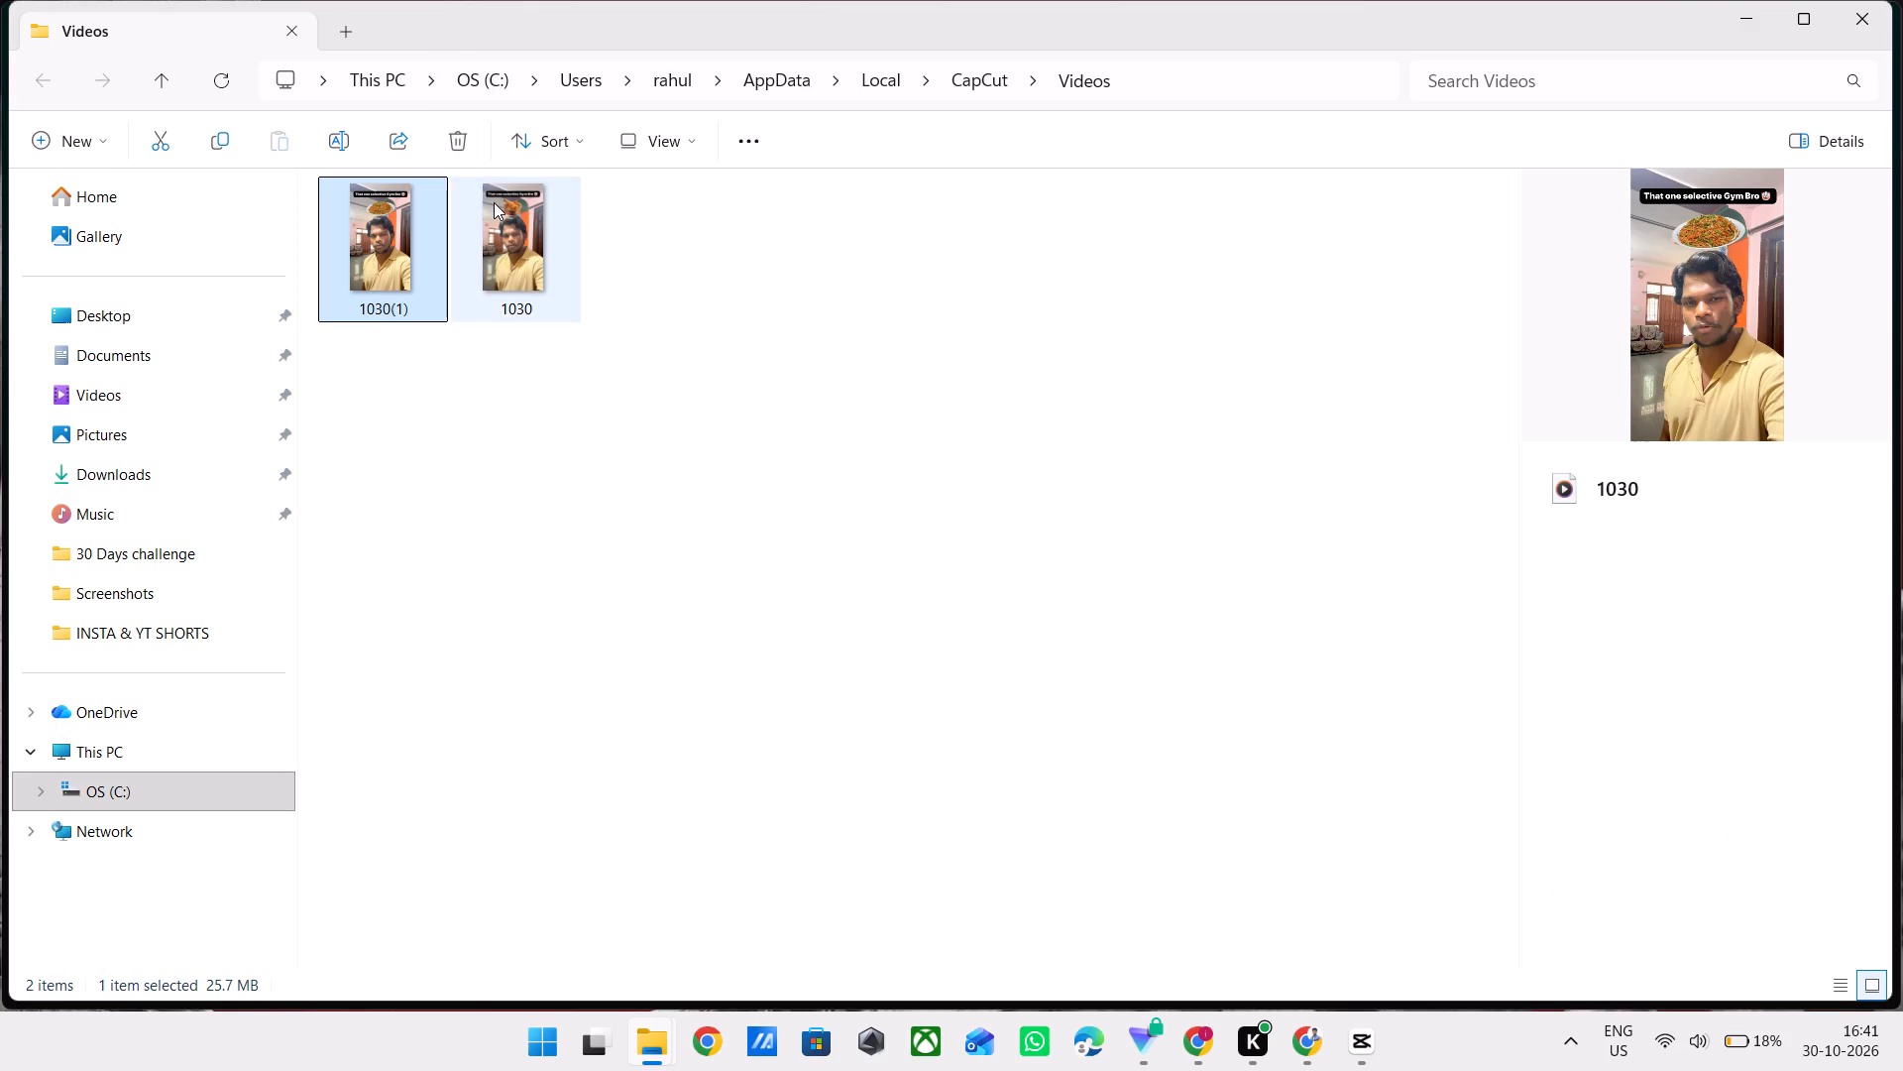
pyautogui.click(451, 127)
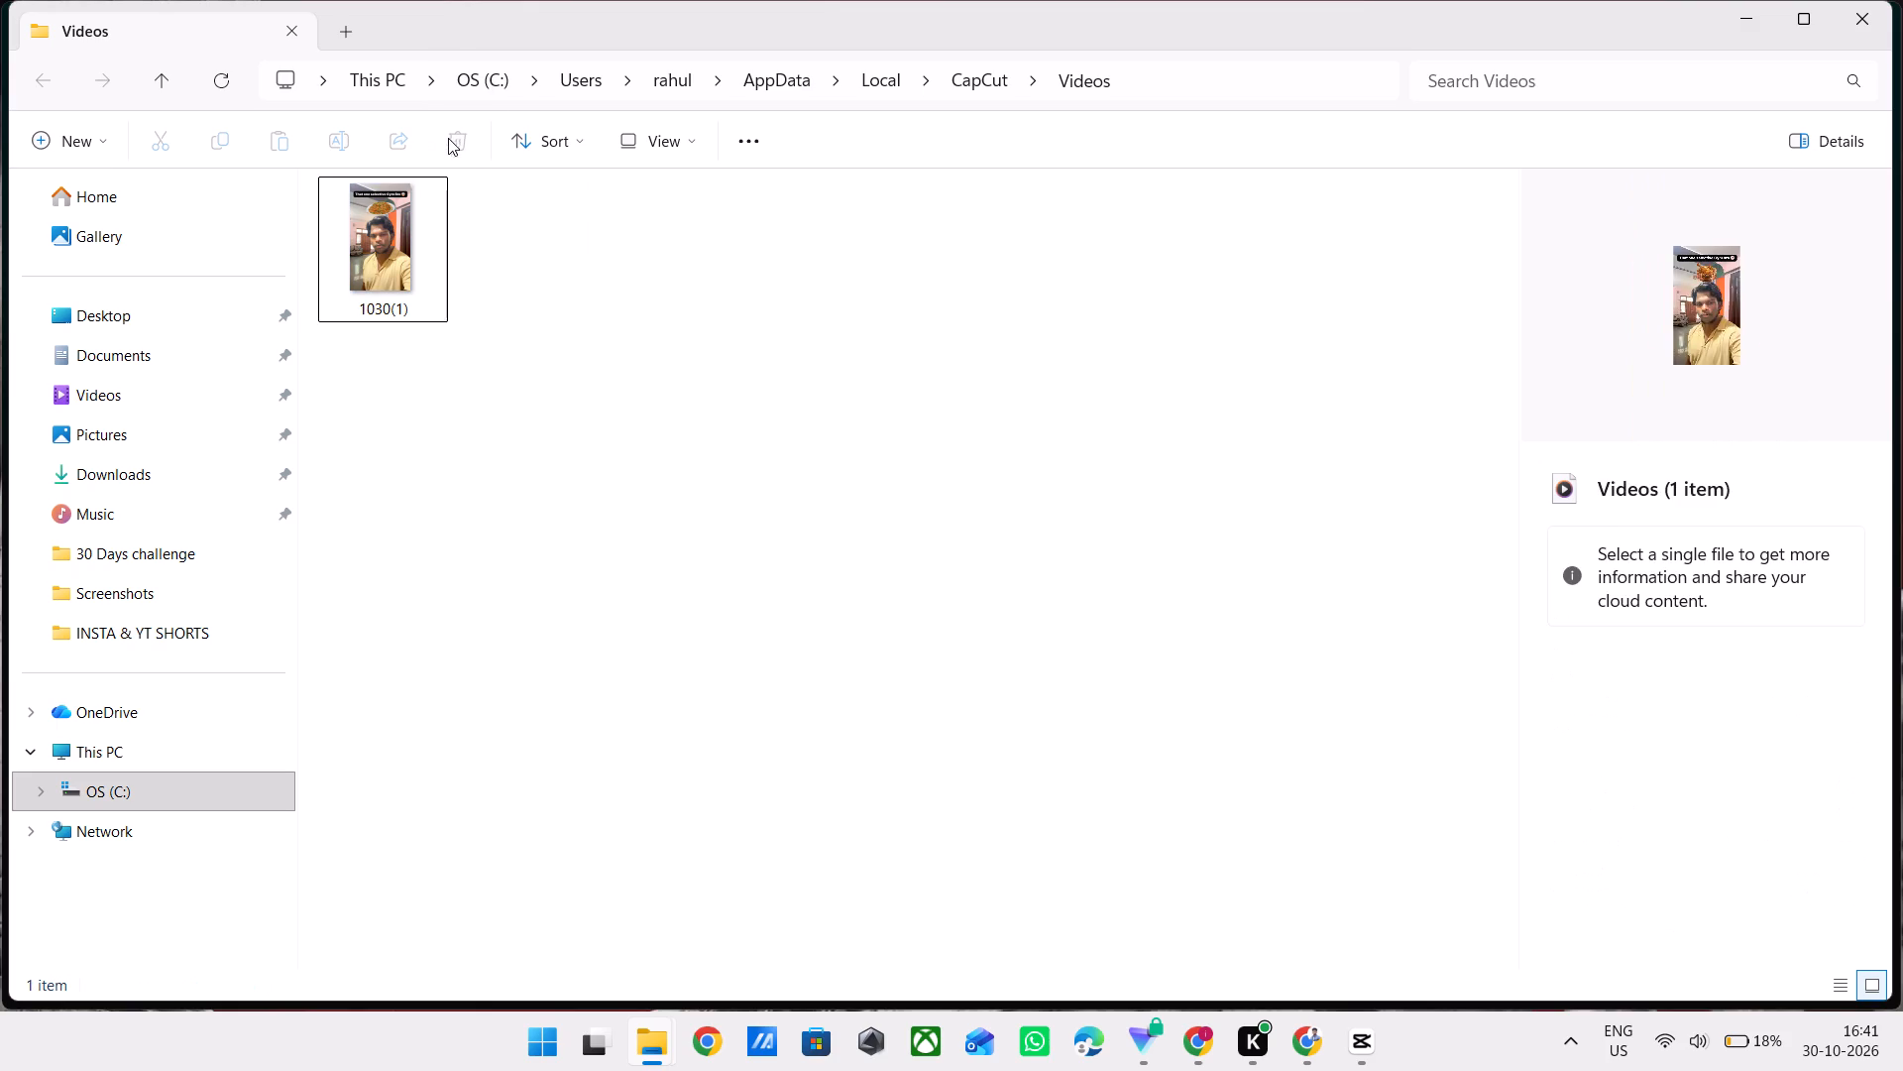
# Move the 1030(1) video from CapCut's Videos folder to Downloads.
pyautogui.click(378, 260)
pyautogui.click(162, 130)
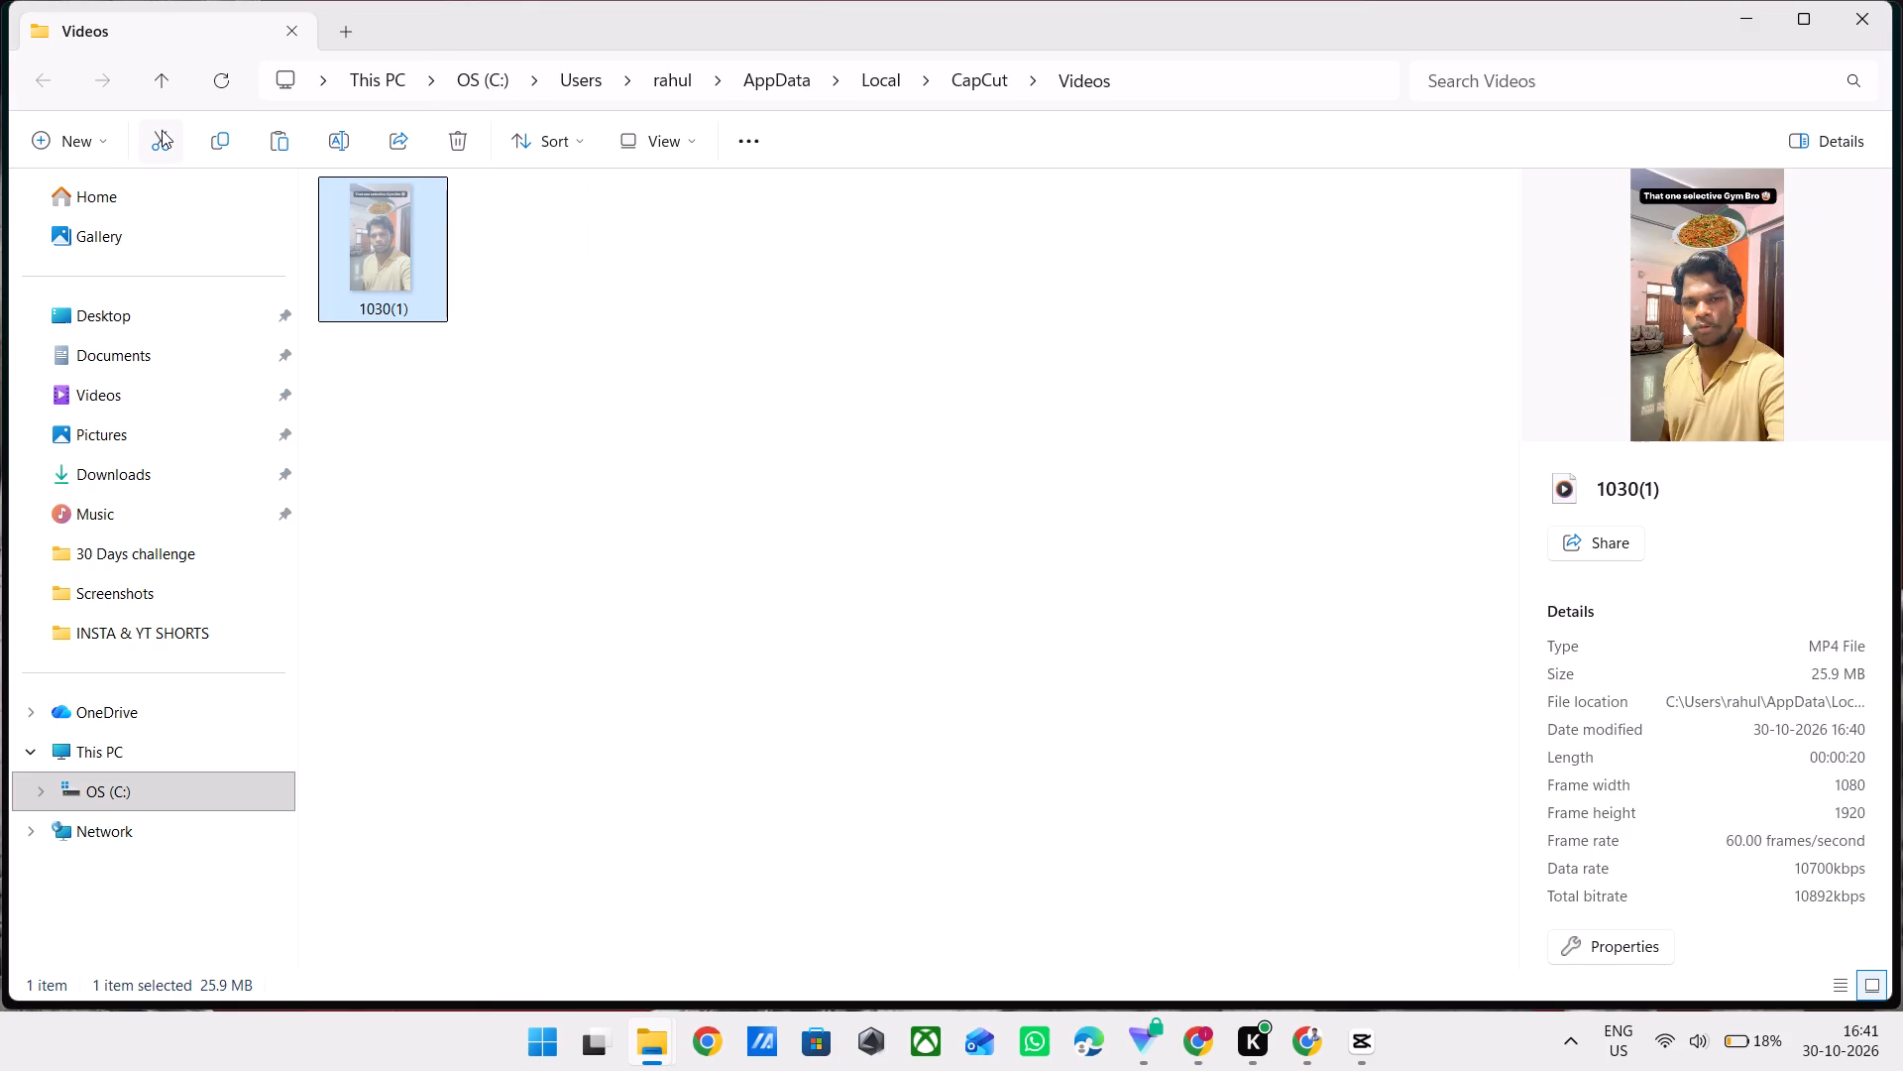
pyautogui.click(227, 470)
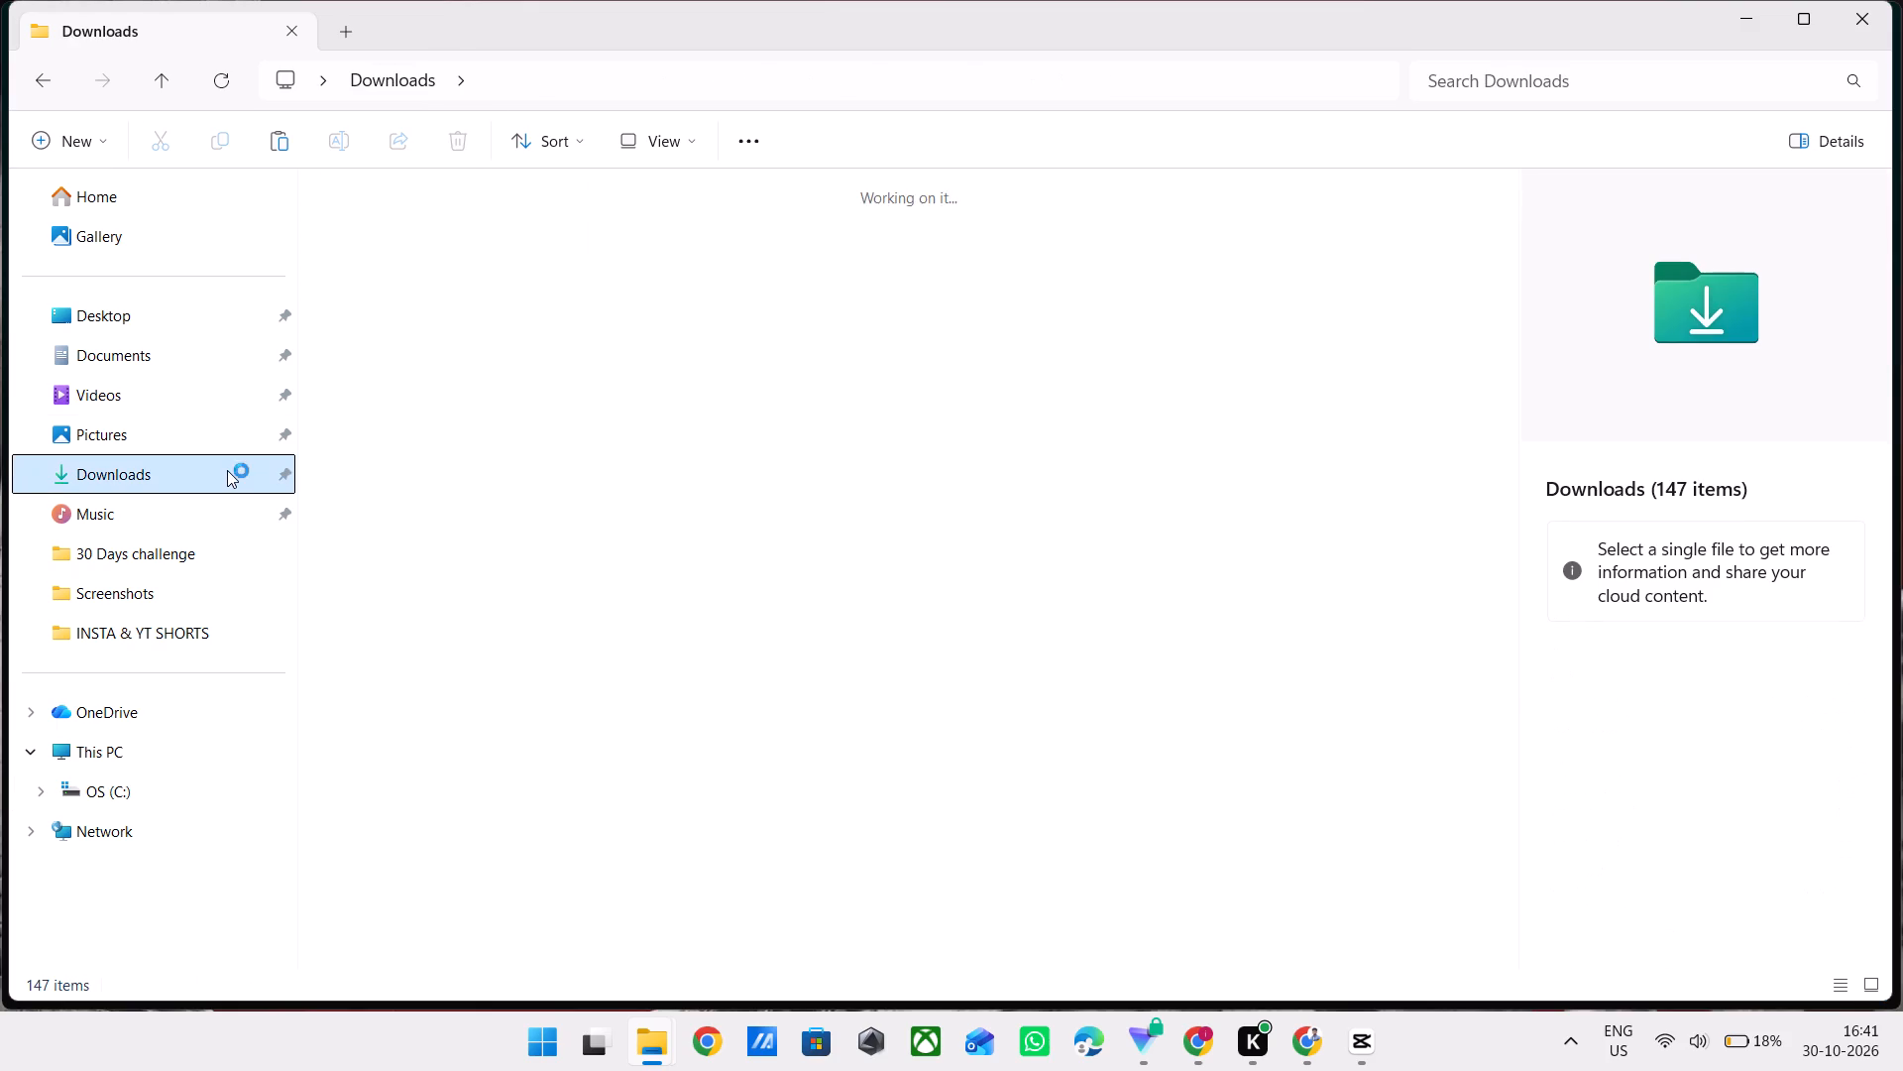
pyautogui.hotkey('ctrl', 'v')
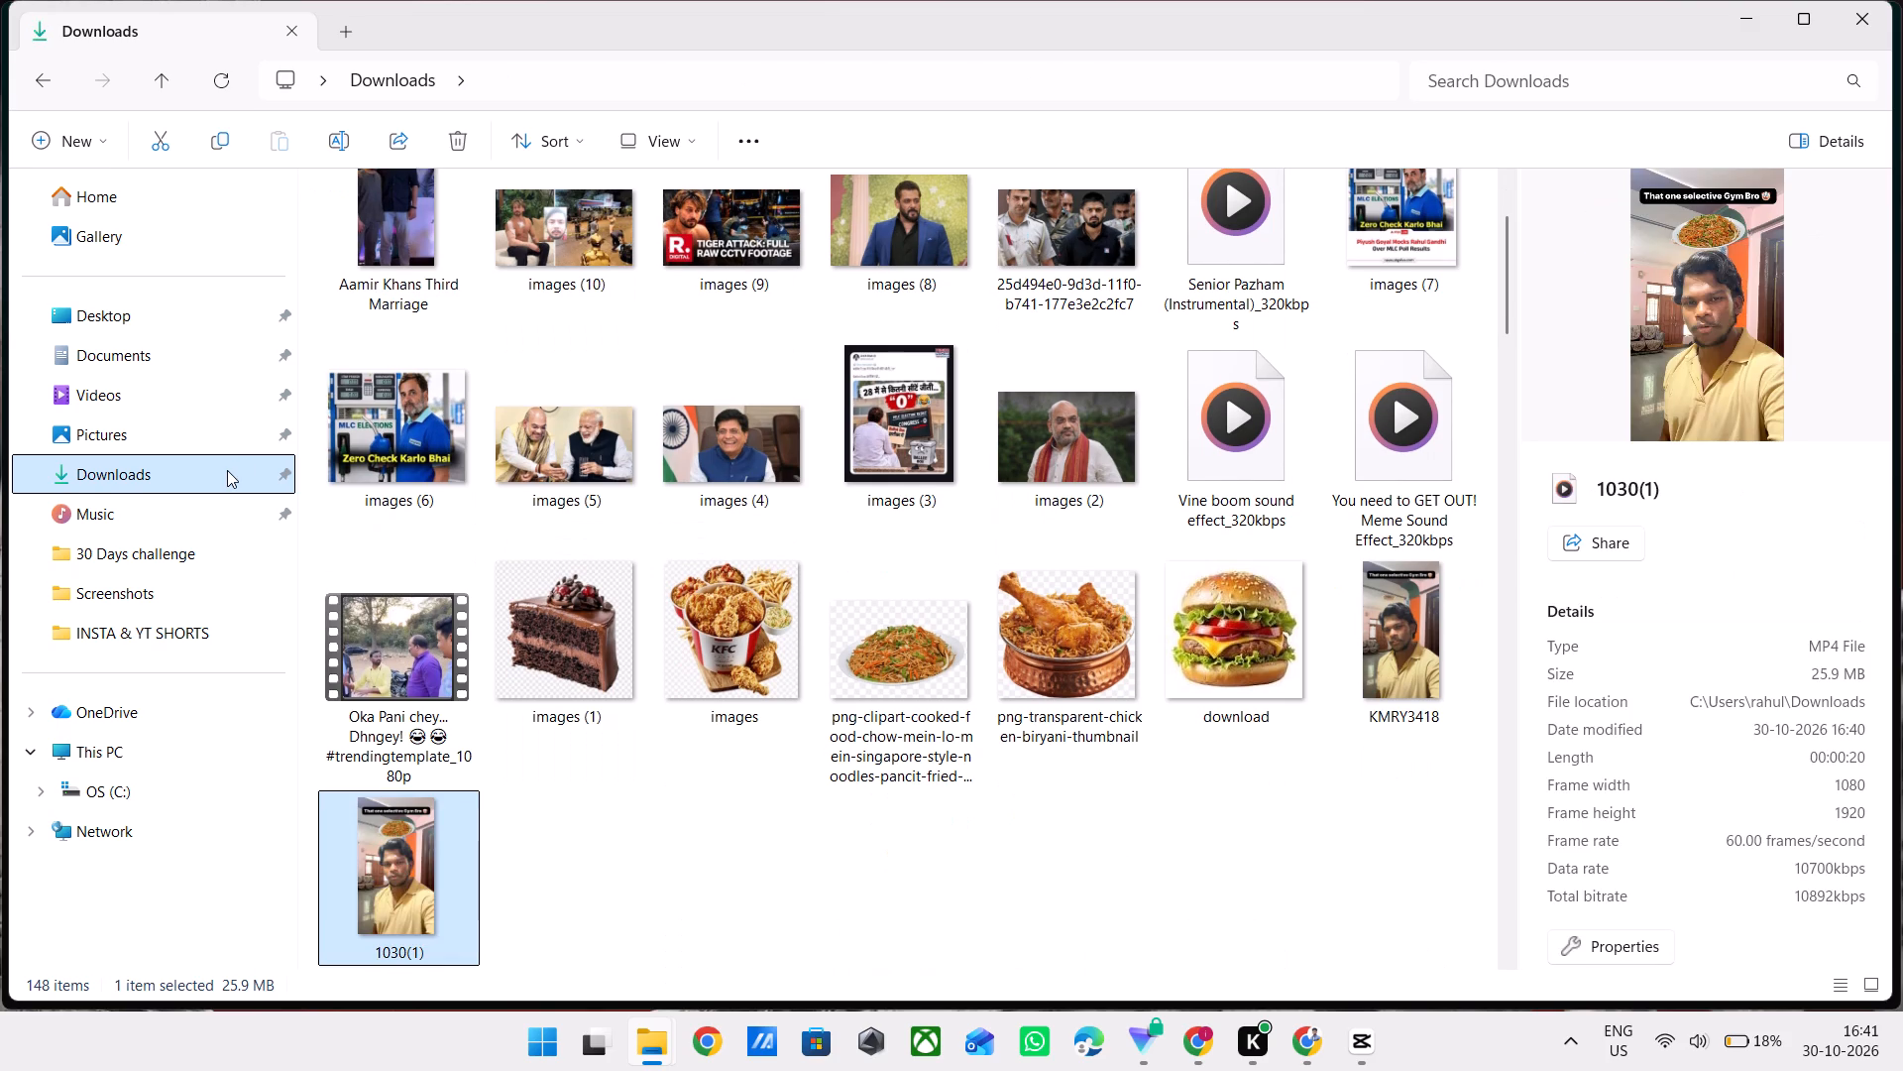
# Delete from Downloads Aamir Khans Third Marriage, the Vine boom and GET OUT sounds, Oka Pani clip, KMRY3418 and the five food images, keeping 1030(1).
pyautogui.scroll(2, 470, 482)
pyautogui.keyDown('ctrl'); pyautogui.click(408, 284); pyautogui.keyUp('ctrl')
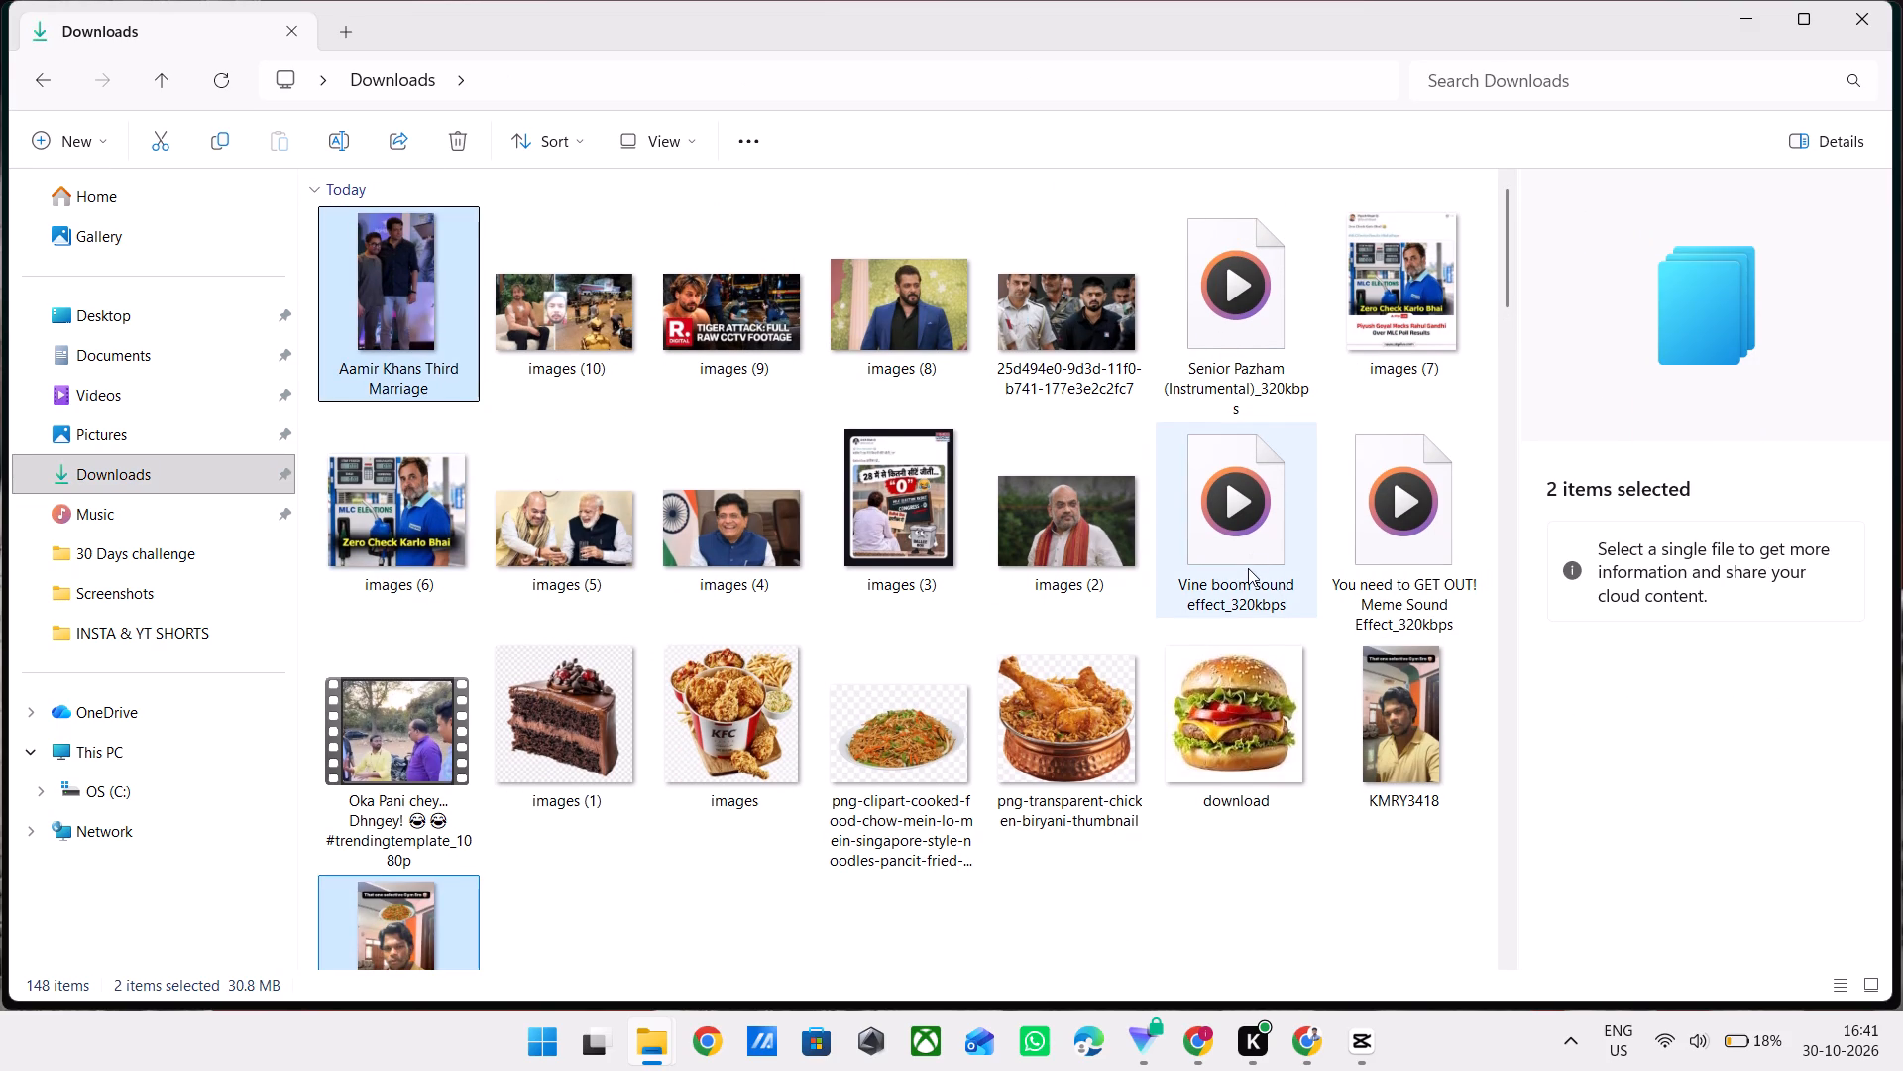
pyautogui.keyDown('ctrl'); pyautogui.click(1301, 561); pyautogui.keyUp('ctrl')
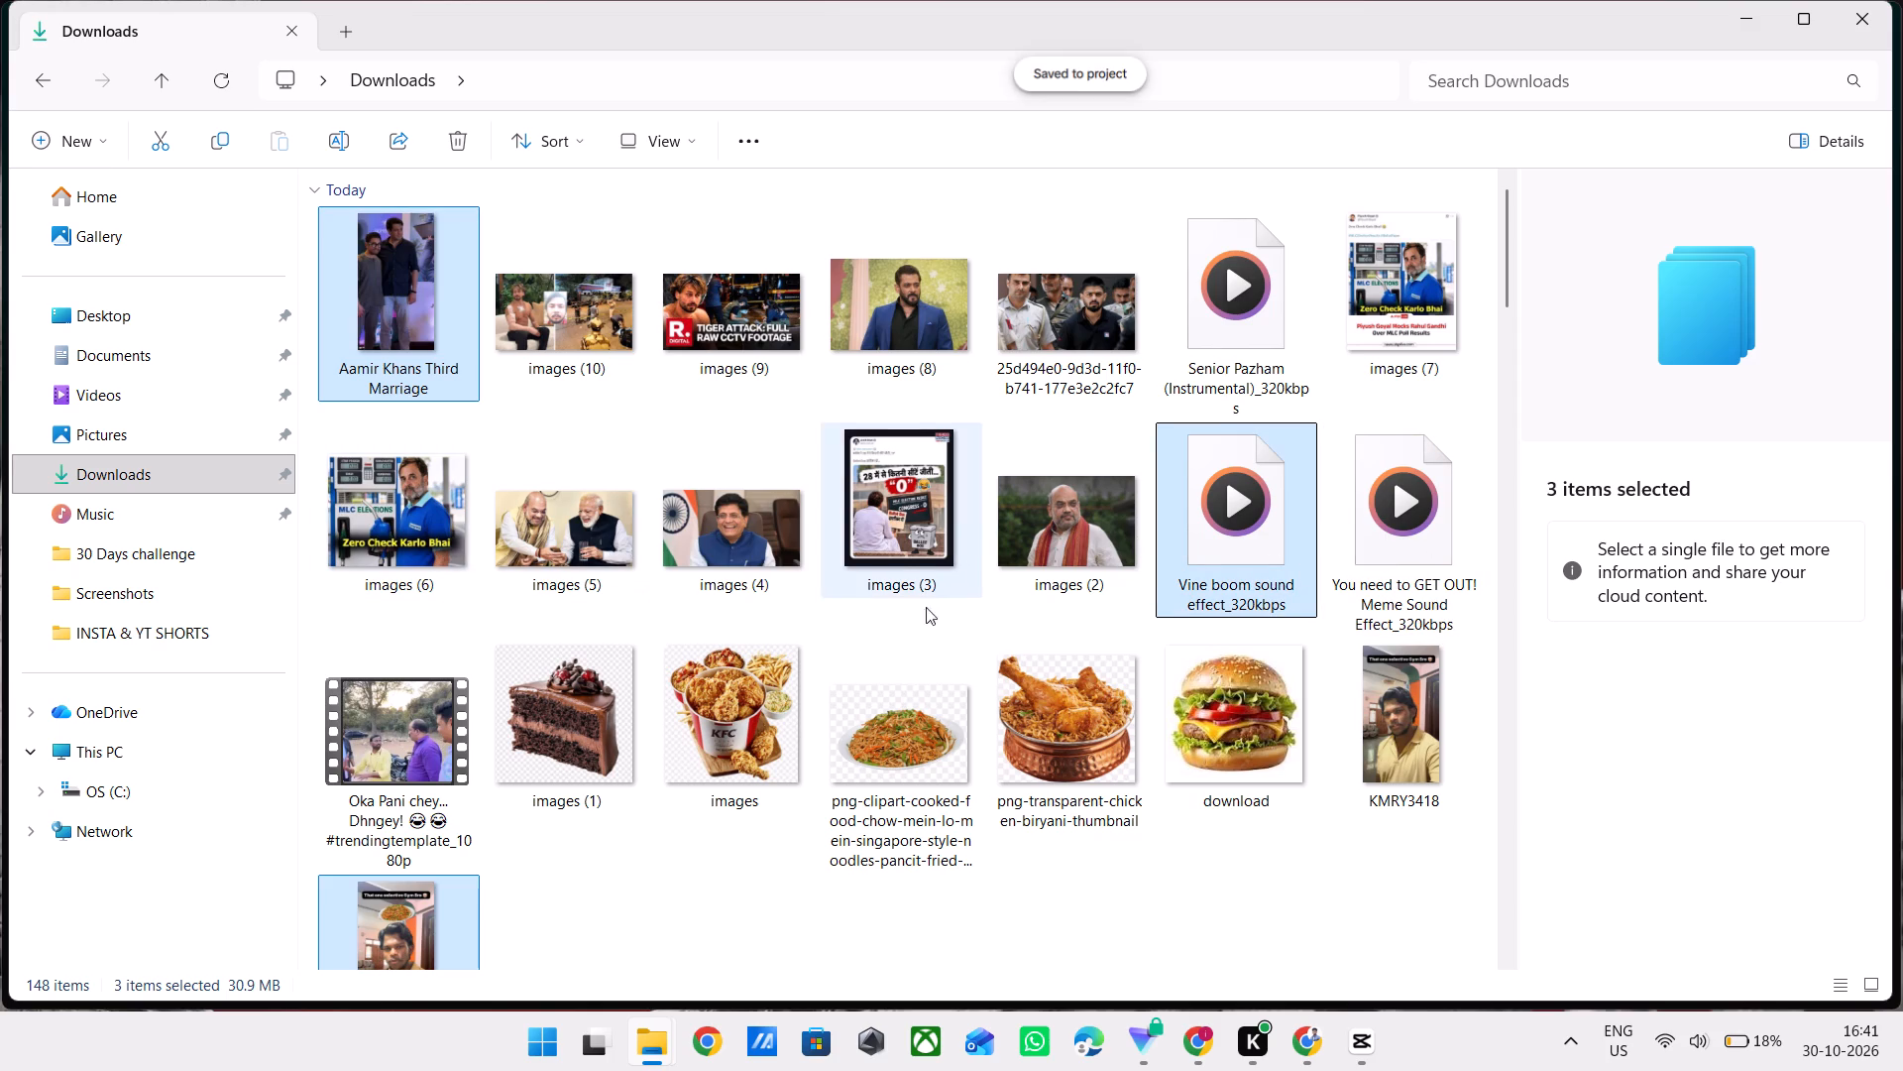
pyautogui.keyDown('ctrl'); pyautogui.click(532, 770); pyautogui.keyUp('ctrl')
pyautogui.keyDown('ctrl'); pyautogui.click(442, 759); pyautogui.keyUp('ctrl')
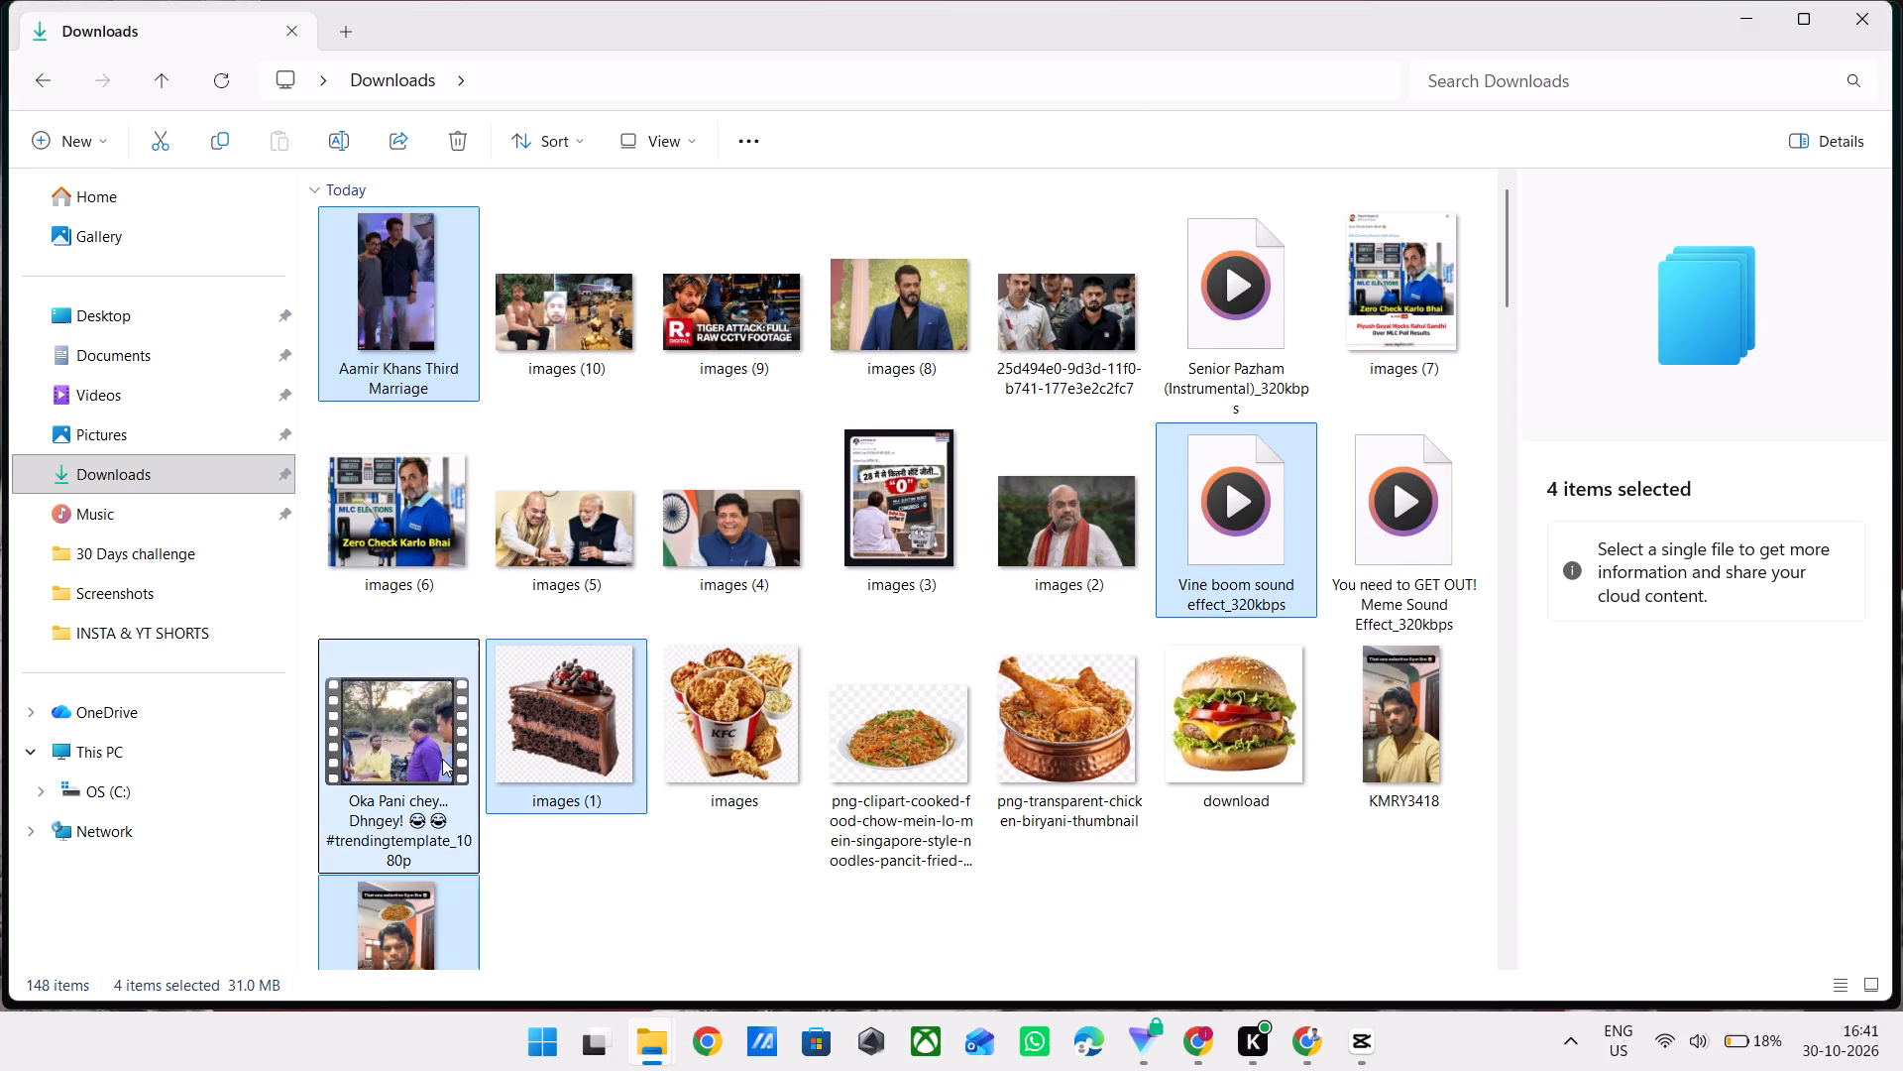
pyautogui.scroll(-2, 647, 942)
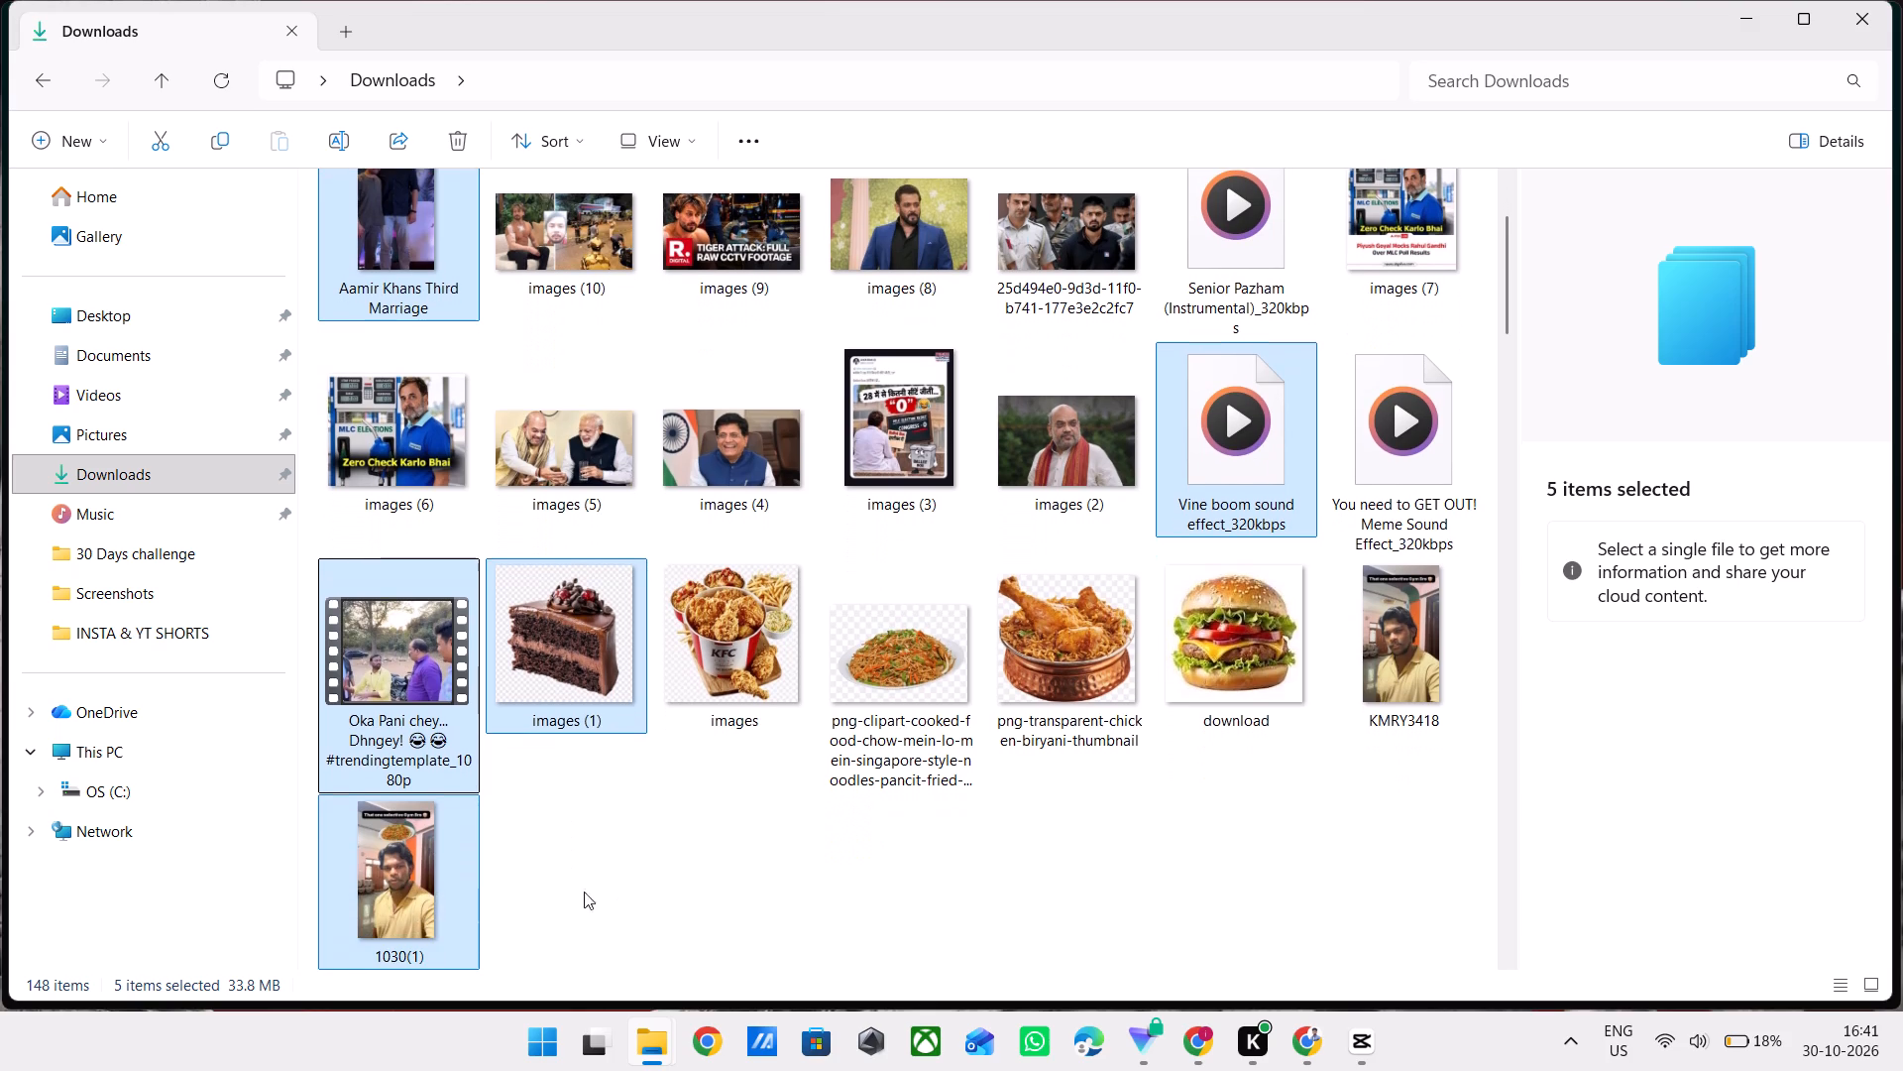
pyautogui.keyDown('ctrl'); pyautogui.click(463, 854); pyautogui.keyUp('ctrl')
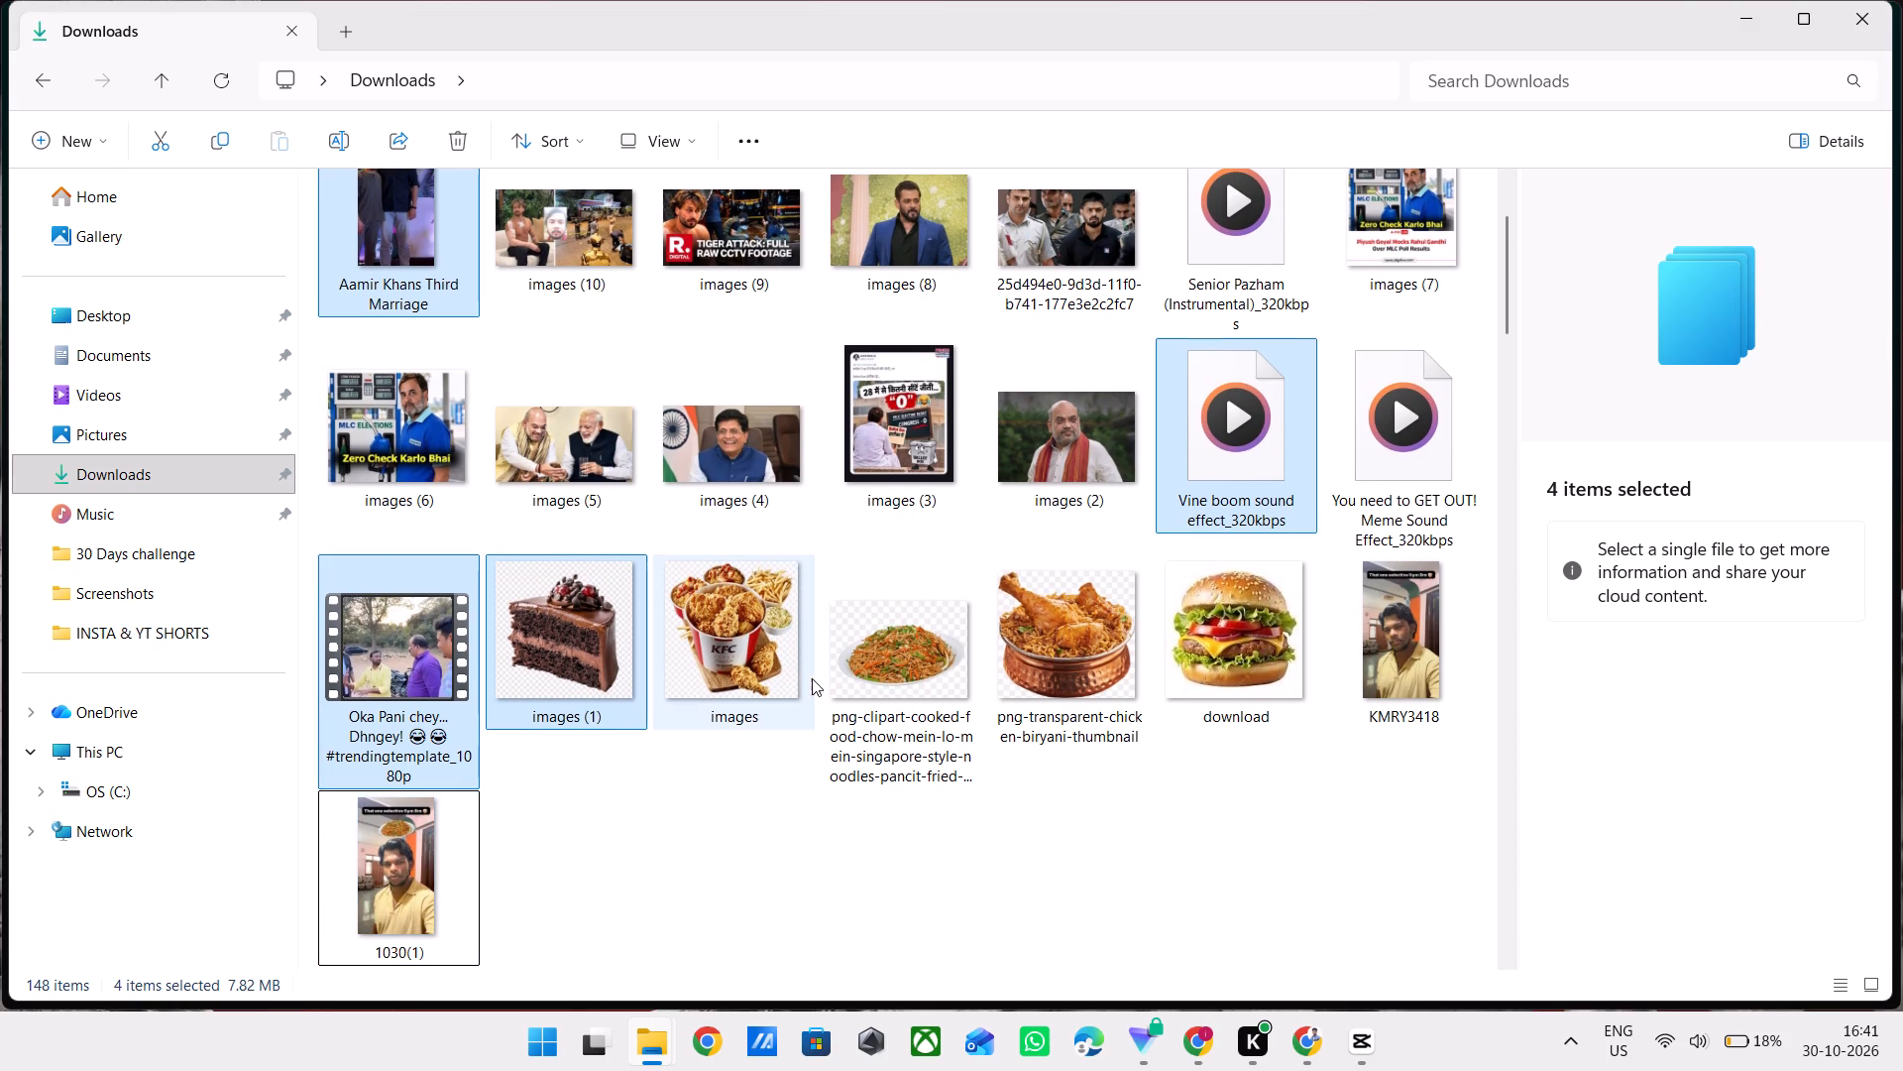
pyautogui.keyDown('ctrl'); pyautogui.click(765, 653); pyautogui.keyUp('ctrl')
pyautogui.keyDown('ctrl'); pyautogui.click(900, 666); pyautogui.keyUp('ctrl')
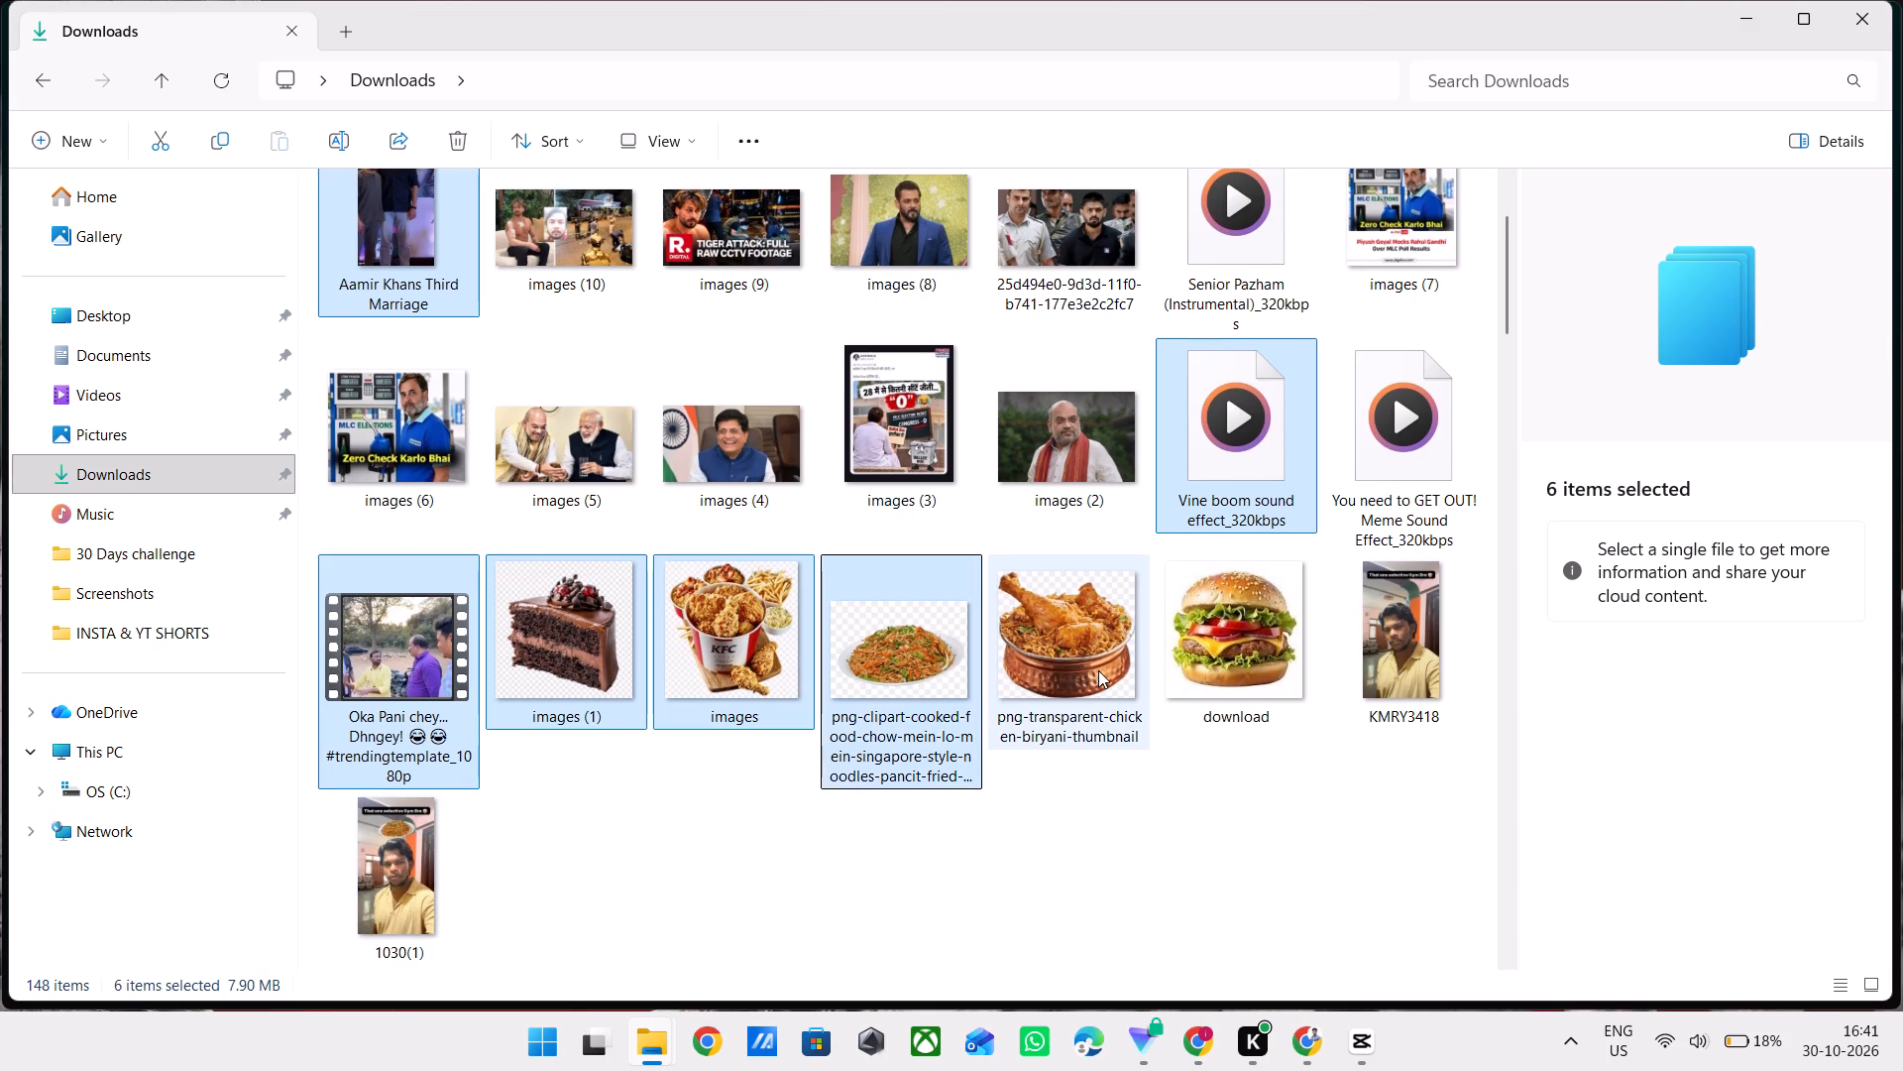
pyautogui.keyDown('ctrl'); pyautogui.click(1098, 670); pyautogui.keyUp('ctrl')
pyautogui.keyDown('ctrl'); pyautogui.click(1277, 651); pyautogui.keyUp('ctrl')
pyautogui.keyDown('ctrl'); pyautogui.click(1385, 661); pyautogui.keyUp('ctrl')
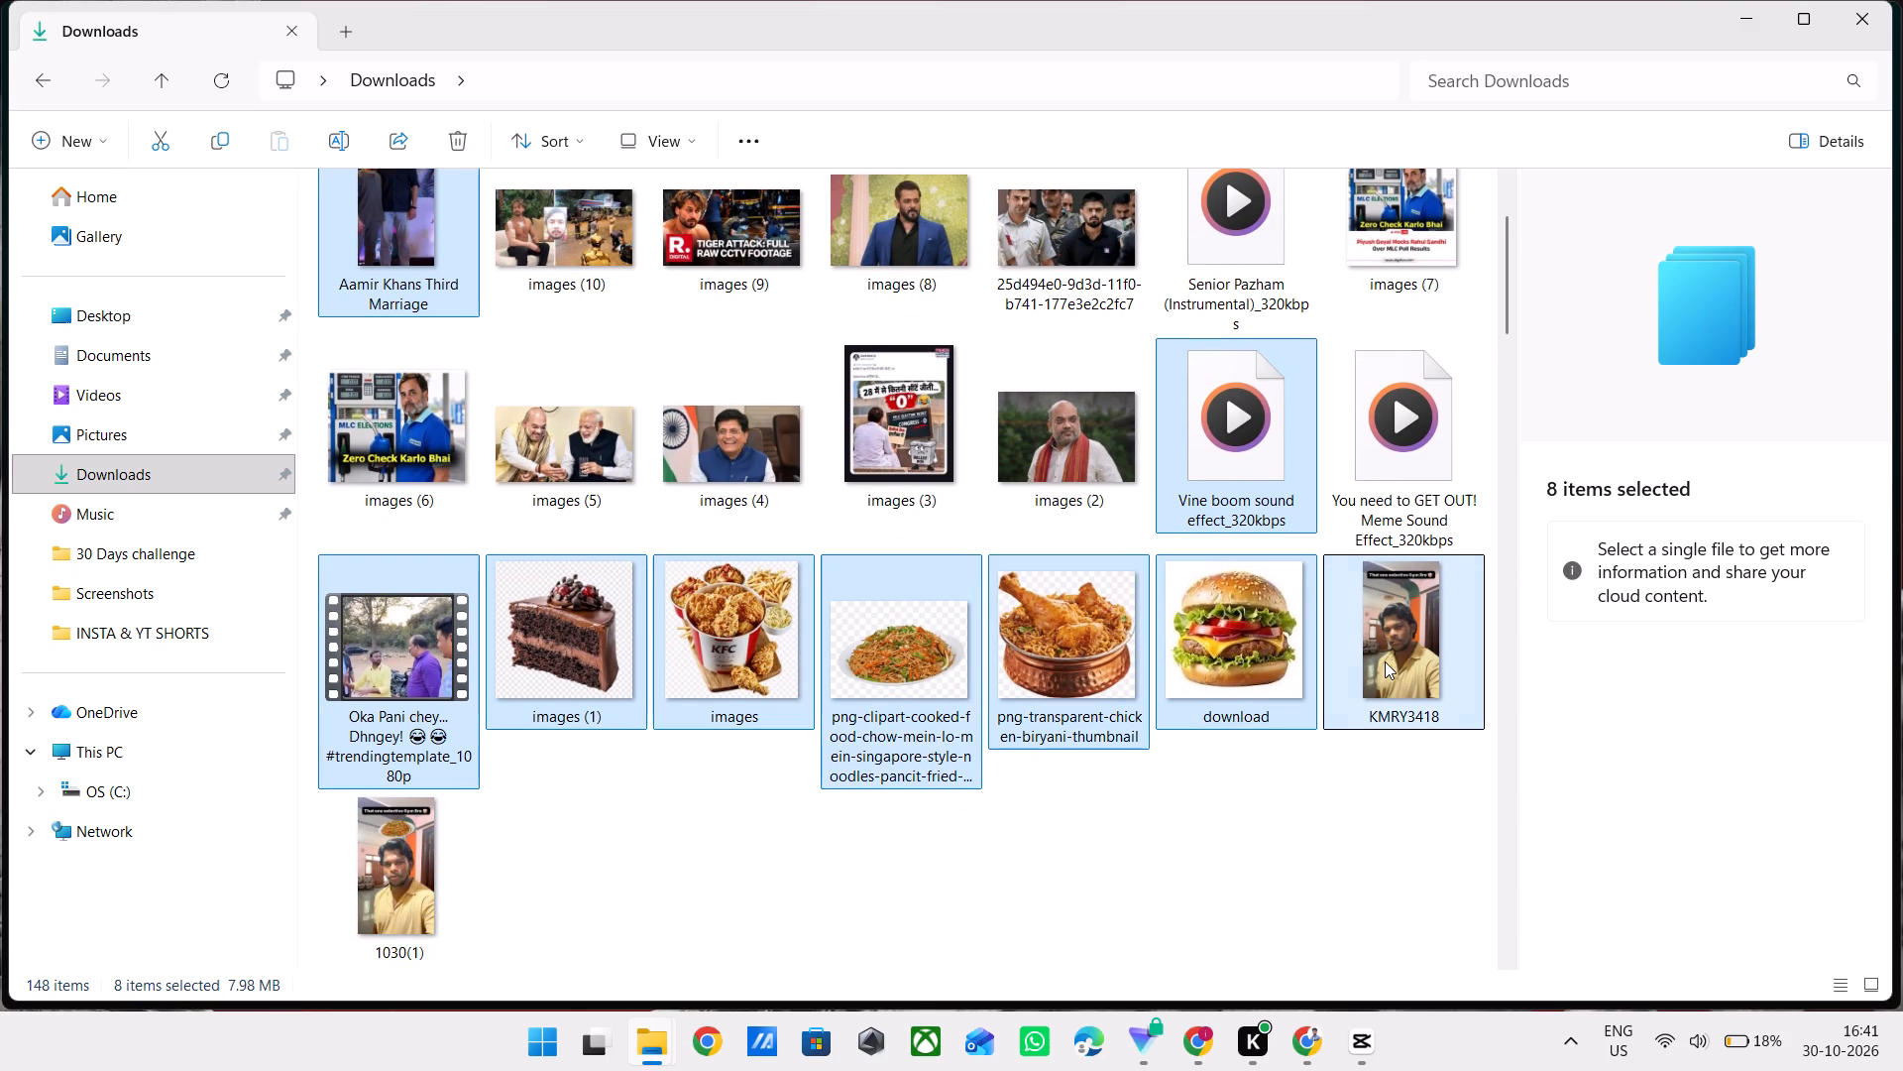
pyautogui.keyDown('ctrl'); pyautogui.click(1420, 420); pyautogui.keyUp('ctrl')
pyautogui.scroll(1, 1178, 582)
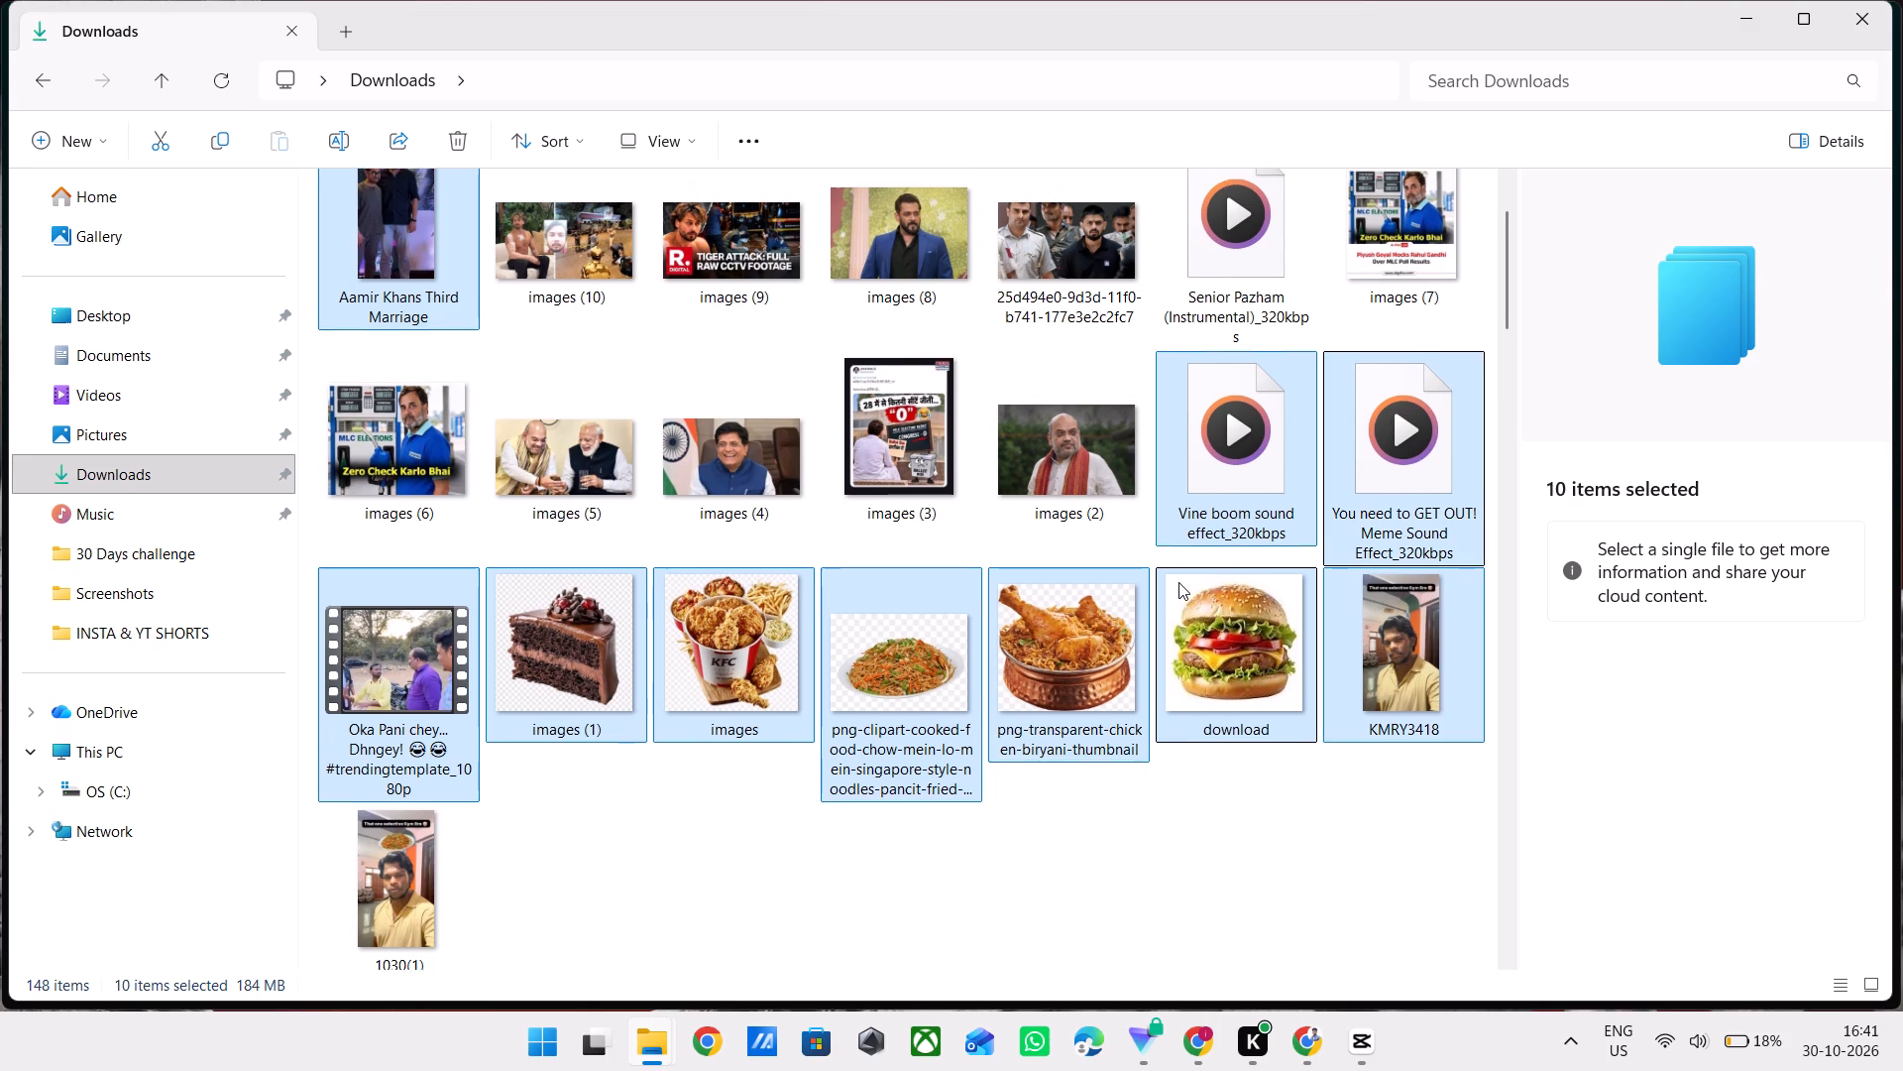
pyautogui.scroll(1, 1178, 582)
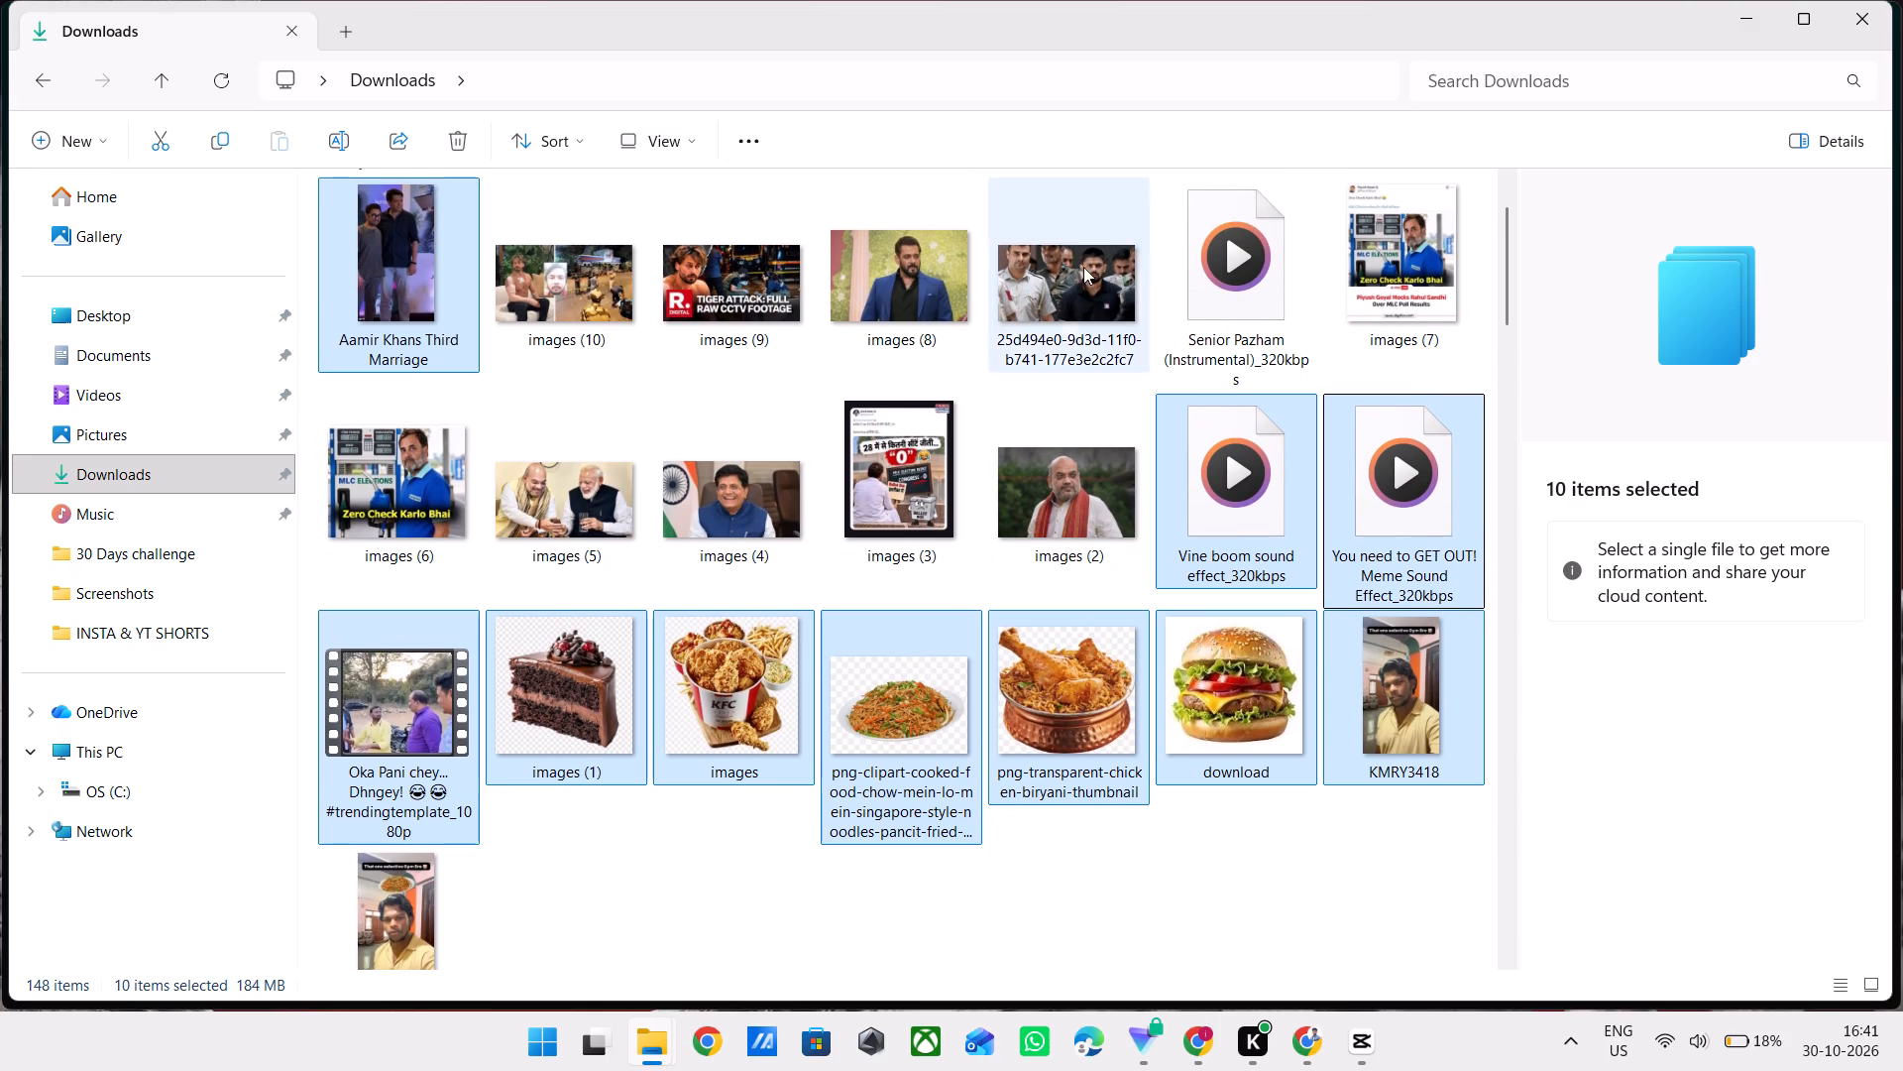
pyautogui.click(456, 142)
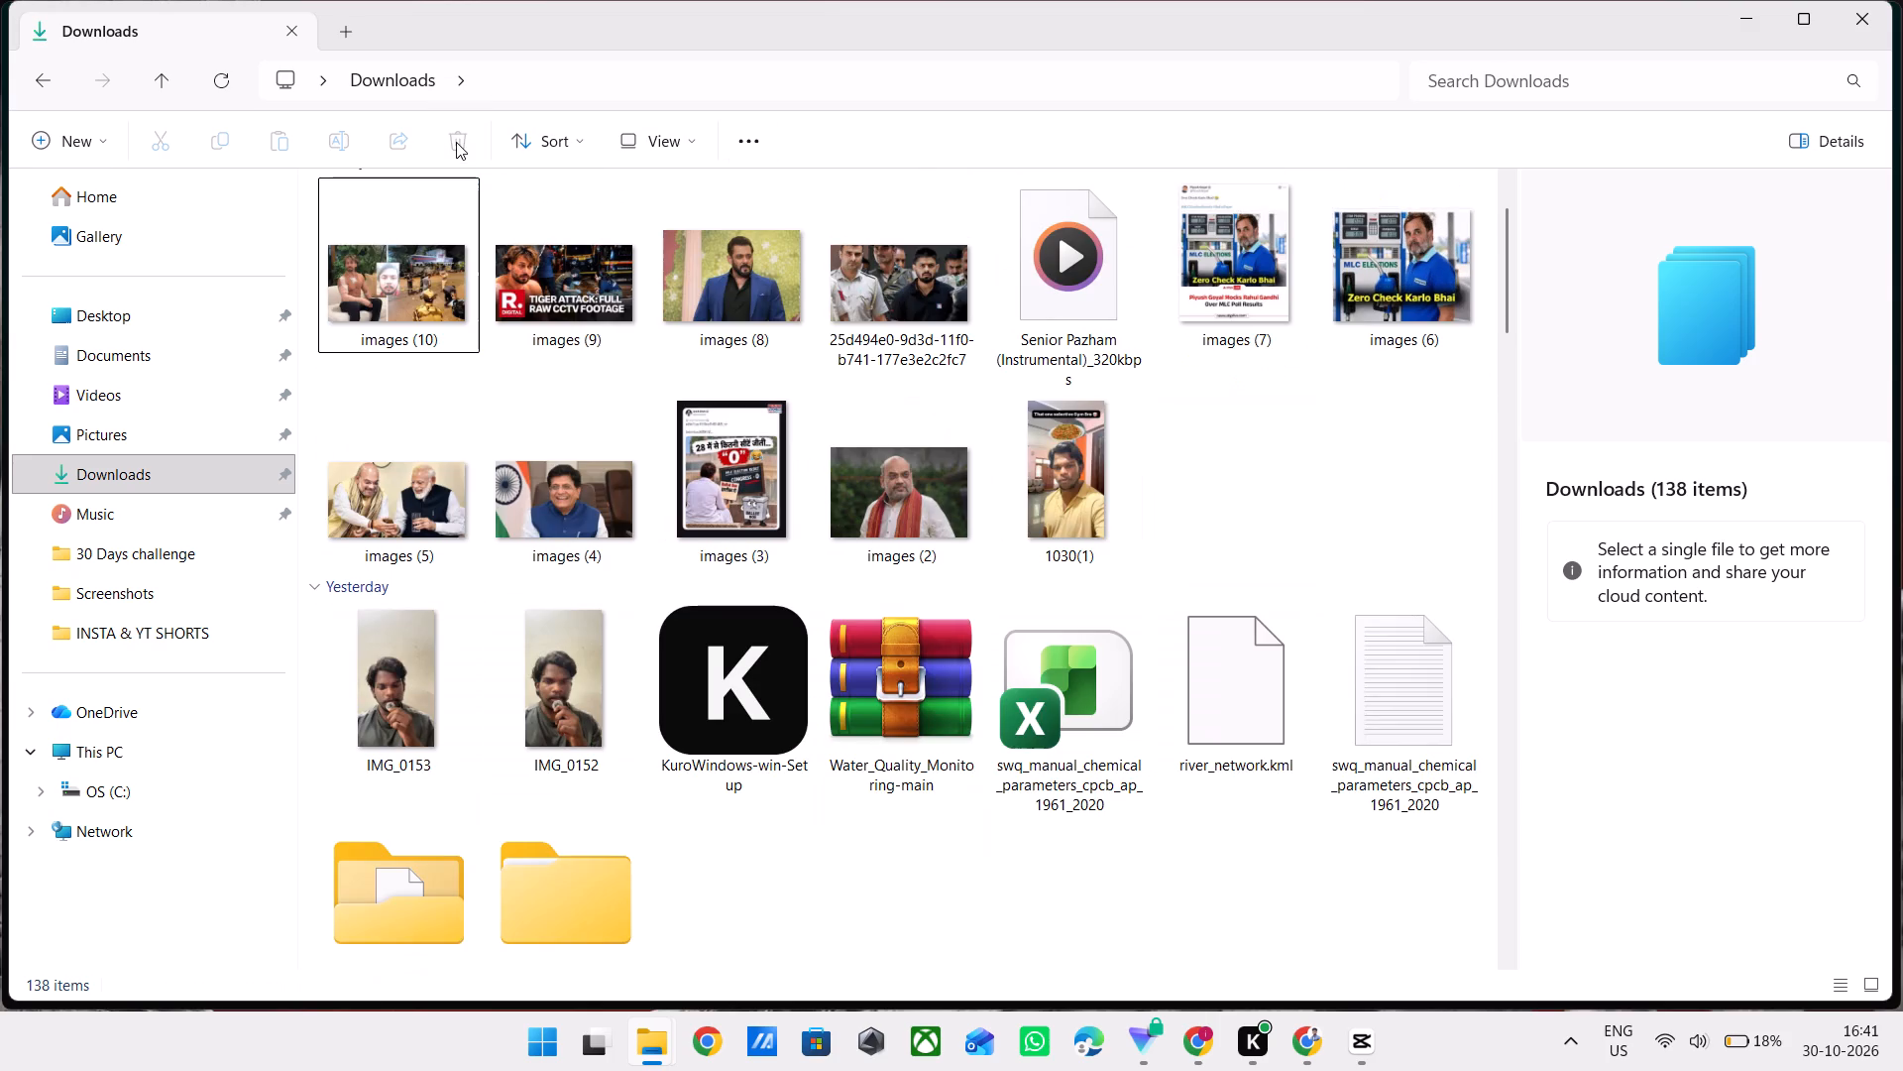
pyautogui.scroll(1, 1127, 528)
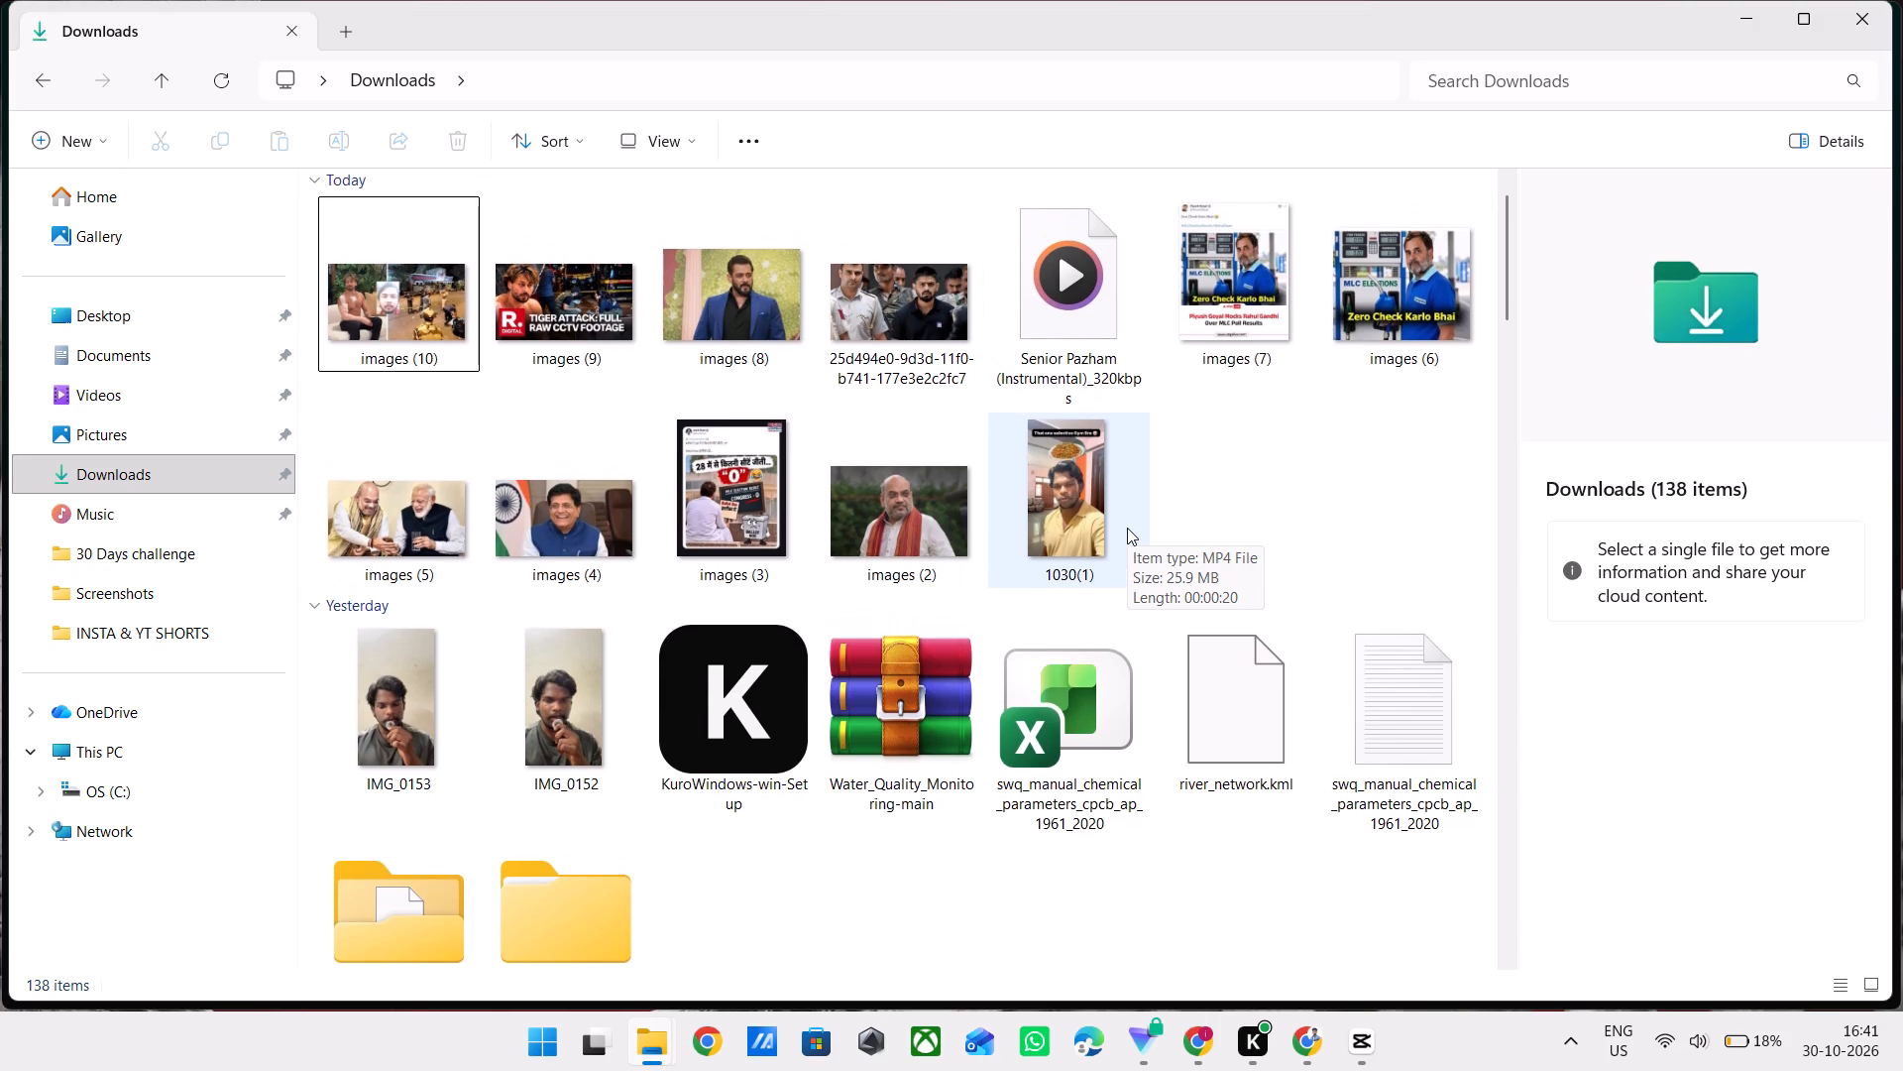
# In CapCut, delete the 1030 project from the Projects list.
pyautogui.scroll(-4, 402, 868)
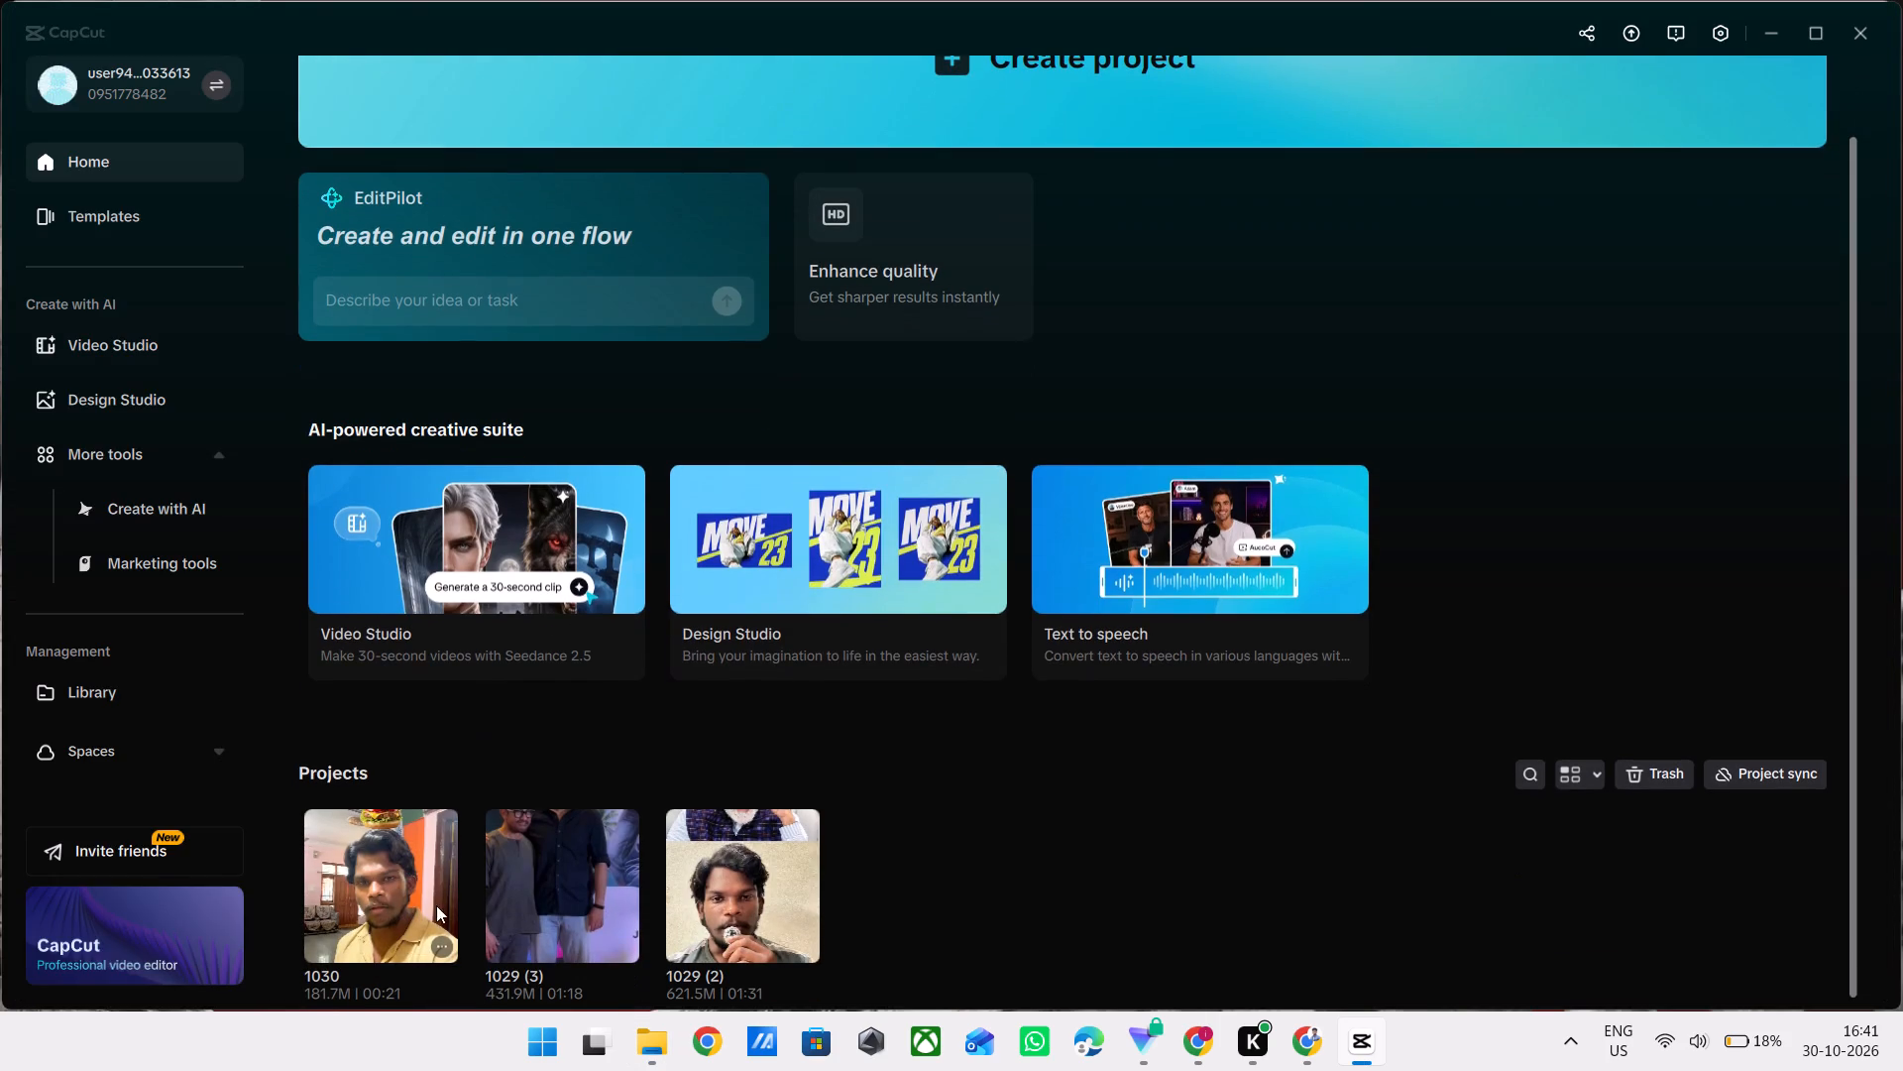
pyautogui.click(441, 944)
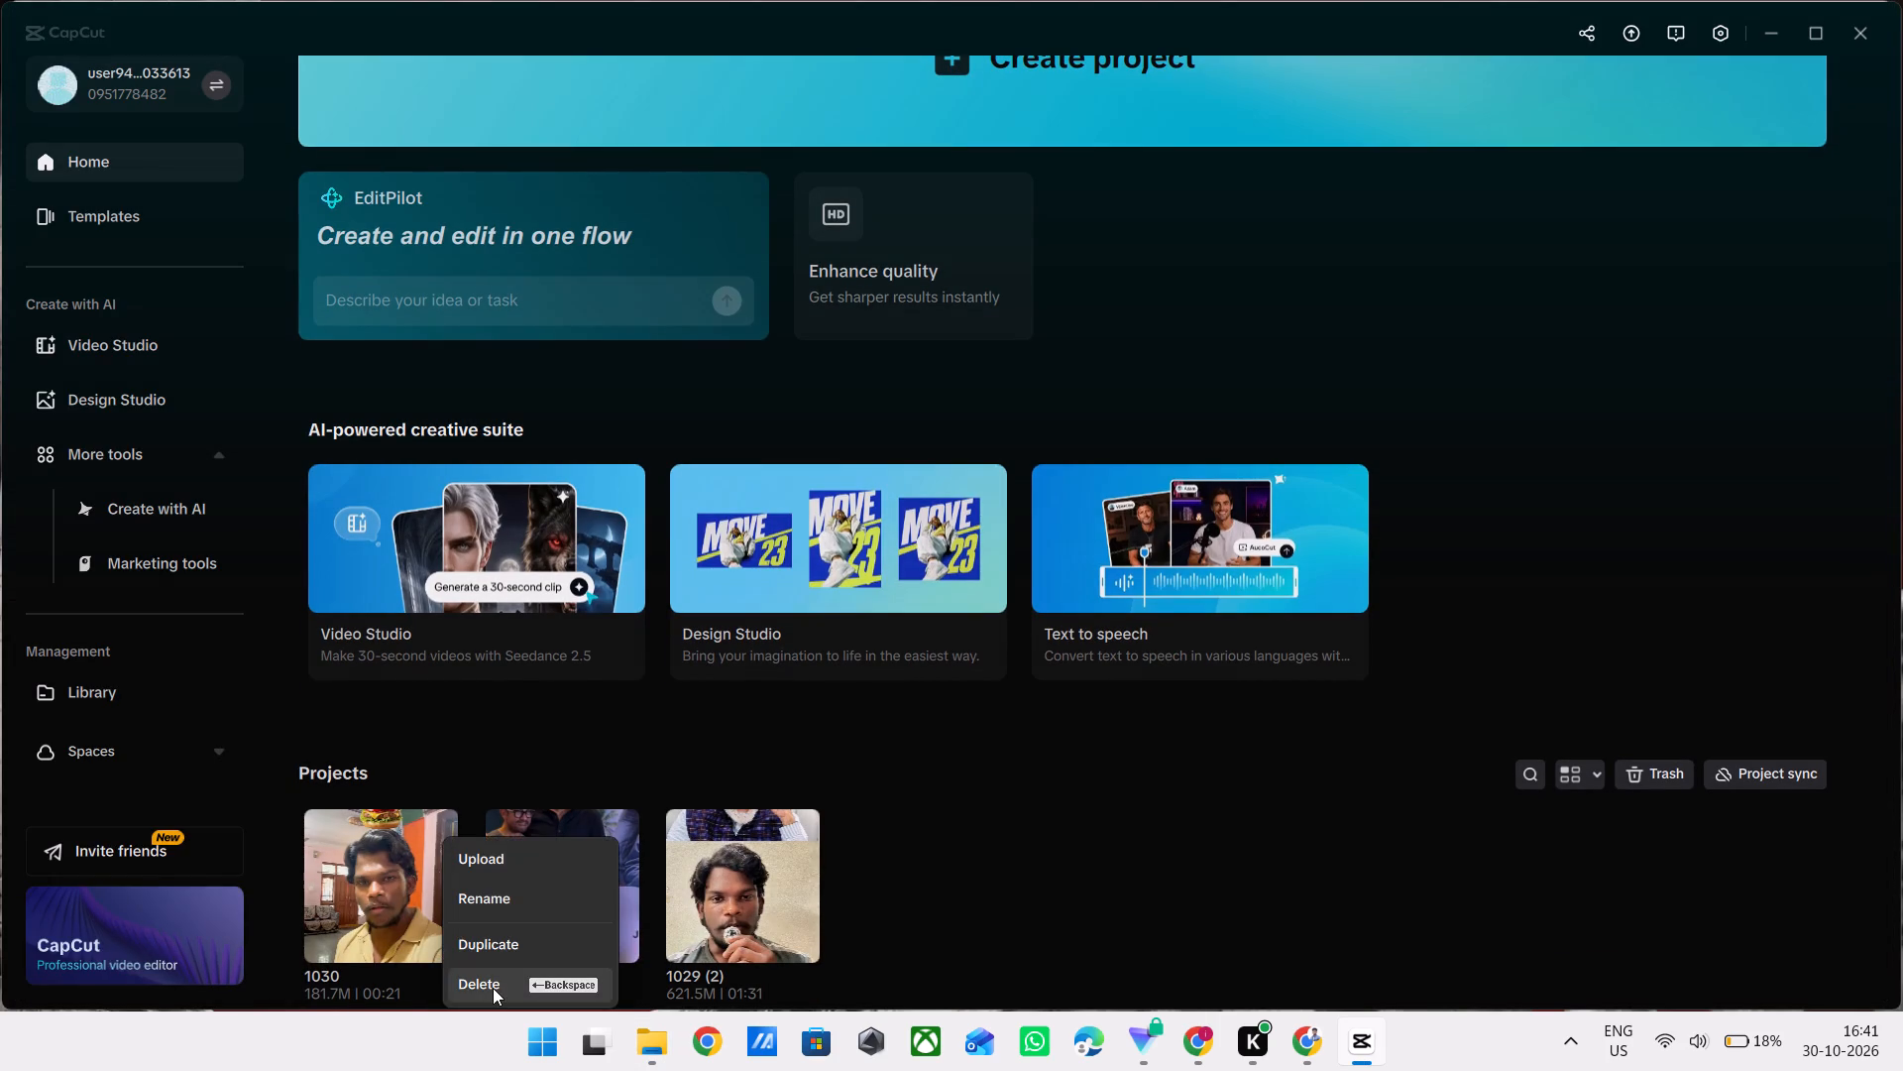
pyautogui.click(493, 988)
pyautogui.click(860, 585)
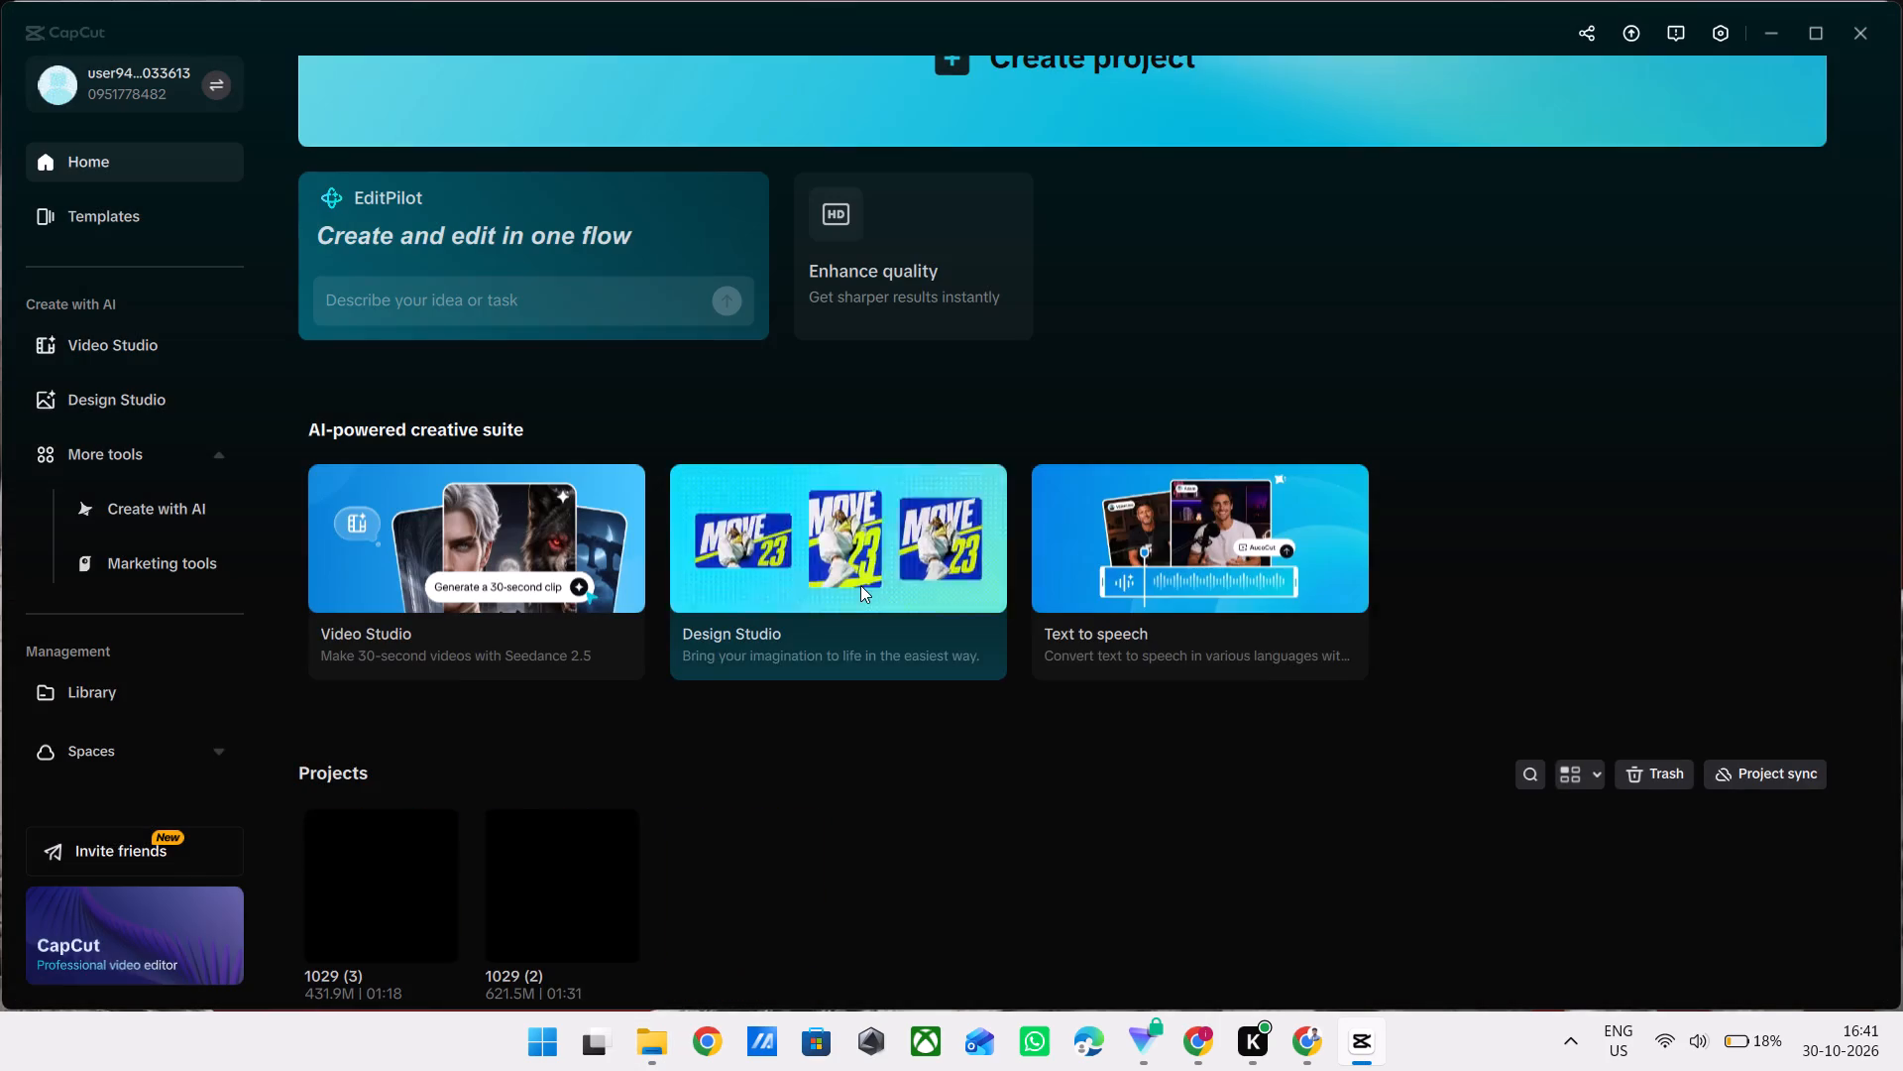
# Permanently delete both 1030 projects by emptying CapCut's Trash, and close the Trash window.
pyautogui.click(1660, 775)
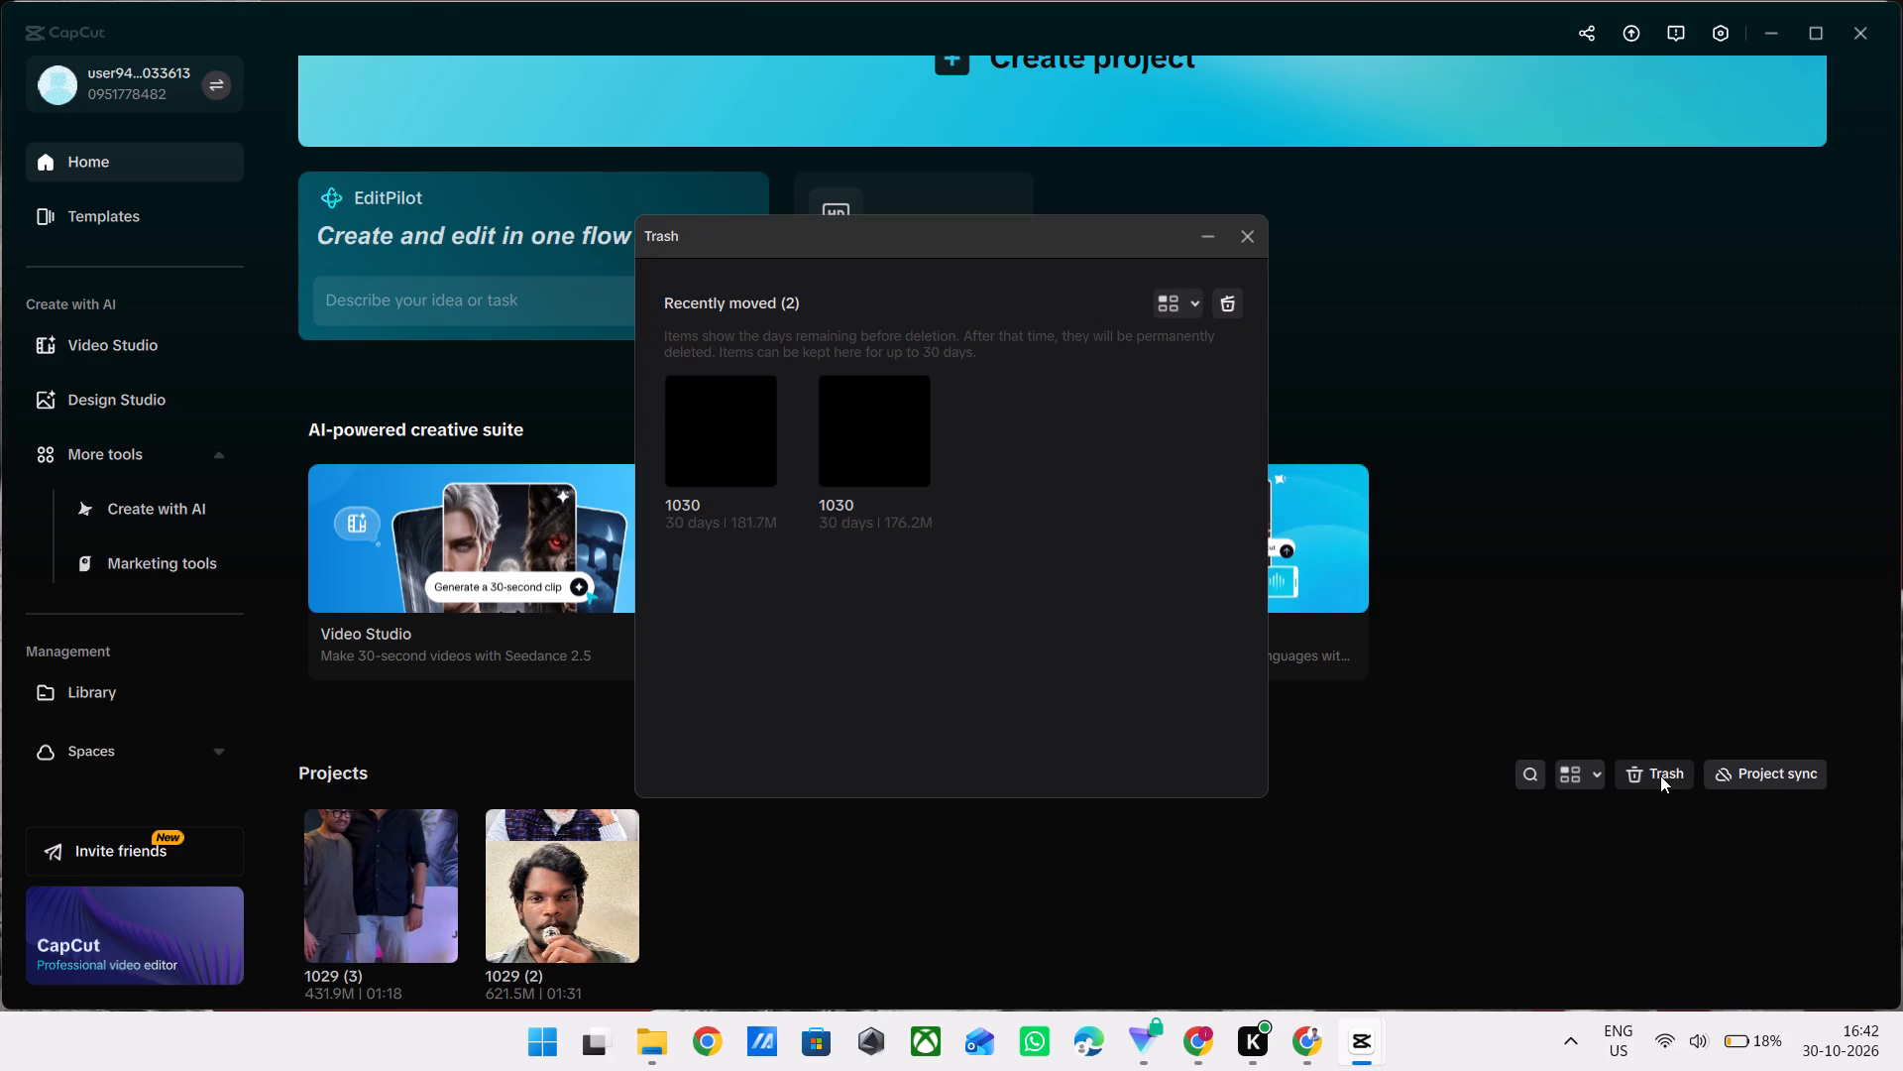
pyautogui.click(1236, 310)
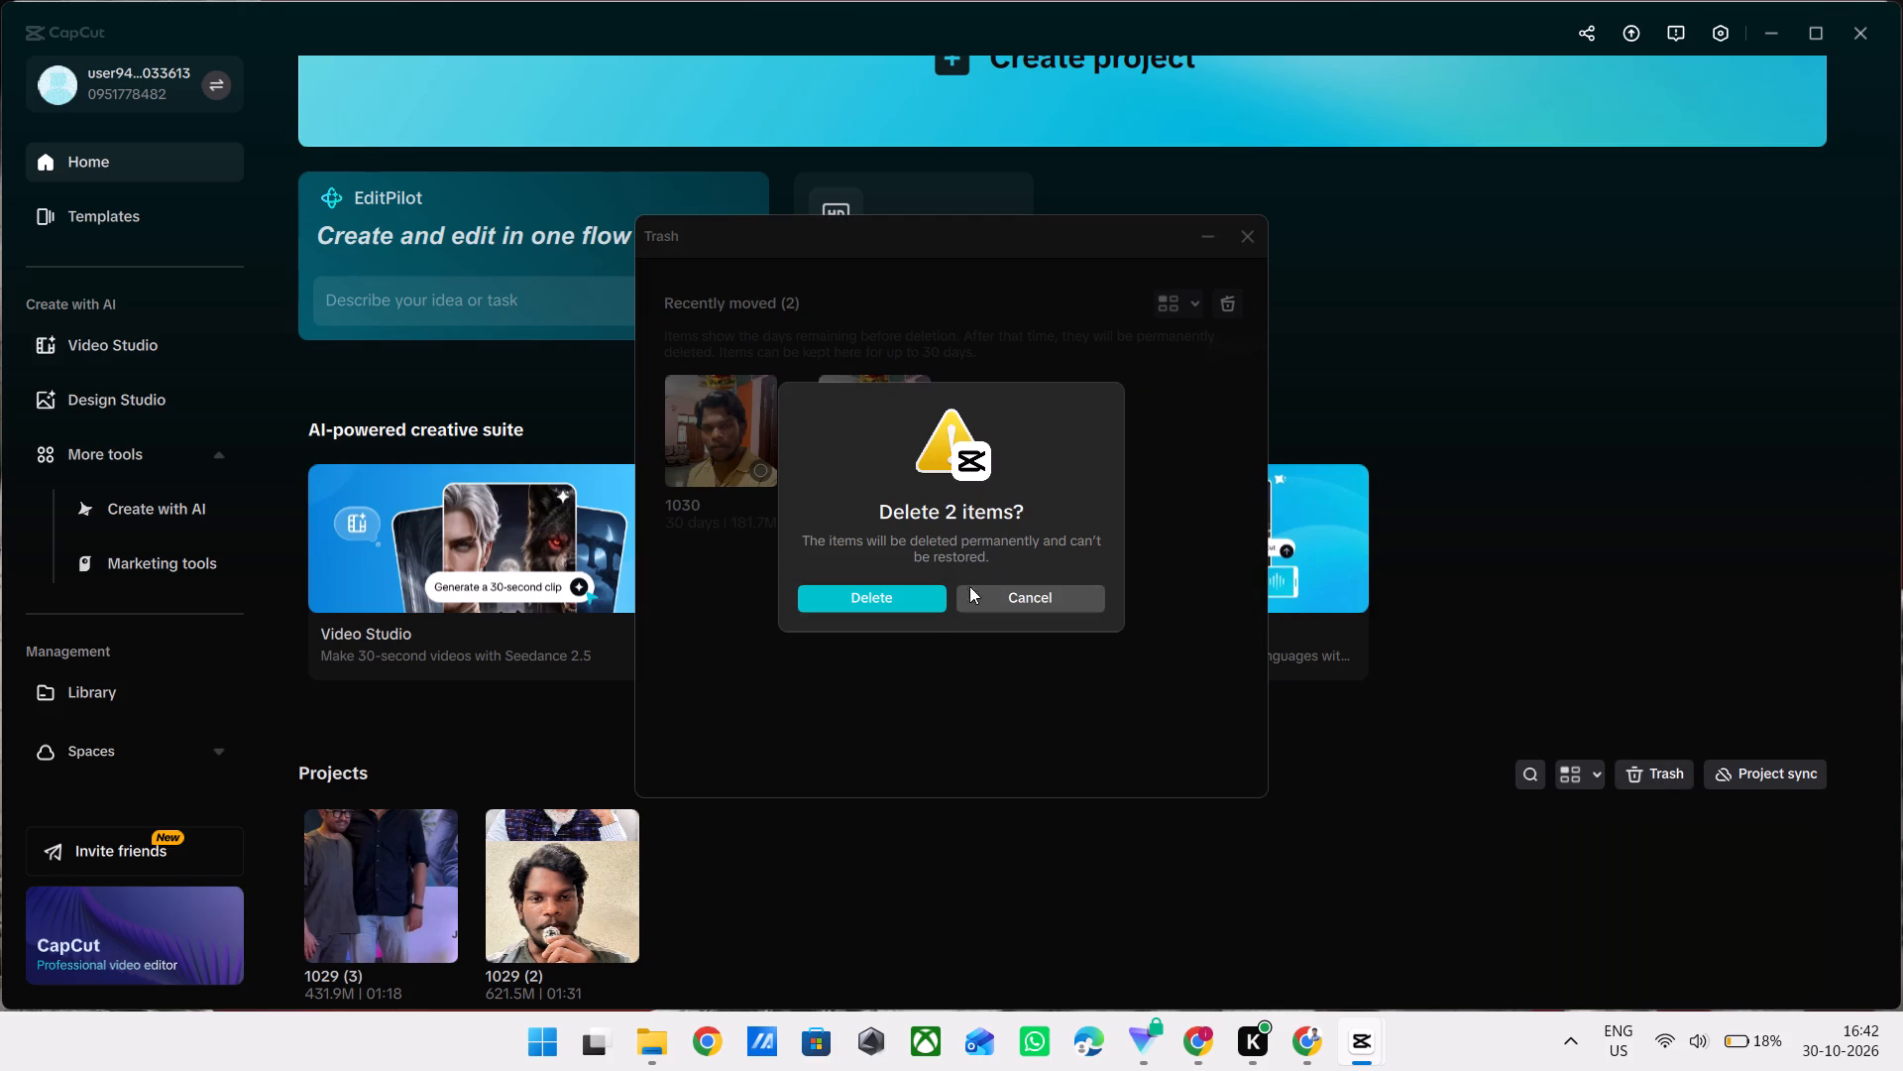
pyautogui.click(923, 604)
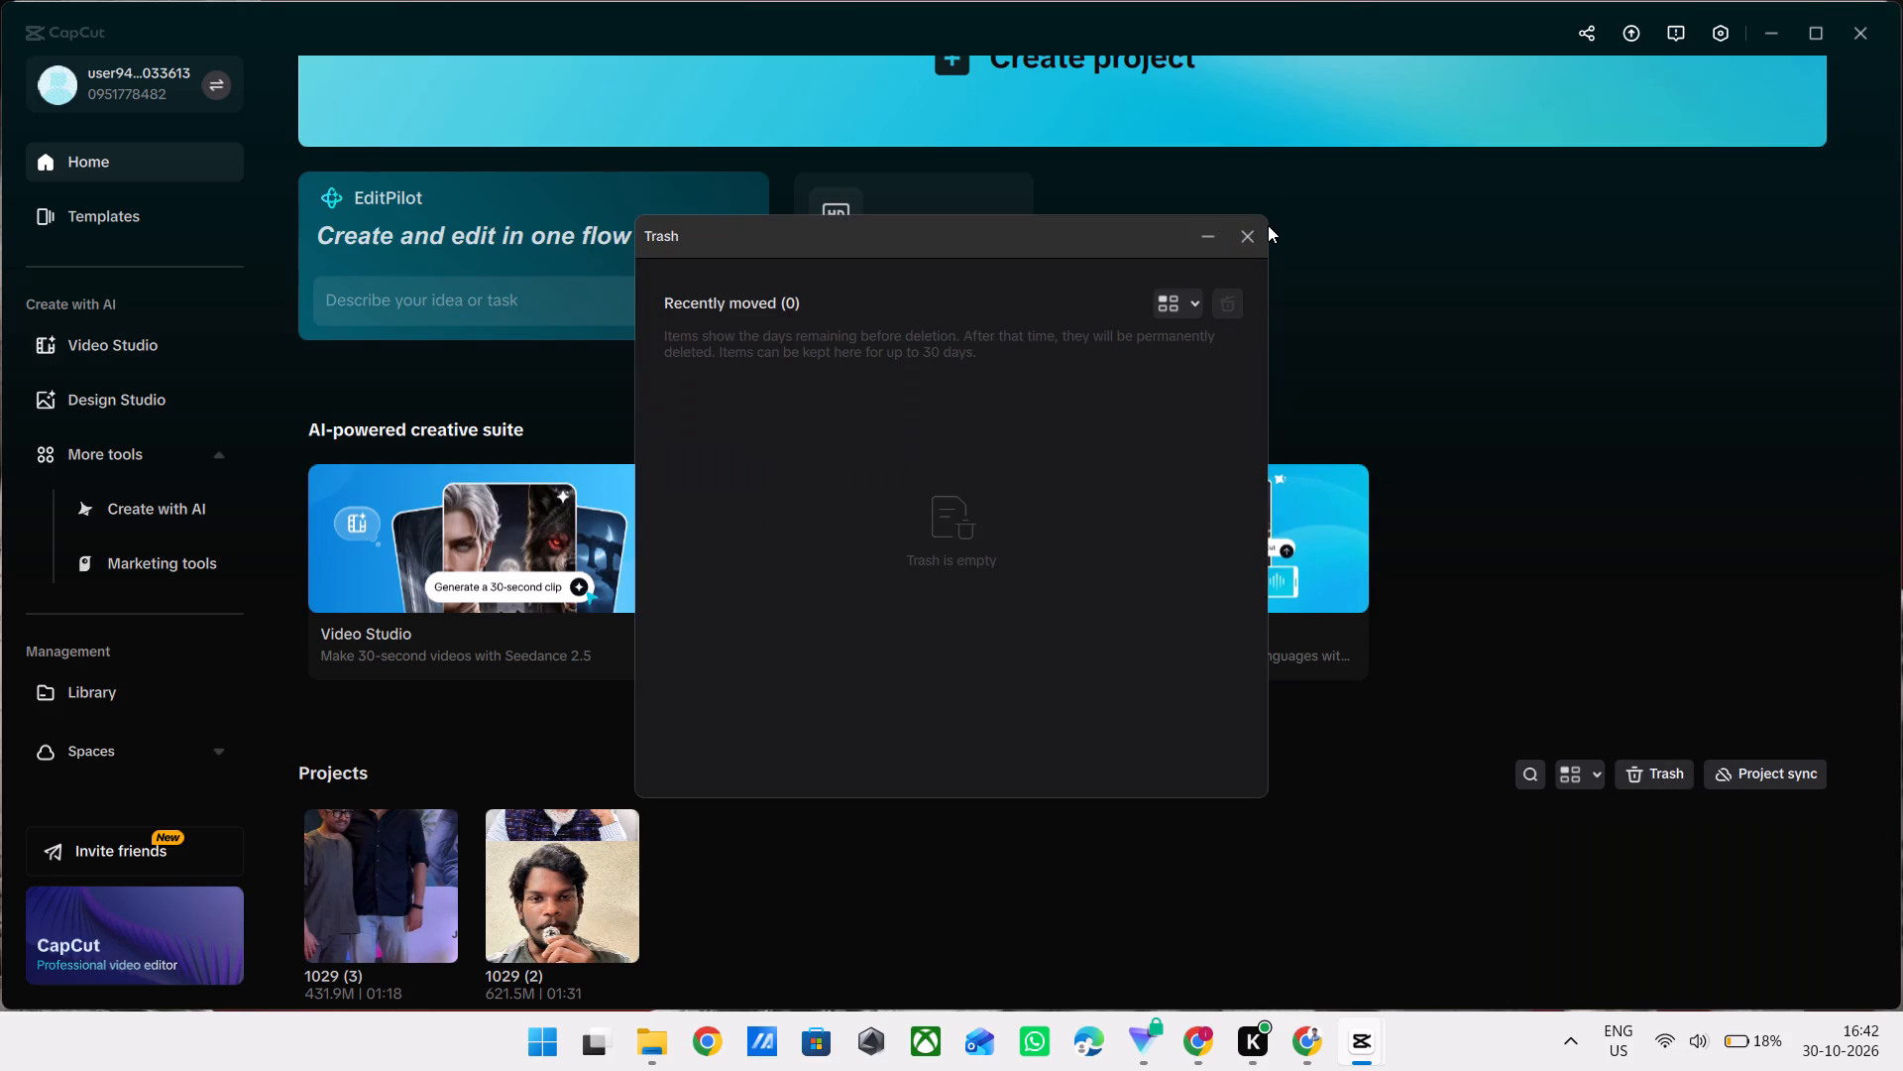
pyautogui.click(1254, 240)
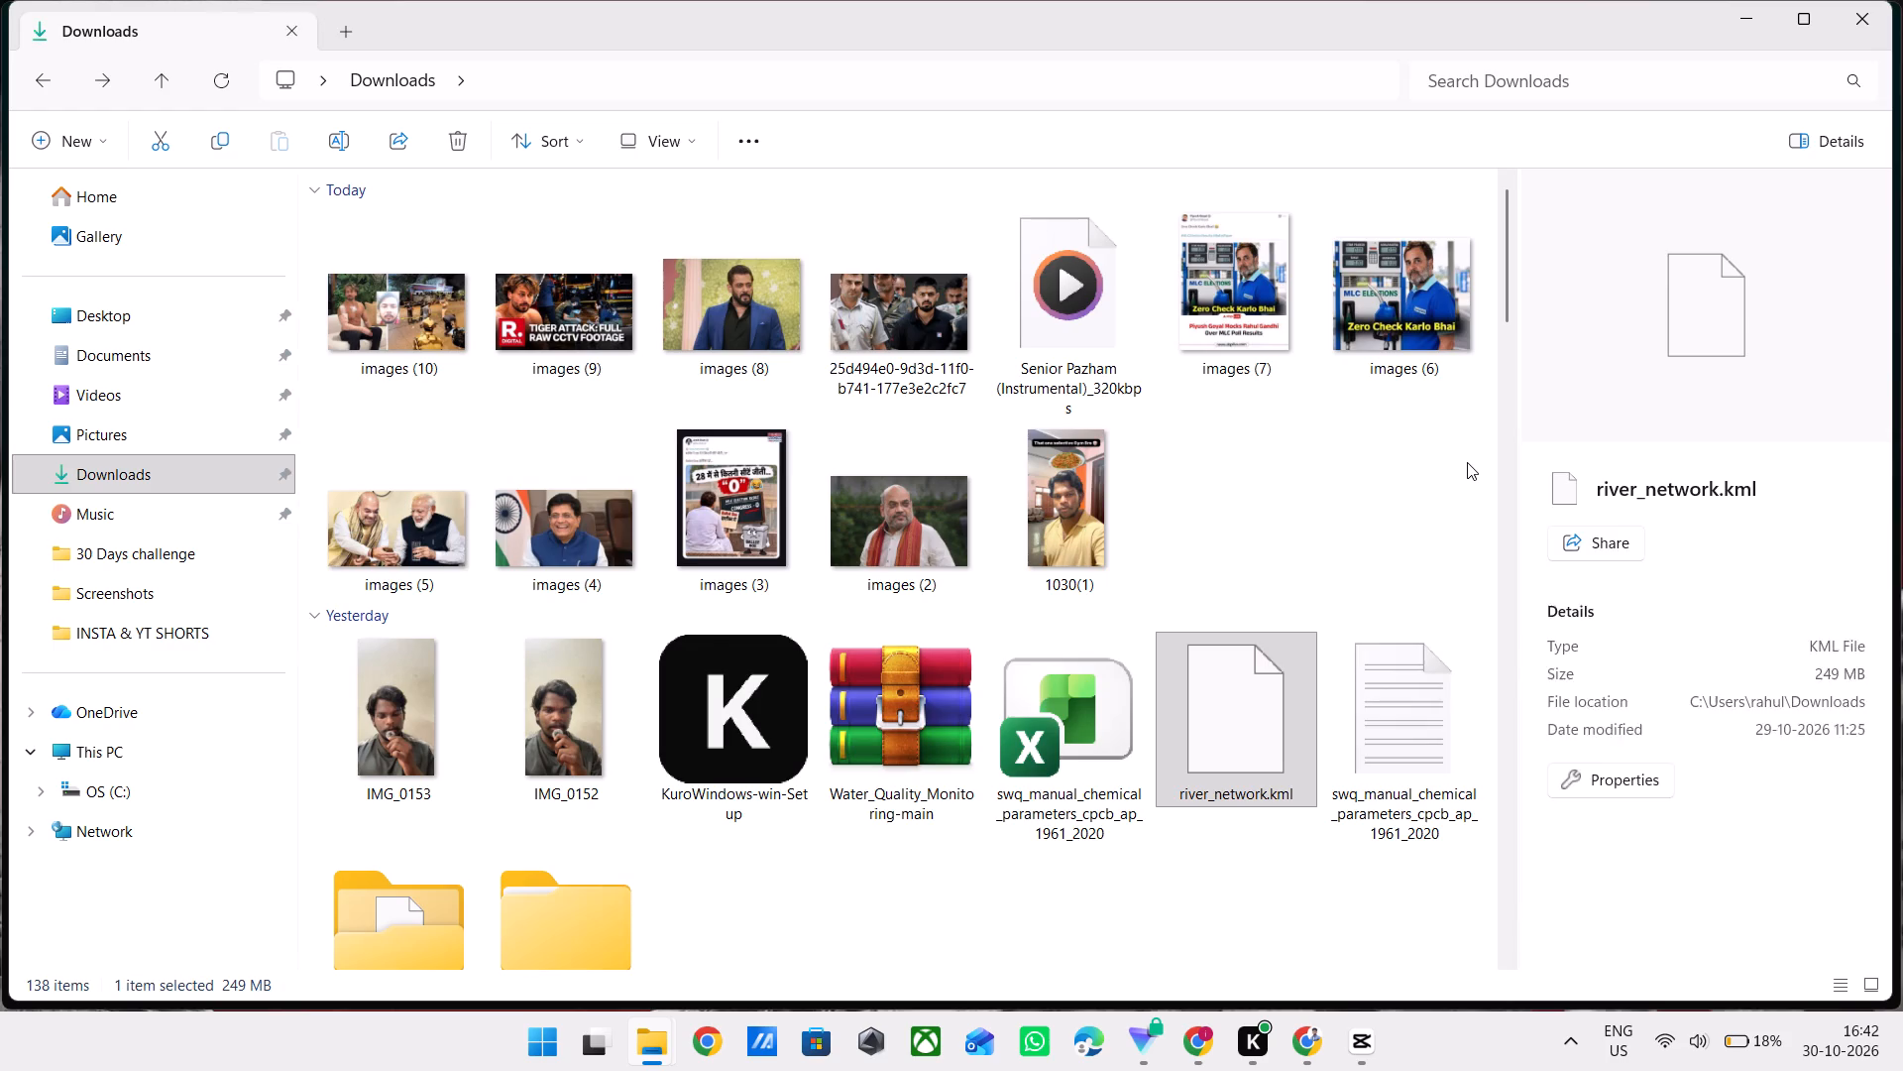
# Close the duplicate Downloads windows in File Explorer, leaving a single one open in front.
pyautogui.hotkey('ctrl', 'w')
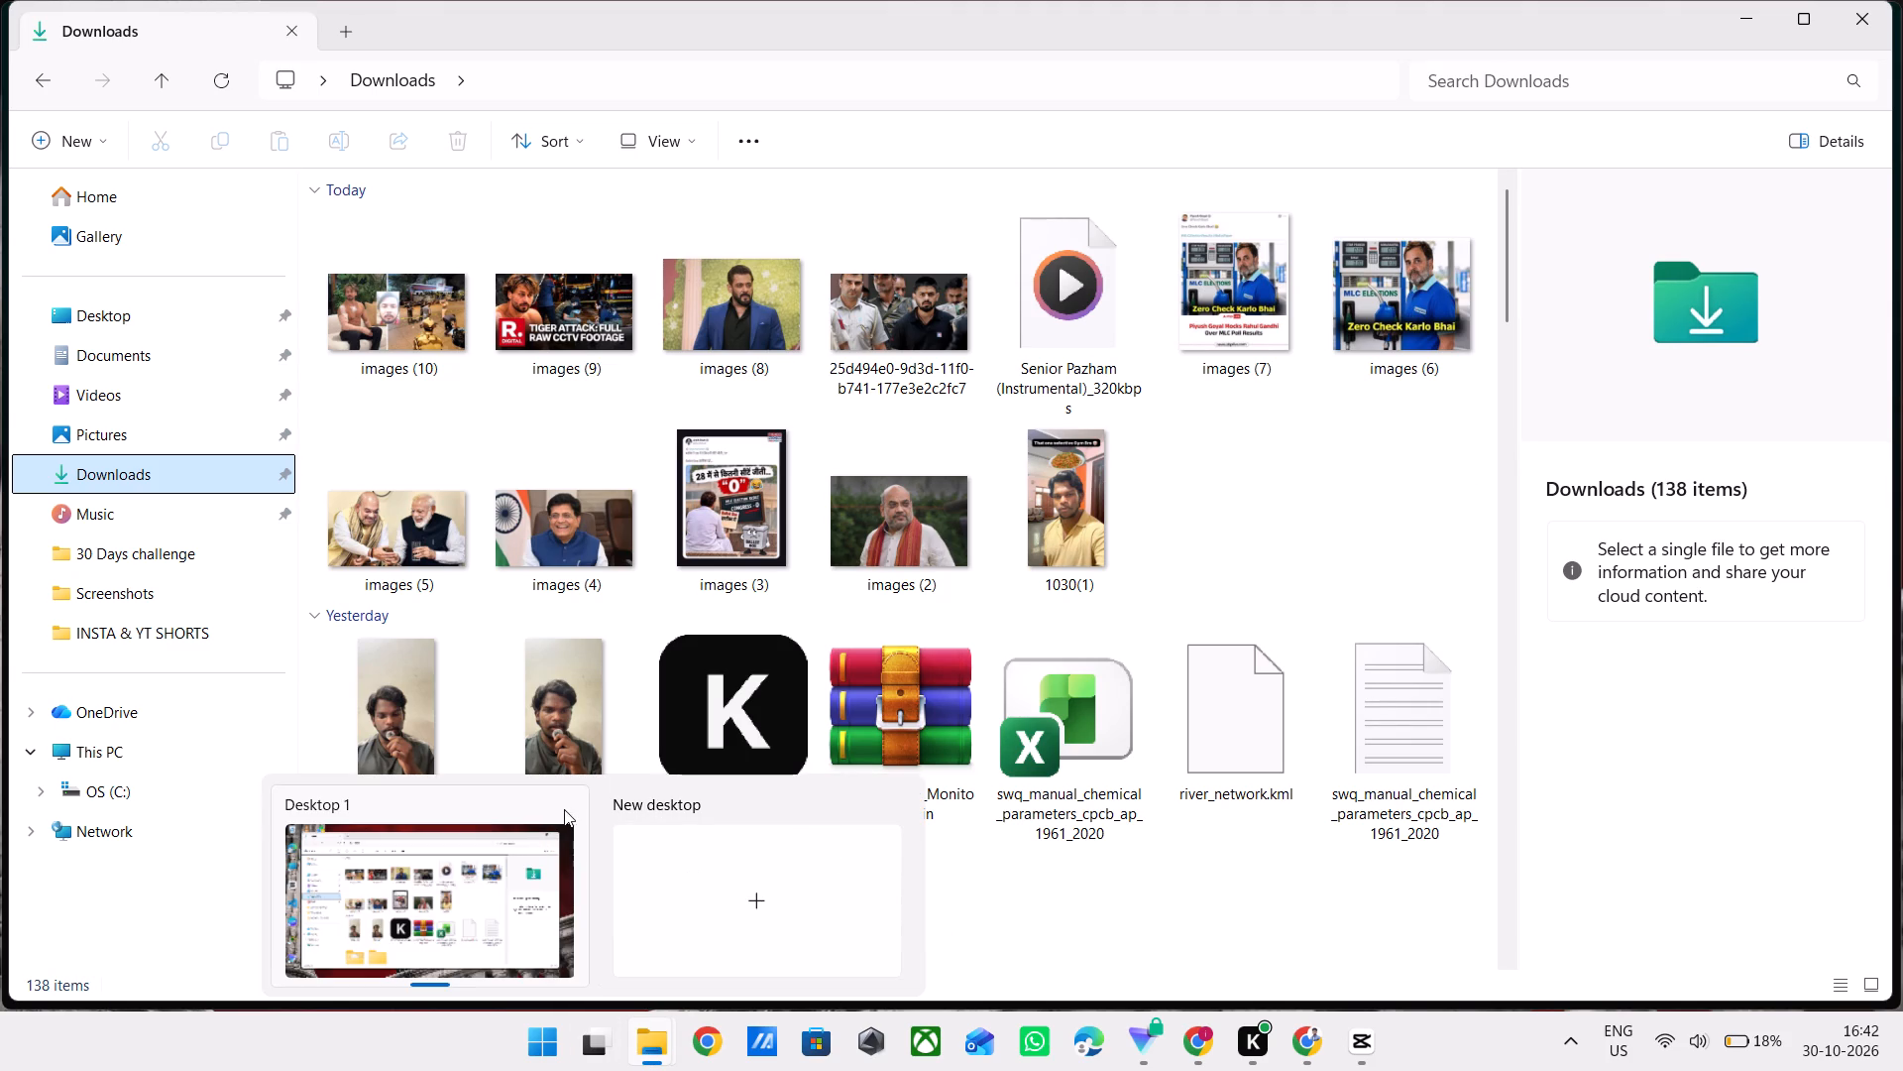
pyautogui.click(549, 913)
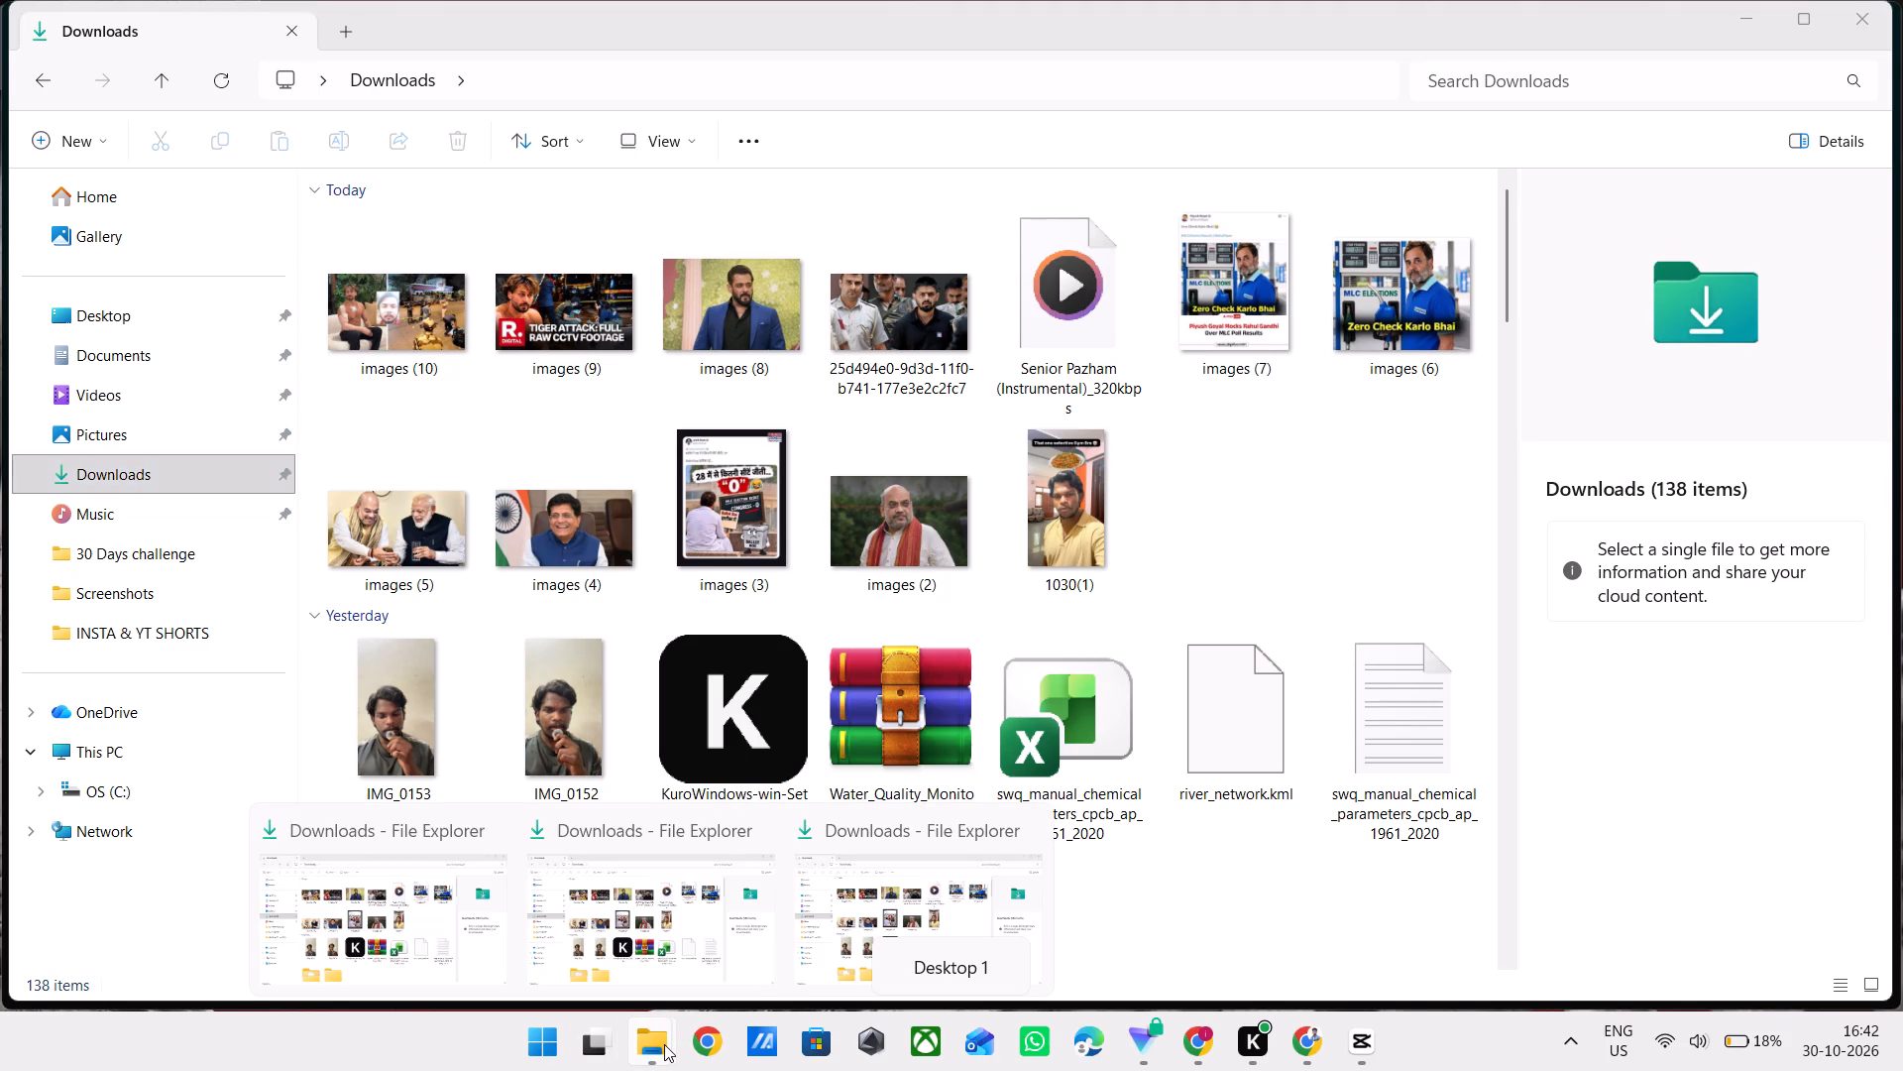
pyautogui.click(504, 828)
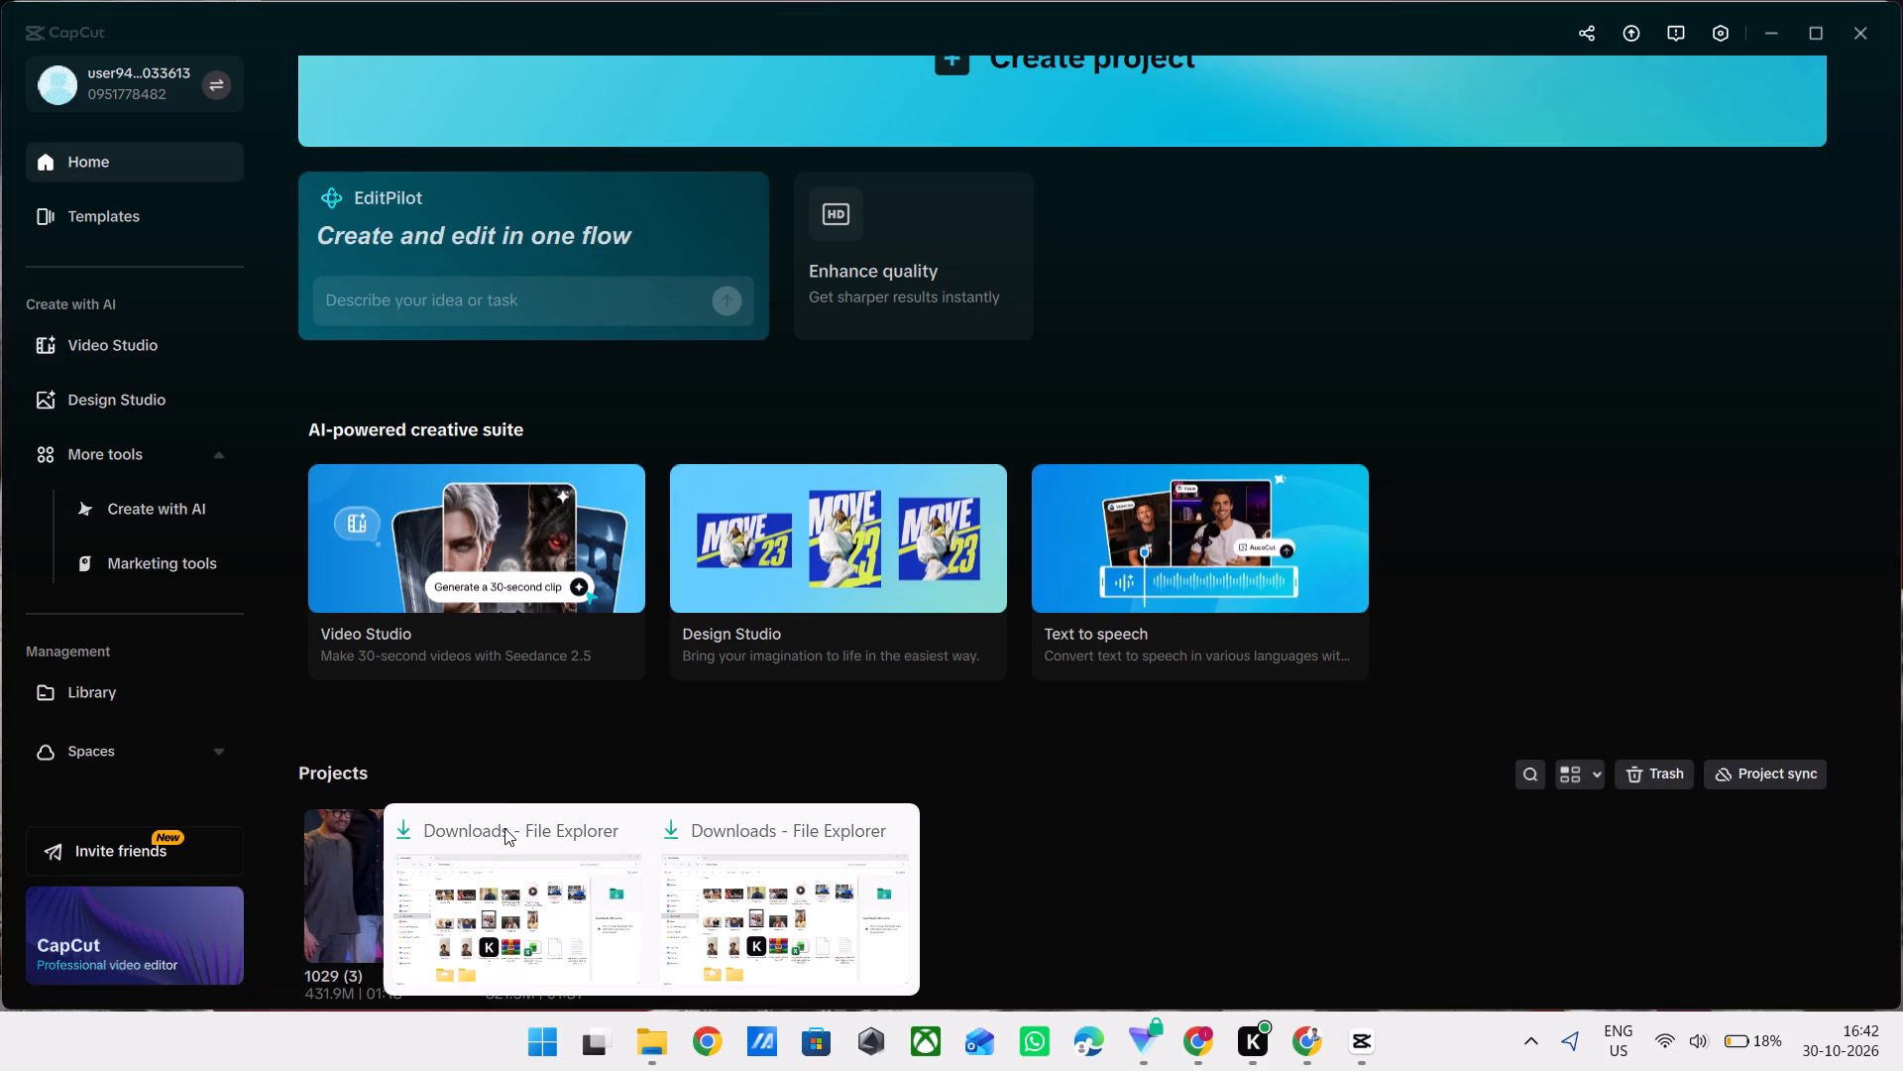
pyautogui.click(634, 824)
pyautogui.click(650, 893)
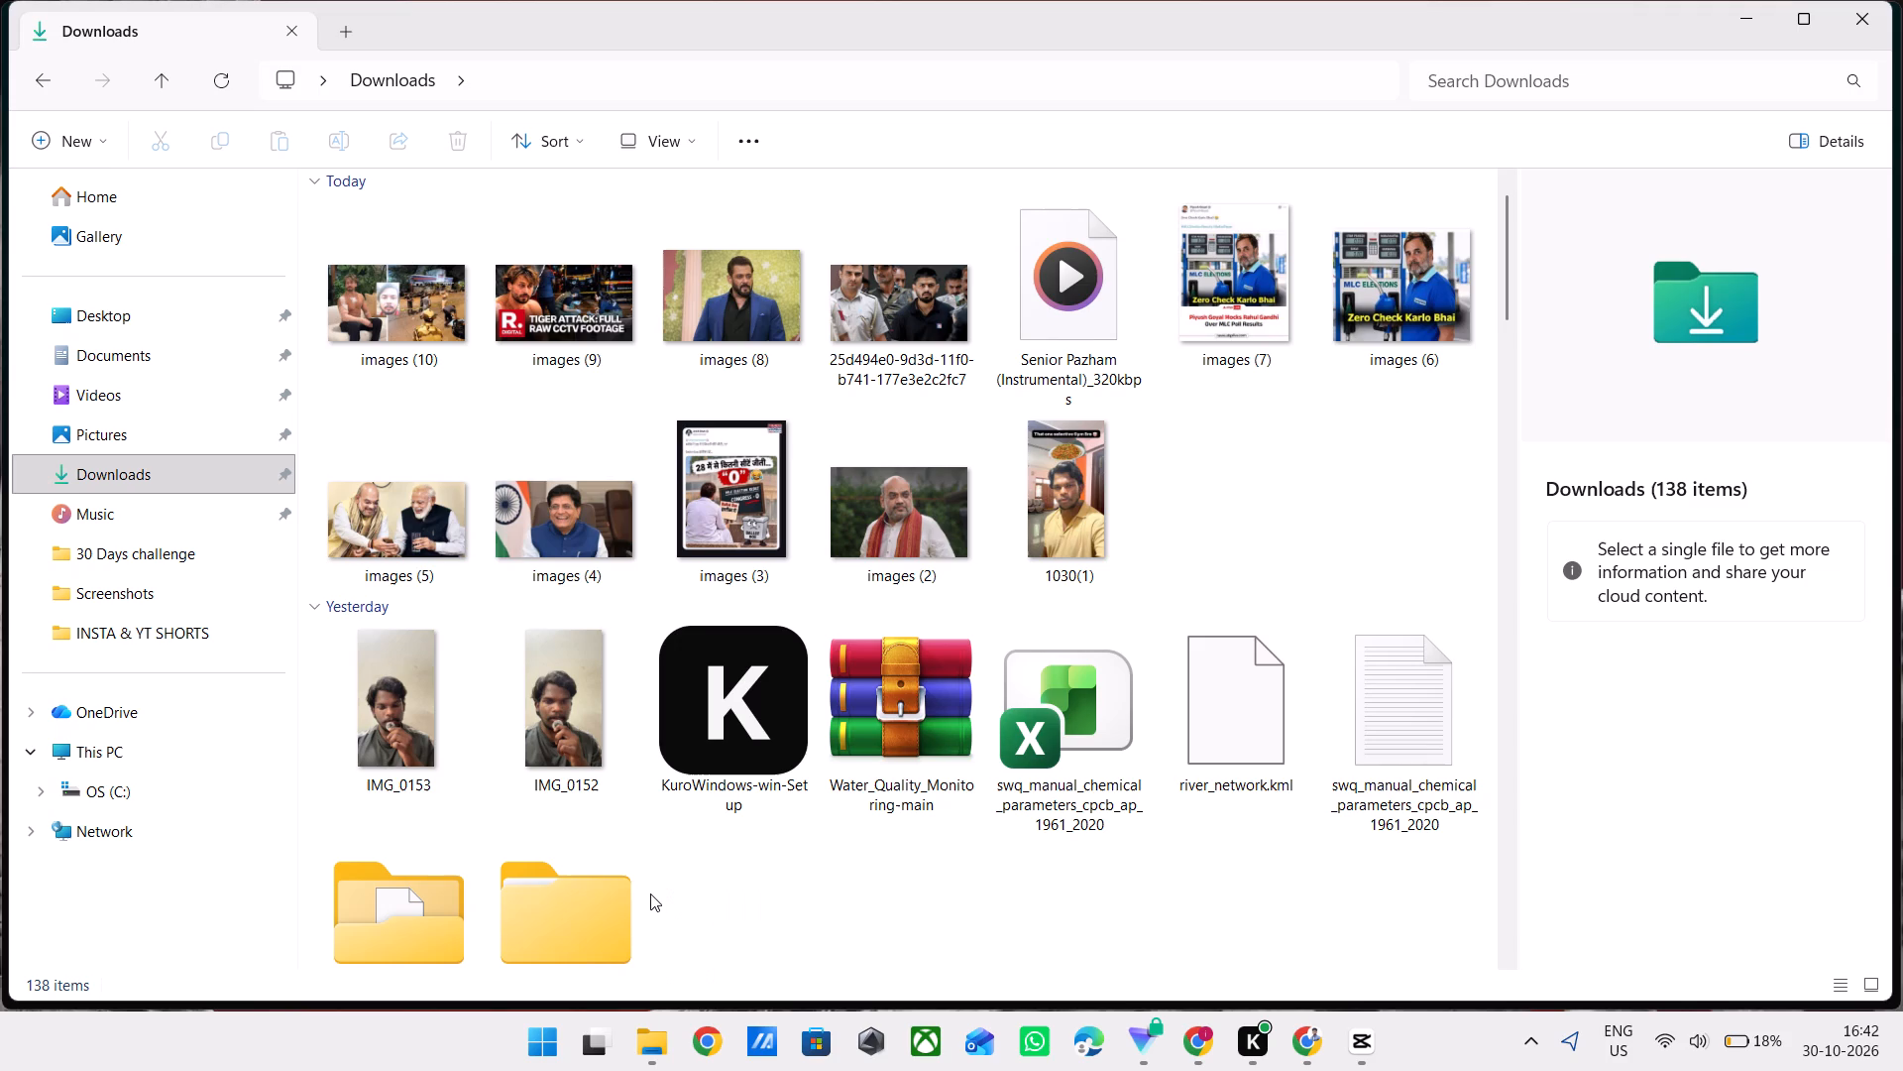
# Select the 1030(1) video in the Downloads folder.
pyautogui.scroll(2, 1162, 654)
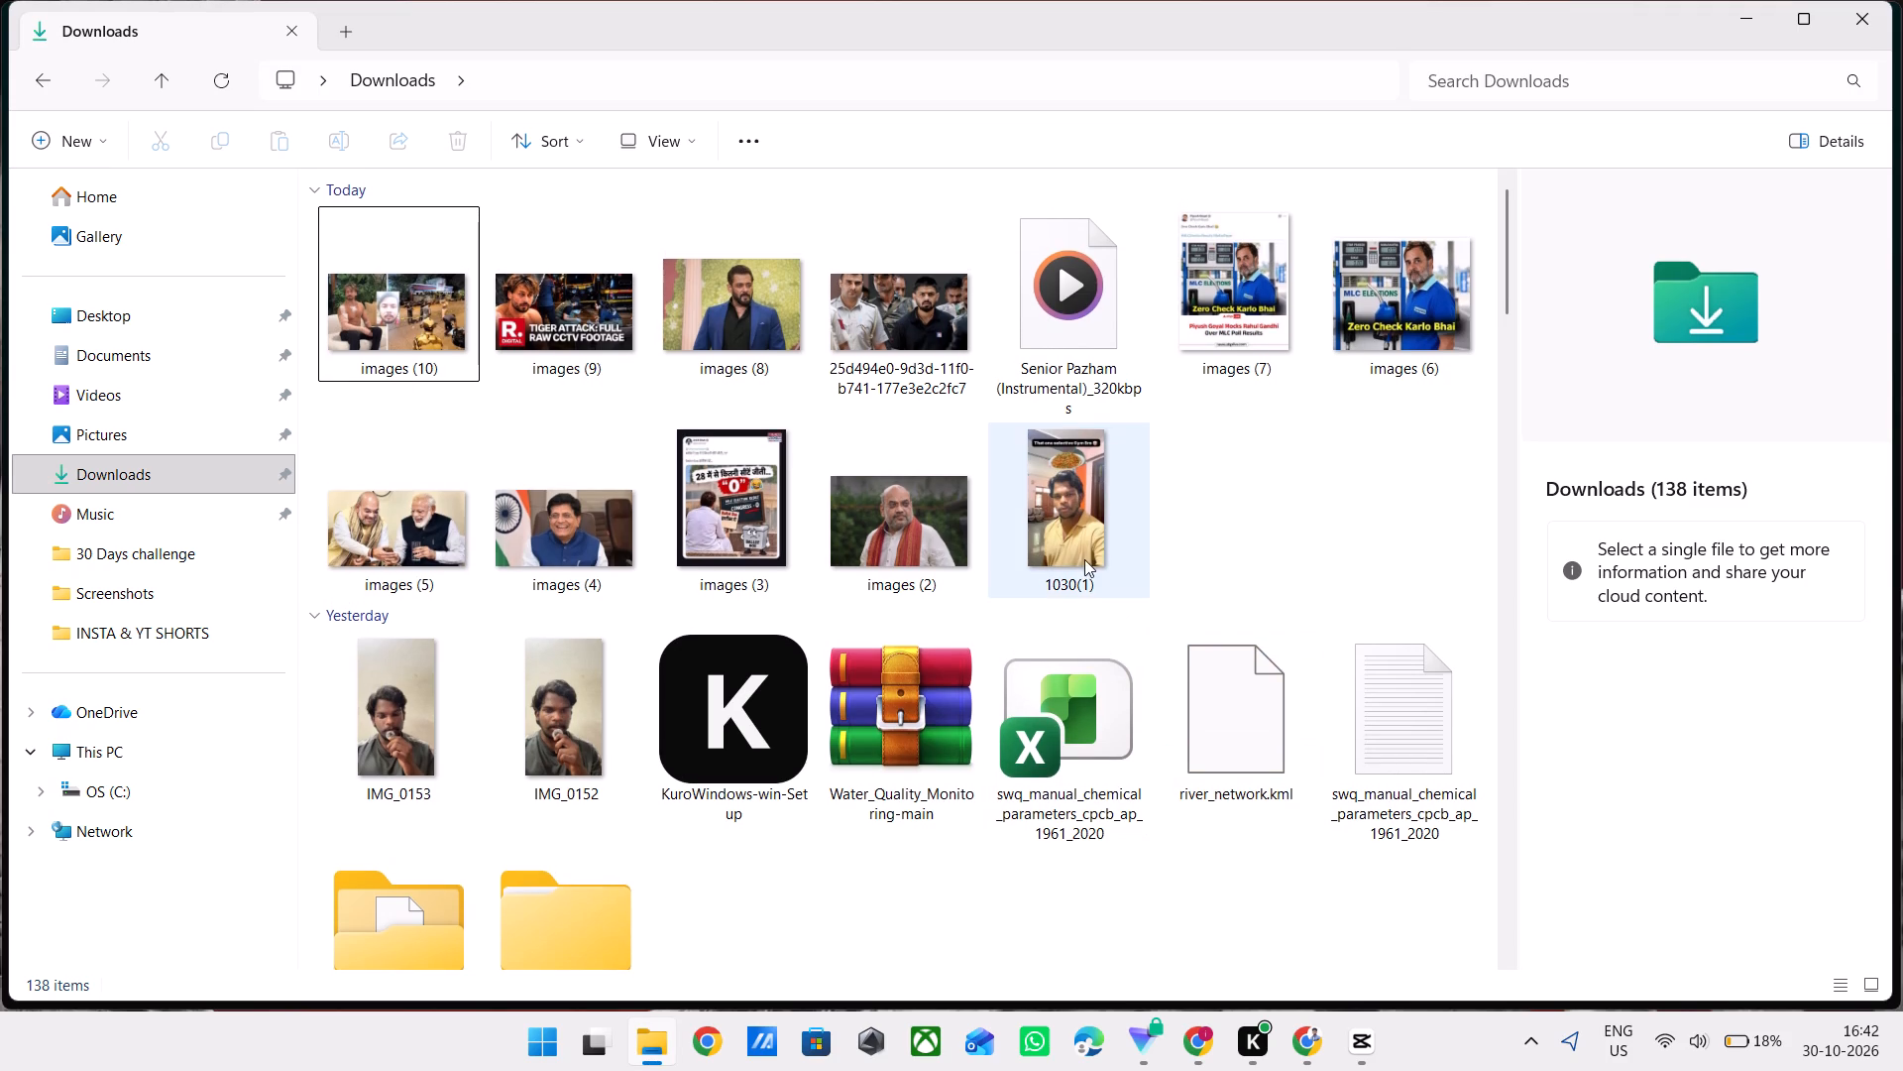
pyautogui.click(1065, 542)
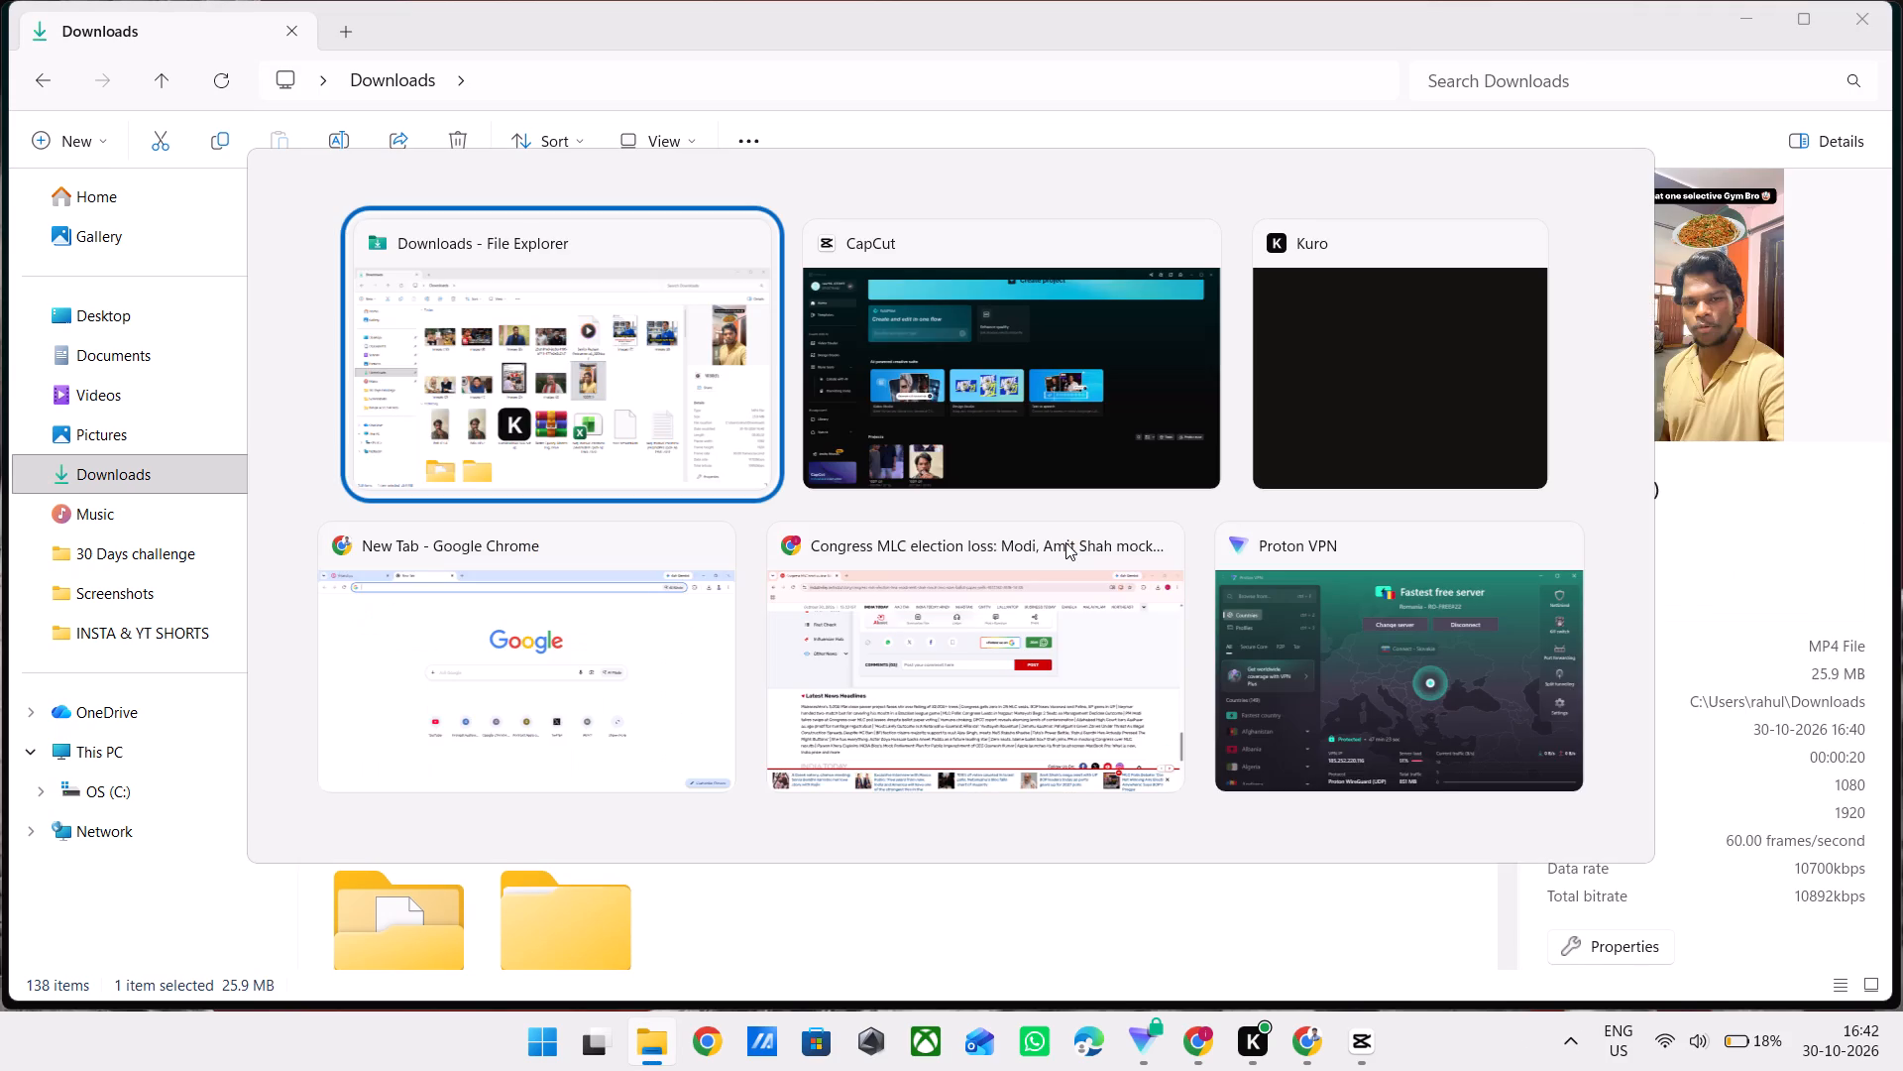